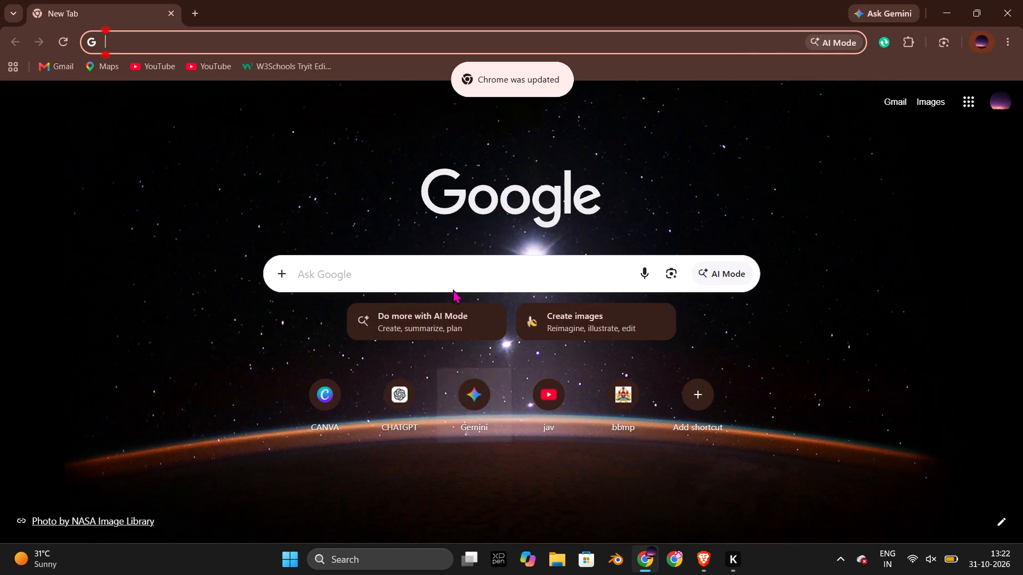
Start a Google search from the new tab page with the letters "wh".
click(451, 271)
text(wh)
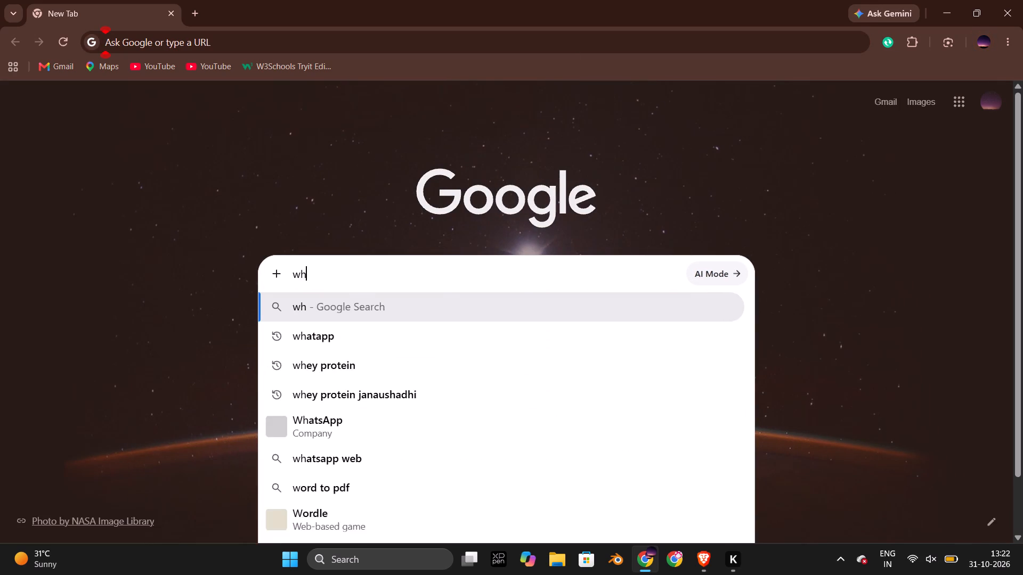
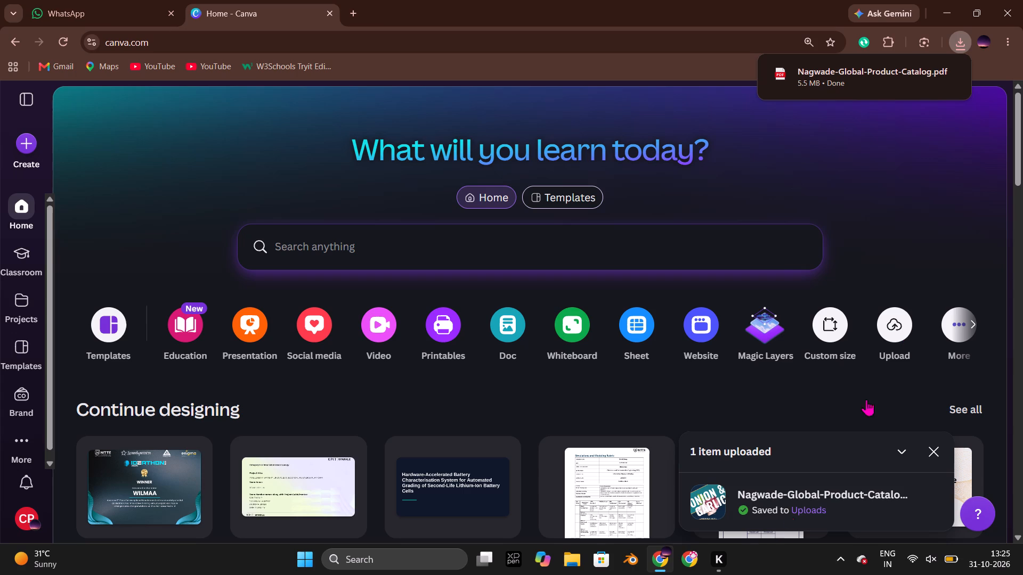
Open the uploaded Nagwade-Global-Product-Catalog design from the Uploads folder in the editor.
click(803, 511)
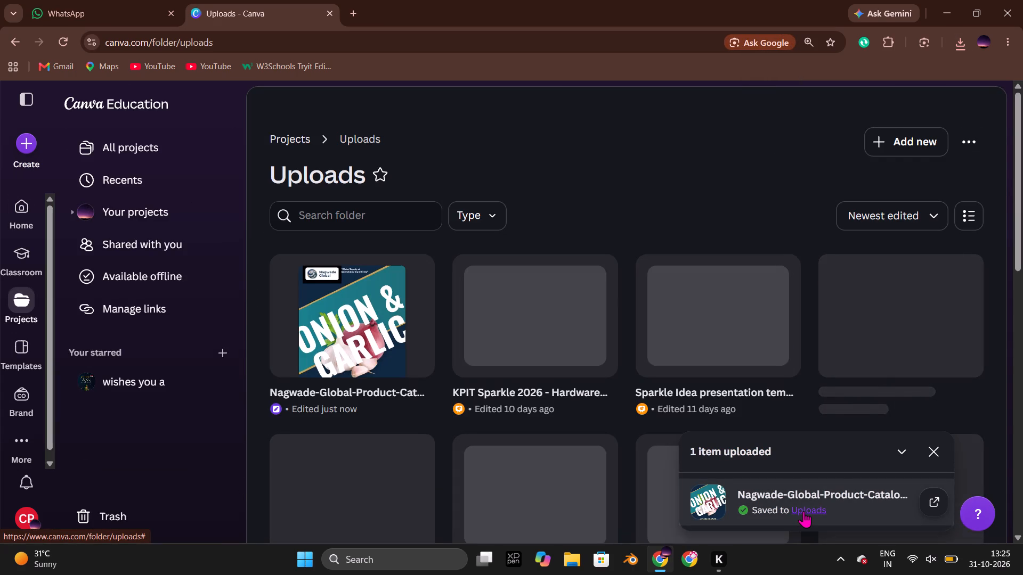
click(315, 315)
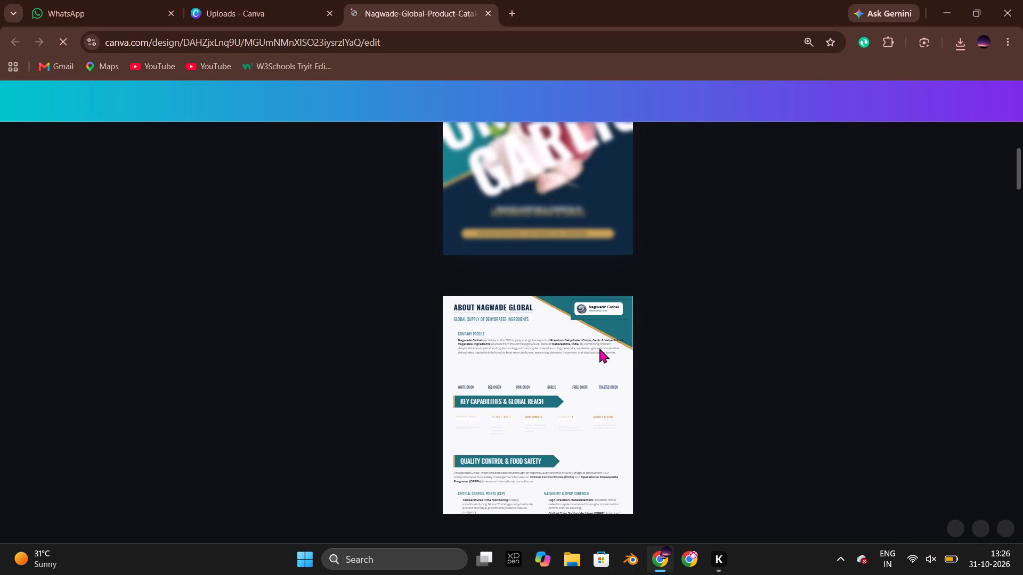
Examine the imported catalog's layout and text from the Onion & Garlic cover through the Dehydrated Red Onion product page.
scroll(702, 293, up, 2)
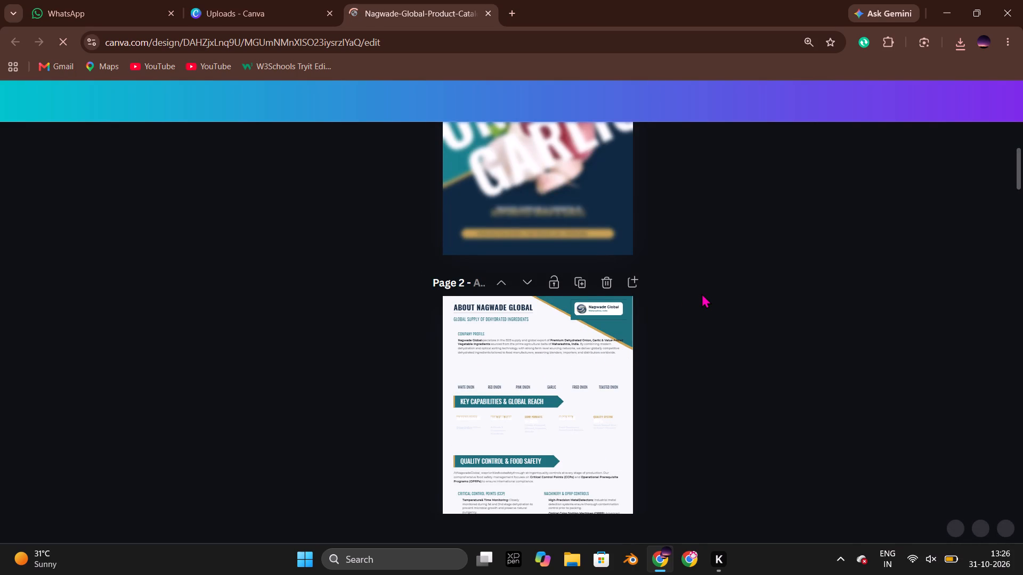
scroll(702, 293, up, 2)
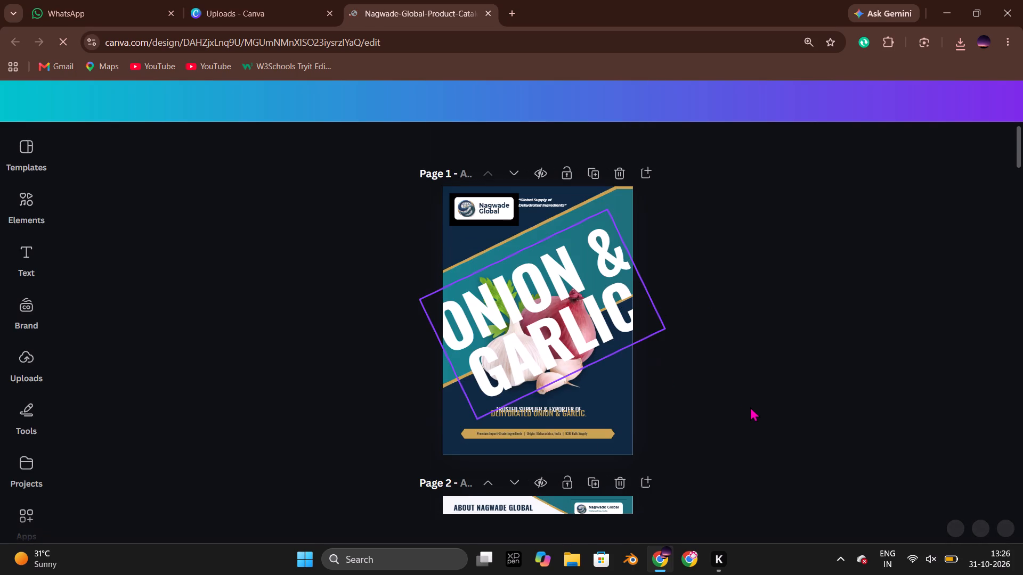
click(750, 407)
click(741, 391)
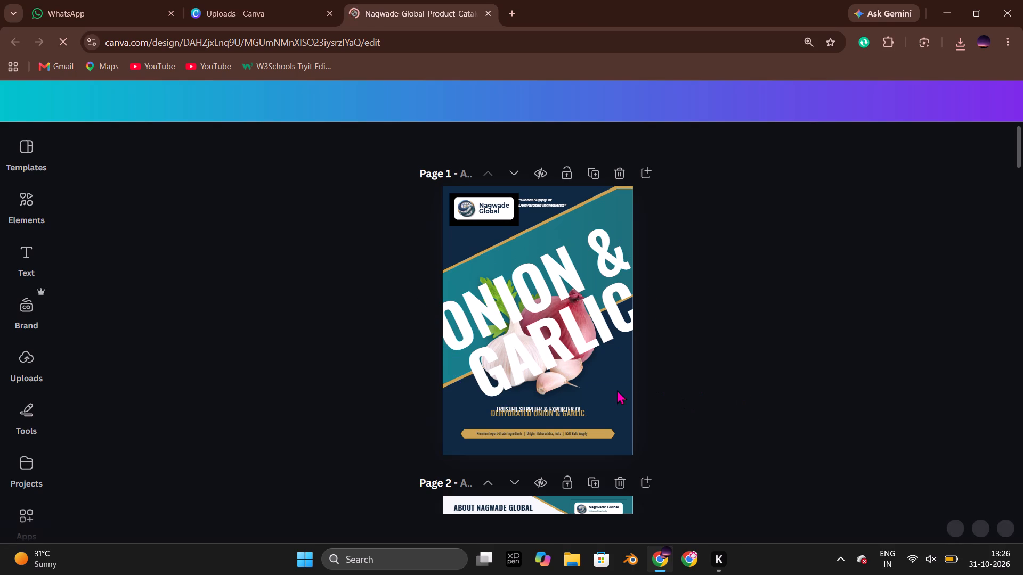
click(609, 392)
click(739, 372)
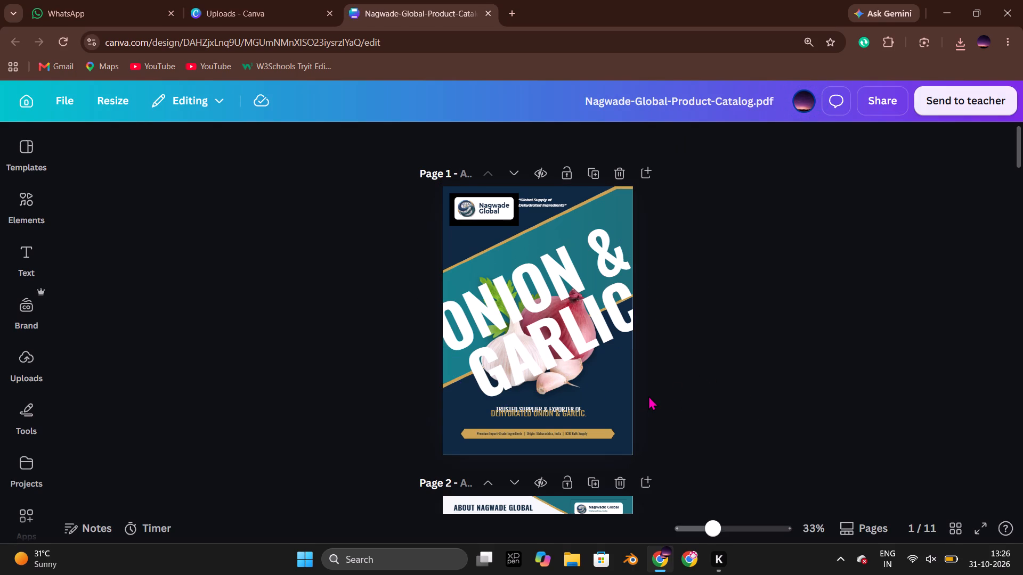
scroll(648, 396, up, 2)
scroll(657, 349, down, 9)
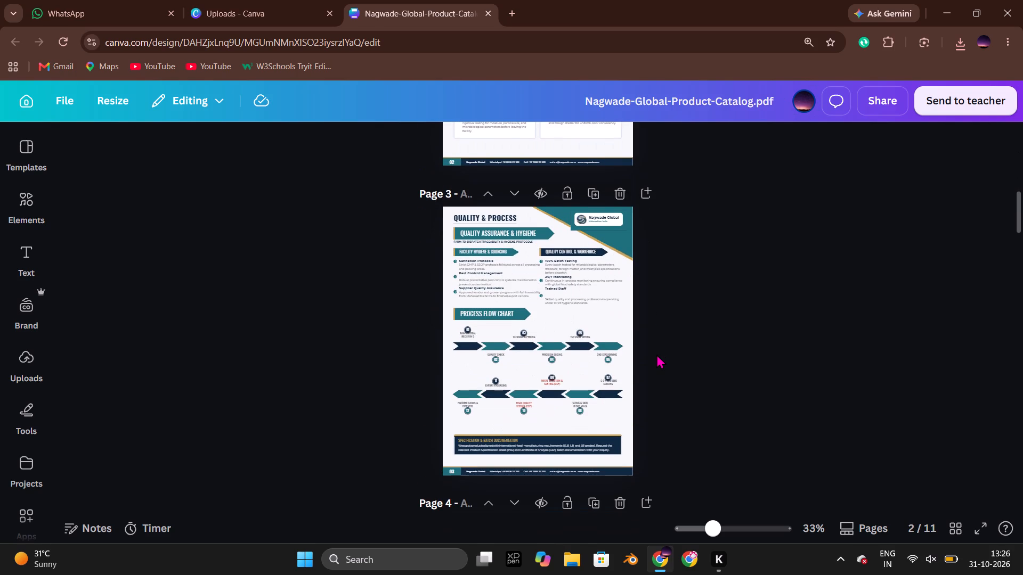
scroll(656, 354, down, 7)
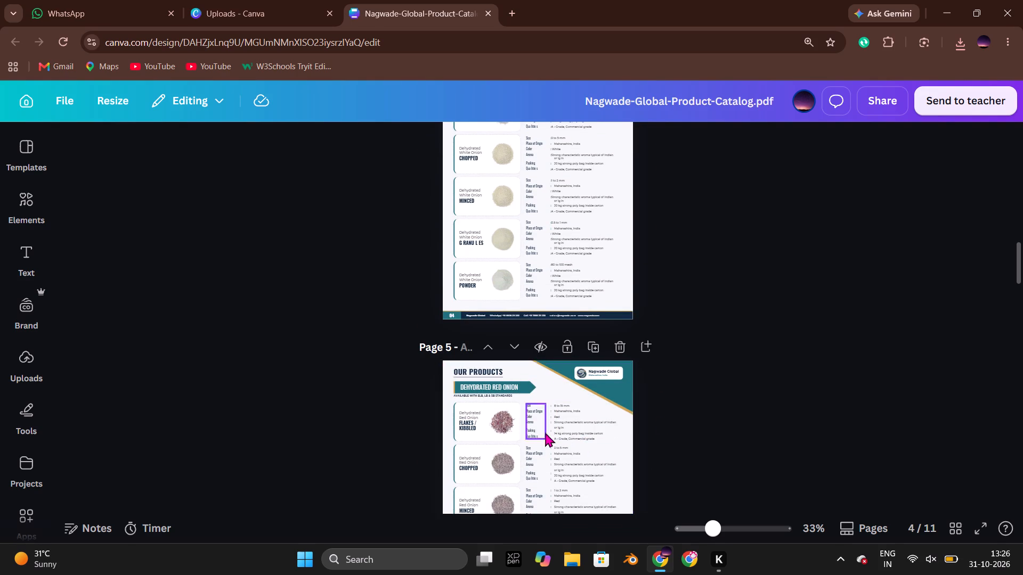
scroll(704, 412, down, 4)
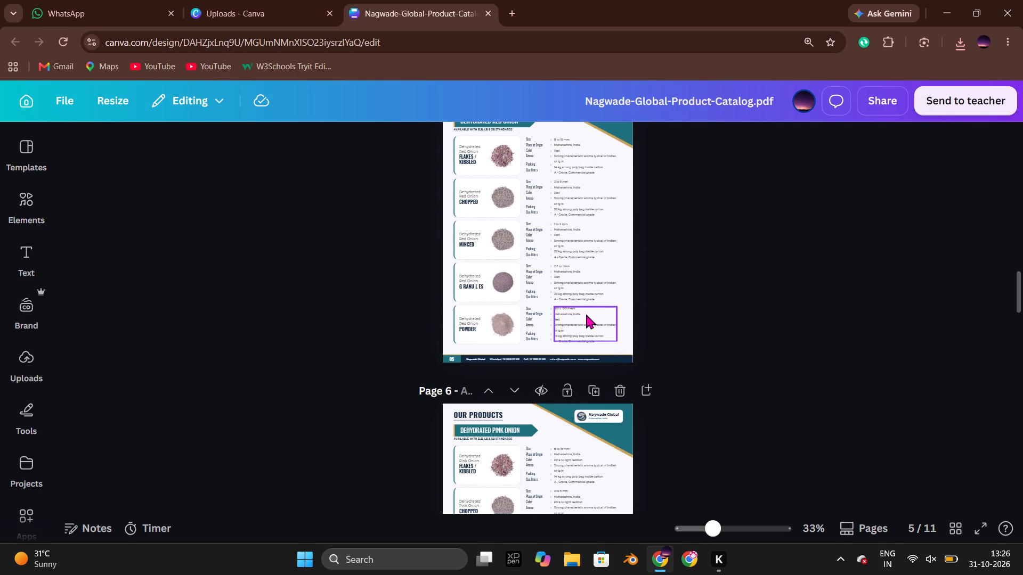
scroll(655, 307, up, 4)
scroll(663, 309, down, 1)
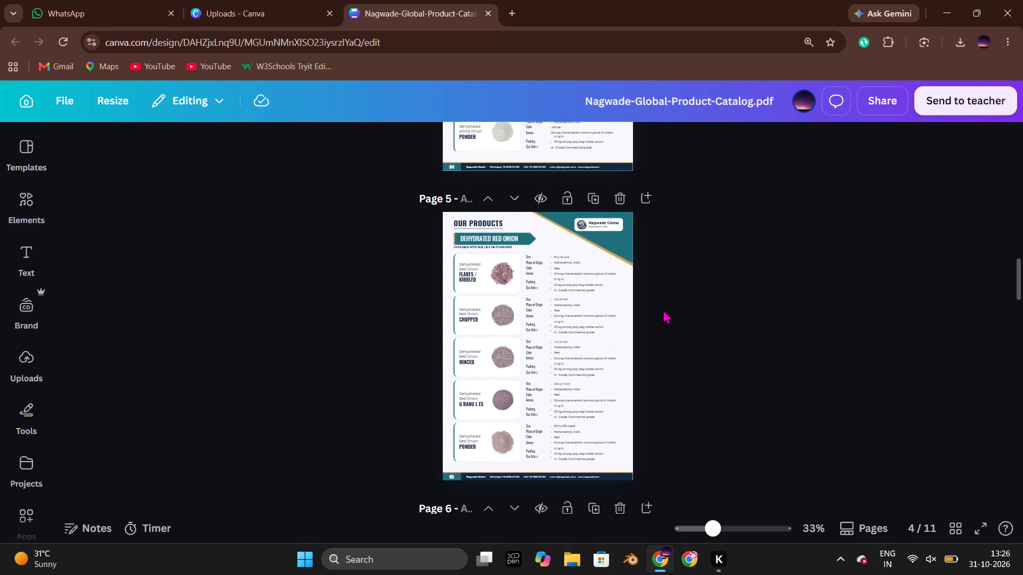
scroll(663, 309, down, 1)
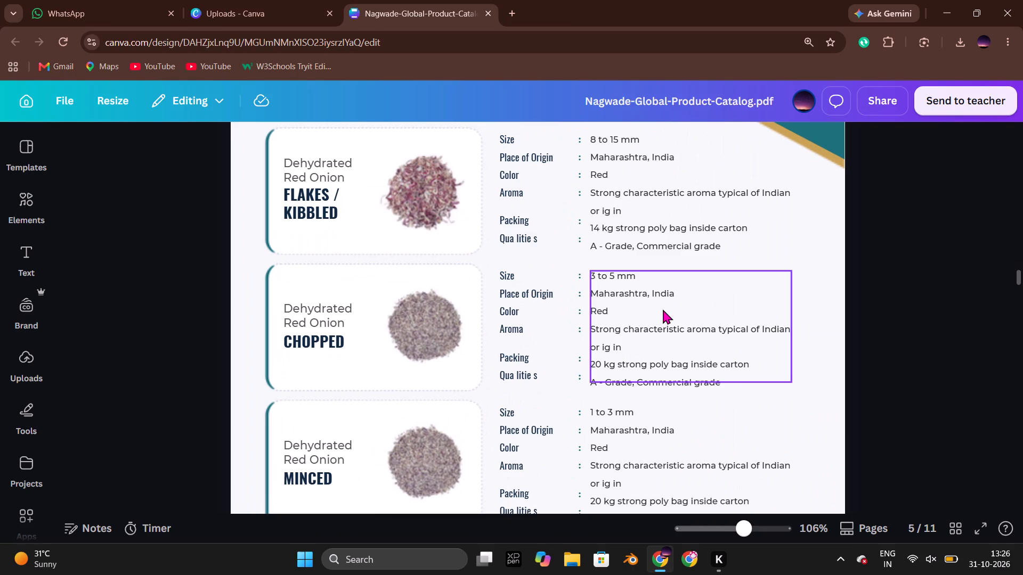
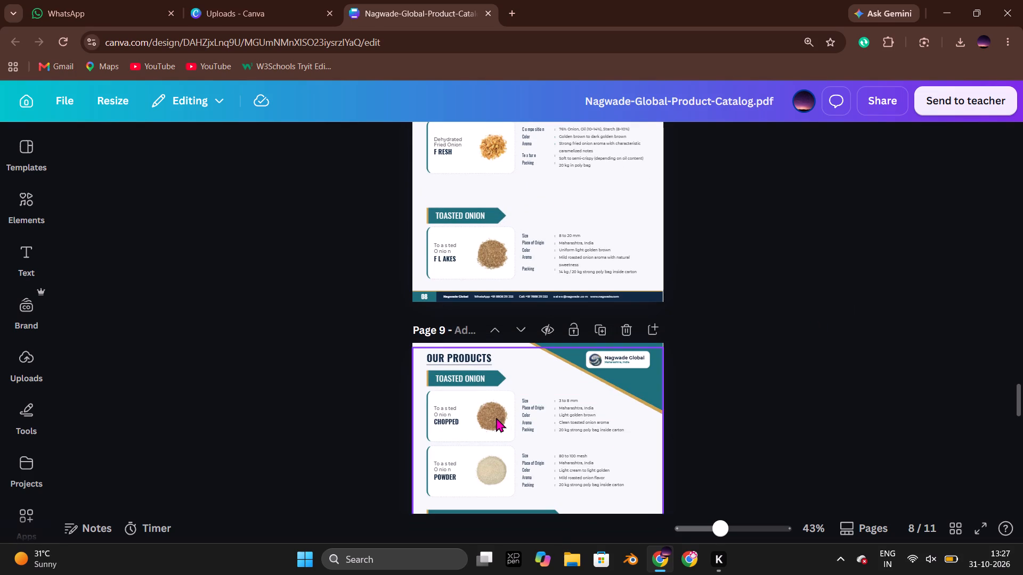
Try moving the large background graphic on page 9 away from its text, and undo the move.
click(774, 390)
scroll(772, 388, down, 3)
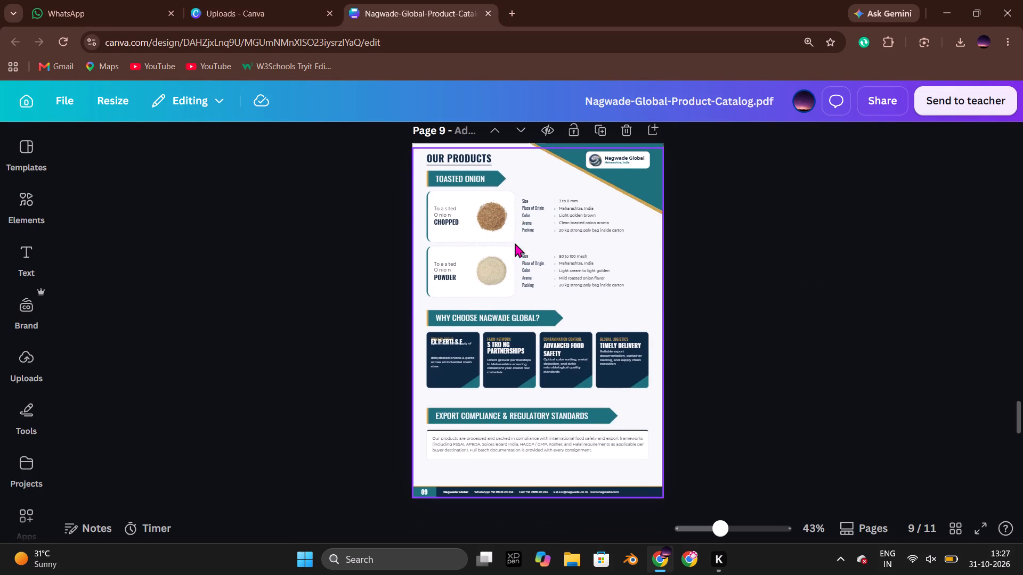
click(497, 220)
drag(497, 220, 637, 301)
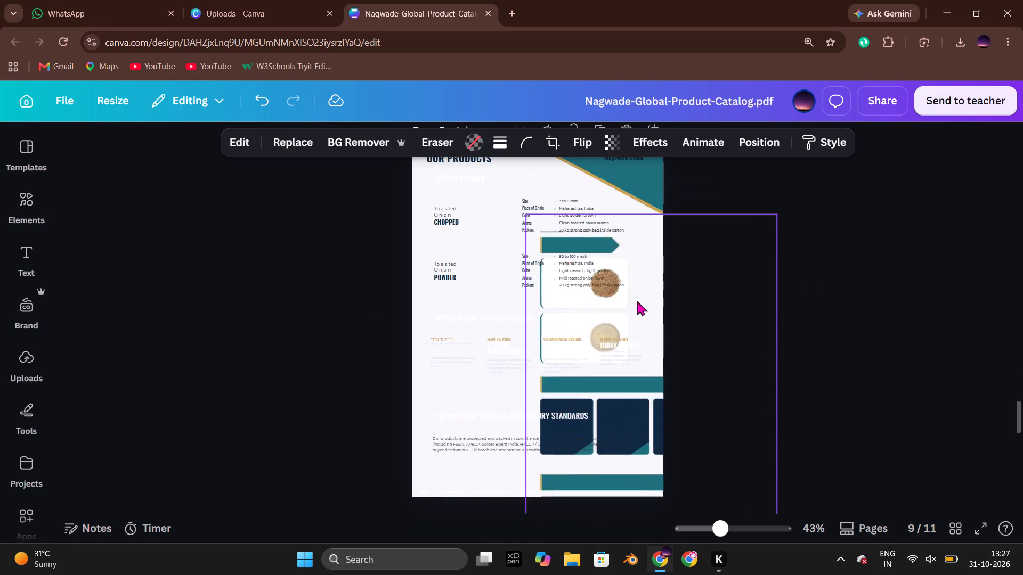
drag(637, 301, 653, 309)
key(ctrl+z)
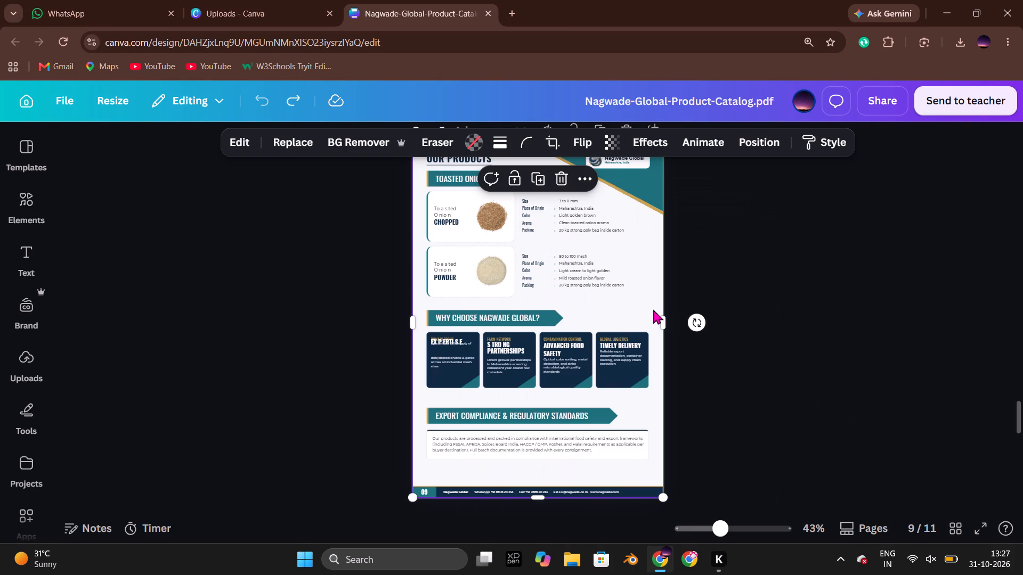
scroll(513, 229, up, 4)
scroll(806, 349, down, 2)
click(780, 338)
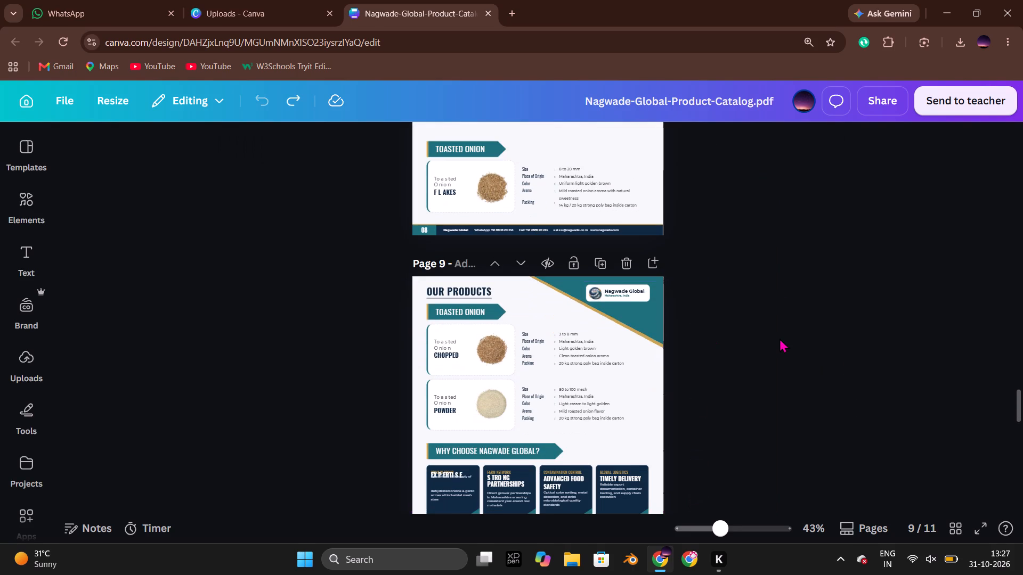
Select the teal corner triangle at the top of page 9 and examine its place in the layer order.
scroll(780, 338, down, 2)
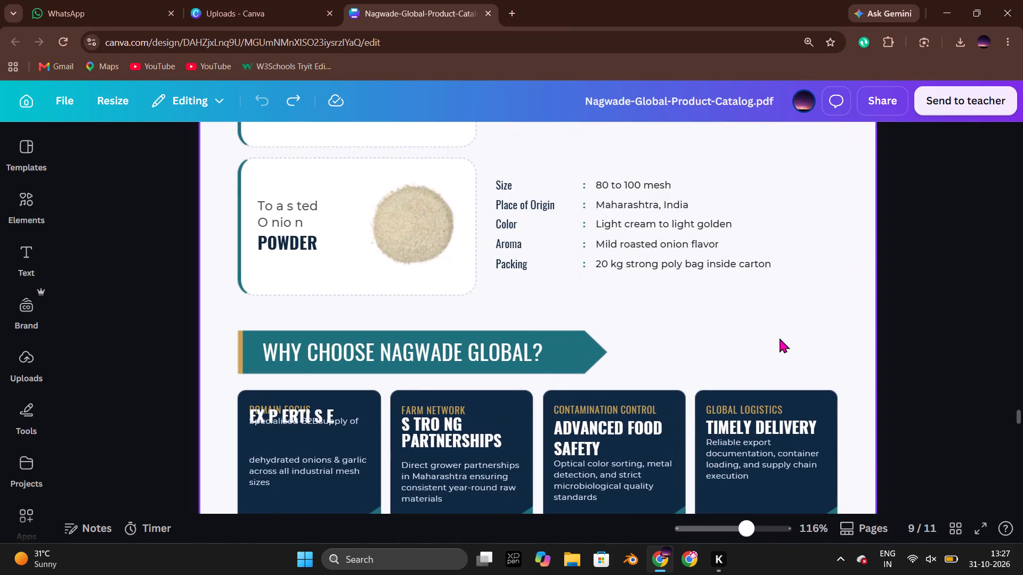
scroll(780, 338, up, 2)
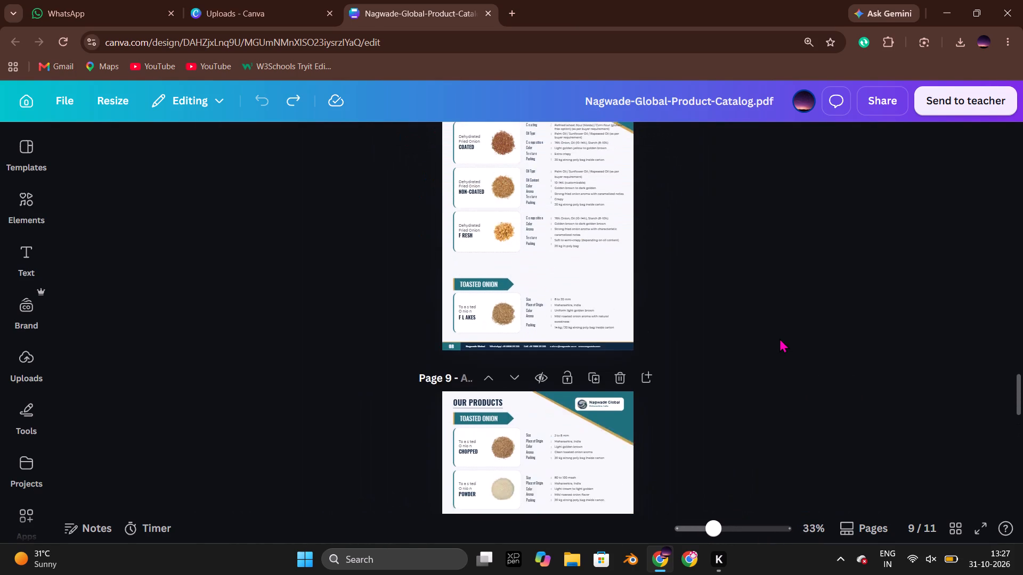
click(624, 461)
click(739, 350)
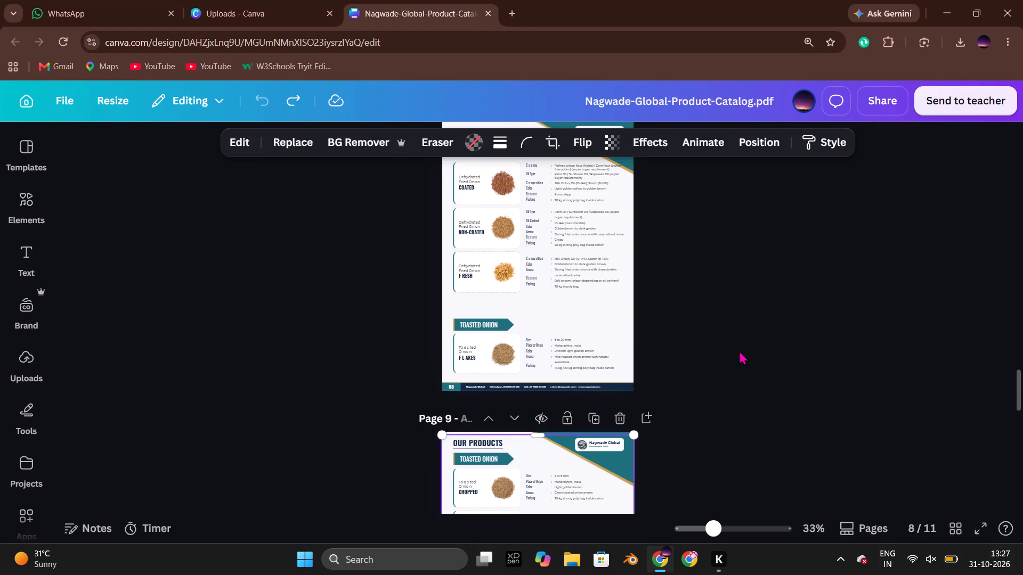
click(580, 431)
click(586, 434)
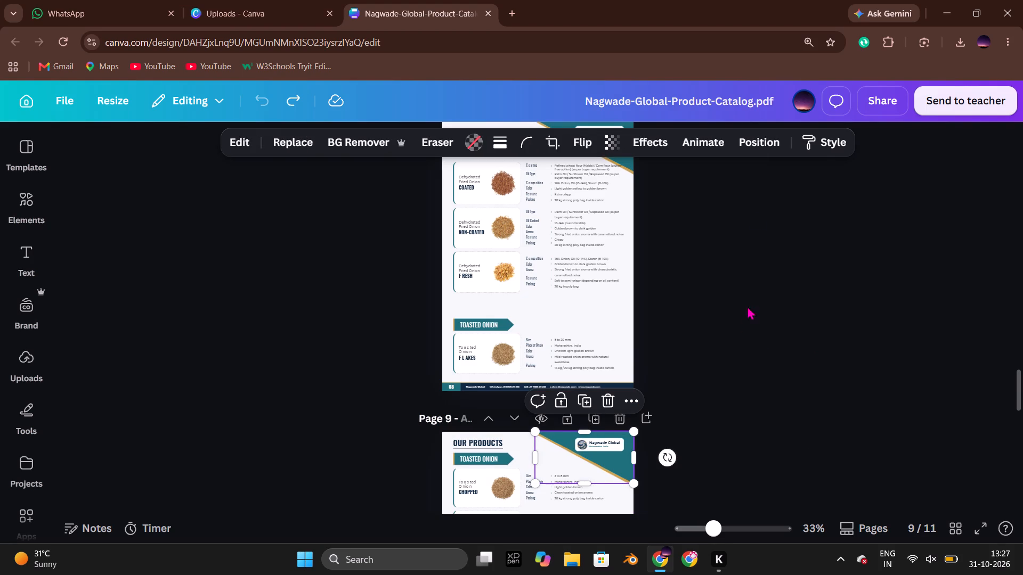
click(742, 143)
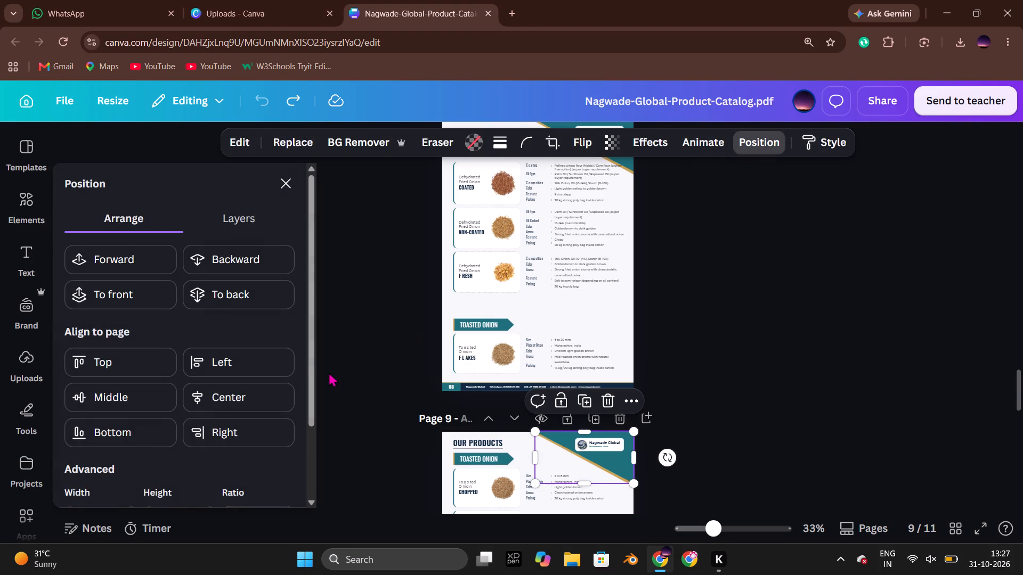
scroll(201, 314, down, 3)
scroll(240, 302, up, 6)
click(243, 228)
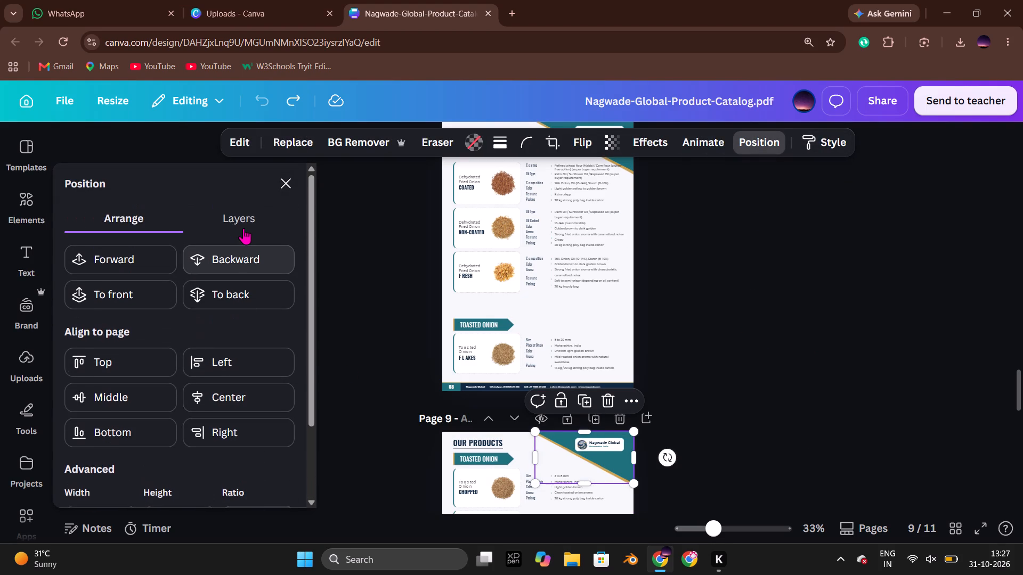
click(246, 220)
scroll(238, 368, down, 2)
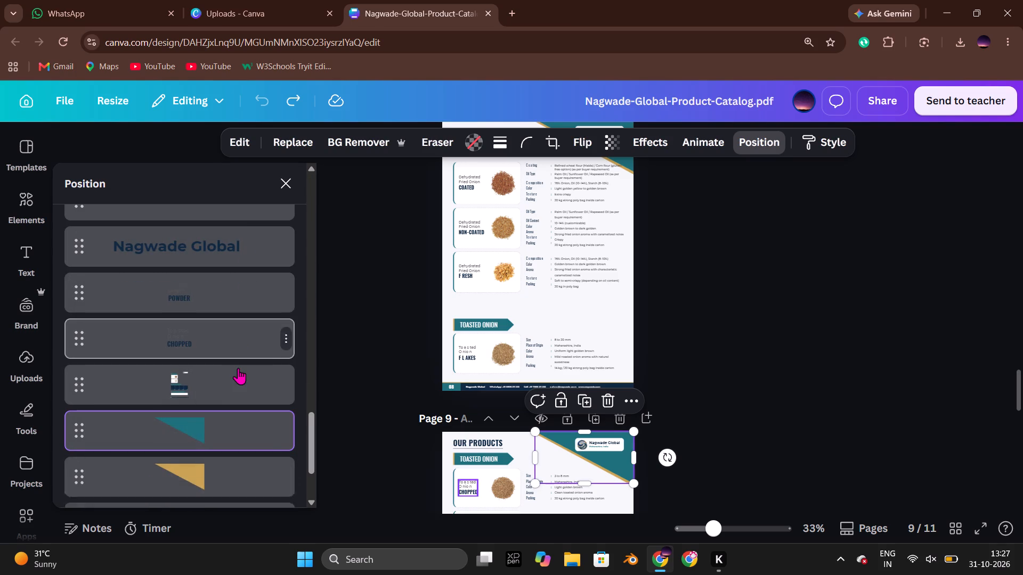
click(225, 324)
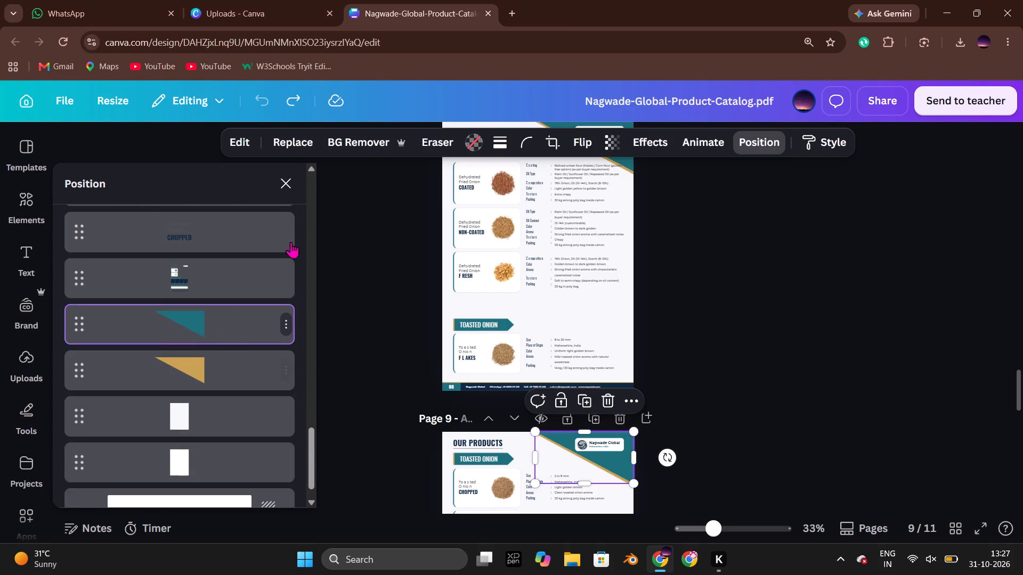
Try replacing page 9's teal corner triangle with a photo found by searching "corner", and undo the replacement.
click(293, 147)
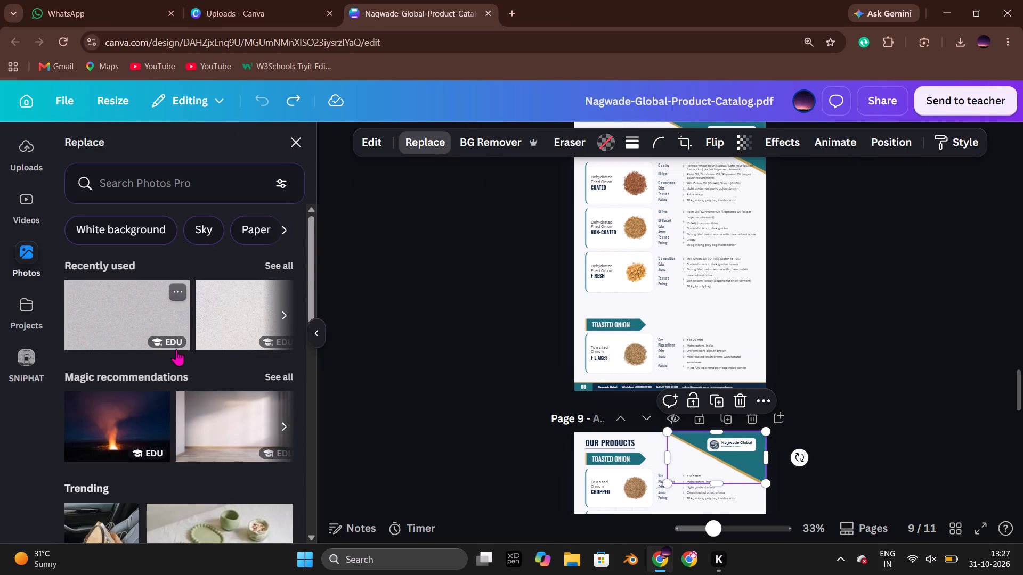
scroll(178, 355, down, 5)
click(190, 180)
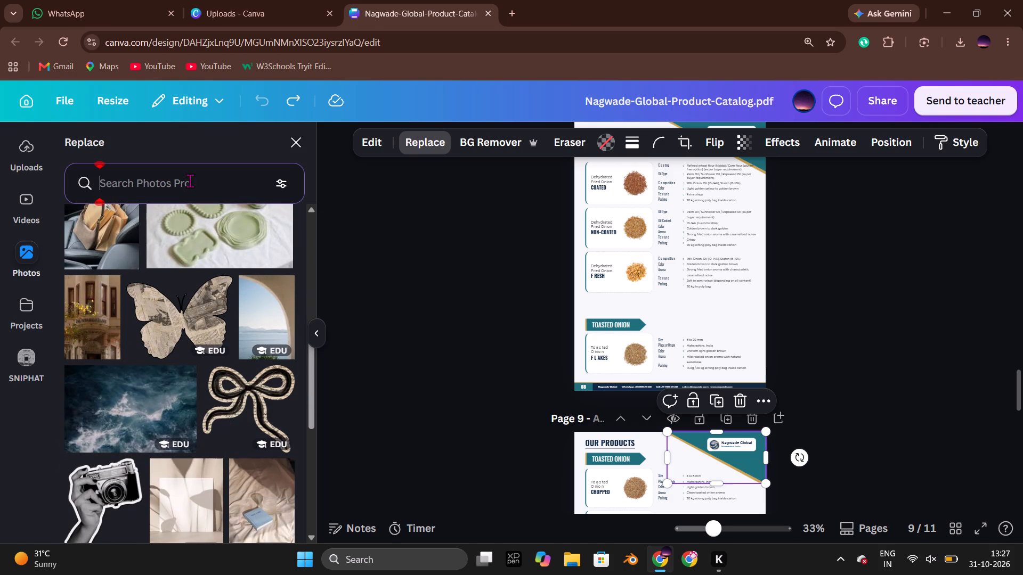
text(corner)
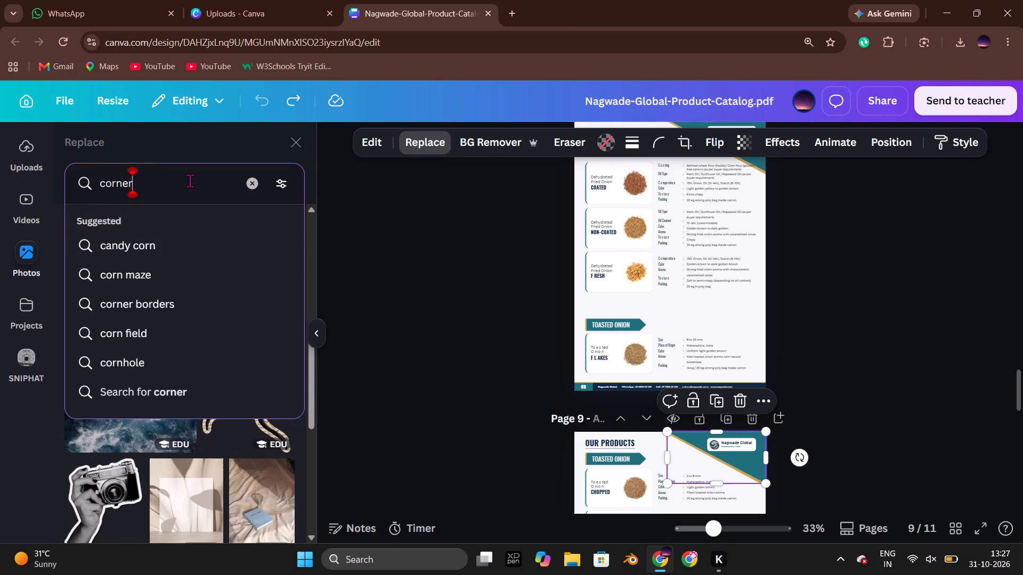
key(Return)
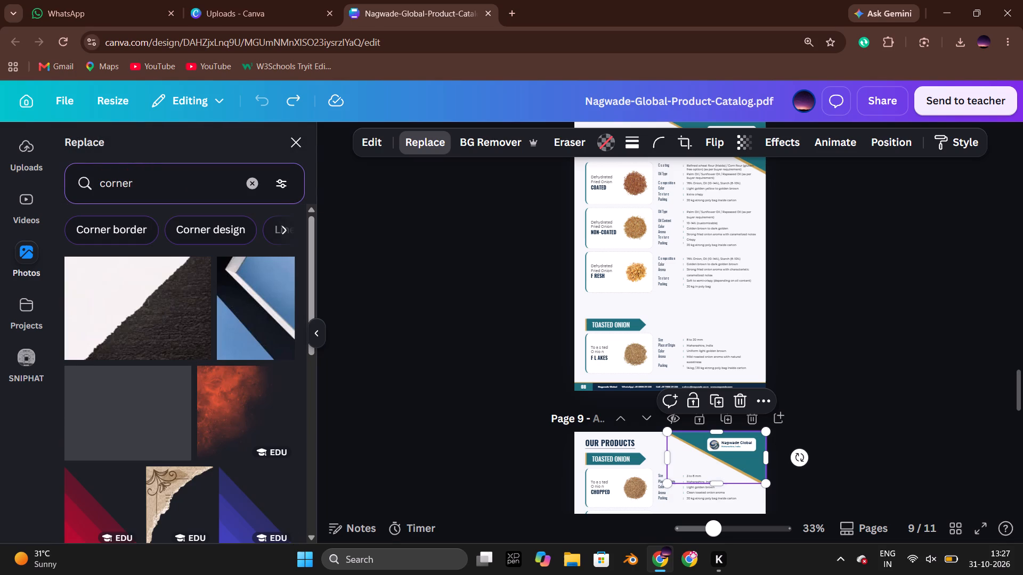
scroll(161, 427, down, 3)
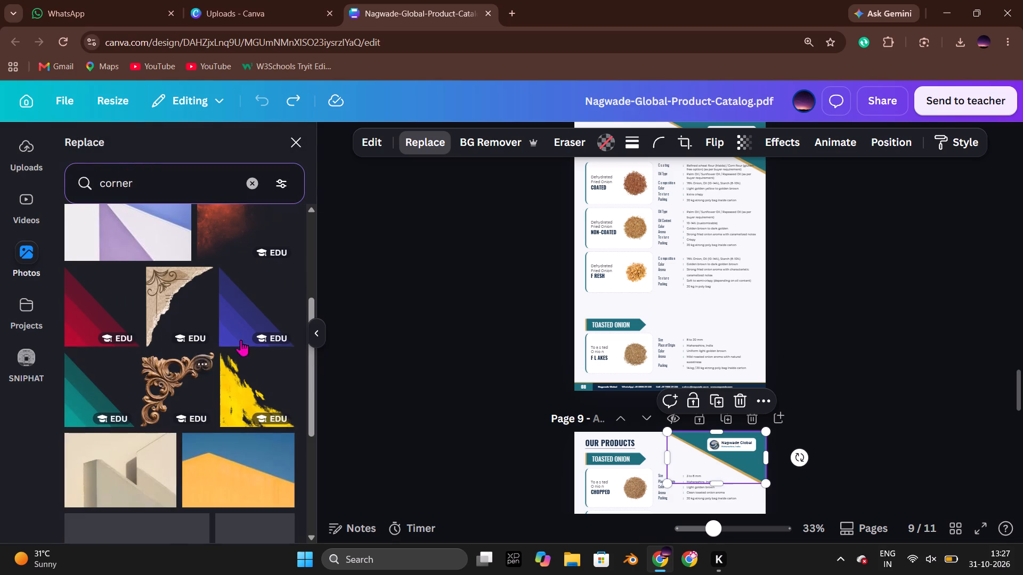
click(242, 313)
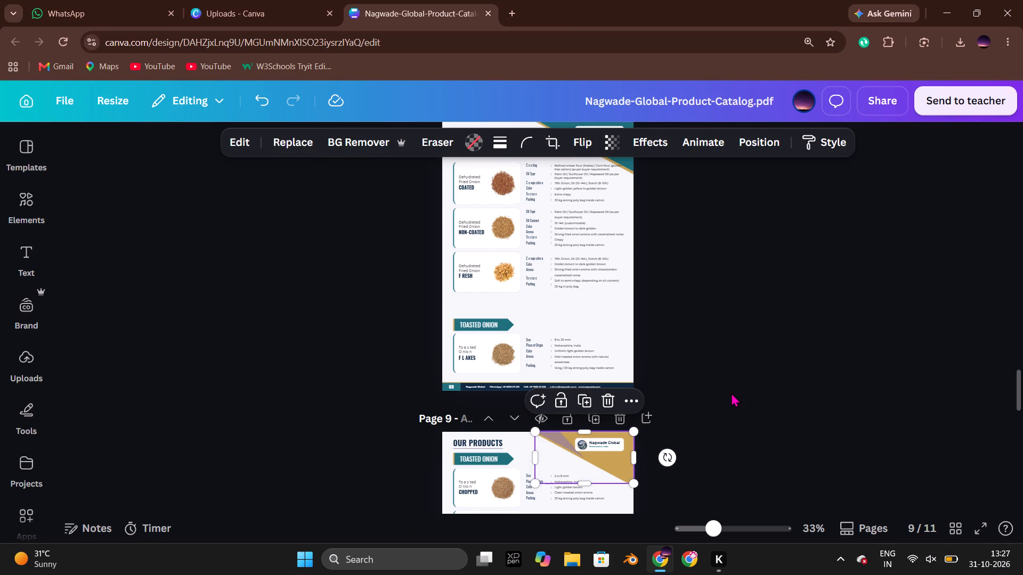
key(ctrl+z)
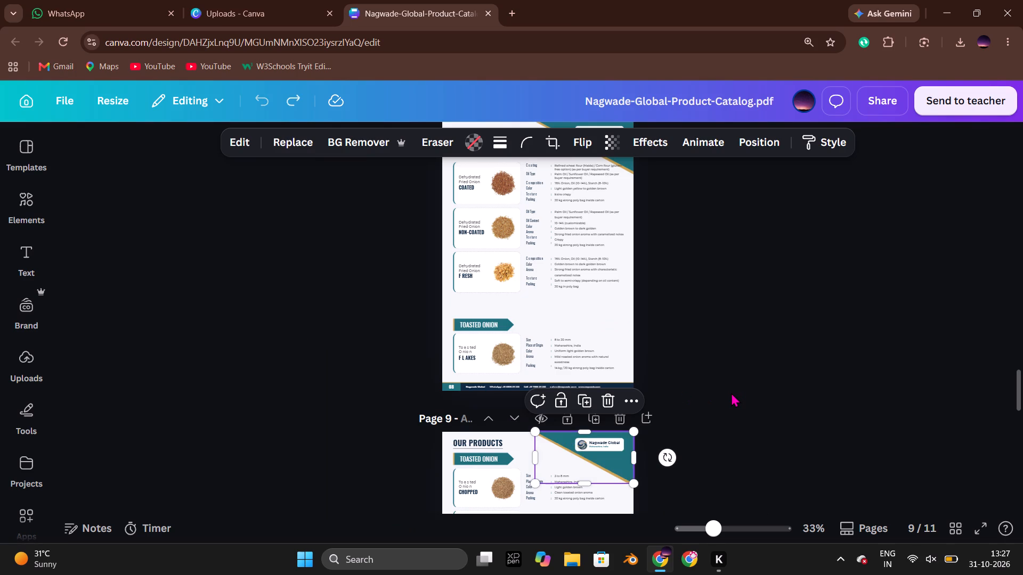
Switch to the Uploads browser tab, go to the Canva home page and search for "brochure".
click(292, 0)
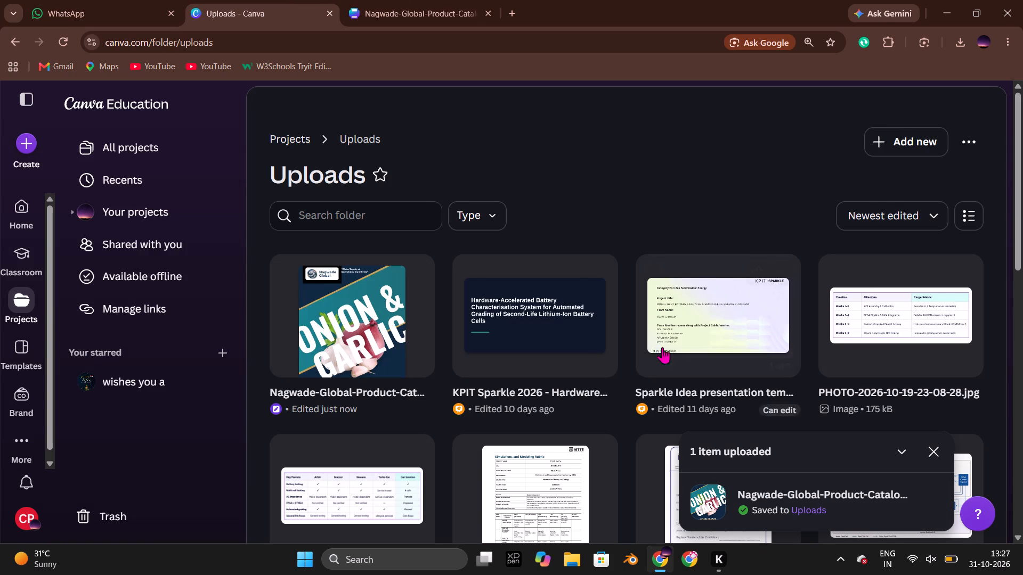
click(34, 111)
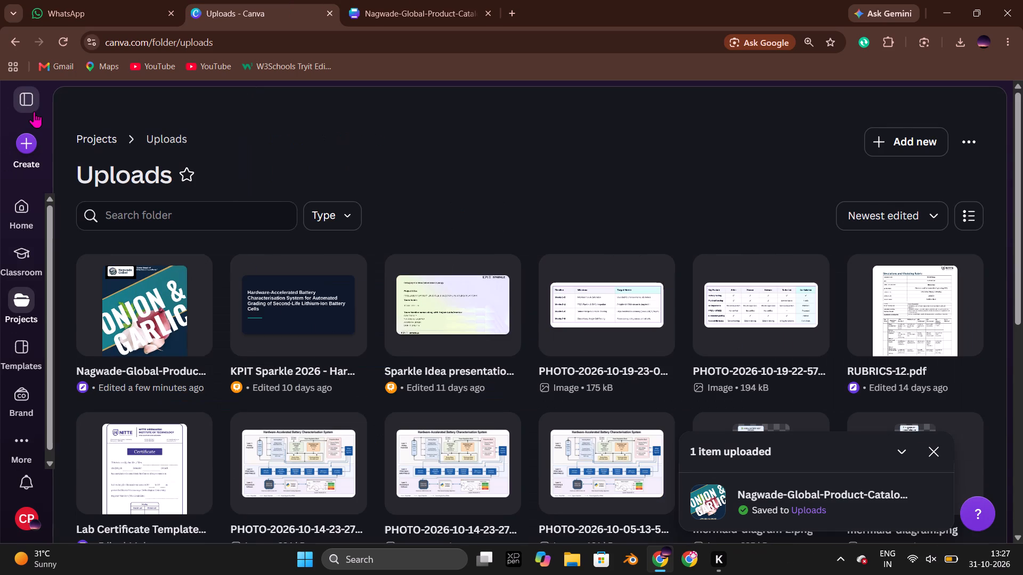
click(10, 218)
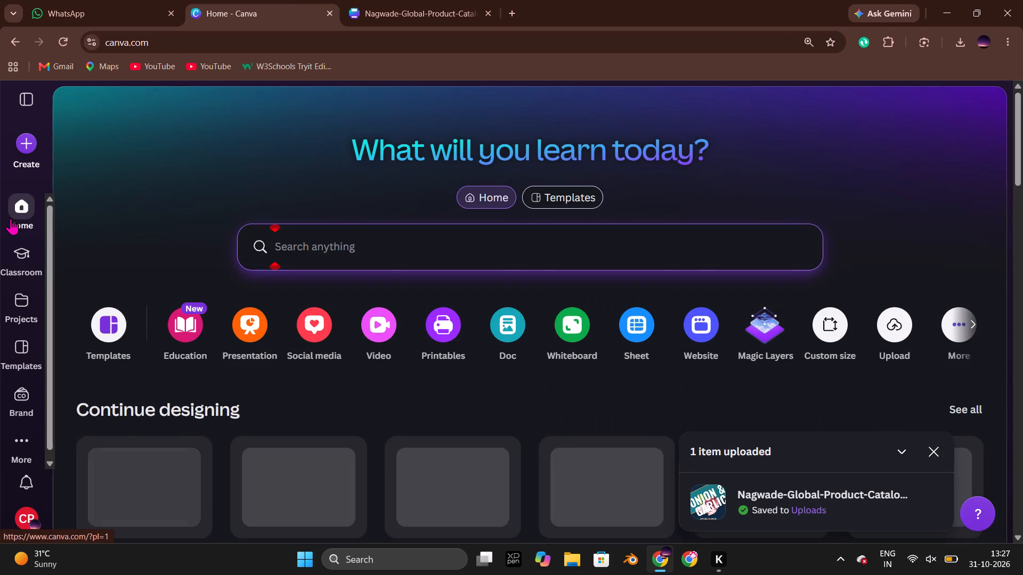
click(383, 254)
text(brochure)
key(Return)
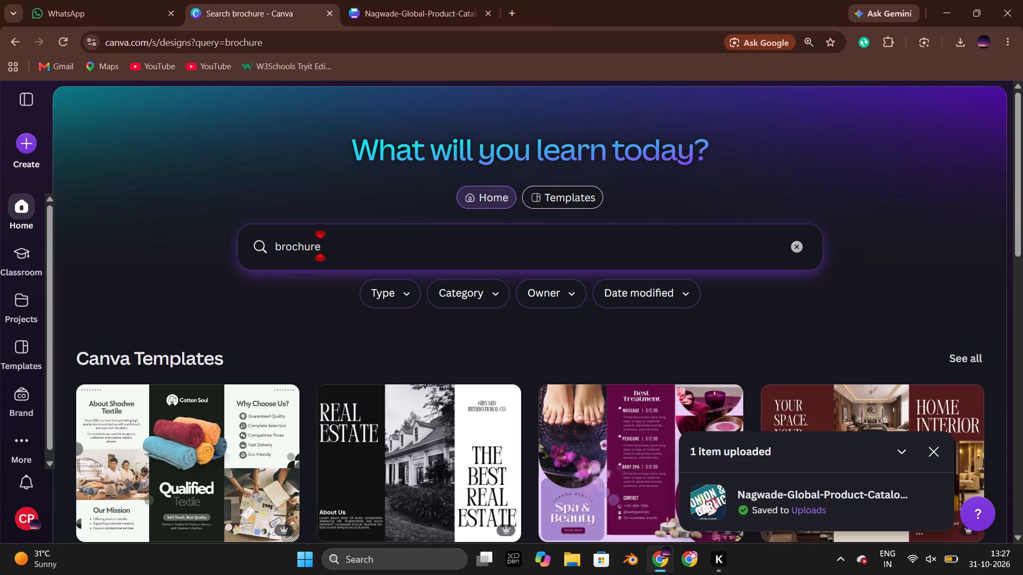
click(932, 451)
Open the White Brown Modern Indian Restaurant Z-Fold Brochure from the existing designs and examine the layout of both pages.
scroll(833, 338, down, 7)
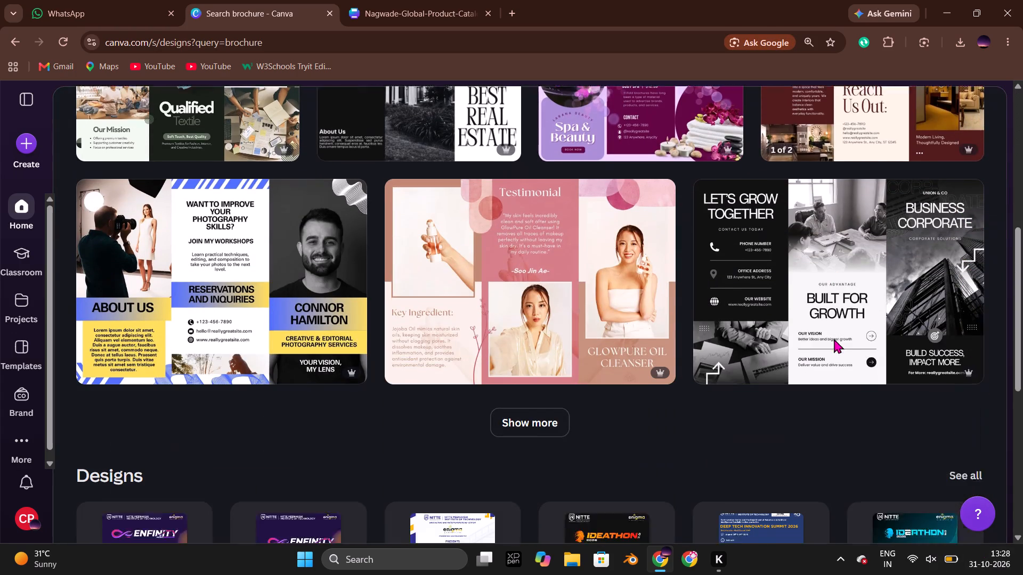
scroll(542, 346, down, 3)
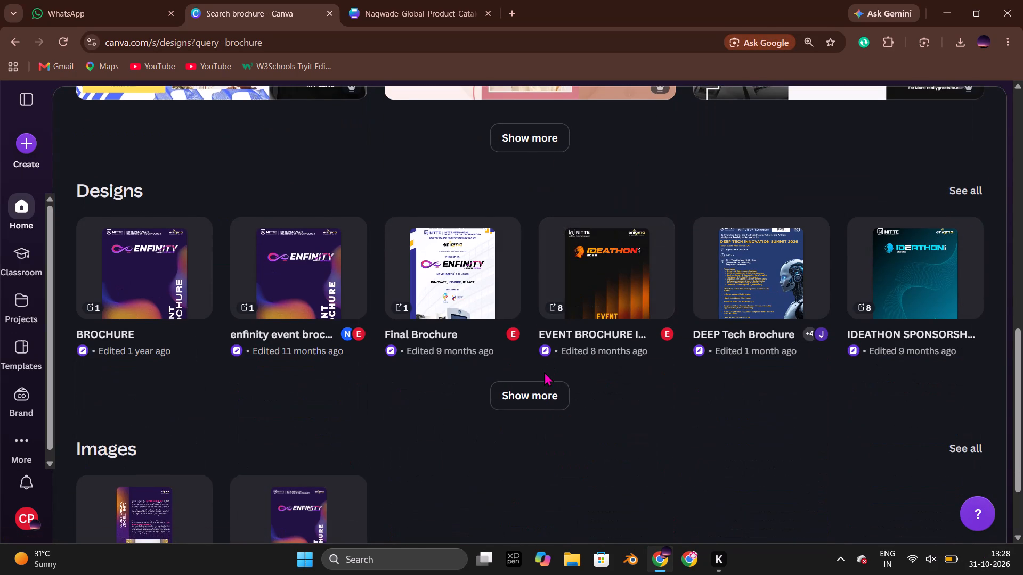
click(555, 392)
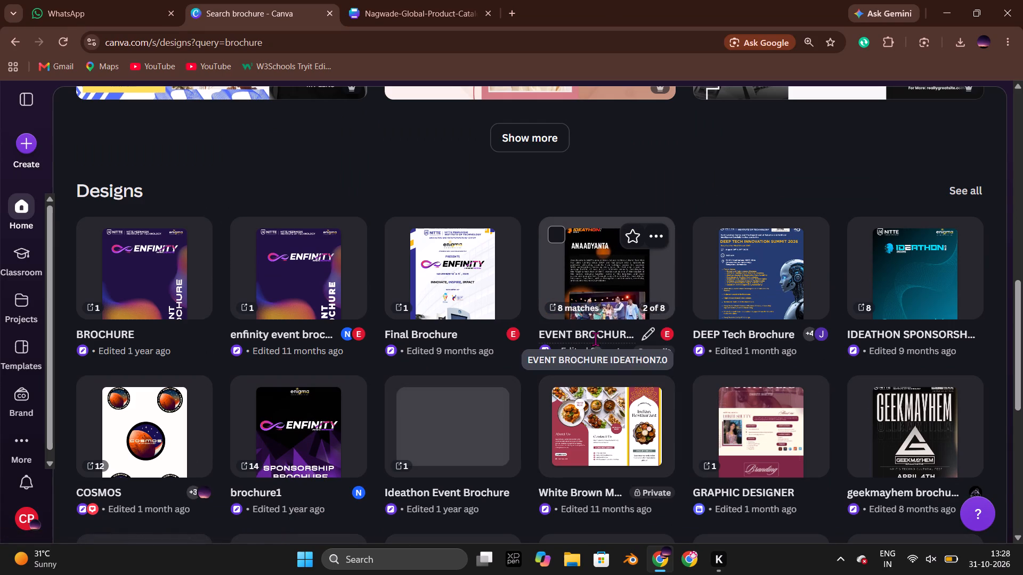
scroll(545, 374, down, 5)
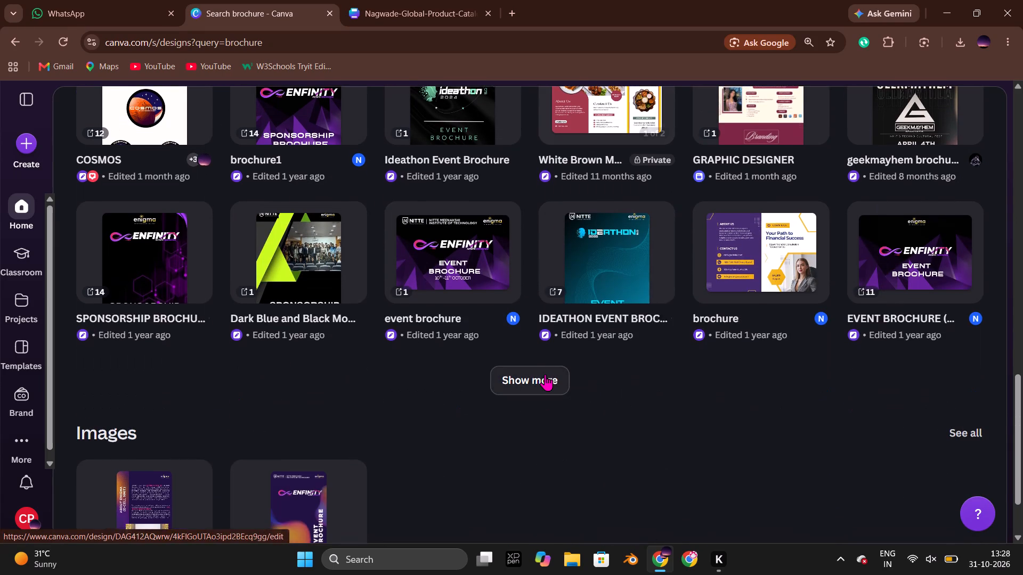
scroll(545, 374, up, 1)
click(625, 168)
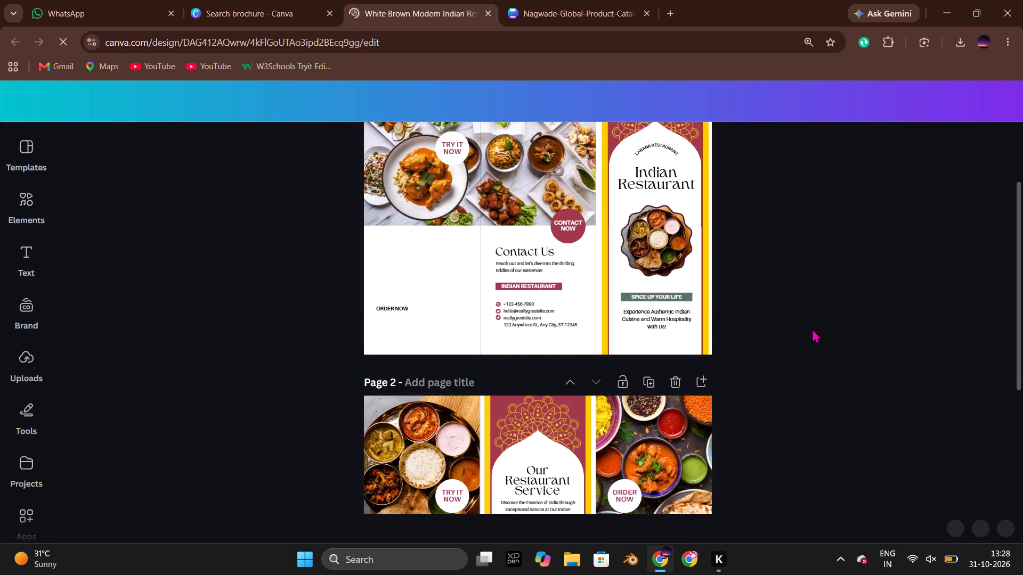
scroll(812, 328, up, 4)
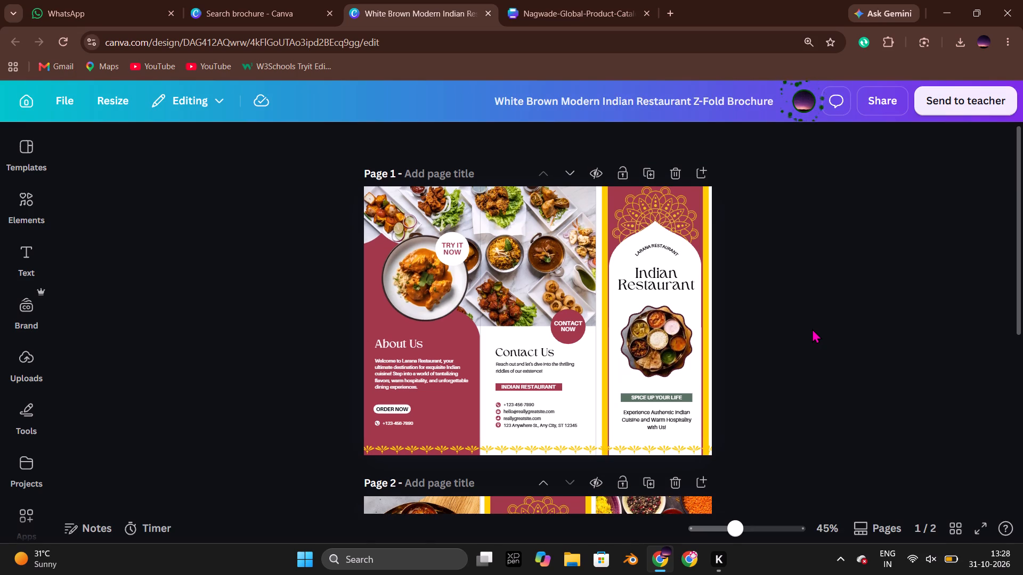
scroll(813, 321, down, 2)
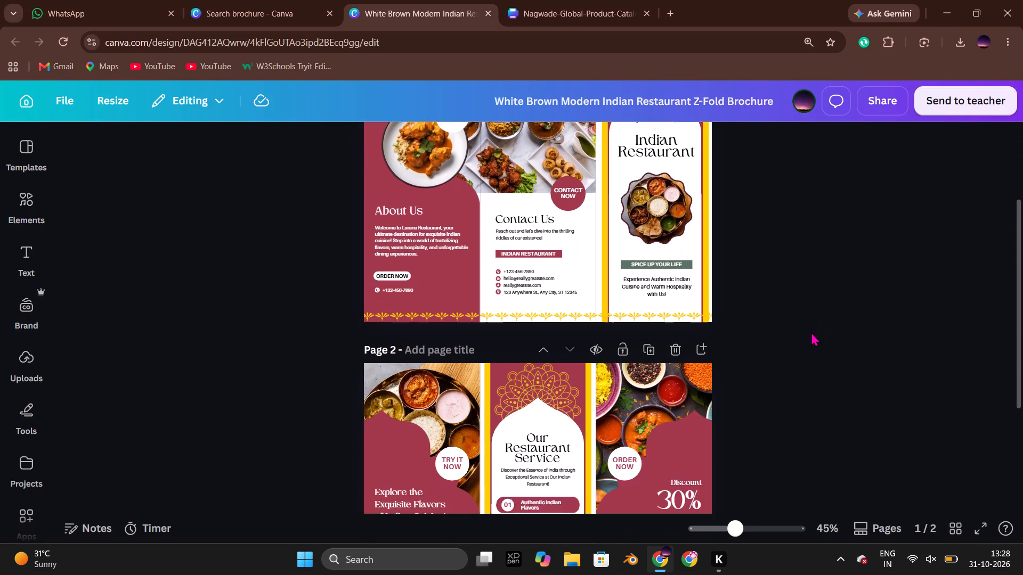
scroll(811, 332, down, 5)
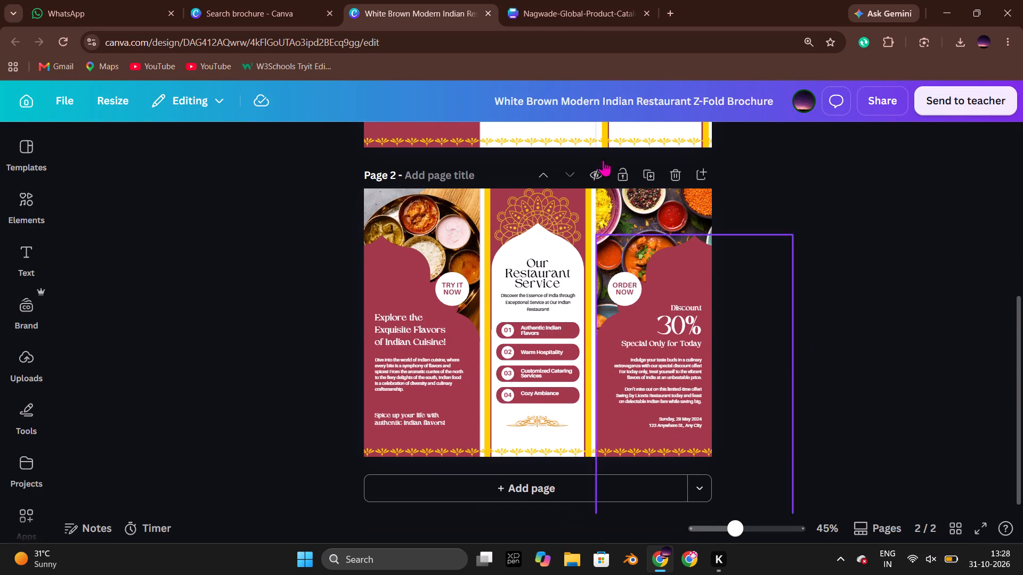
Return to the Nagwade Global catalog and copy the basic style of page 9's teal corner triangle.
click(539, 0)
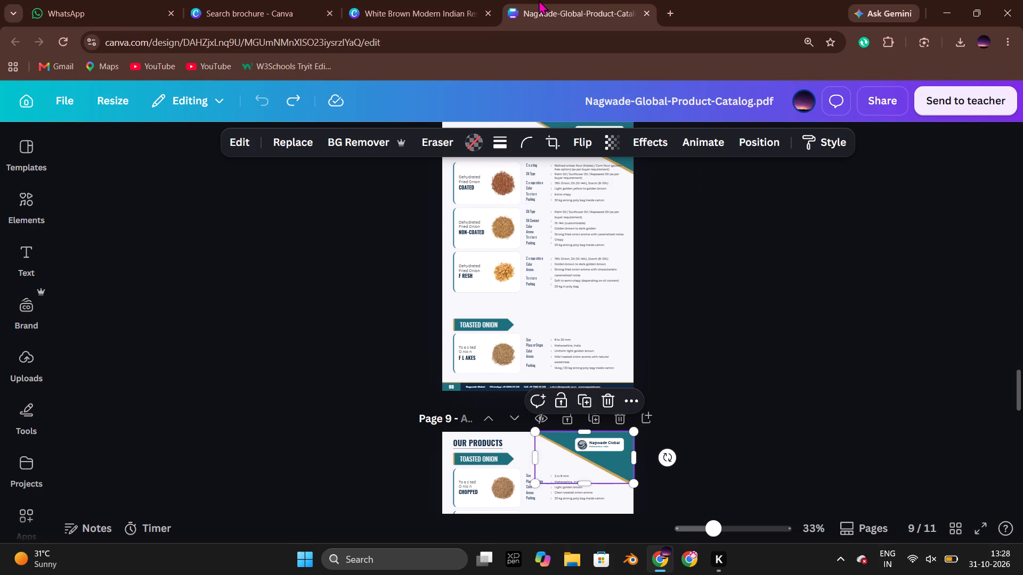
scroll(740, 272, up, 11)
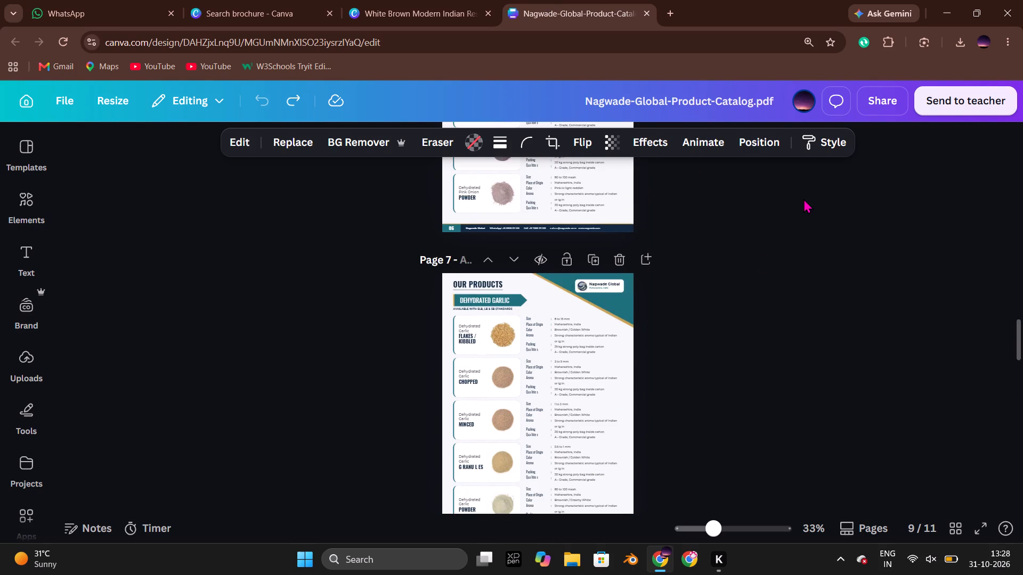
scroll(802, 202, up, 1)
click(815, 150)
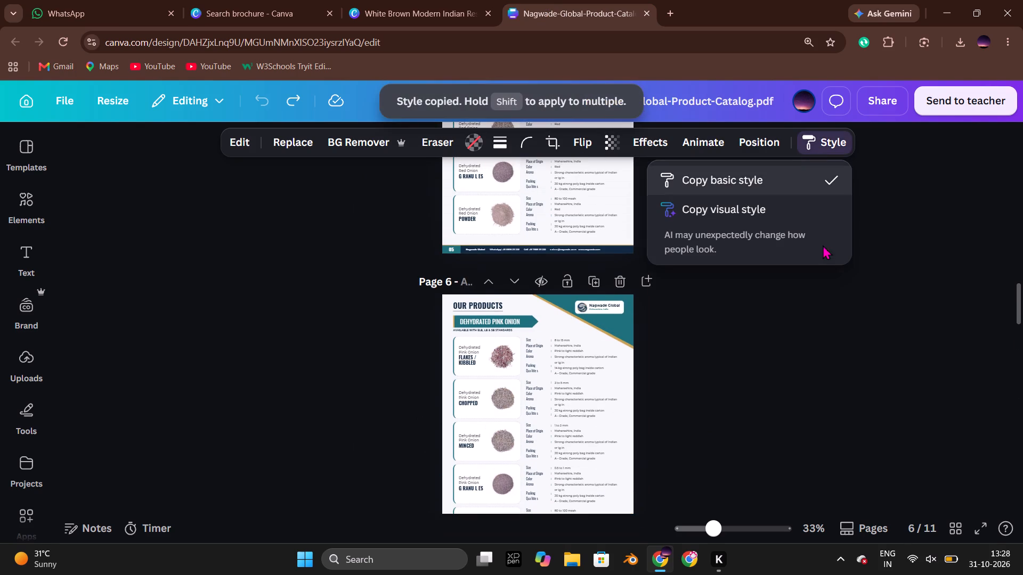
click(826, 309)
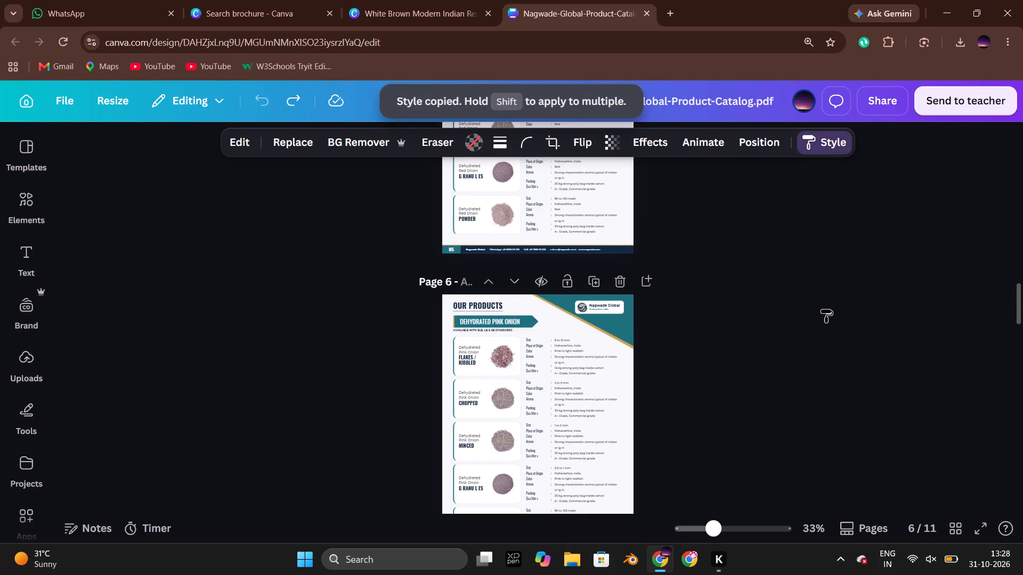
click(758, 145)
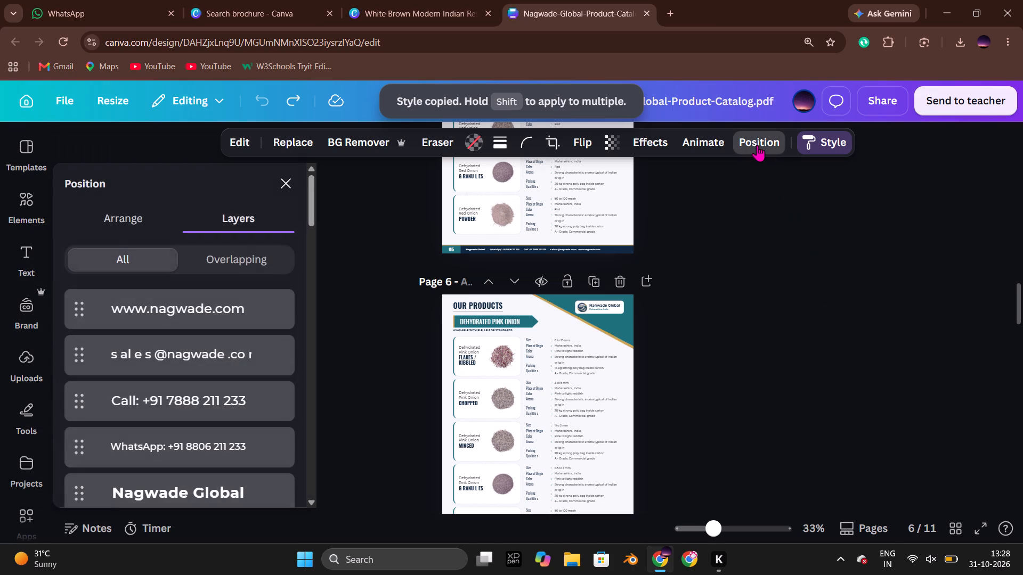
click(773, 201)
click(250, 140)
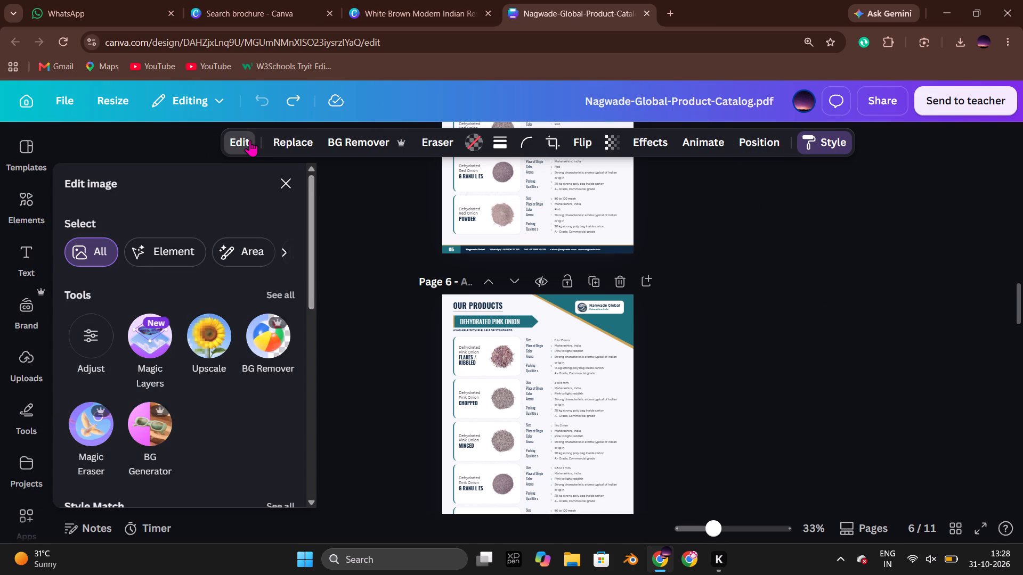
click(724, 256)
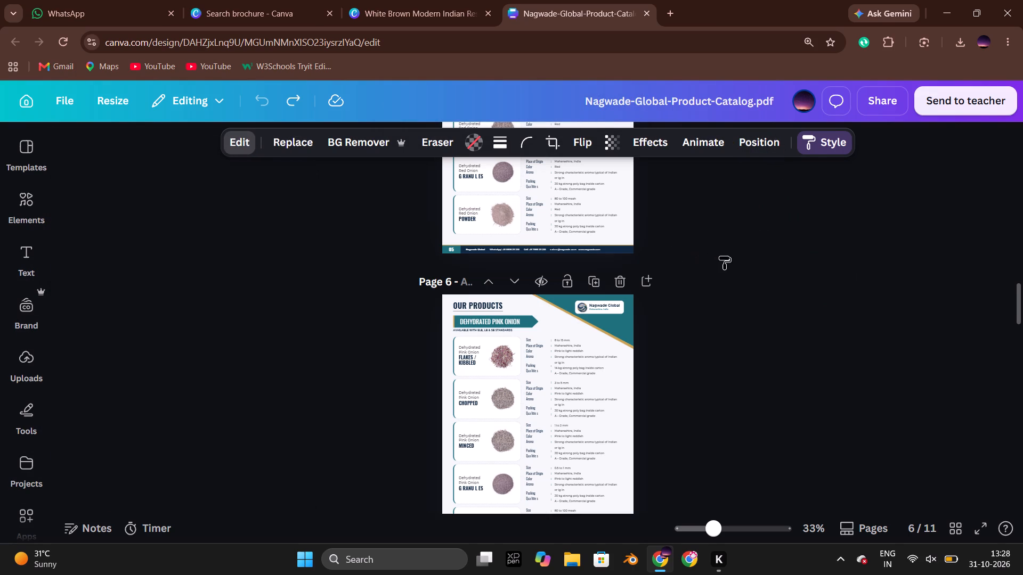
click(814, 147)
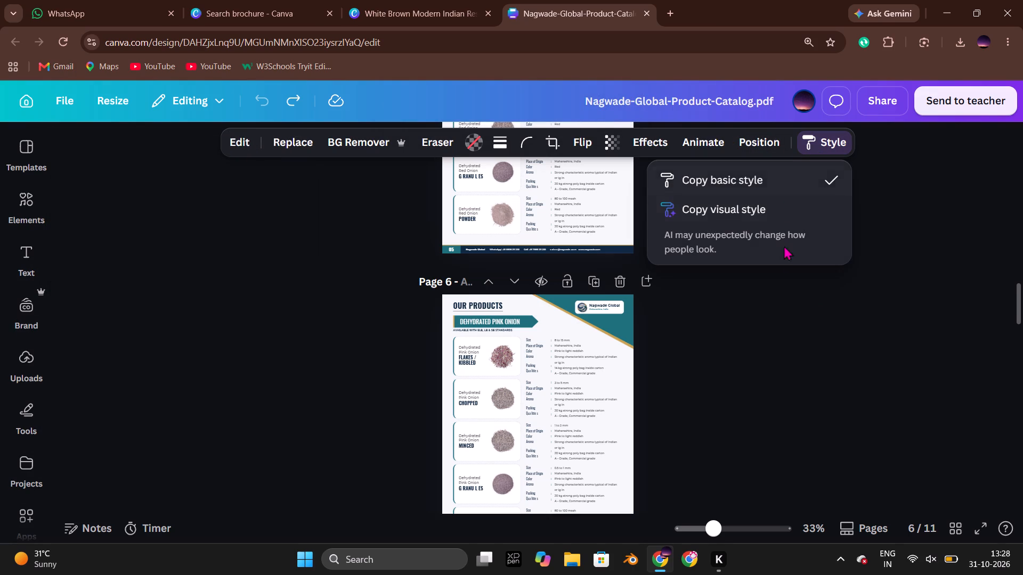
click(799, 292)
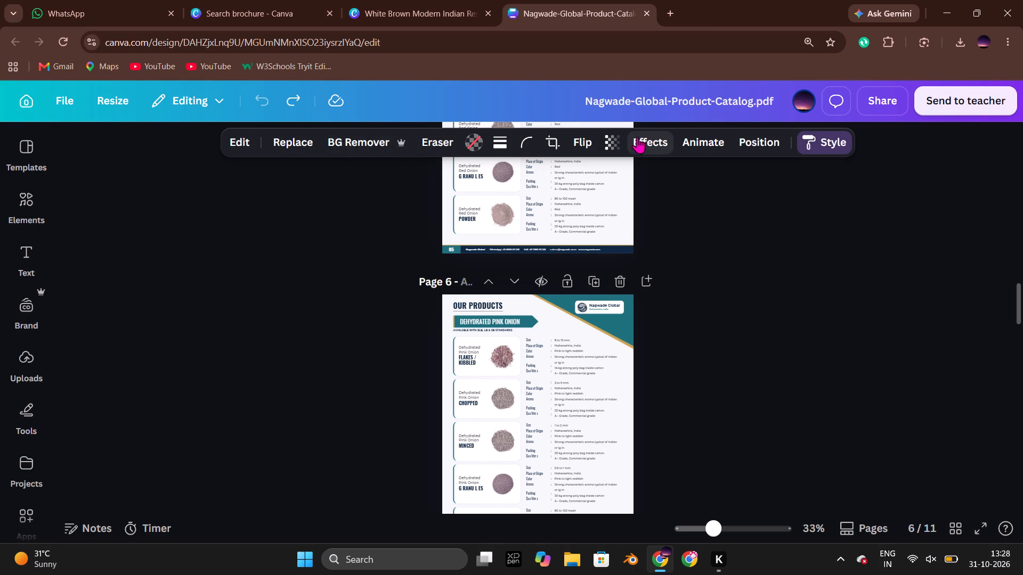
Apply the copied basic style to the background image on page 5 of the catalog.
click(532, 231)
click(717, 234)
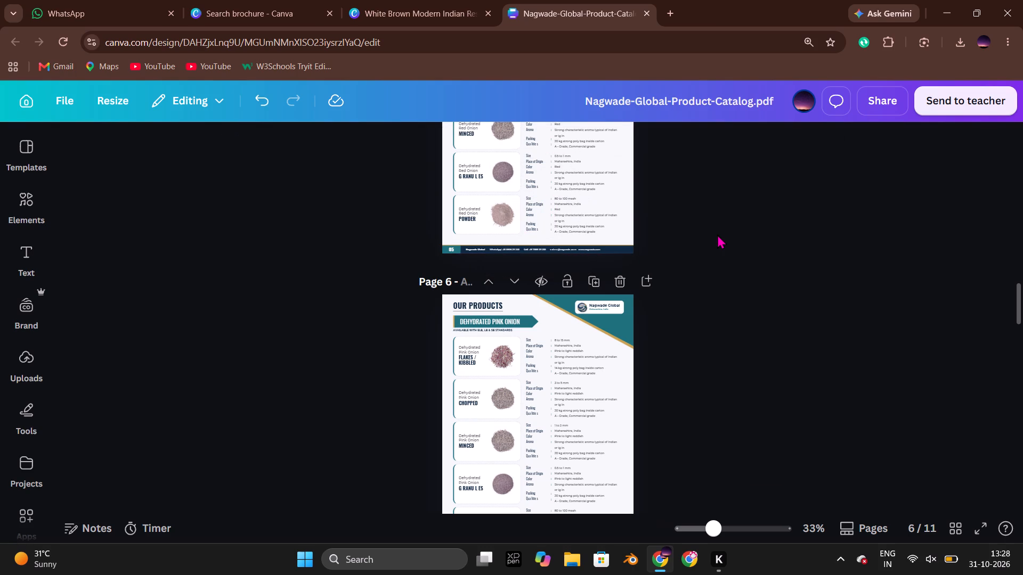
click(517, 220)
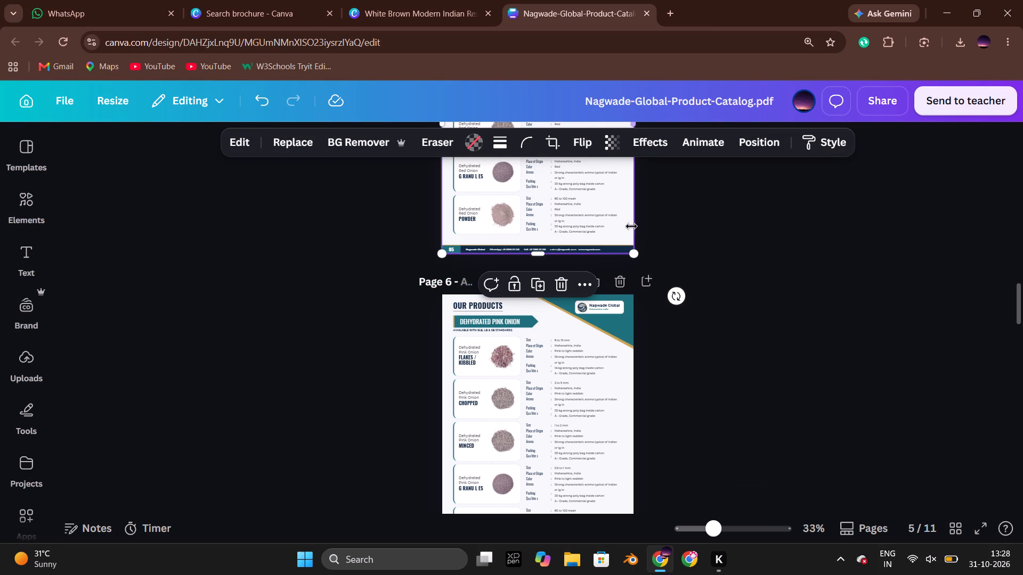
click(720, 250)
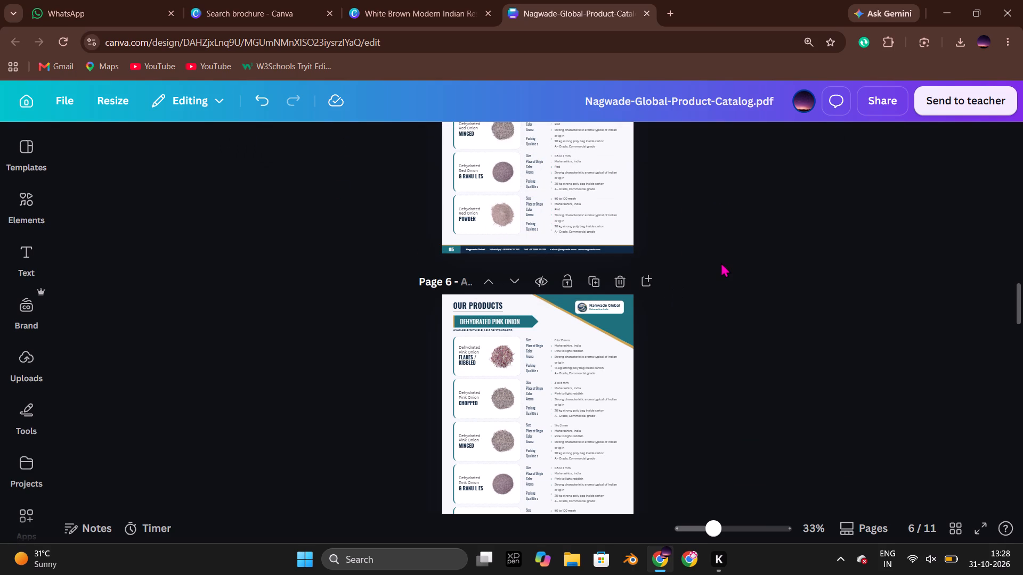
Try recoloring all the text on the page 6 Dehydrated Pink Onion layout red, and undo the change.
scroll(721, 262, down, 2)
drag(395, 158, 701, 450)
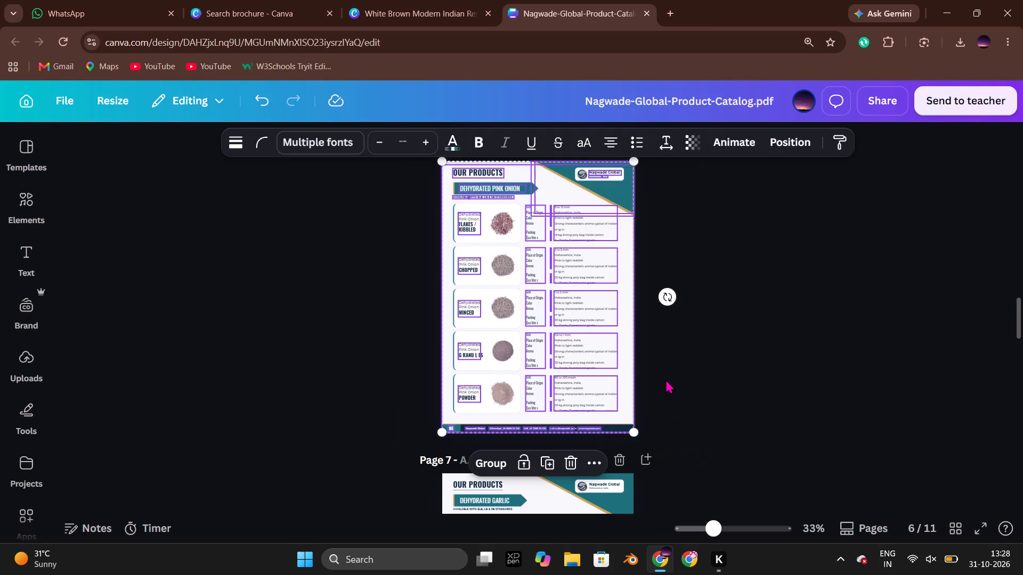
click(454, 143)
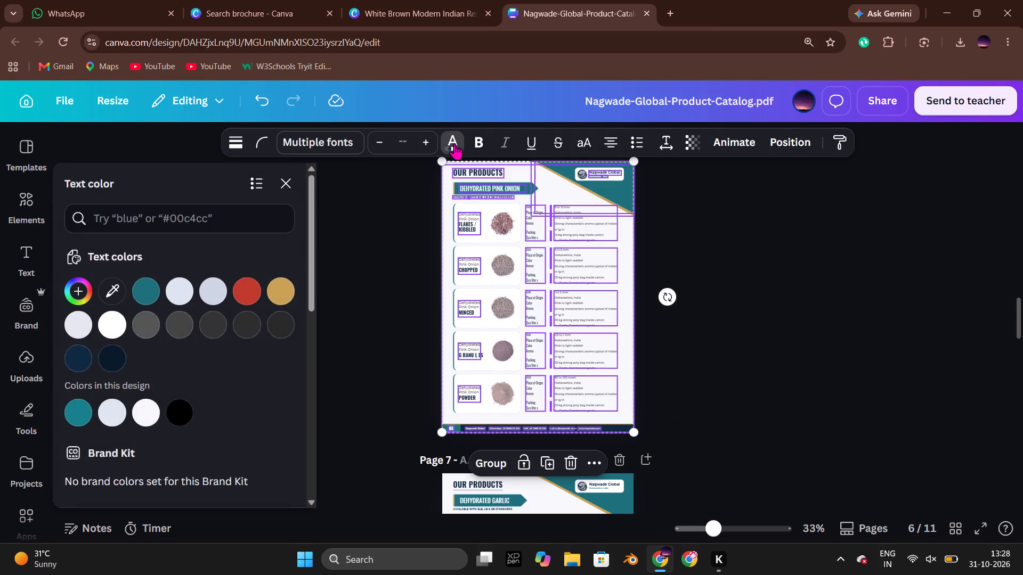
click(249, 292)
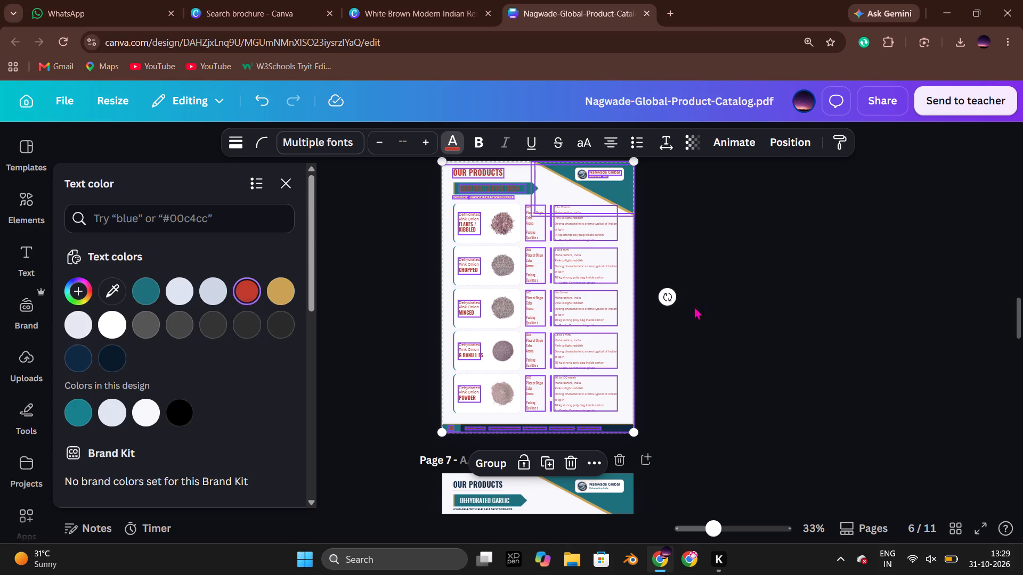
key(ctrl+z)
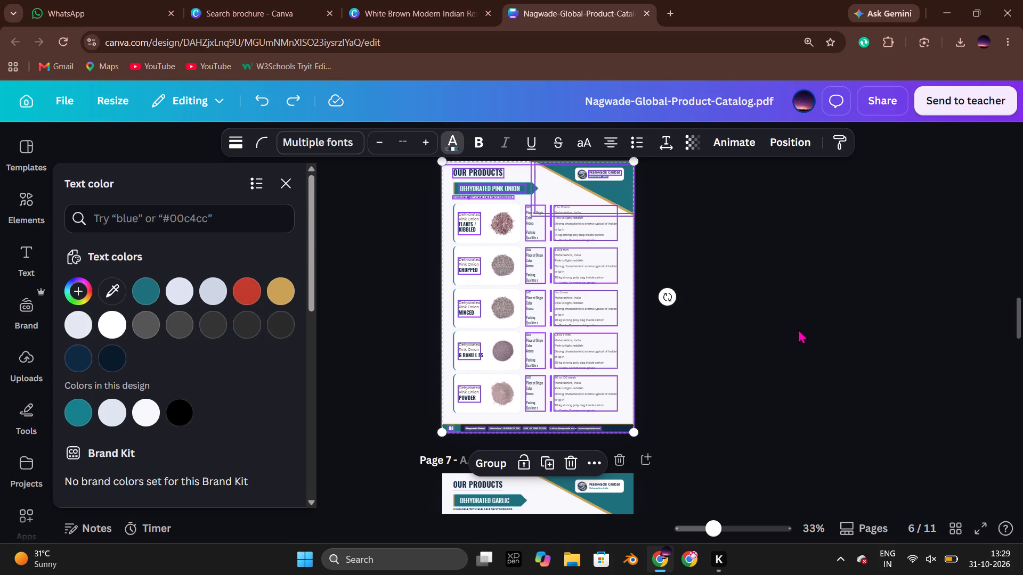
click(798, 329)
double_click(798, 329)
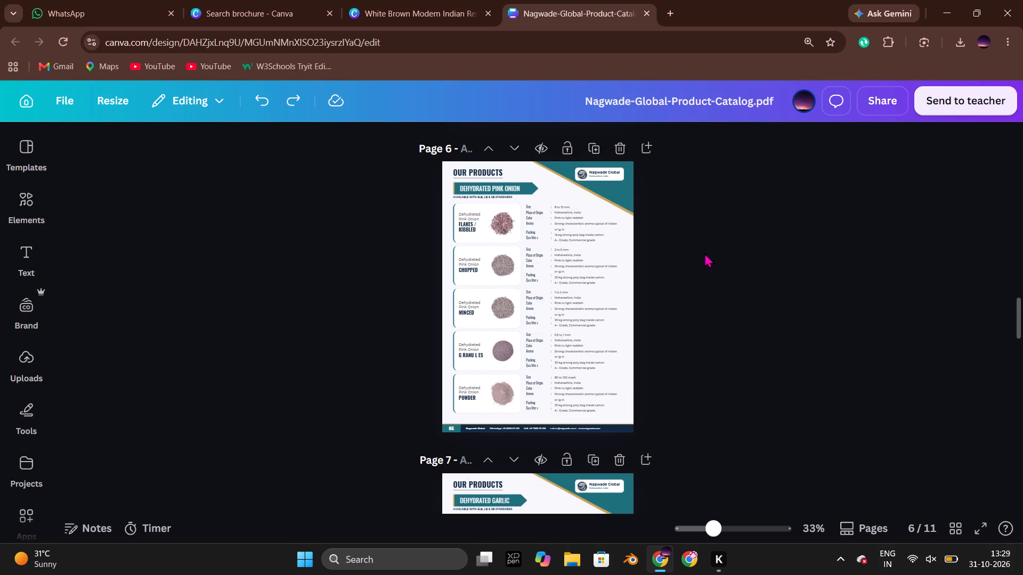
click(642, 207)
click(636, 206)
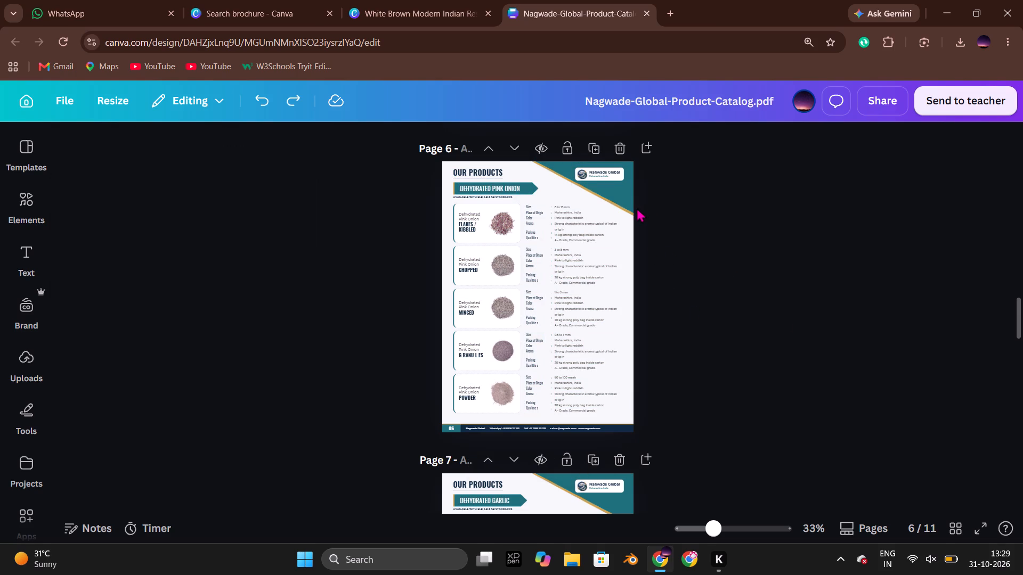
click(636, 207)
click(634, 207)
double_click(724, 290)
Review the Indian restaurant Z-fold brochure again and expand the "brochure" search results to look over more existing designs.
click(456, 0)
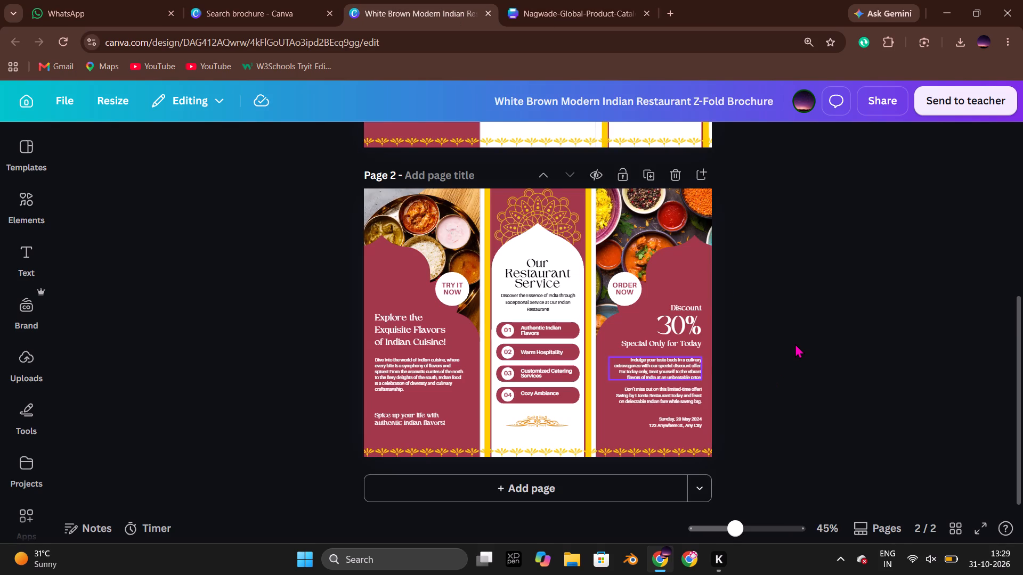
click(795, 343)
scroll(795, 343, up, 8)
click(302, 0)
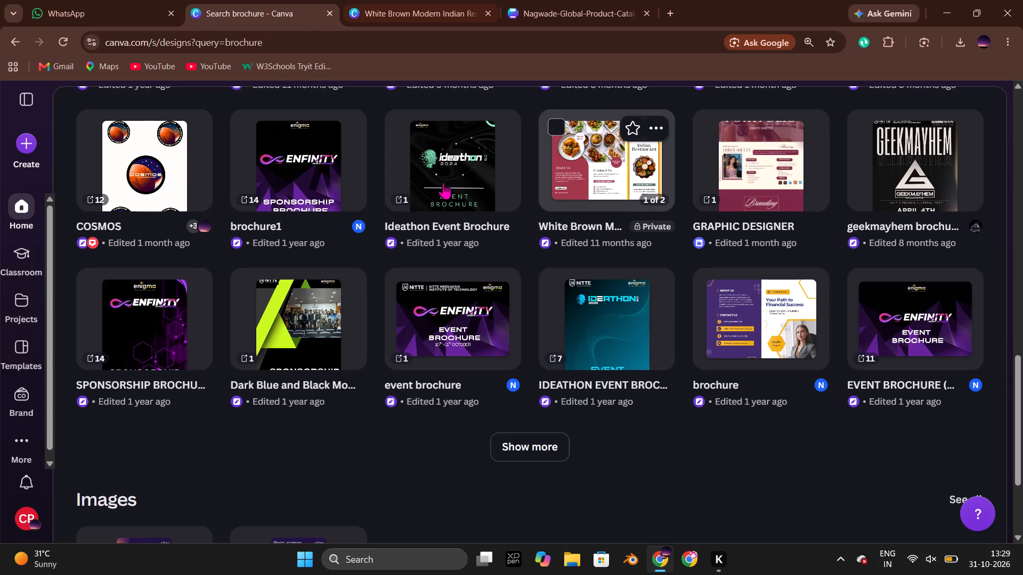
click(532, 455)
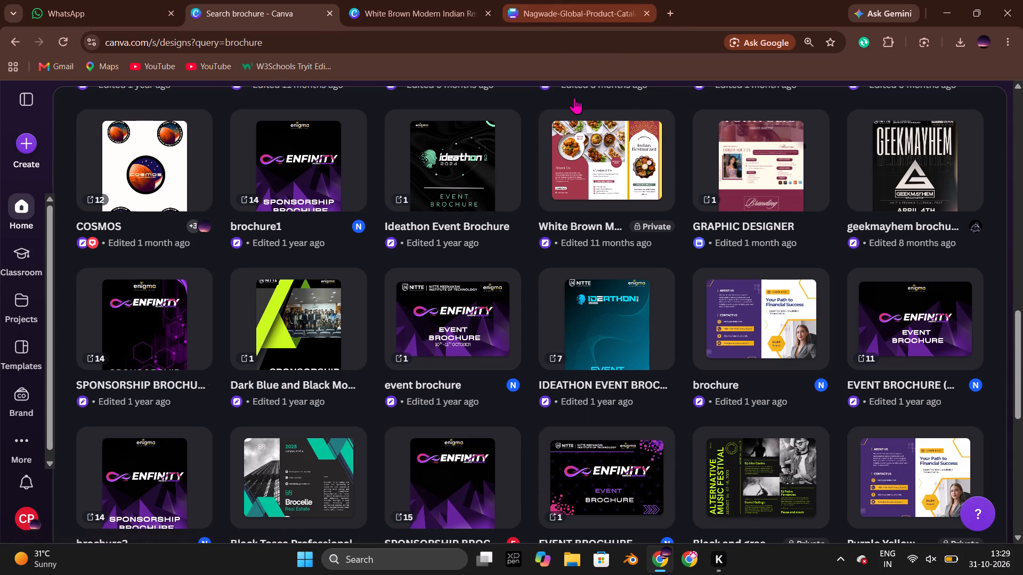
Make a resized copy of the White Brown Modern Indian Restaurant Z-Fold Brochure as a Document (A4, Portrait), all pages, and open it.
click(476, 0)
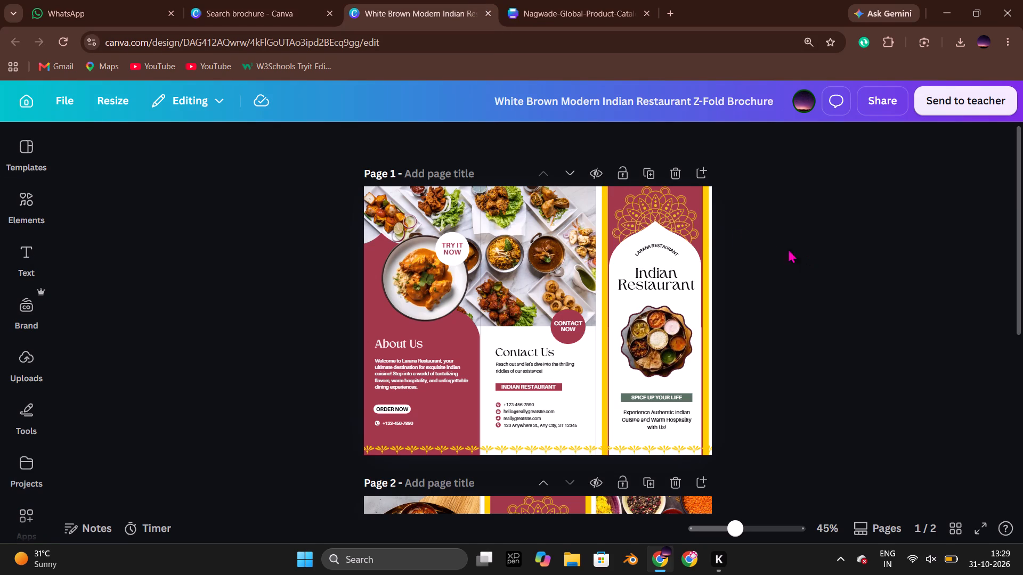
click(115, 108)
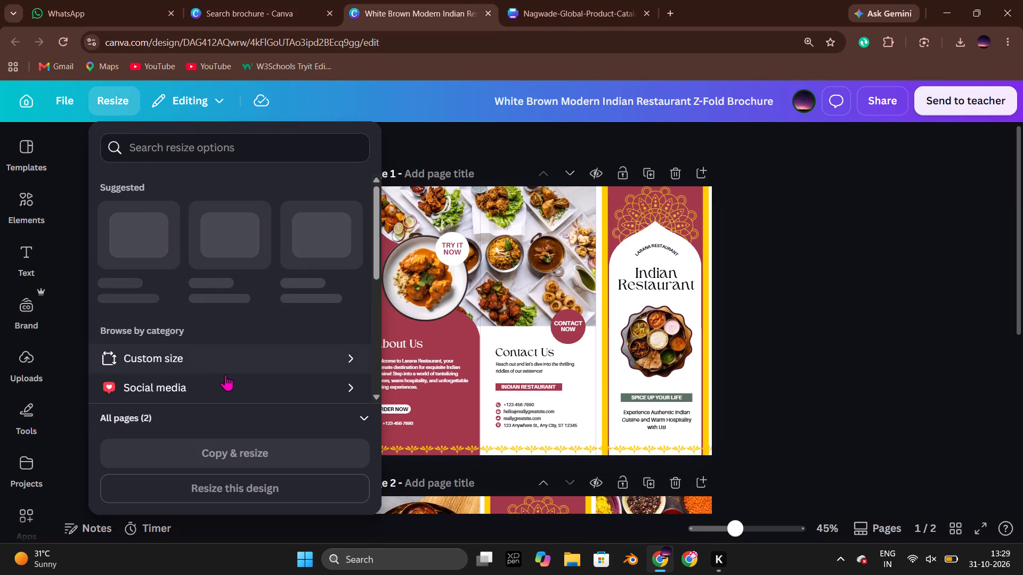
click(207, 147)
text(a4)
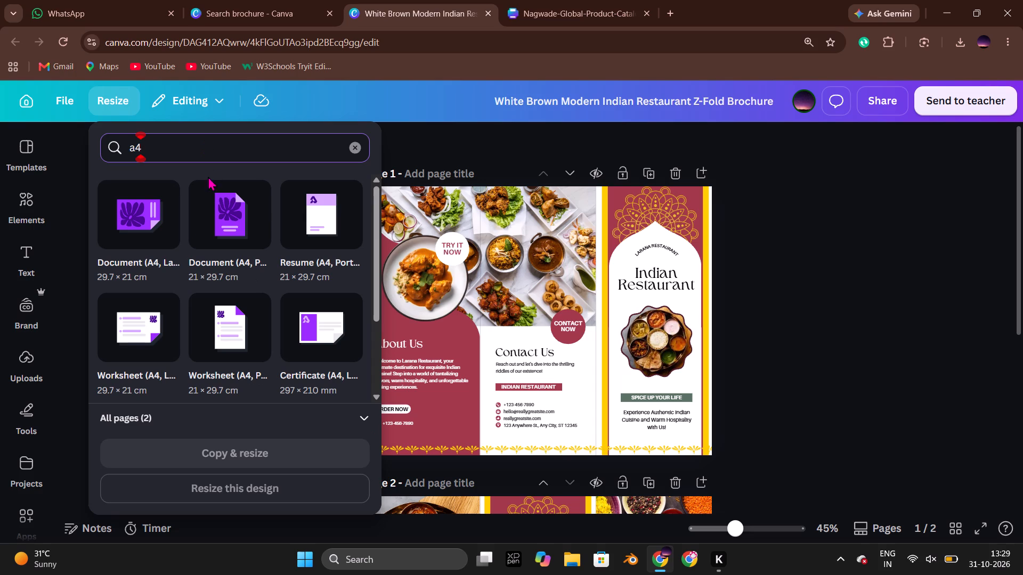
click(240, 219)
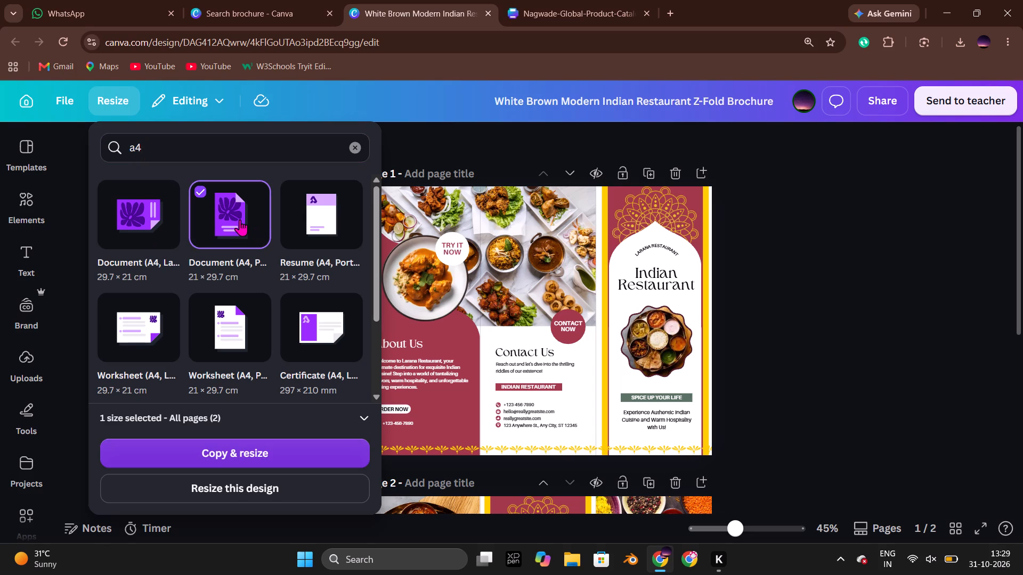
click(269, 448)
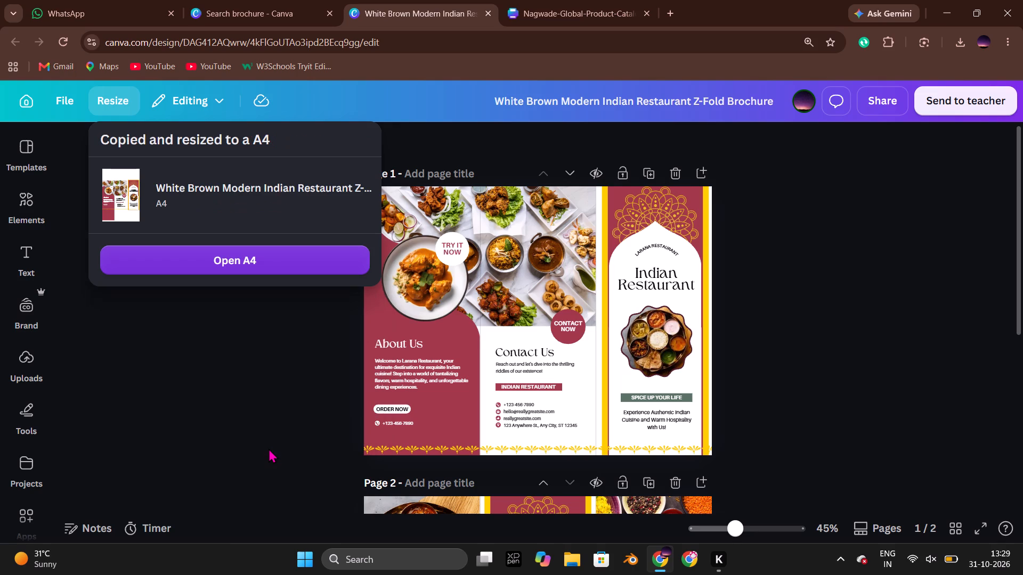
click(255, 262)
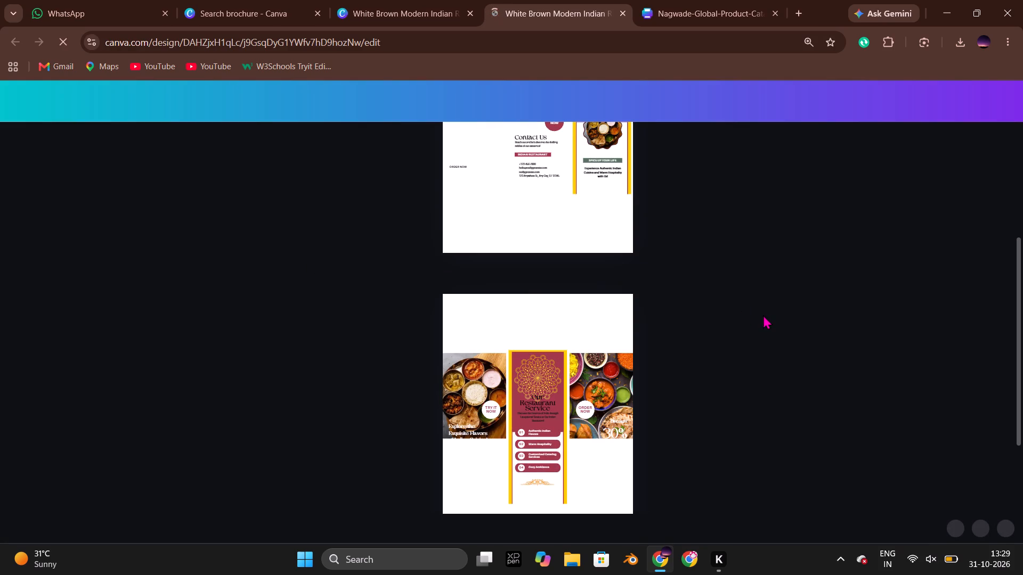
Delete the About Us and Contact Us content from page 1 of the A4 copy, including the food photos, maroon shape and Contact Now badge.
scroll(719, 291, up, 4)
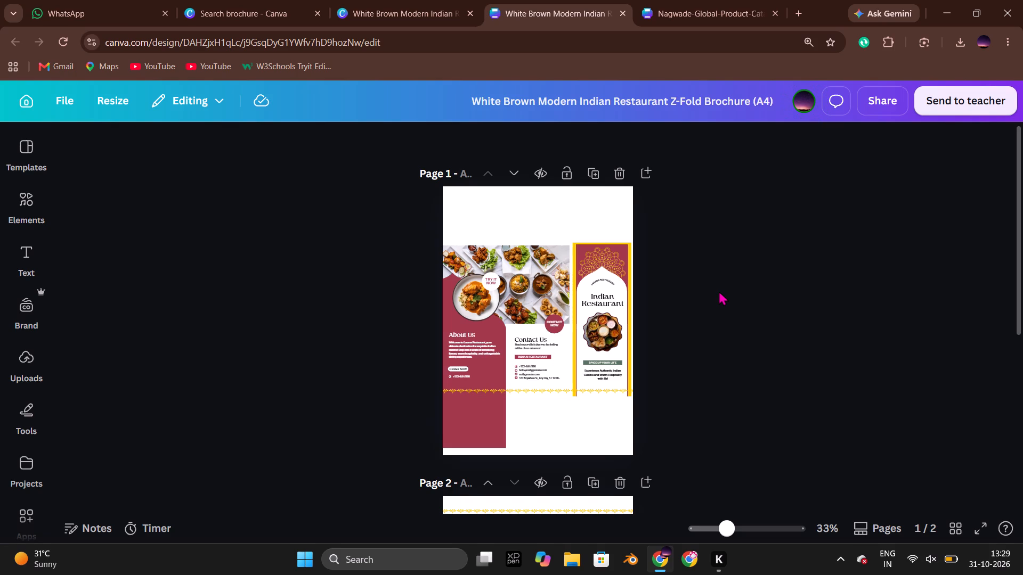
click(483, 362)
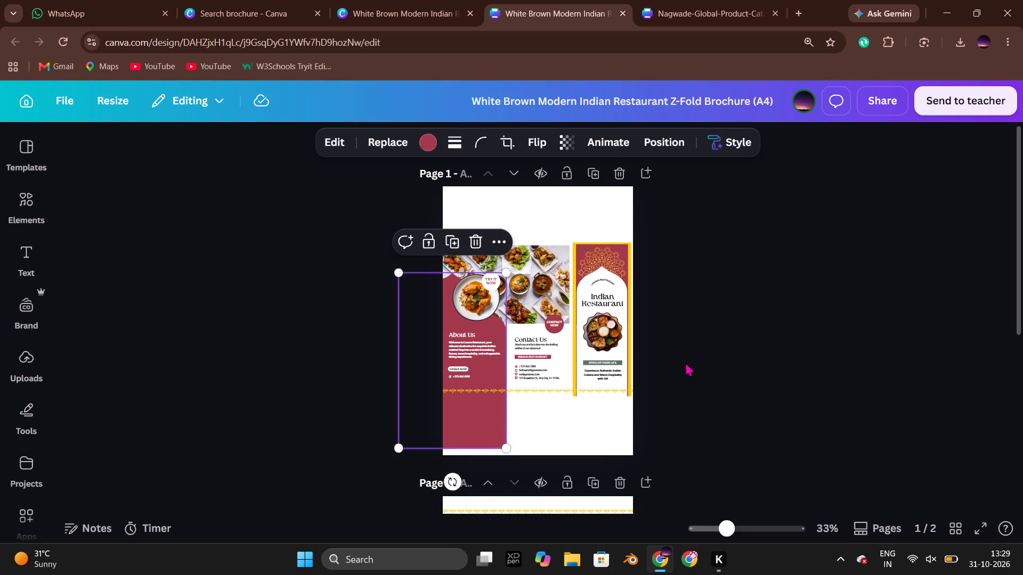
click(692, 362)
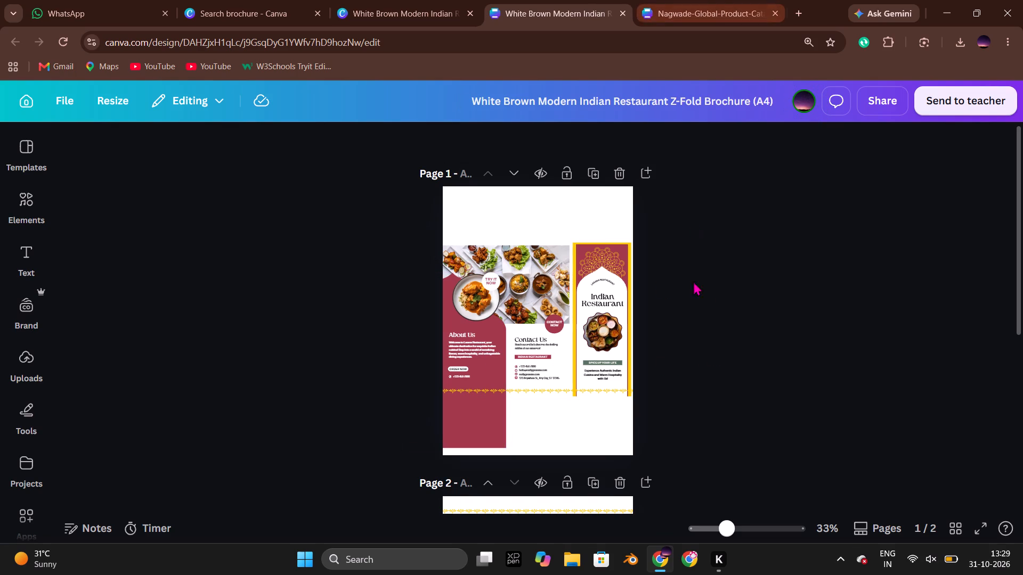
click(718, 357)
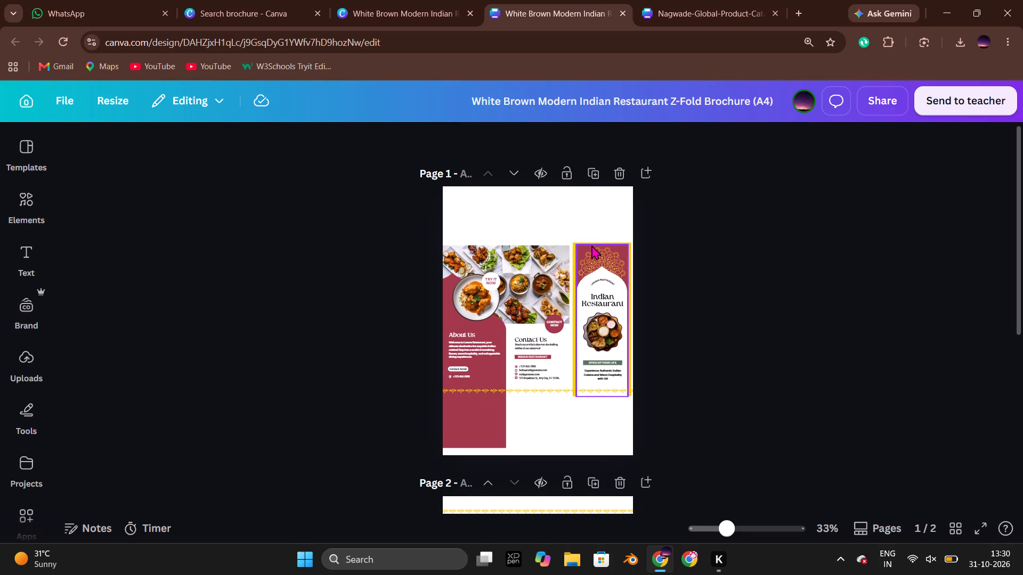
click(792, 333)
drag(403, 223, 523, 436)
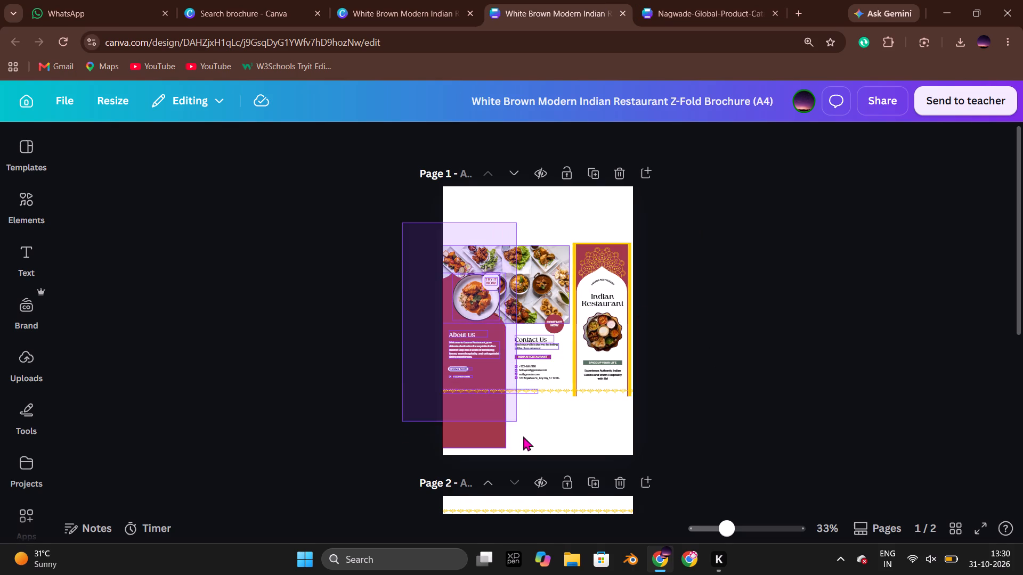
drag(523, 436, 535, 450)
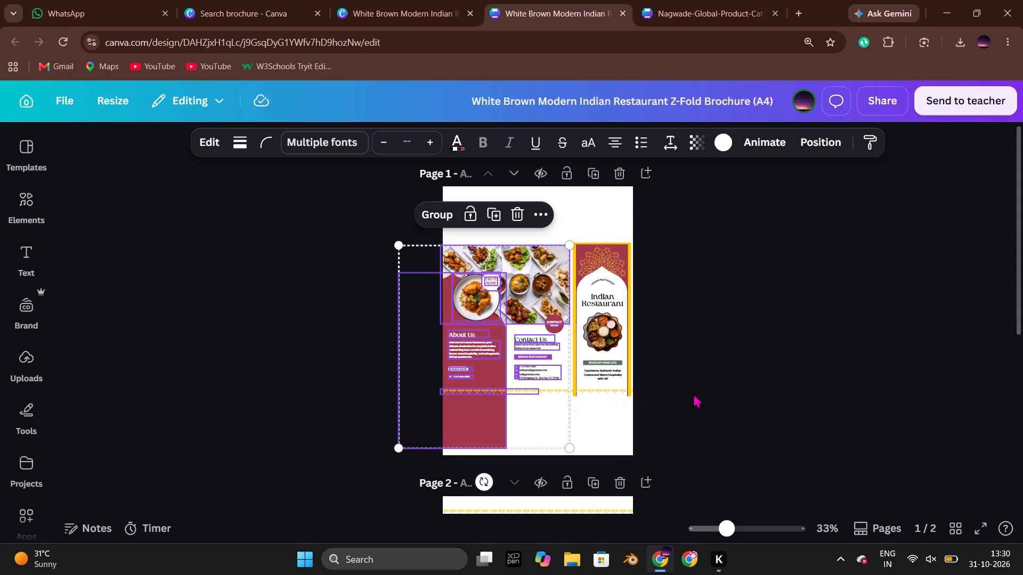
key(Delete)
click(712, 393)
click(553, 329)
key(Delete)
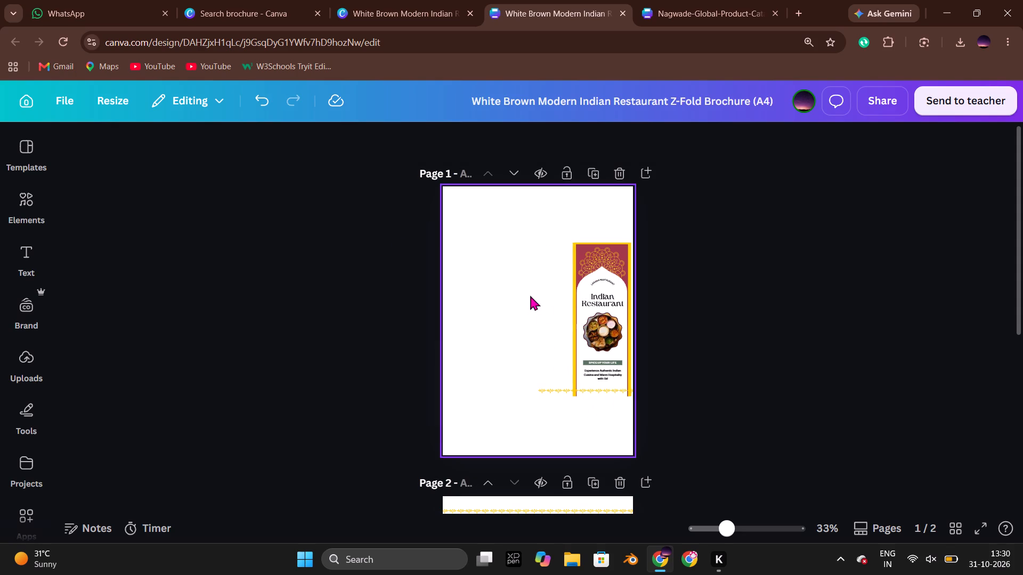
drag(535, 298, 567, 348)
key(Delete)
click(529, 367)
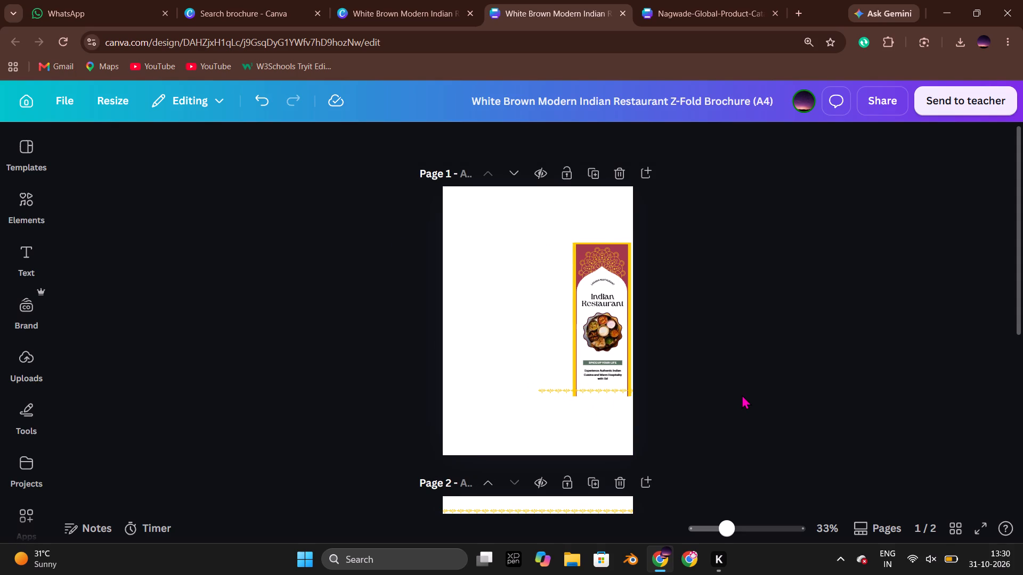
Check the gold ornament strips on the original Z-fold brochure's cover, and delete the extra strip beside the cover panel in the A4 copy.
click(355, 0)
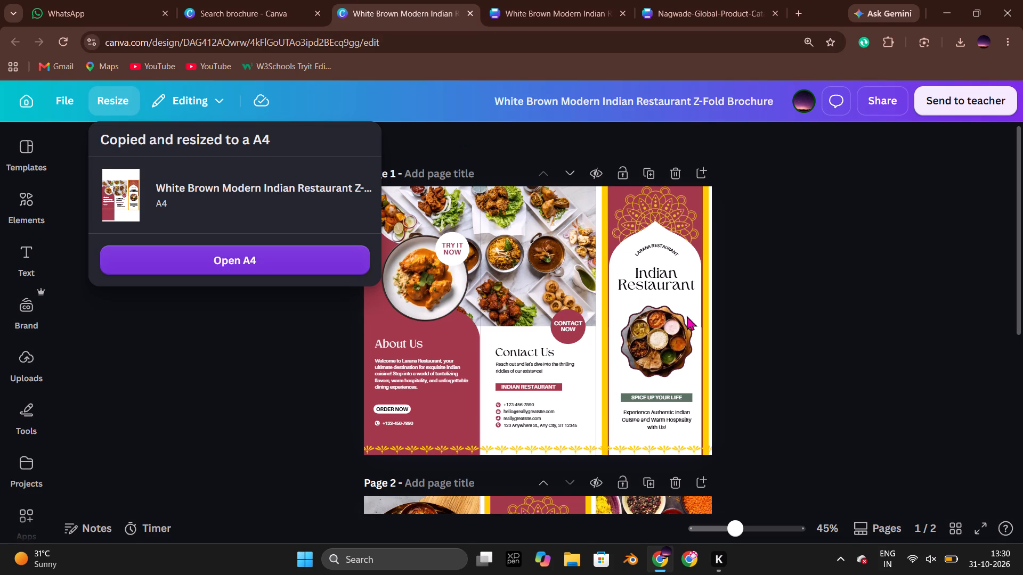
click(806, 313)
click(547, 448)
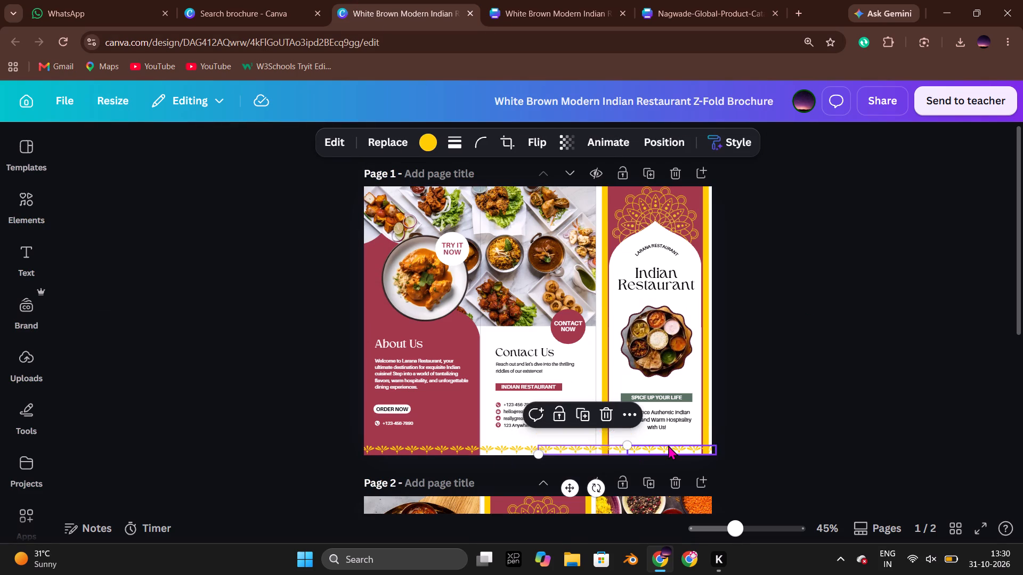
click(668, 445)
key(ctrl+c)
click(565, 19)
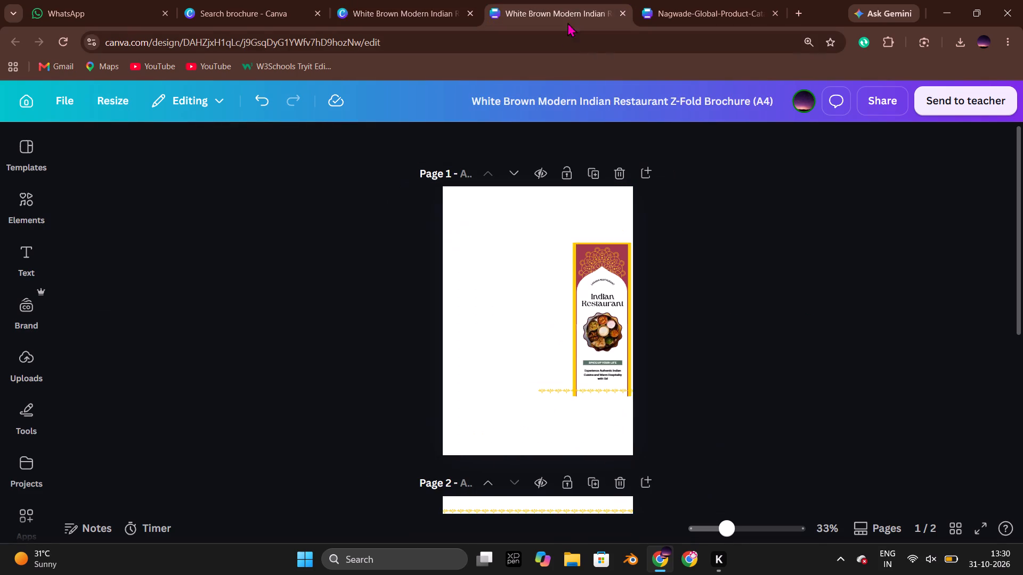
drag(530, 382, 551, 401)
click(677, 419)
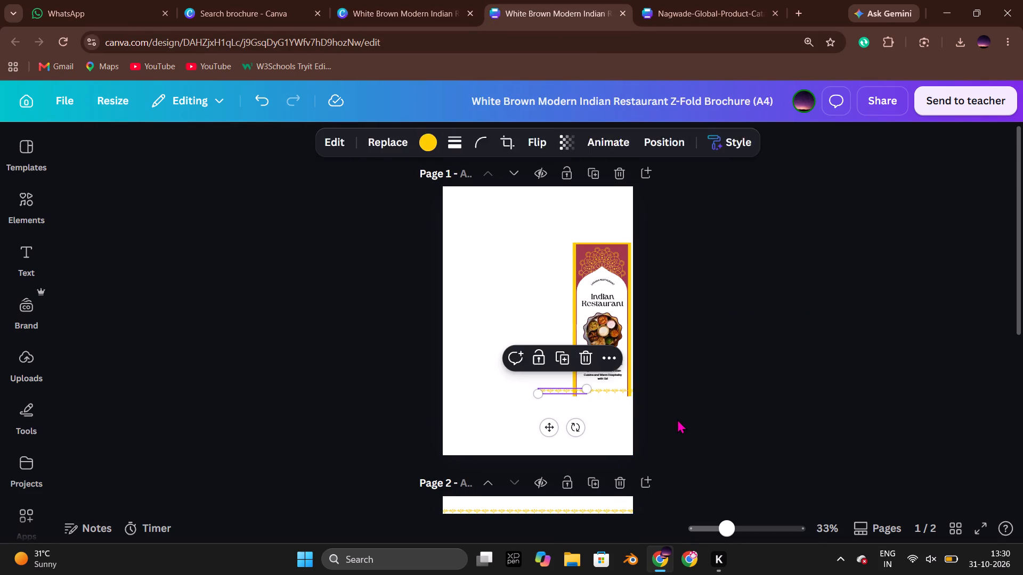
click(555, 392)
key(Delete)
click(607, 394)
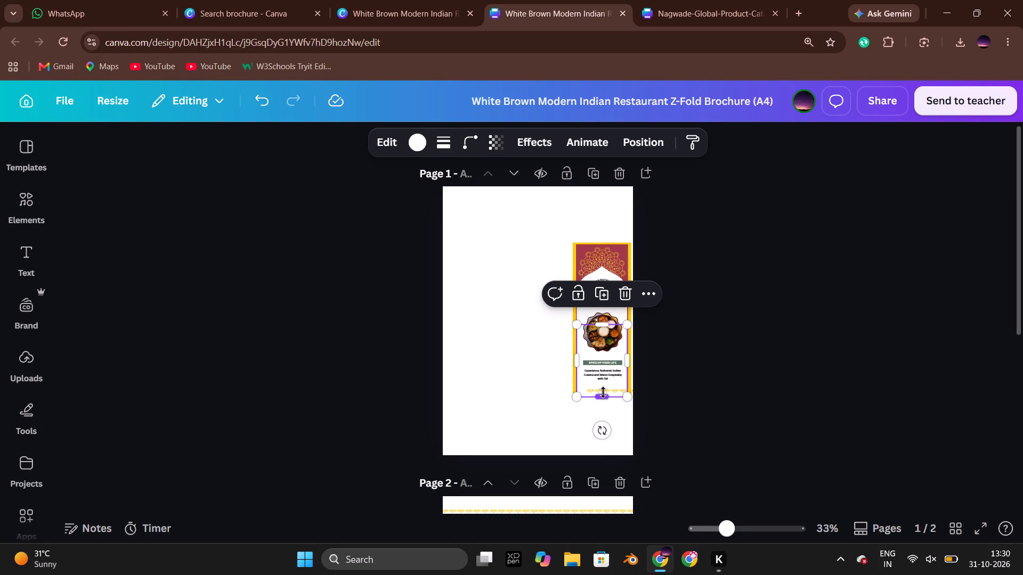
click(708, 398)
Move all the cover panel elements on page 1 toward the middle and enlarge them together to fill the full page height.
drag(535, 227, 701, 437)
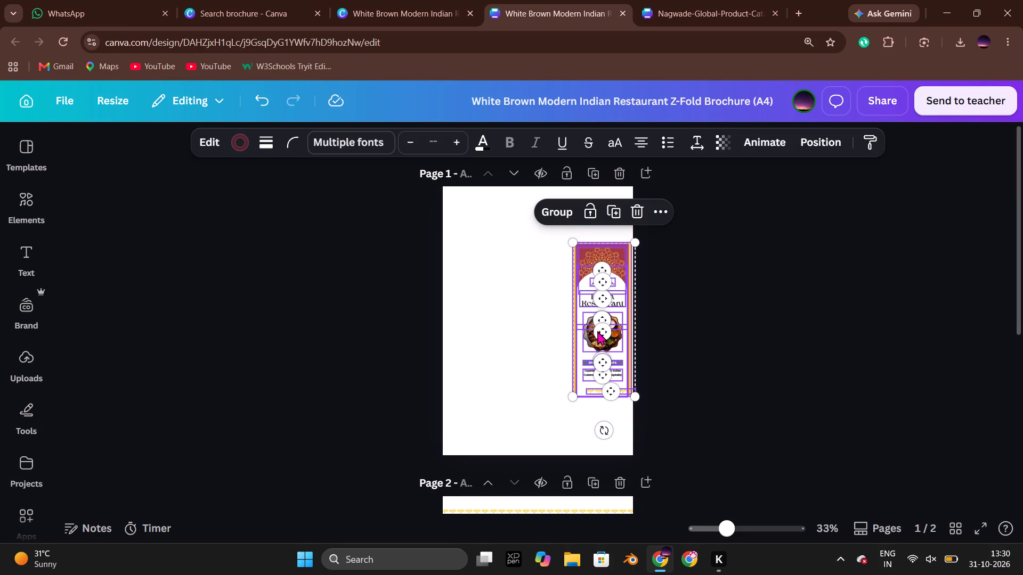
drag(598, 332, 530, 331)
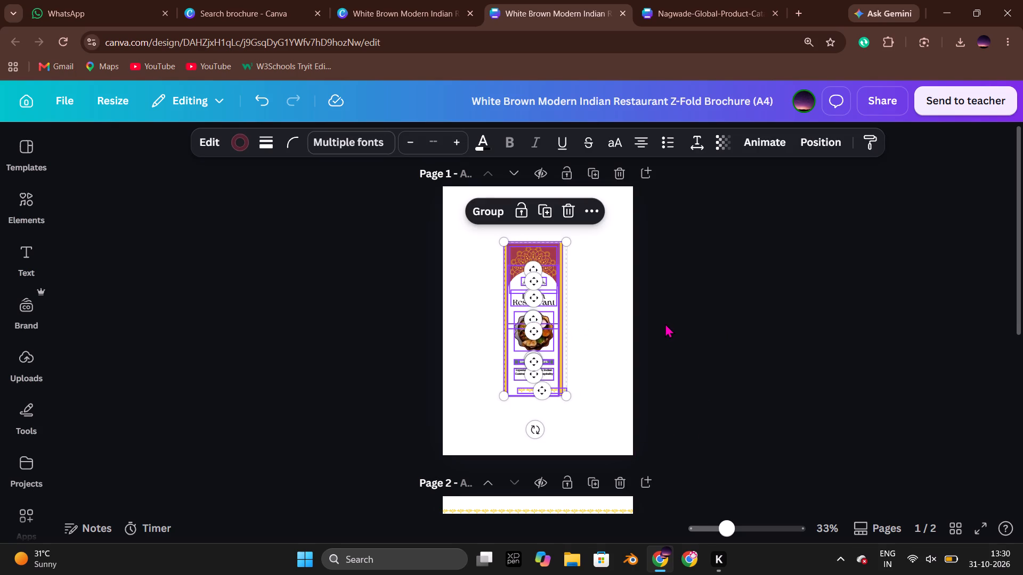
drag(568, 398, 620, 440)
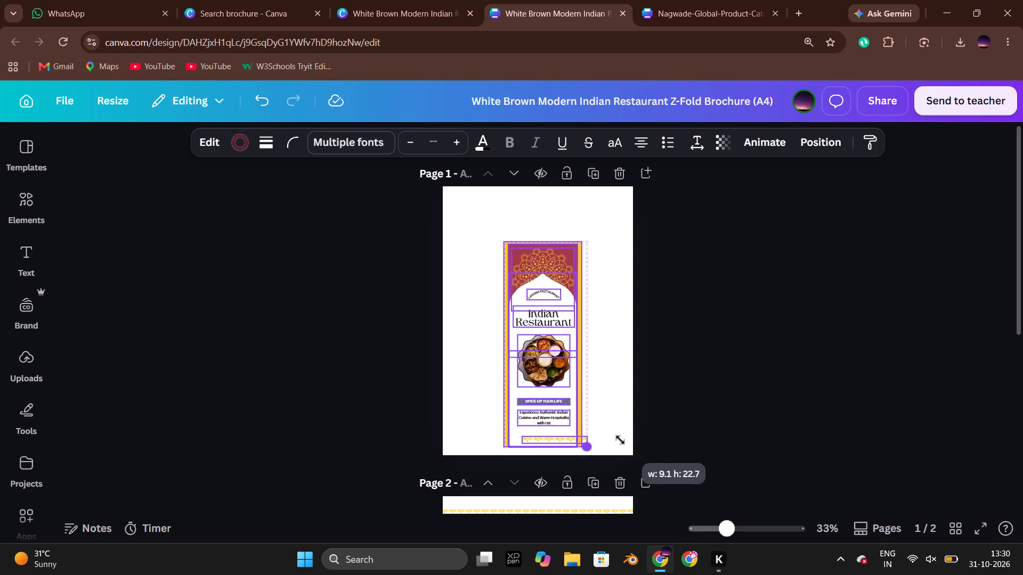
drag(620, 440, 623, 446)
drag(504, 242, 499, 226)
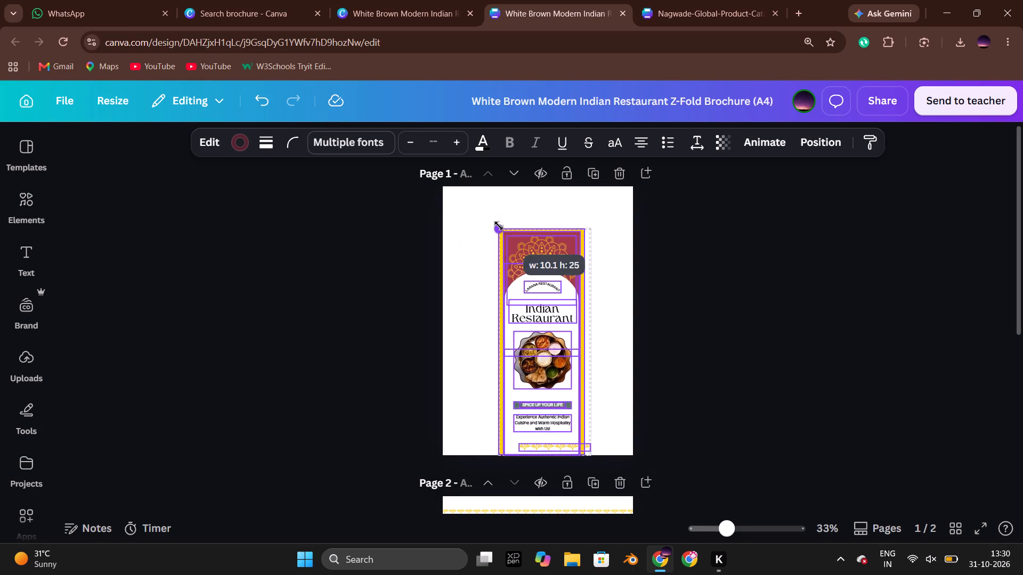
drag(499, 226, 481, 186)
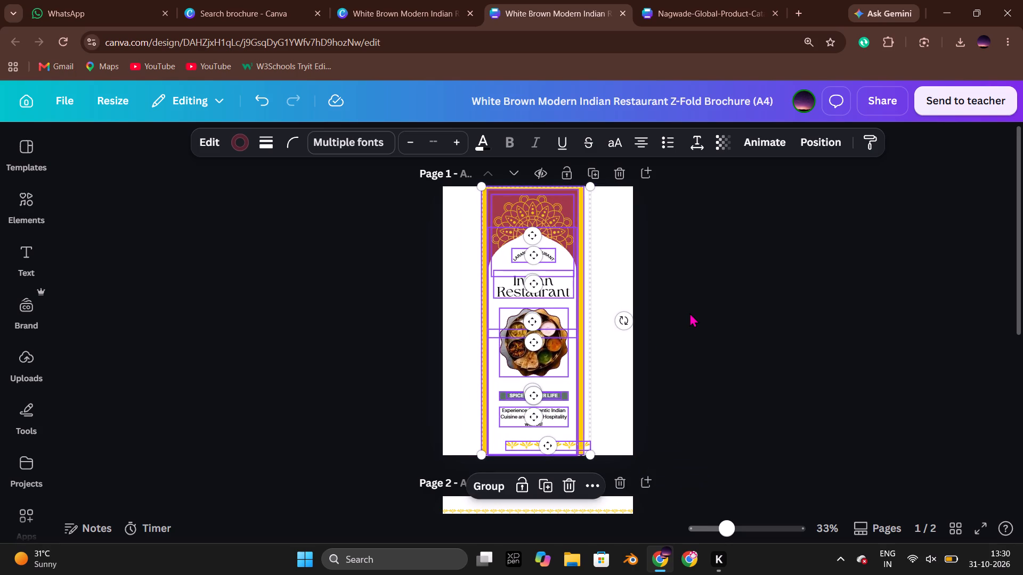
click(689, 313)
Widen the yellow background shape and the maroon panel on page 1 so both span the full page width.
click(580, 246)
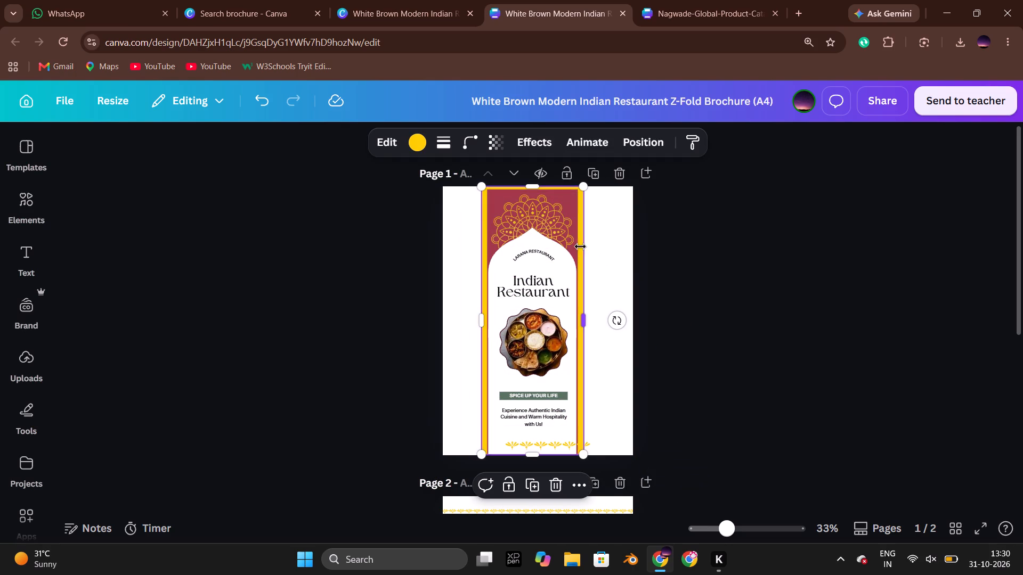
drag(584, 320, 634, 327)
drag(480, 319, 443, 325)
click(393, 312)
click(575, 195)
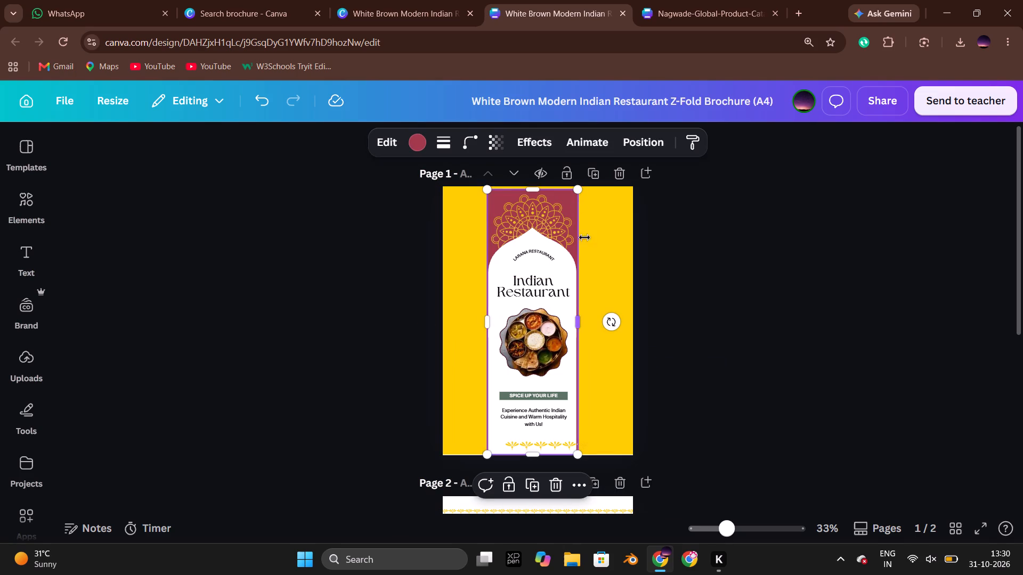
drag(579, 321, 632, 326)
drag(485, 323, 444, 333)
click(367, 269)
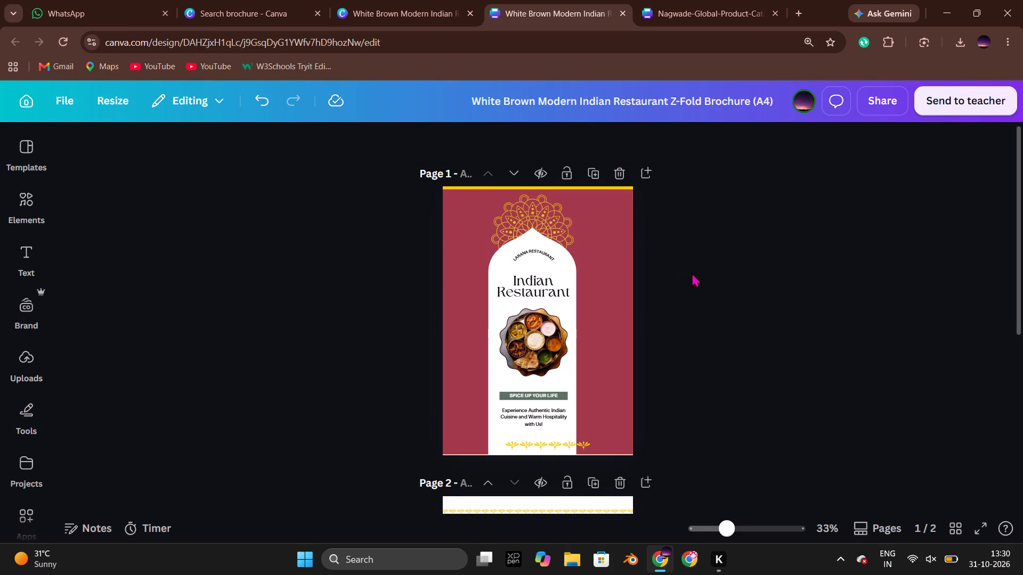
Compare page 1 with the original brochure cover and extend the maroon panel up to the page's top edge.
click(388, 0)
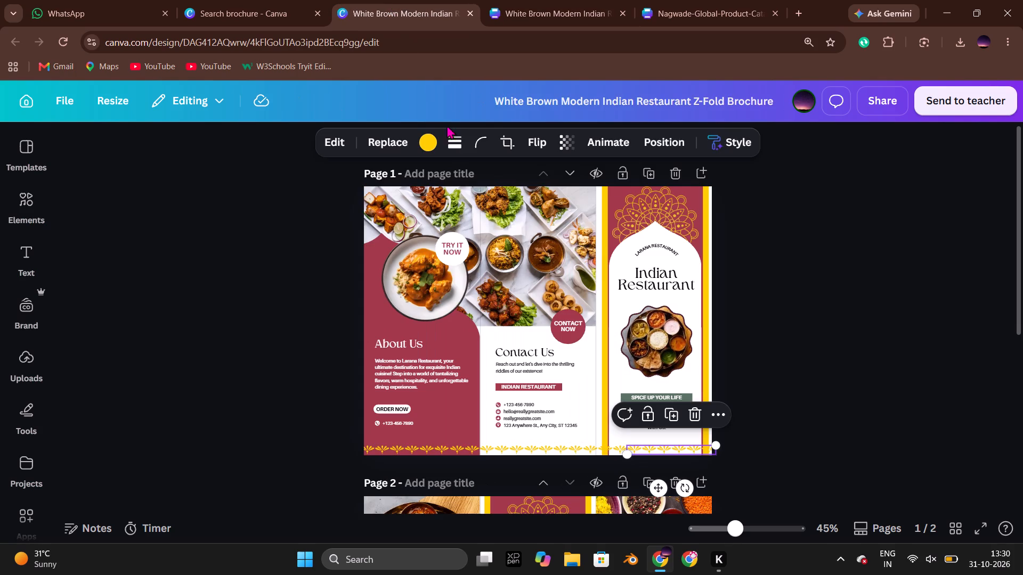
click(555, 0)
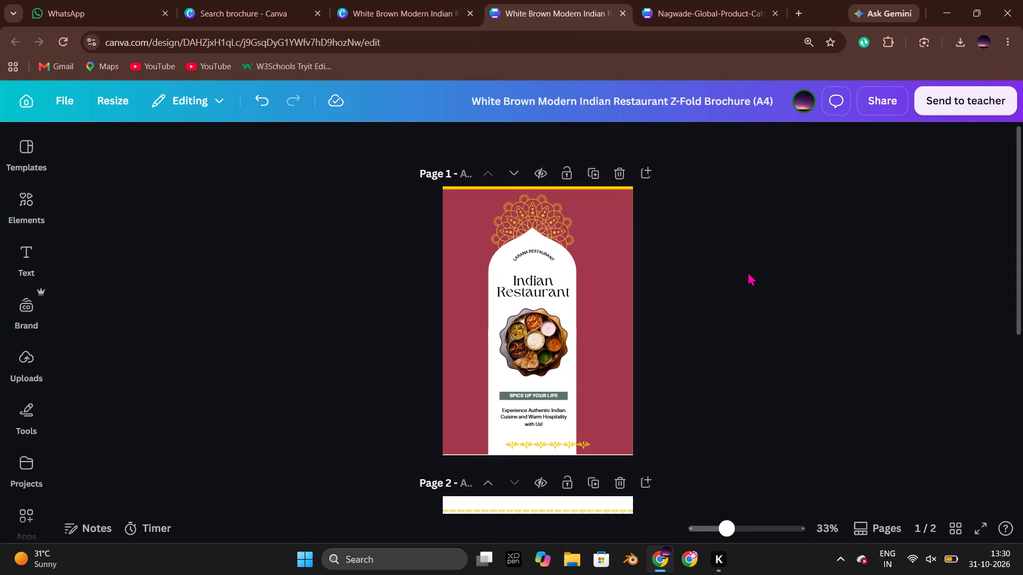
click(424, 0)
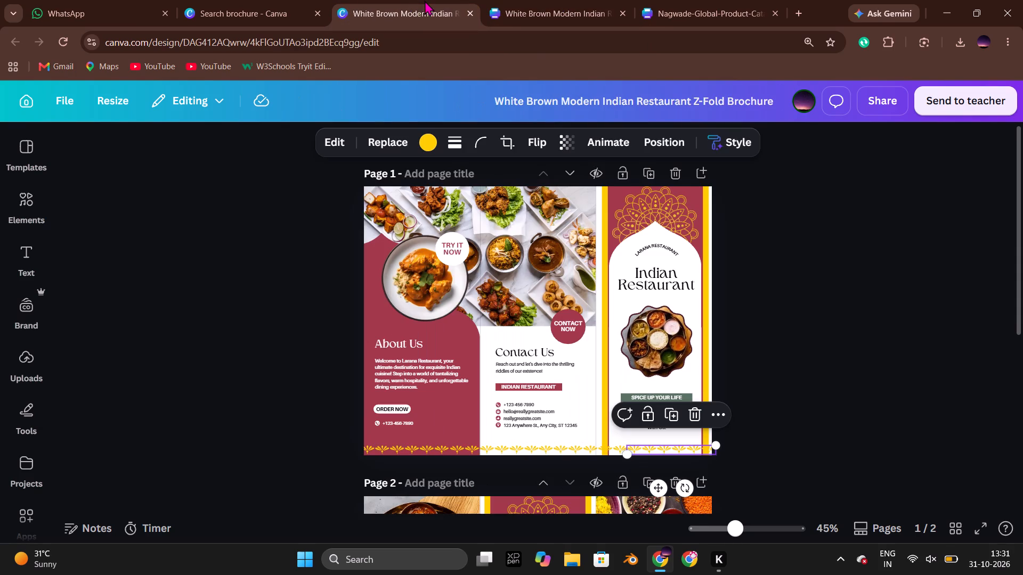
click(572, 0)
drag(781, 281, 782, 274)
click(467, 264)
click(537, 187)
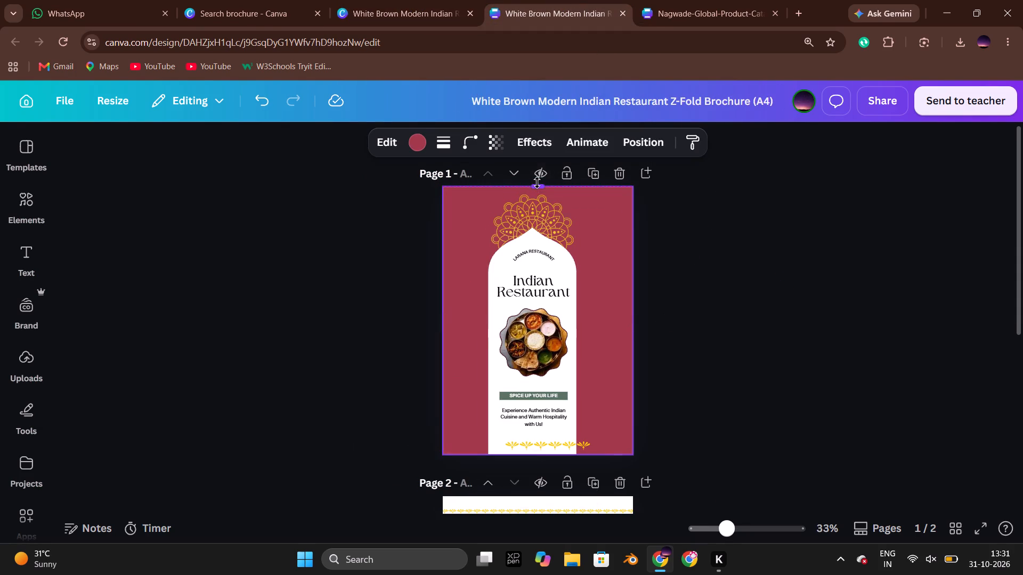
Move the gold ornament strip on page 1 into the page's bottom-right corner.
click(543, 446)
click(724, 414)
scroll(672, 402, up, 3)
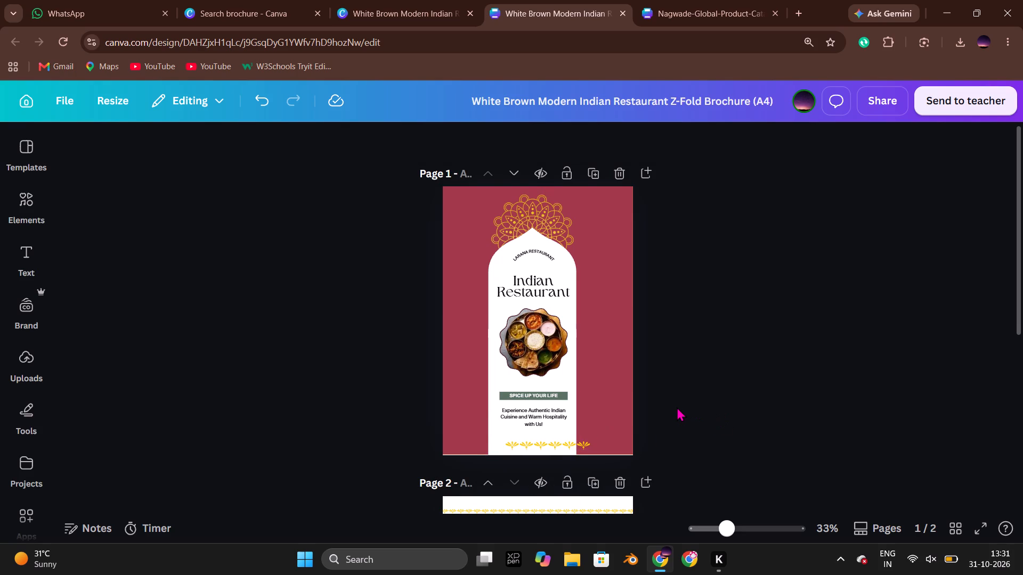
scroll(675, 407, down, 2)
scroll(631, 324, up, 3)
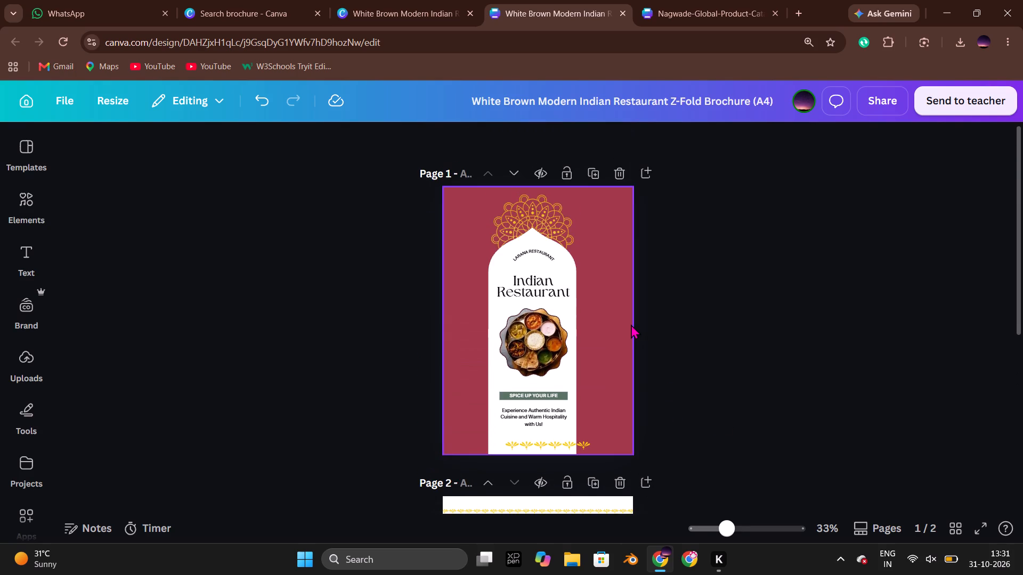
click(596, 500)
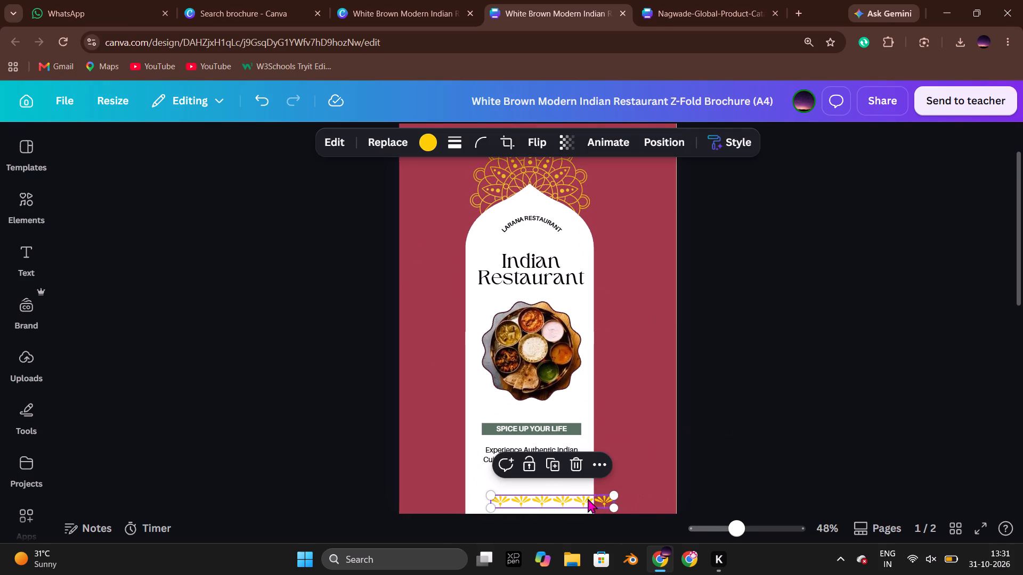
drag(588, 498, 650, 500)
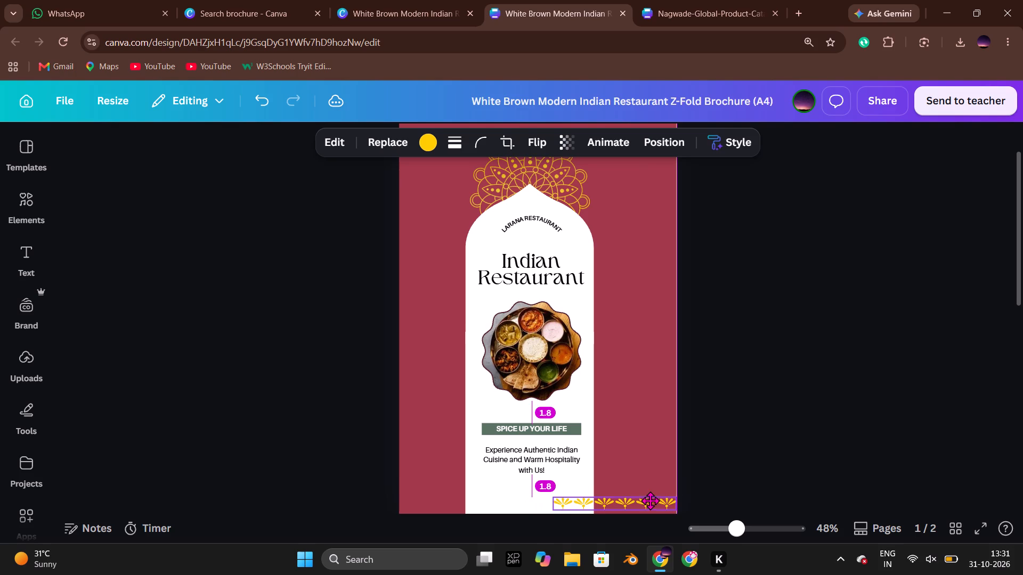
drag(650, 500, 650, 504)
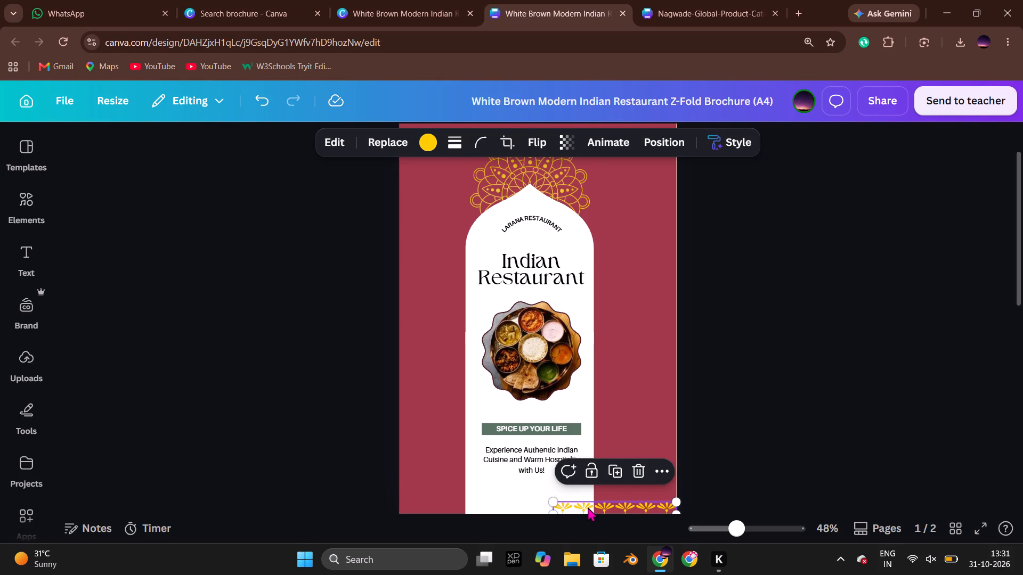
click(780, 391)
scroll(730, 354, down, 2)
scroll(689, 327, up, 2)
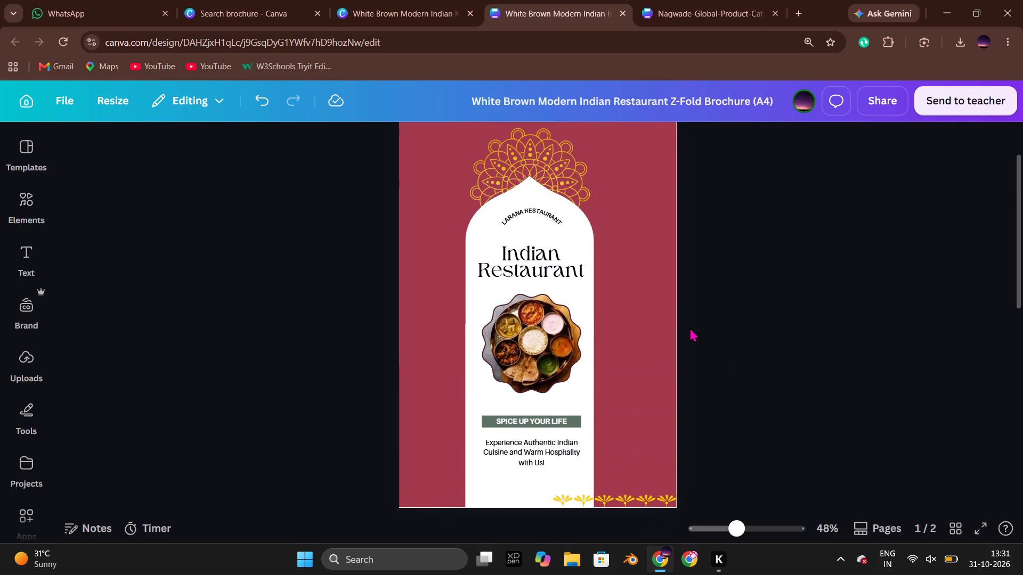
Narrow the maroon panel to about 20.2 cm and centre it horizontally on the page, leaving yellow side borders.
click(645, 321)
drag(678, 321, 670, 323)
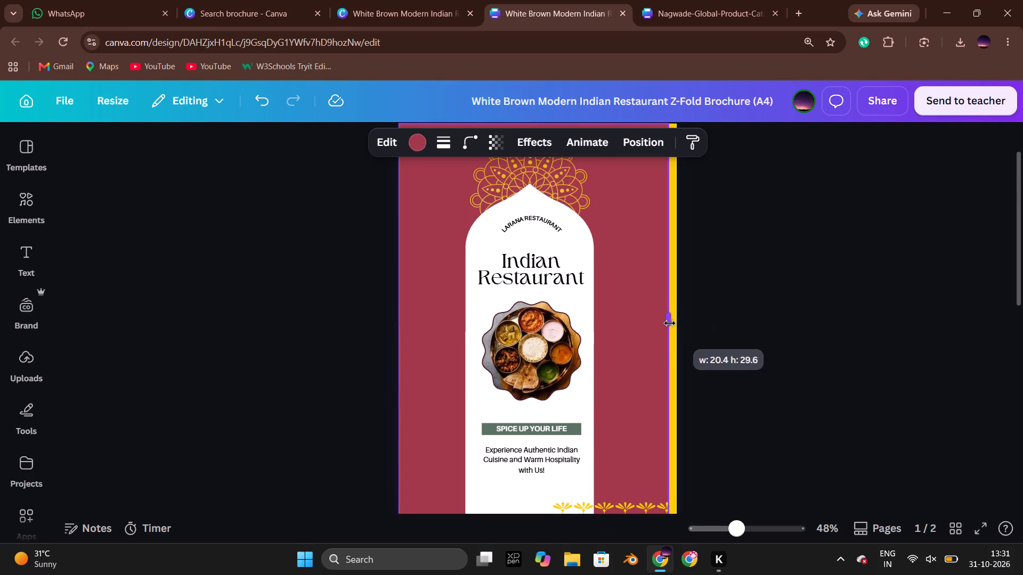
drag(670, 323, 668, 324)
click(628, 332)
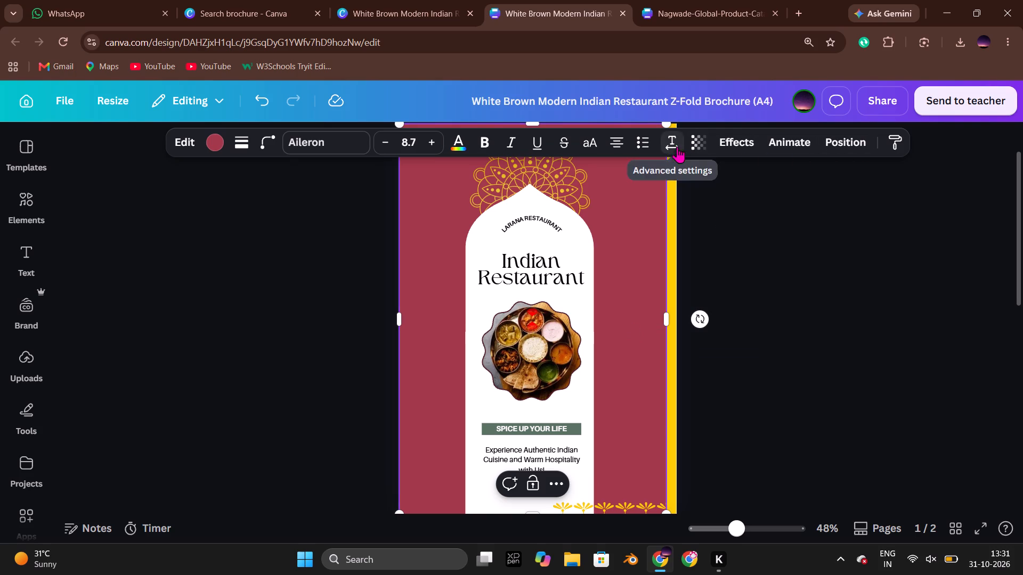
click(833, 150)
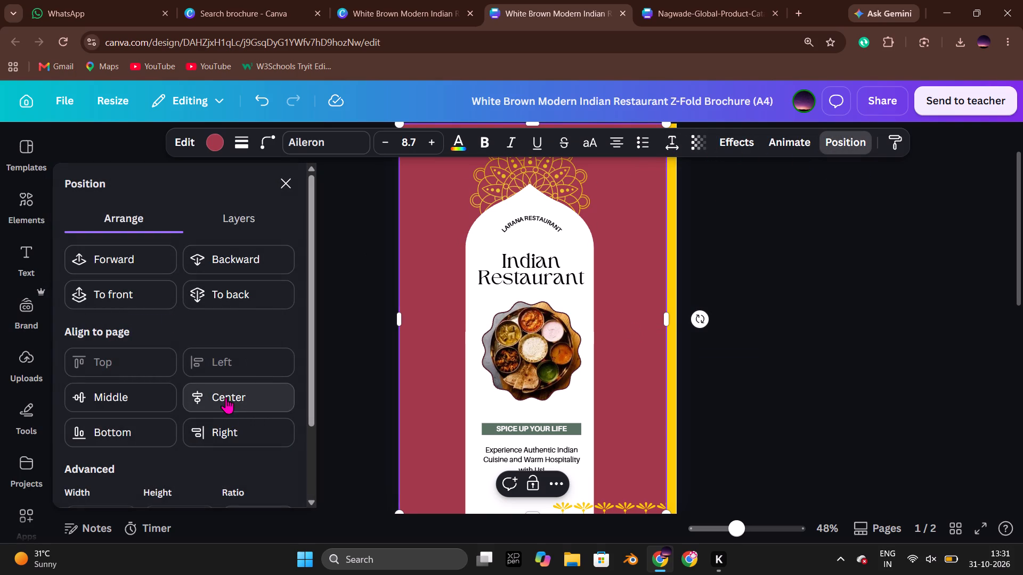
click(226, 397)
click(711, 390)
scroll(711, 390, down, 2)
scroll(711, 390, up, 2)
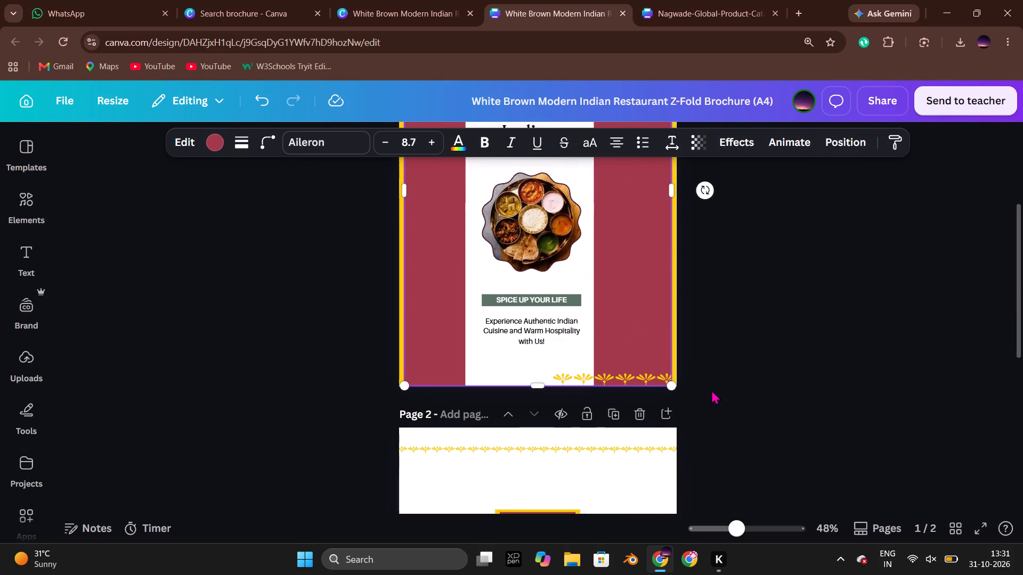
scroll(711, 390, up, 1)
click(797, 305)
Reduce the maroon panel's height to about 28.7 cm and align it to the vertical middle of the page.
click(645, 282)
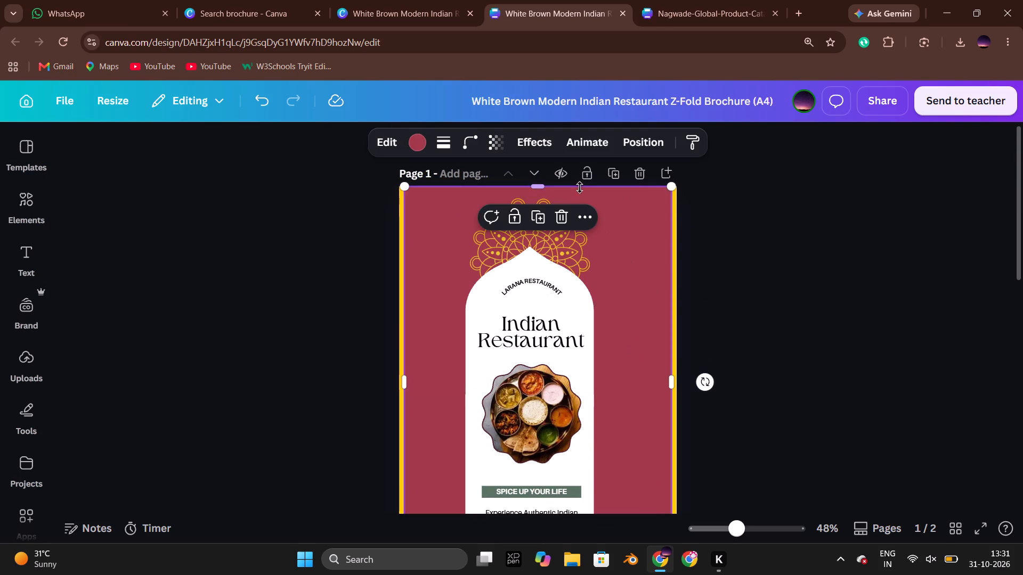
drag(535, 189, 535, 197)
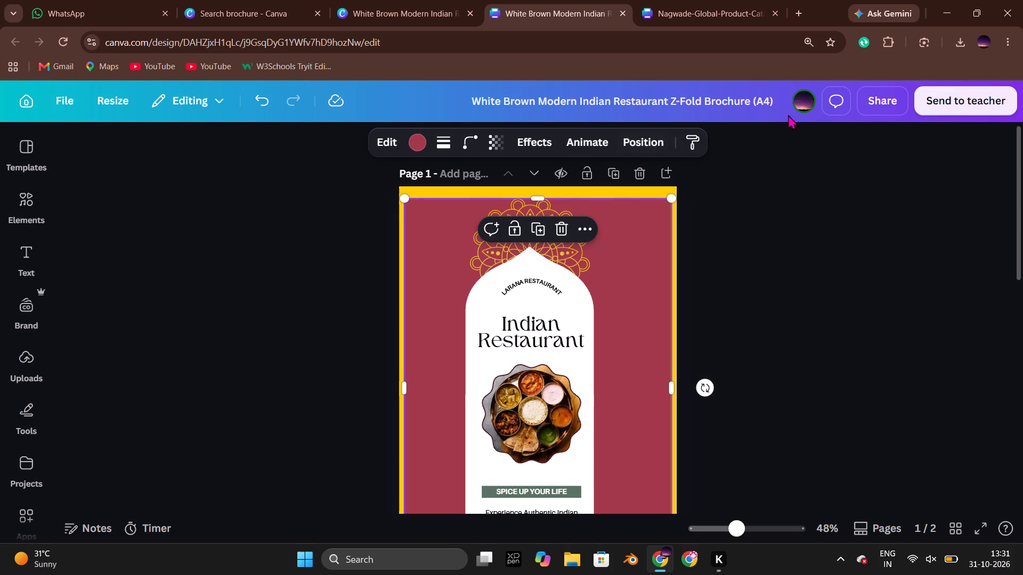
click(638, 139)
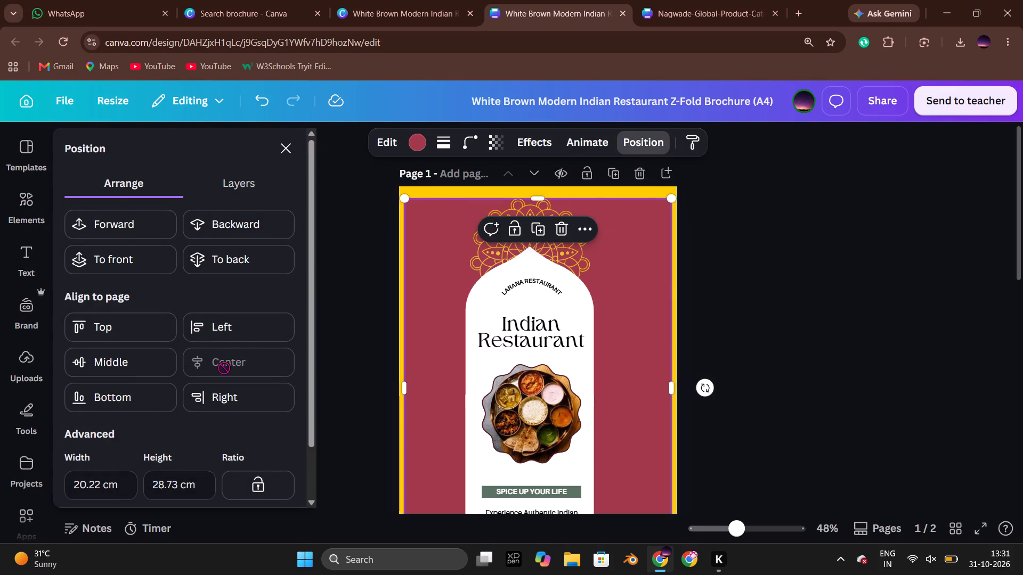
click(135, 367)
click(778, 281)
scroll(776, 281, down, 3)
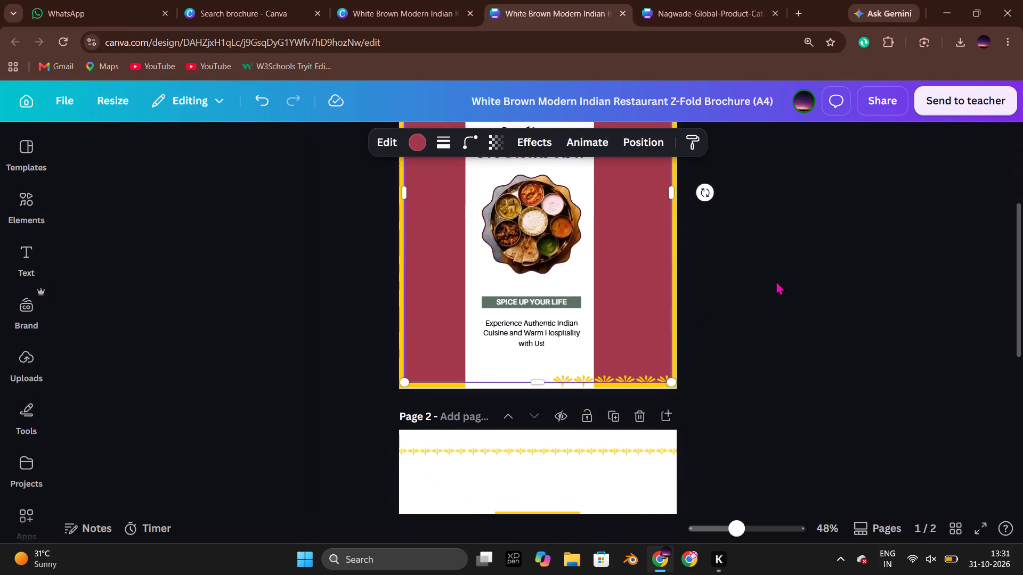
click(764, 284)
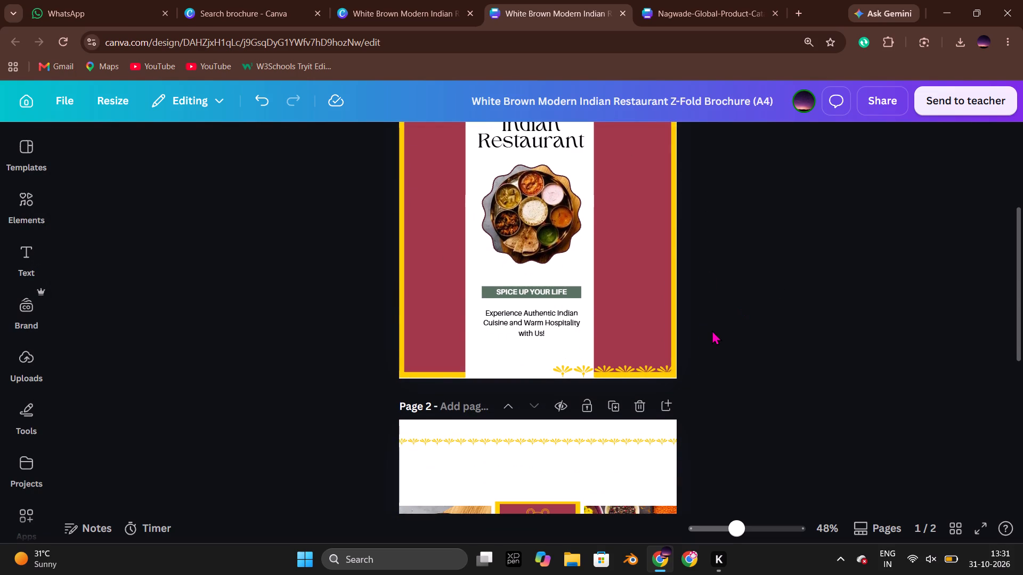
Shorten the white arch's lower rectangle so it ends at the maroon panel's bottom edge, above the yellow border.
click(522, 359)
drag(528, 377, 529, 371)
click(771, 315)
Reposition the gold ornament strip just inside the yellow border at the maroon panel's bottom-right corner.
drag(647, 366, 648, 362)
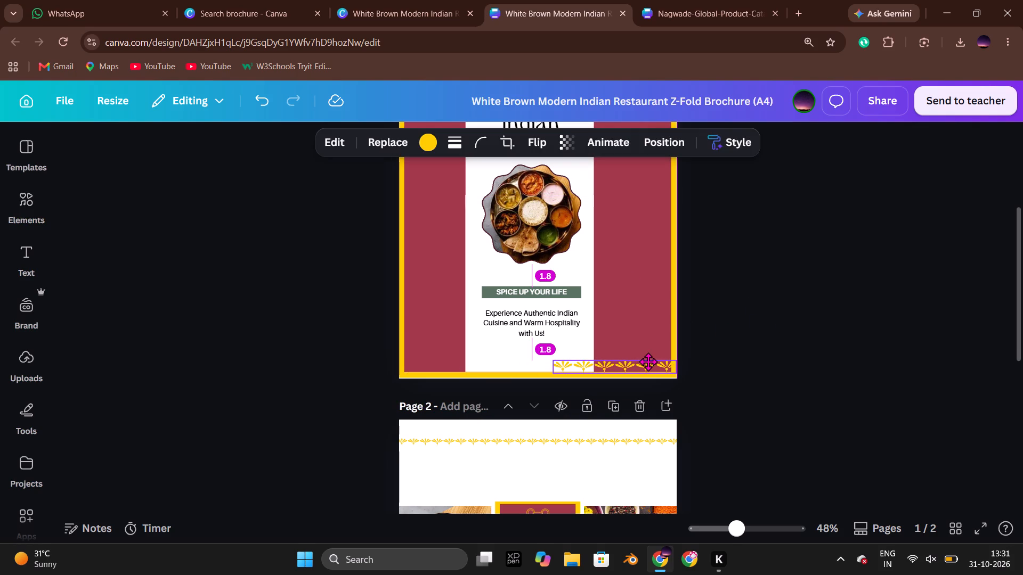
drag(648, 362, 642, 363)
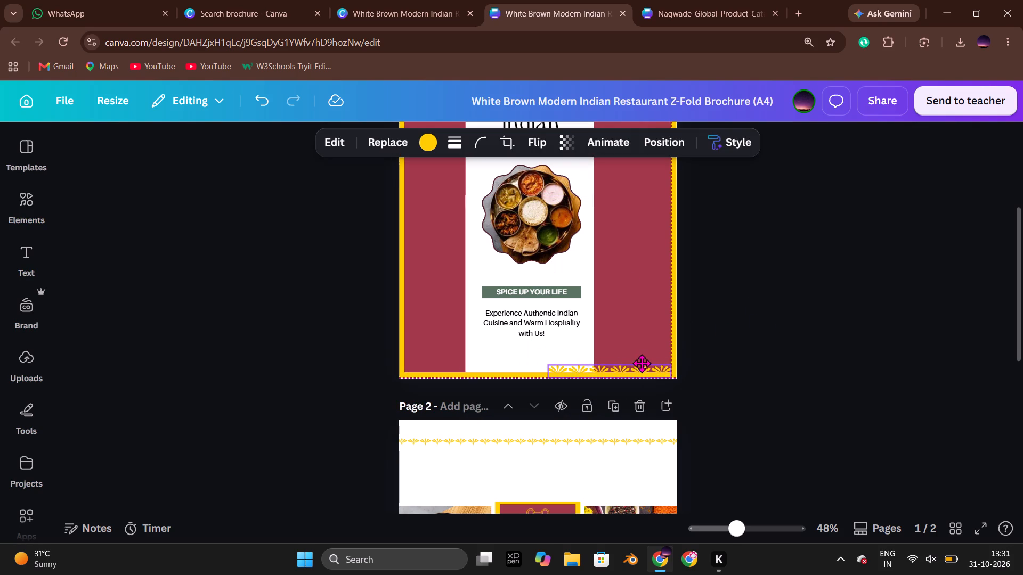
drag(642, 363, 643, 360)
click(778, 355)
scroll(777, 355, down, 1)
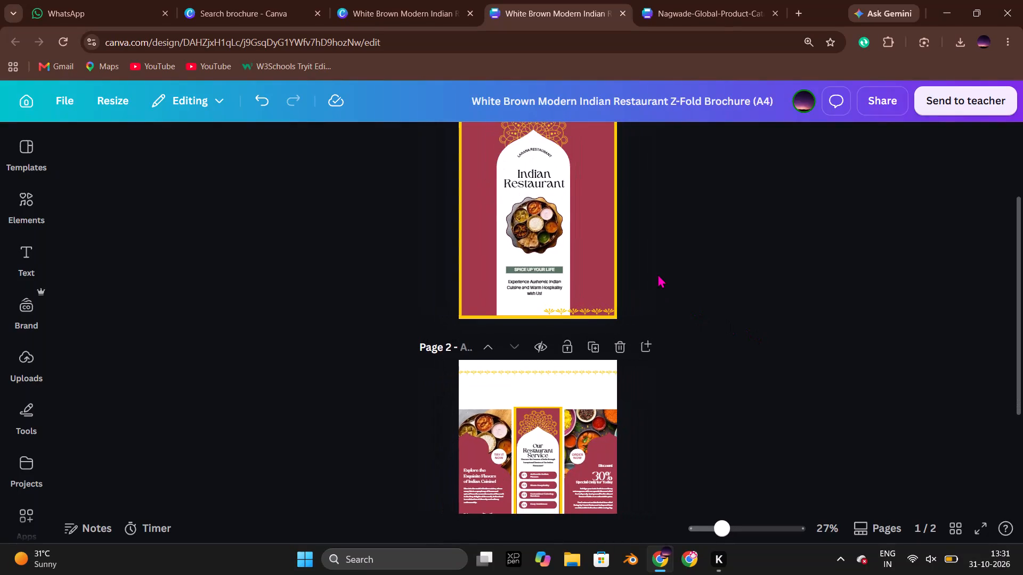
Widen the white rectangle below the arch on both sides to about 19.3 cm, leaving narrow maroon margins.
scroll(656, 266, up, 1)
click(581, 267)
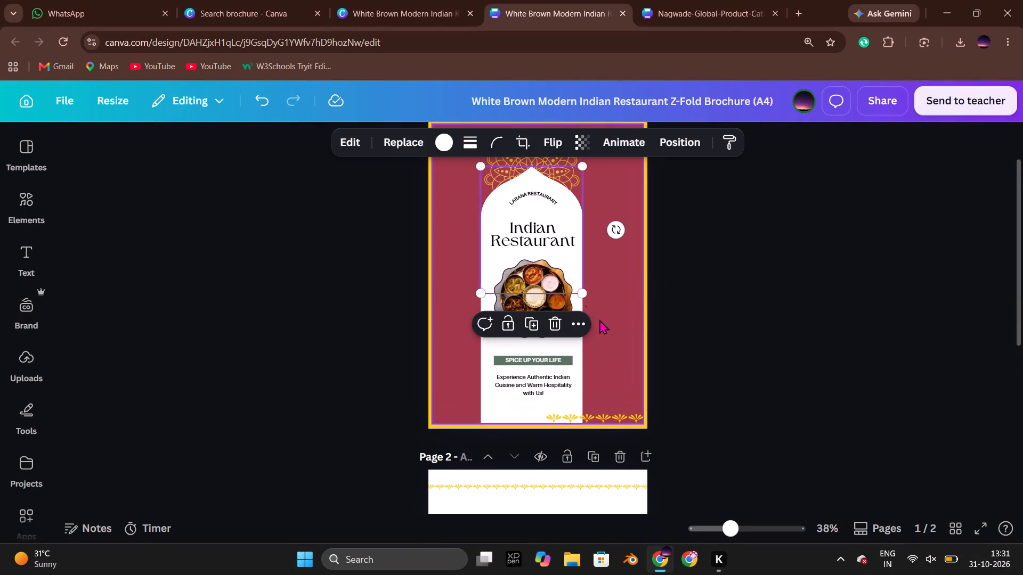
click(686, 309)
click(578, 333)
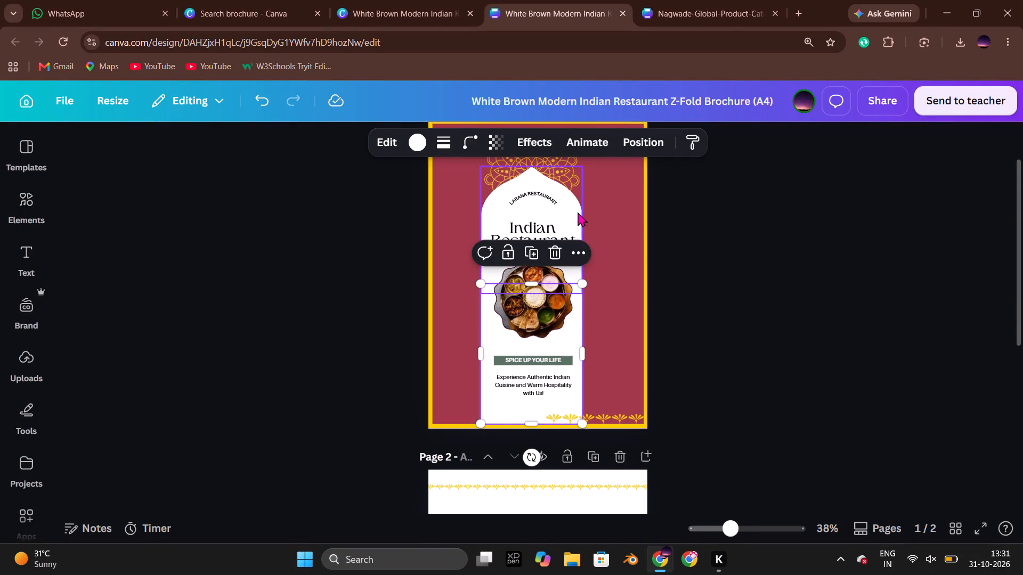
shift+click(578, 211)
click(741, 303)
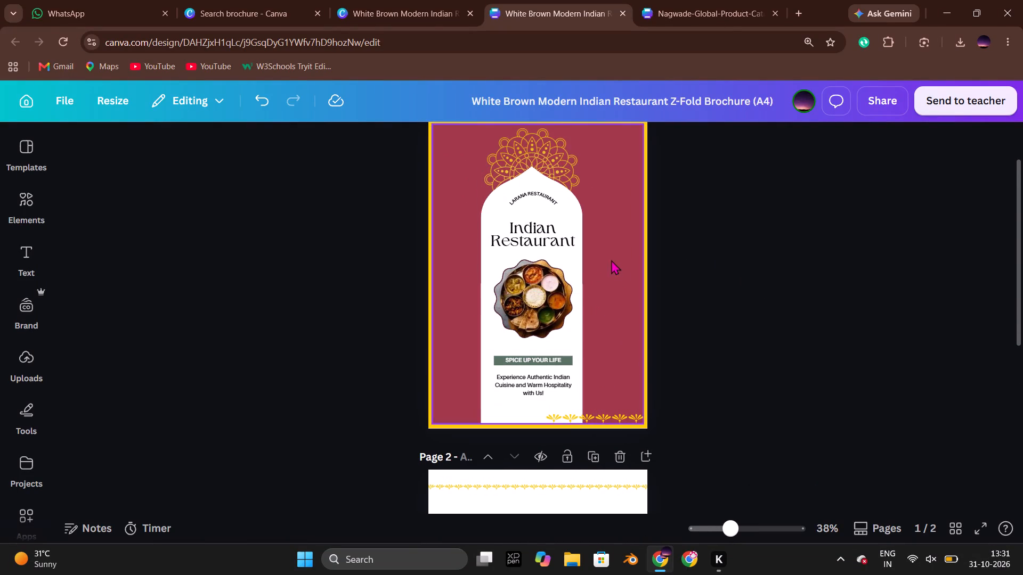
click(580, 256)
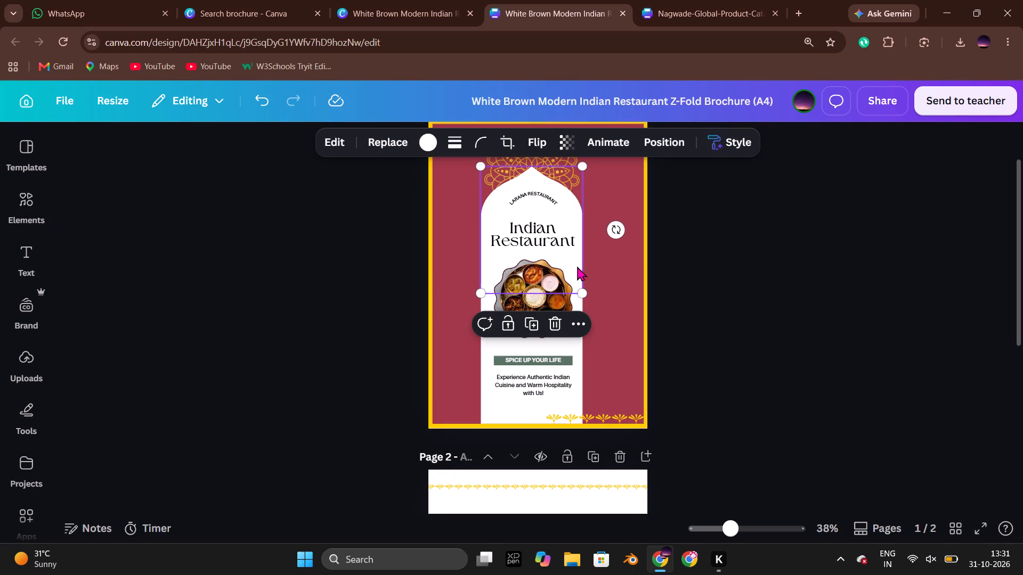
click(583, 359)
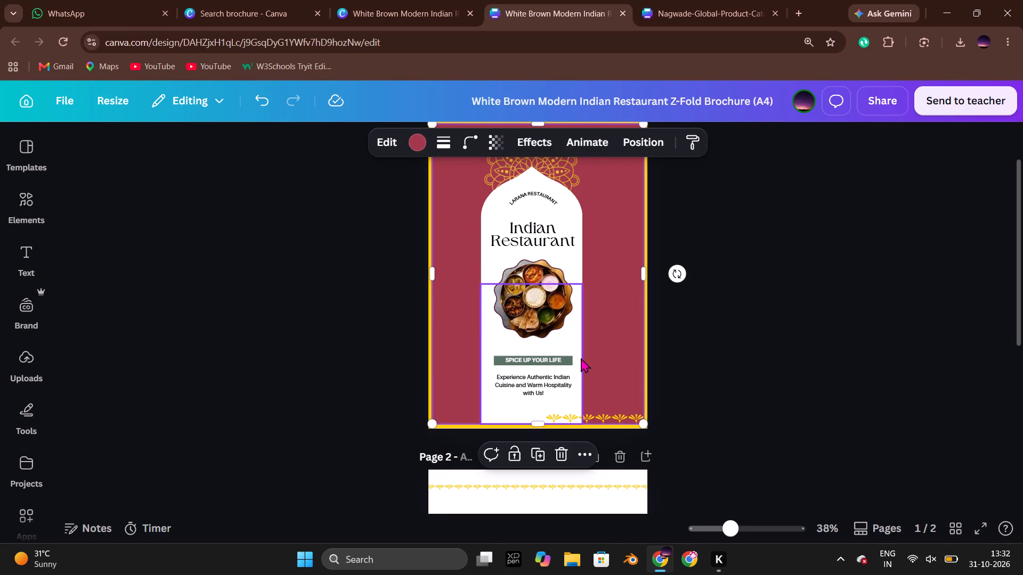
click(581, 358)
drag(583, 354, 590, 354)
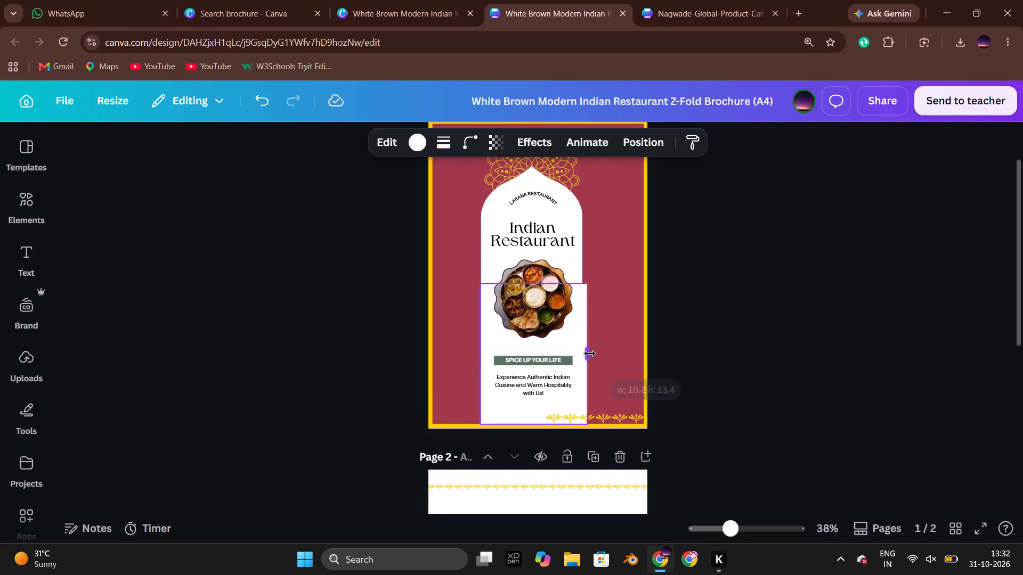
drag(590, 354, 638, 359)
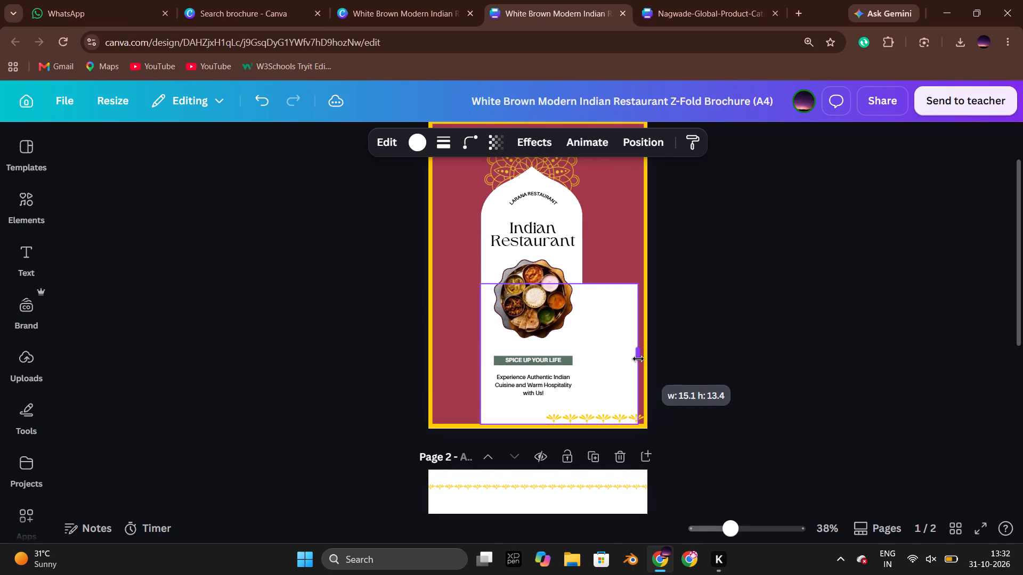
drag(638, 359, 639, 359)
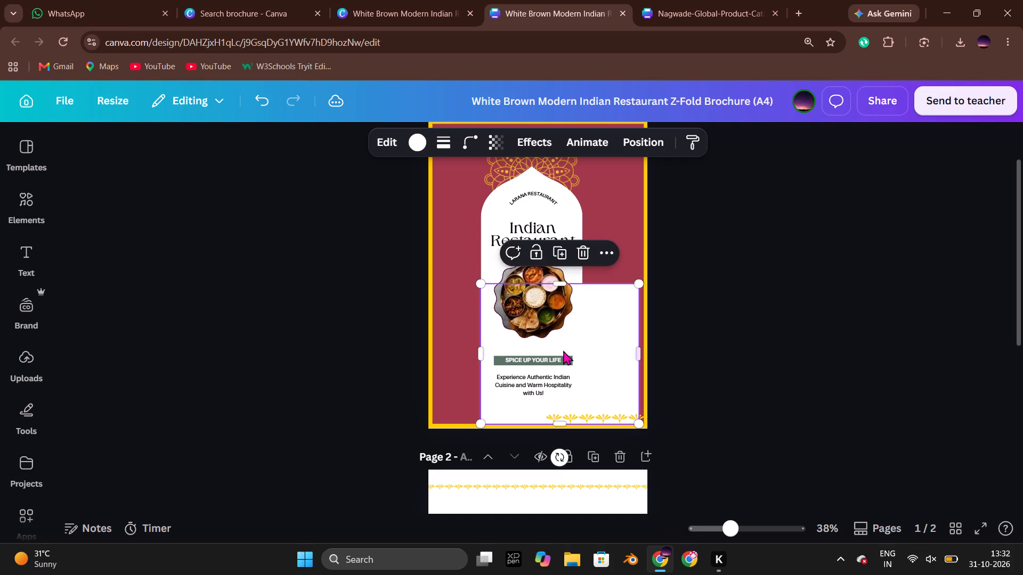
drag(482, 353, 439, 351)
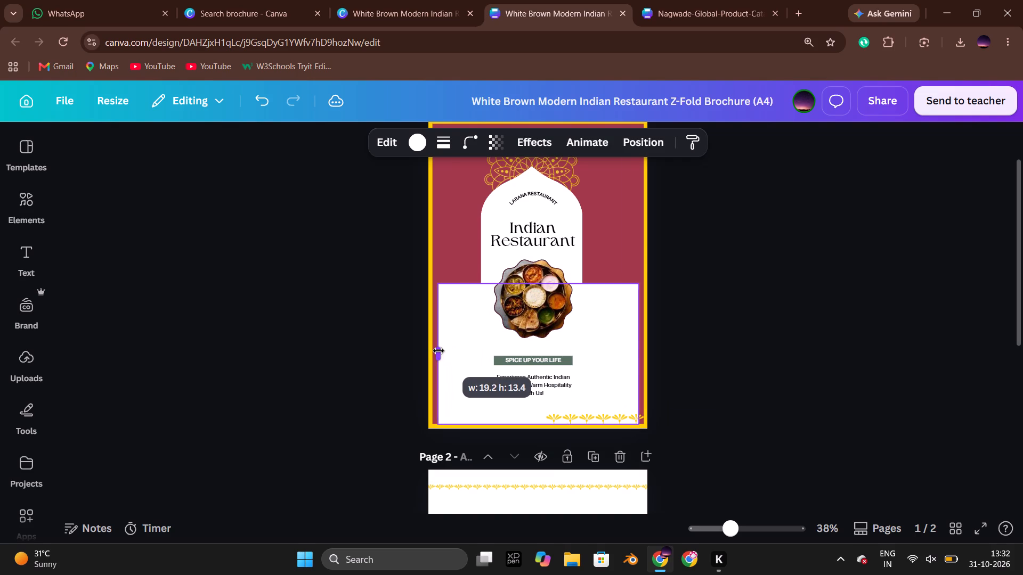
drag(439, 351, 437, 351)
click(718, 326)
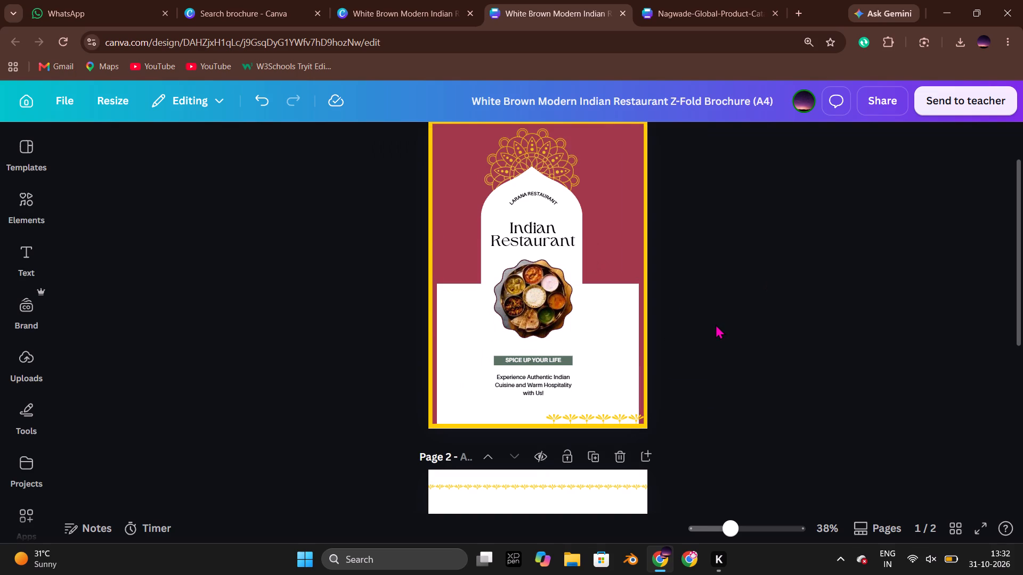
Enlarge the white arch proportionally to match the lower rectangle's width of about 19.3 cm.
scroll(716, 324, down, 2)
scroll(716, 324, up, 2)
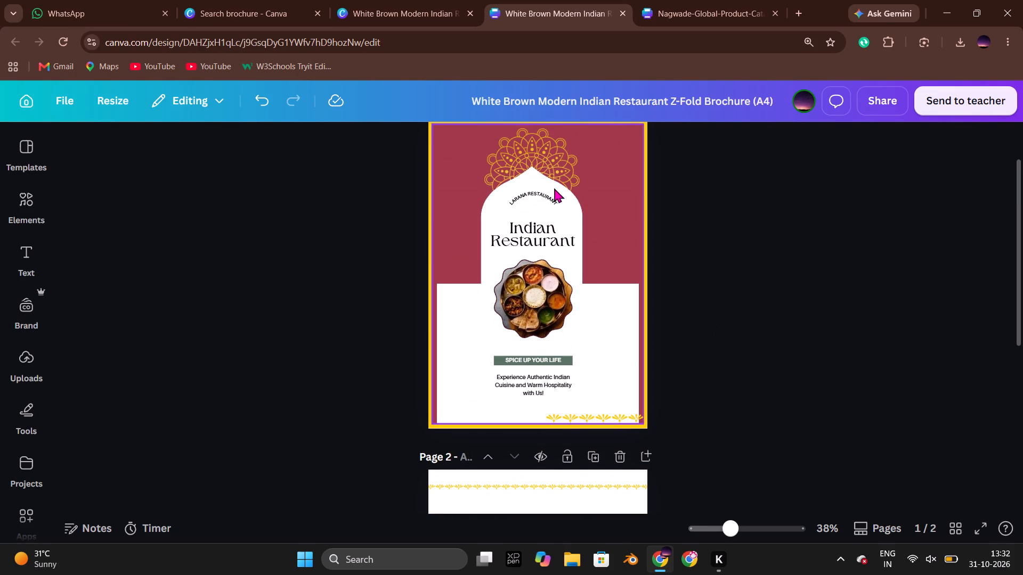
click(409, 0)
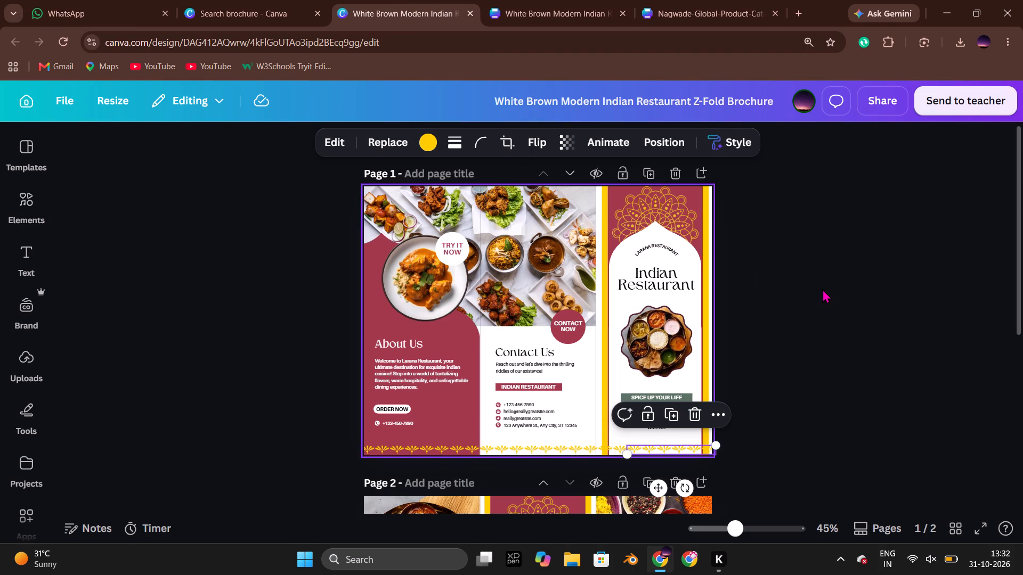
click(822, 289)
click(553, 0)
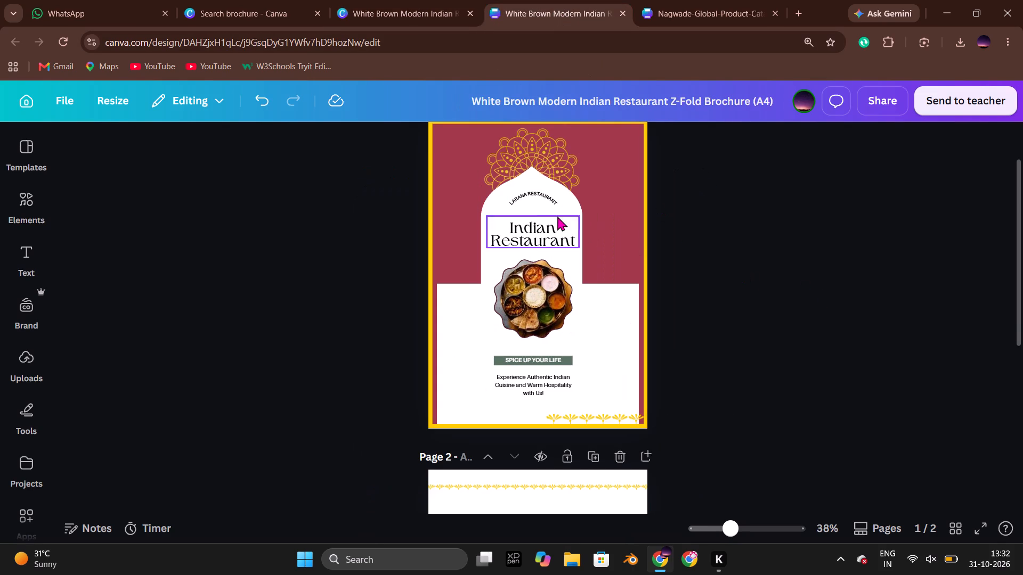
click(573, 211)
drag(579, 290, 598, 306)
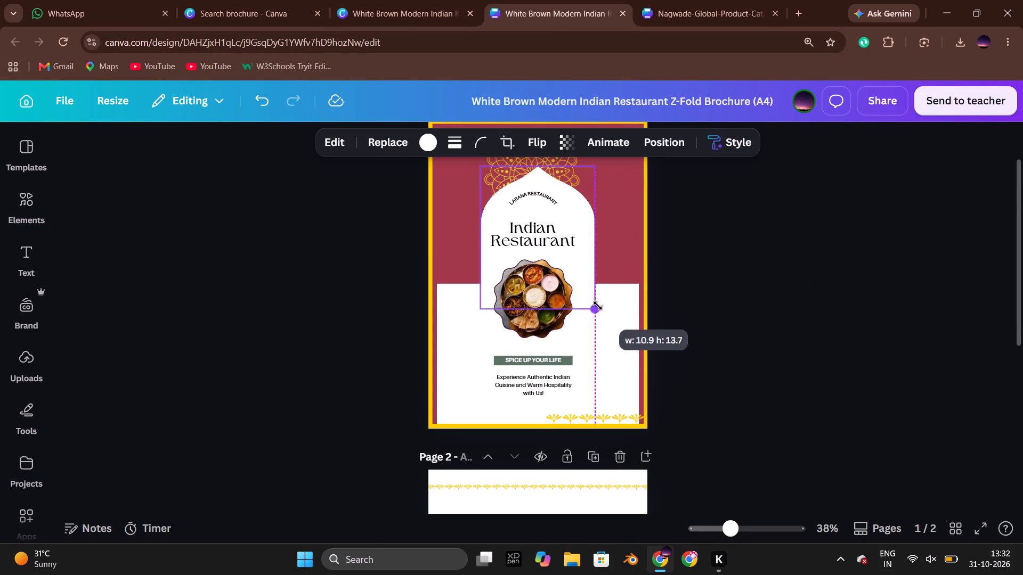
drag(598, 306, 642, 350)
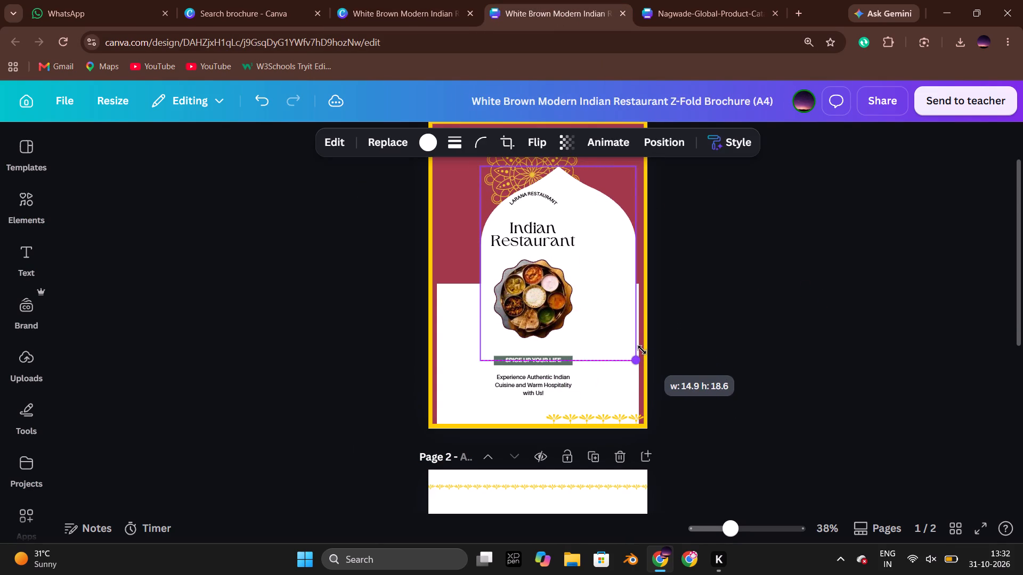
drag(642, 350, 643, 352)
drag(480, 366, 457, 373)
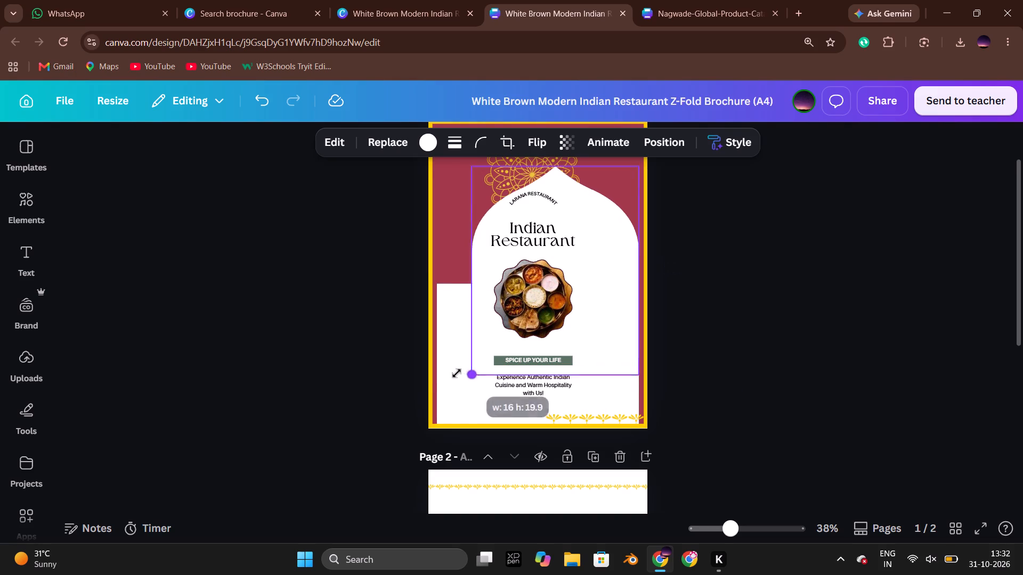
drag(457, 373, 404, 393)
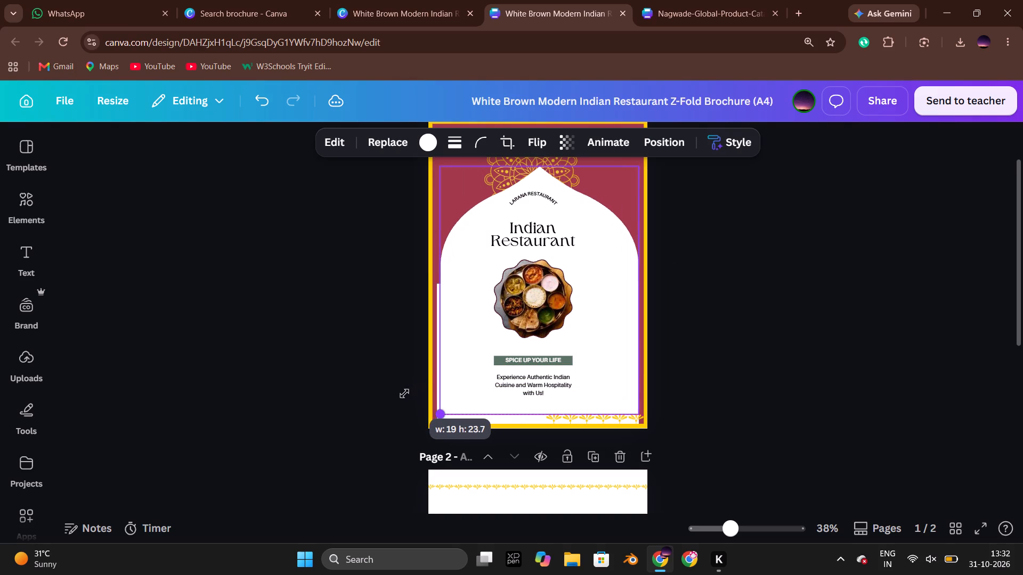
drag(404, 393, 402, 395)
click(737, 324)
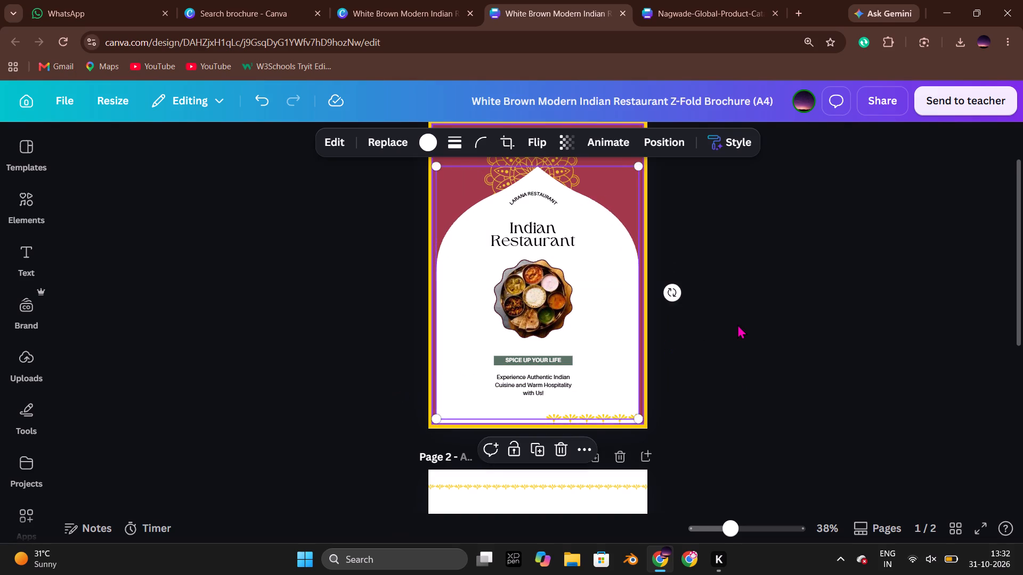
Move the enlarged white arch slightly up the page, over the lower part of the gold mandala.
click(596, 219)
drag(596, 226, 596, 211)
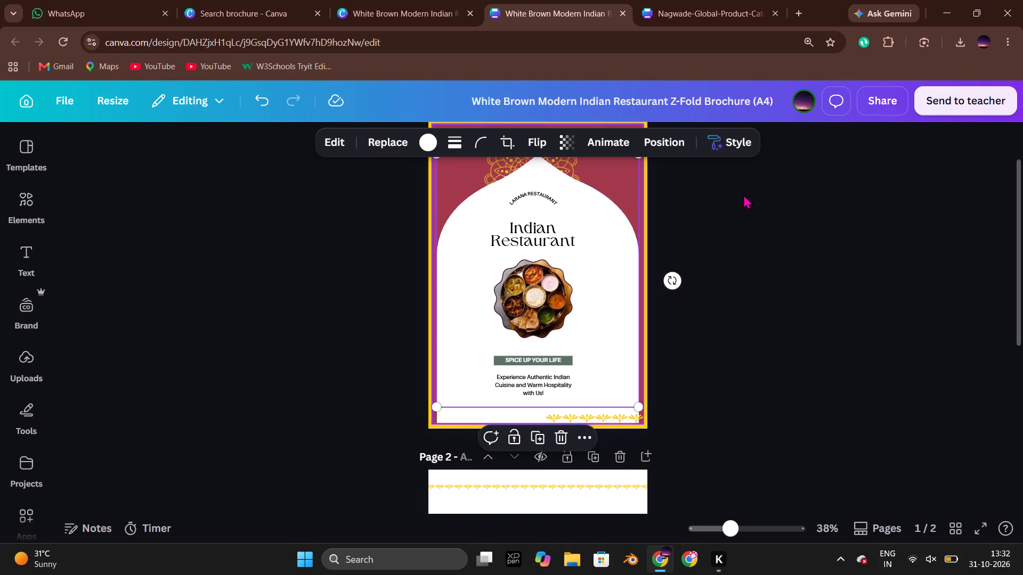
click(743, 194)
Align the gold mandala behind the arch to the horizontal centre of the page.
click(555, 148)
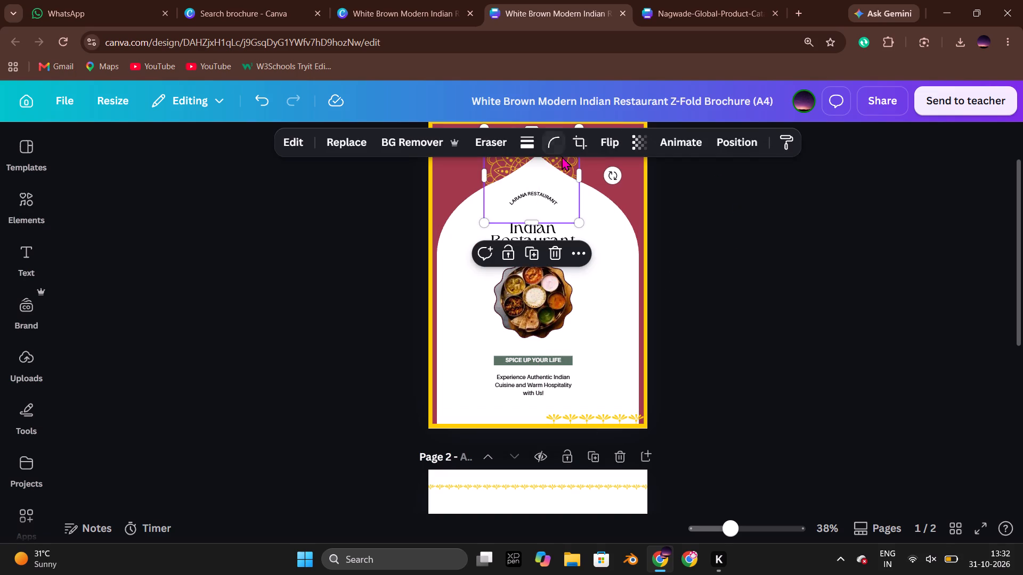
click(738, 140)
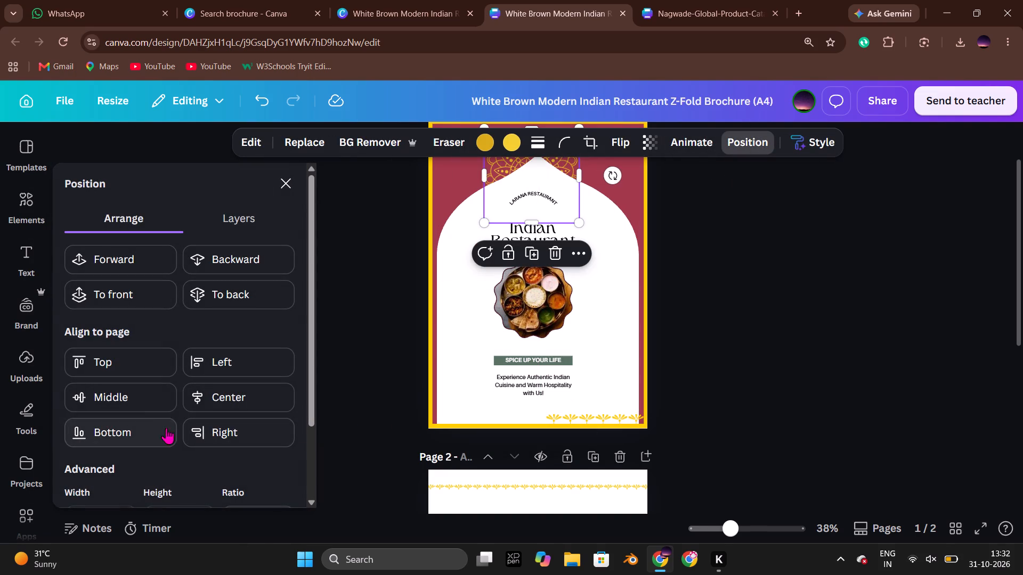
click(217, 398)
click(822, 337)
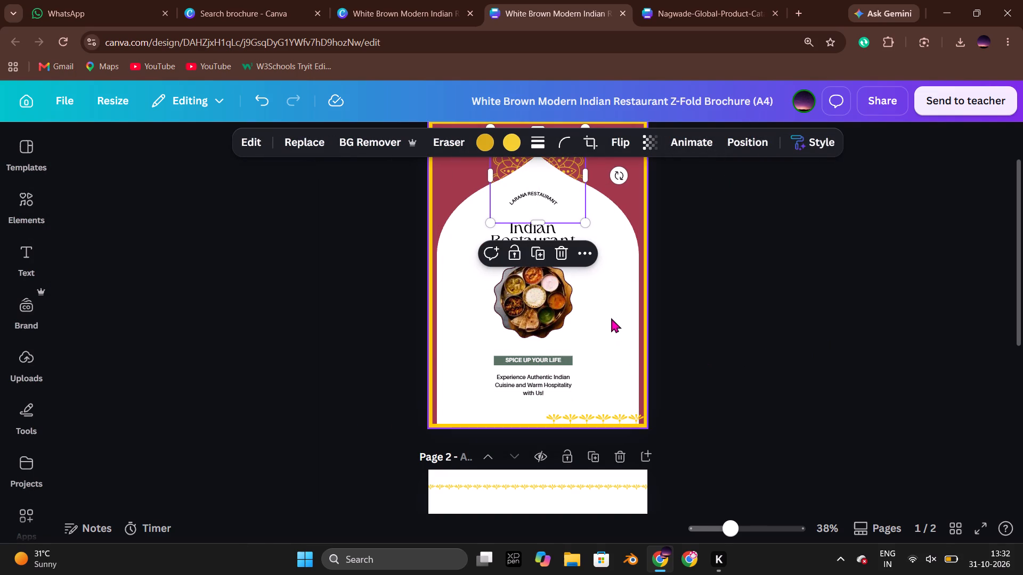
Align the white arch and its lower rectangle to the horizontal centre of the page.
click(622, 258)
click(672, 137)
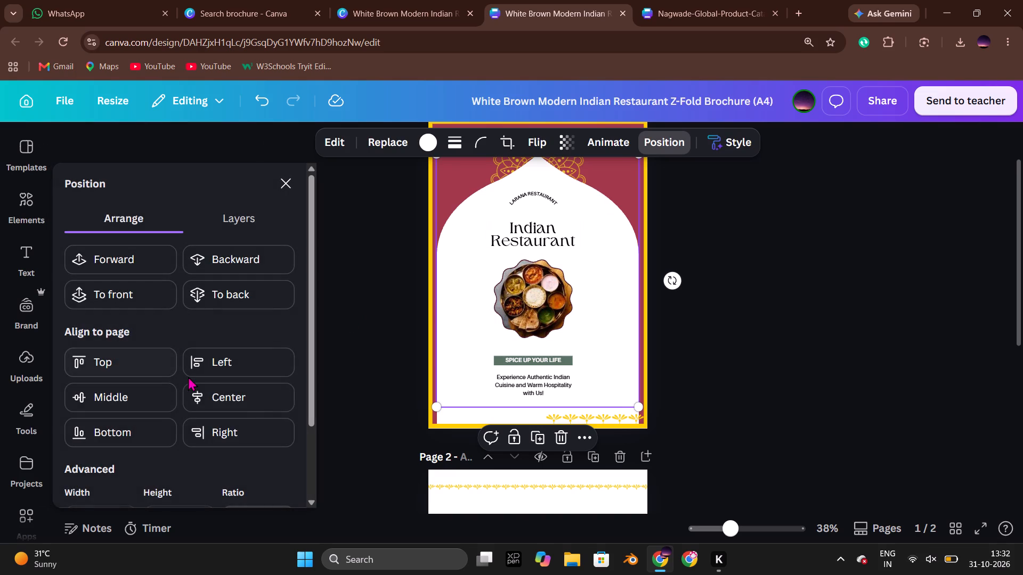
click(249, 406)
click(830, 385)
click(480, 418)
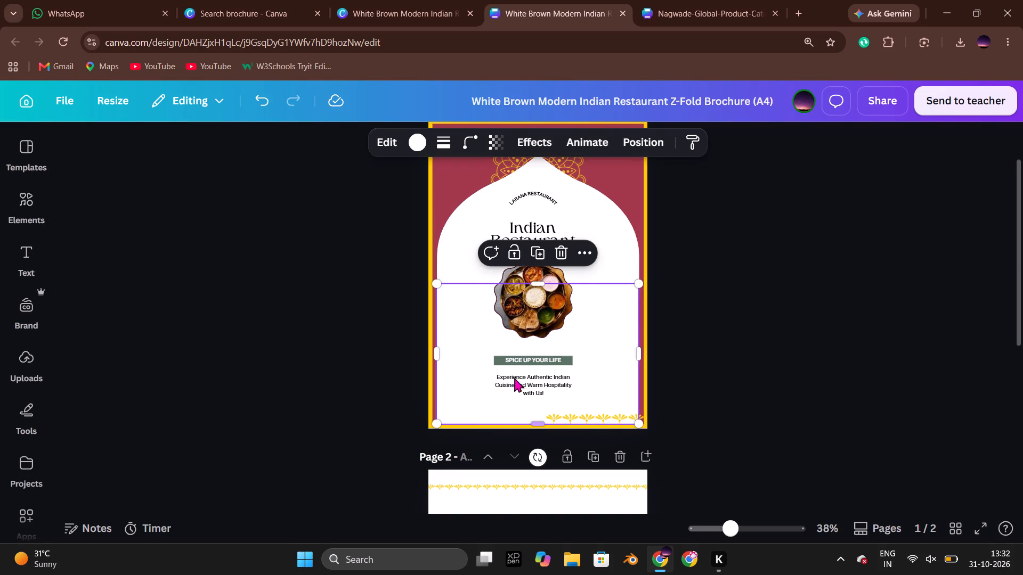
click(645, 136)
click(223, 366)
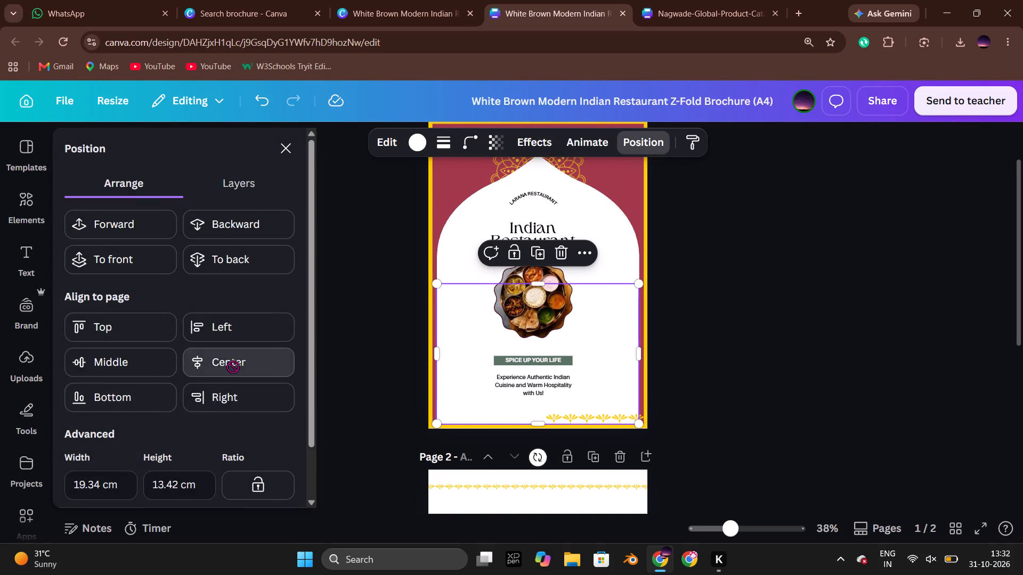
click(786, 364)
Duplicate the gold ornament strip and place the copy left of the original along the cover's bottom edge.
click(603, 417)
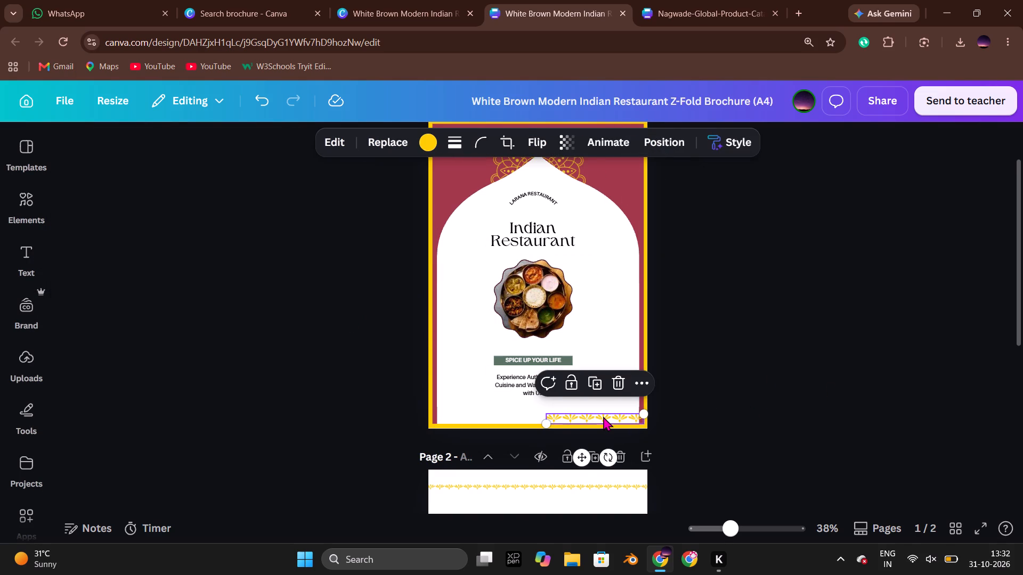
key(ctrl+c)
key(ctrl+v)
drag(583, 465, 550, 461)
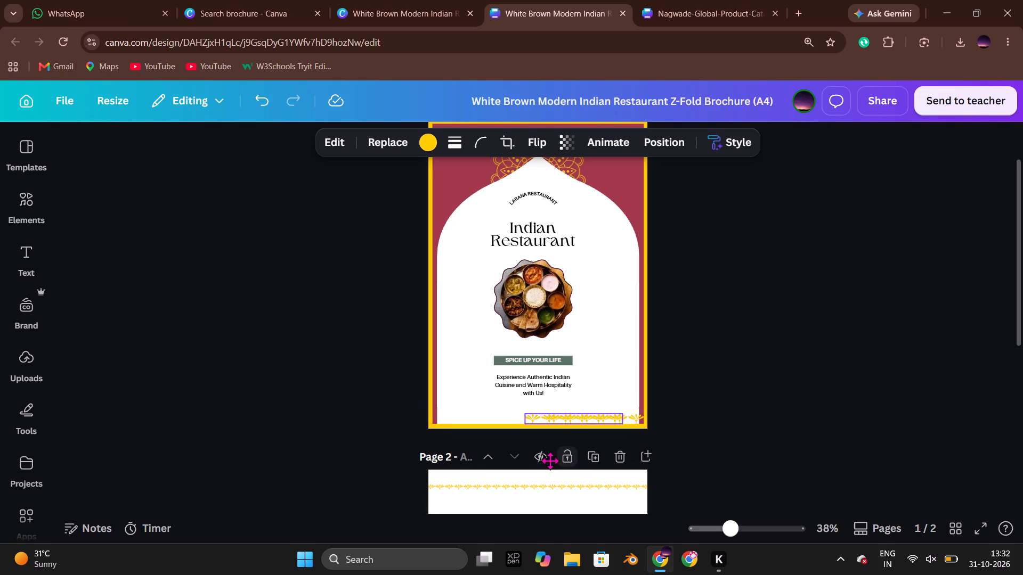
drag(550, 461, 479, 463)
Align the copied ornament strip level with the original and butt the two together as one continuous row.
scroll(575, 423, up, 2)
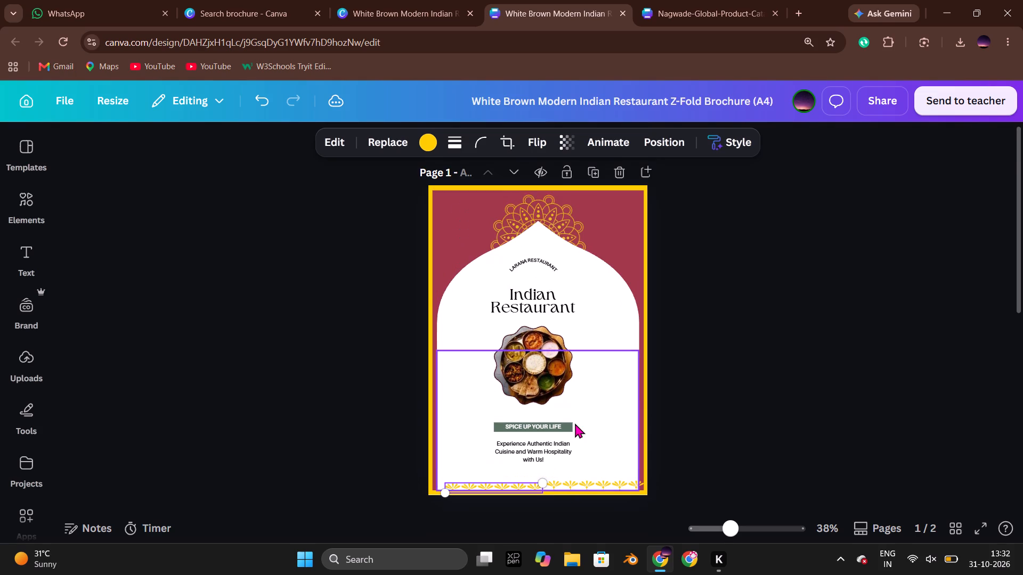
scroll(575, 423, up, 3)
scroll(712, 422, down, 3)
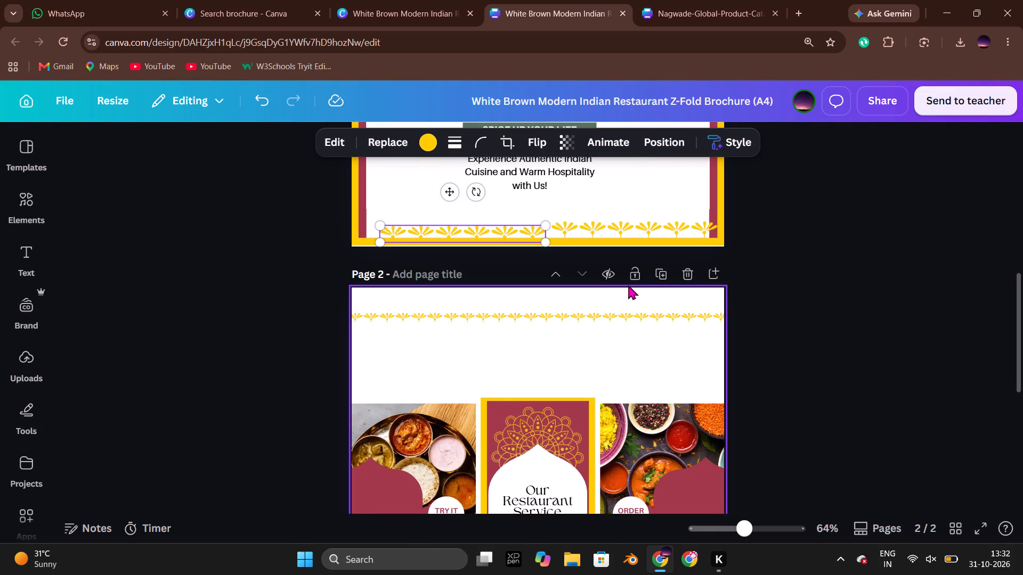
scroll(628, 286, up, 1)
click(518, 302)
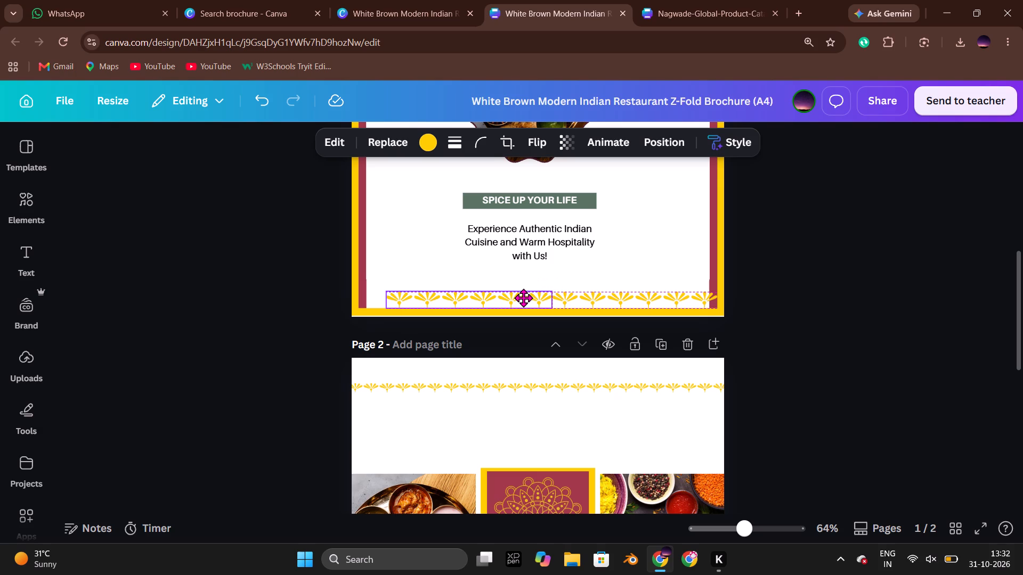
click(803, 310)
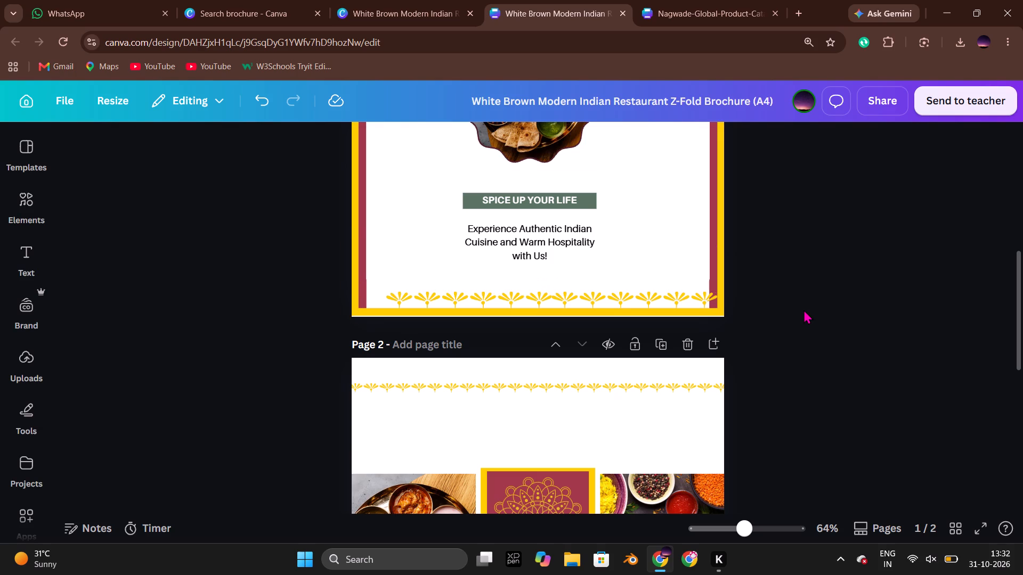
Move the left gold ornament strip further left along the cover's bottom edge, level with the right strip and inside the white panel.
click(508, 299)
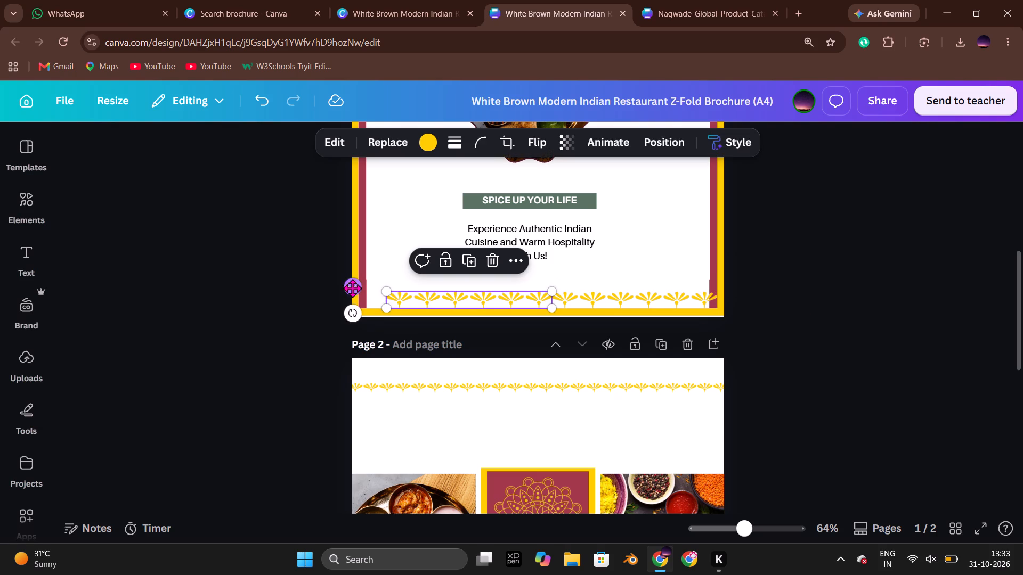
click(352, 288)
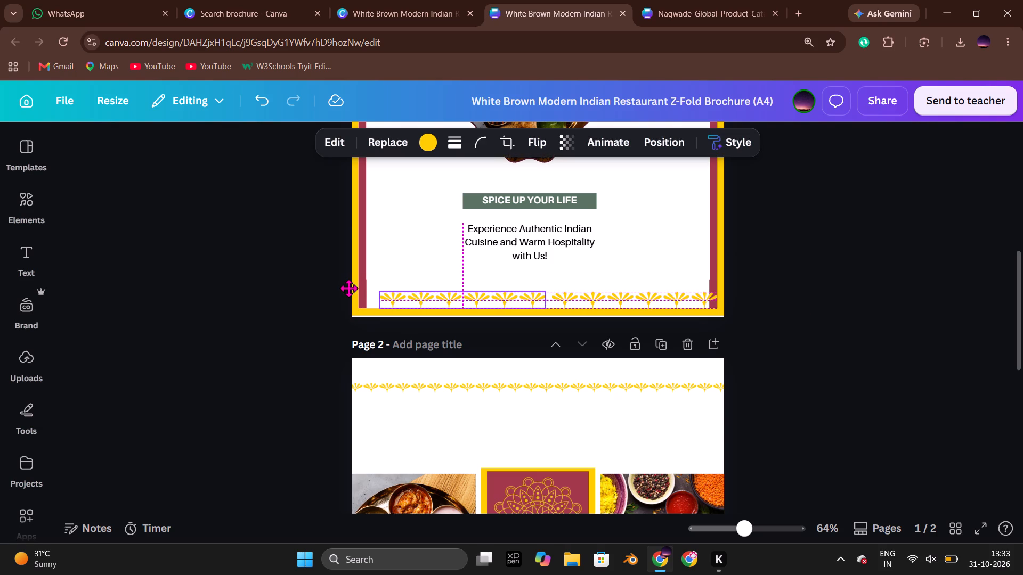
click(817, 308)
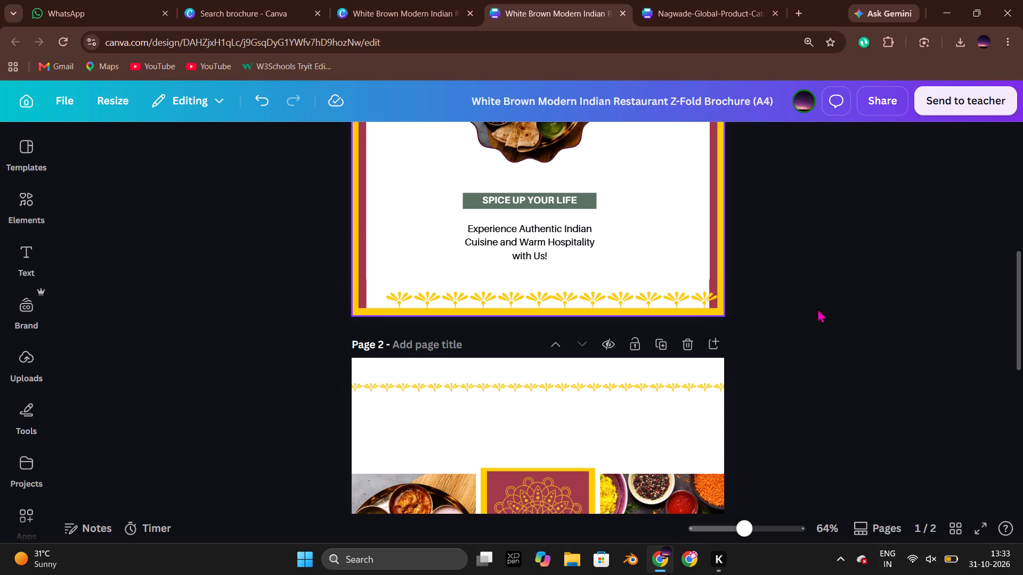
click(508, 294)
drag(514, 297, 507, 298)
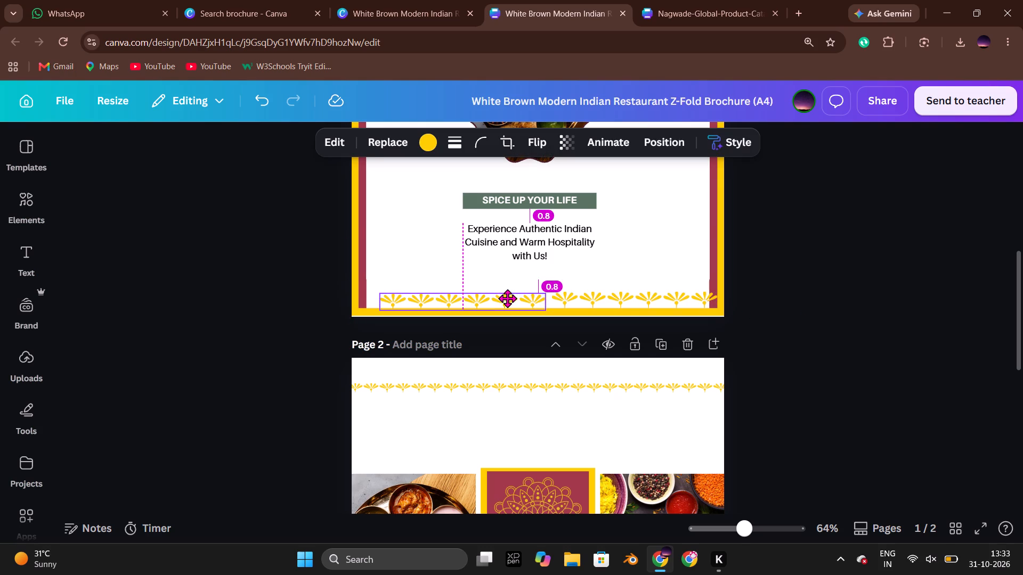
drag(507, 298, 500, 295)
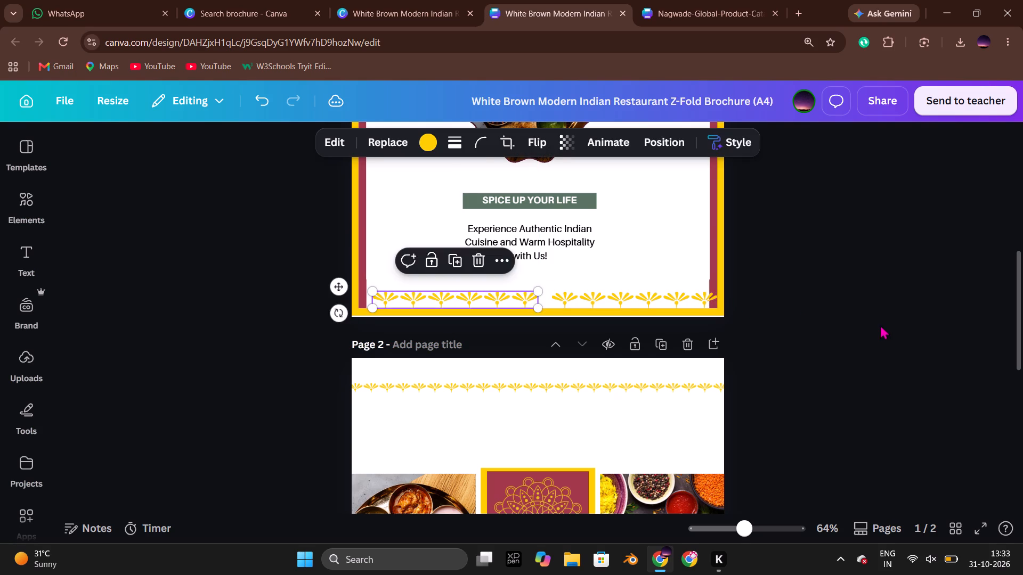
click(880, 325)
Shift the right ornament strip left to end at the white panel's right edge, and nudge the left strip to its left edge.
click(656, 303)
drag(661, 300, 656, 300)
click(892, 294)
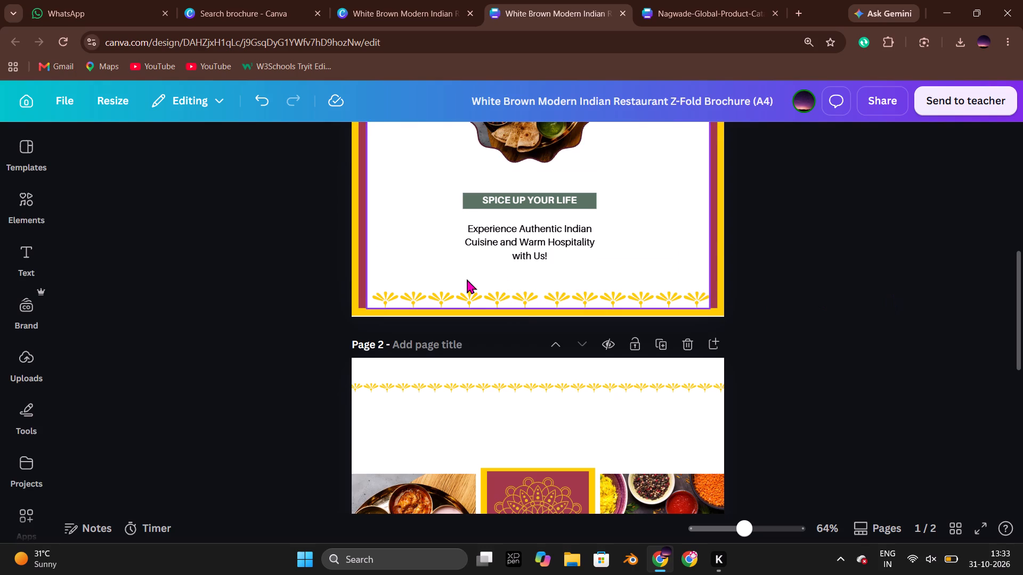
click(478, 296)
click(478, 296)
click(578, 297)
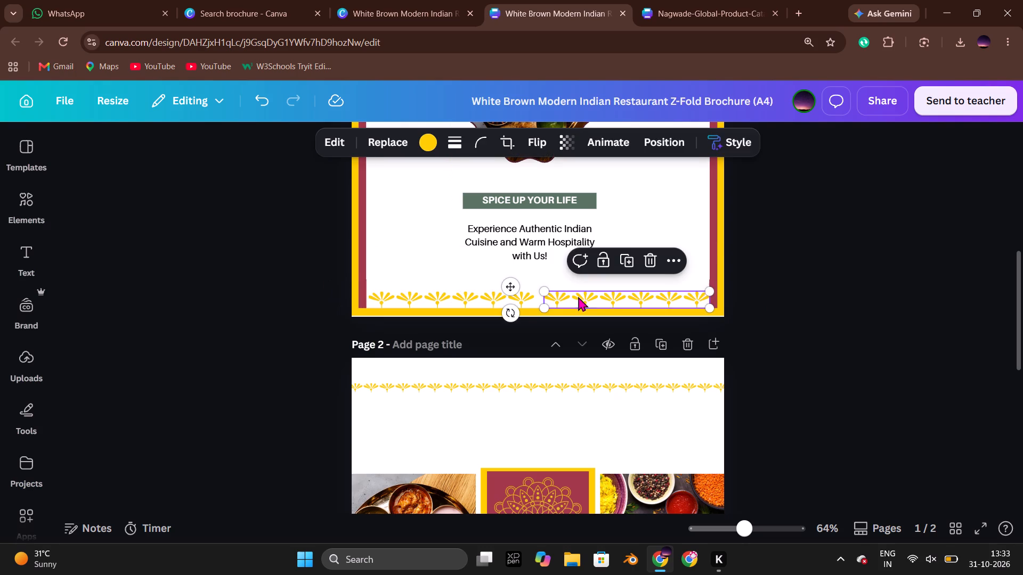
click(611, 298)
click(823, 299)
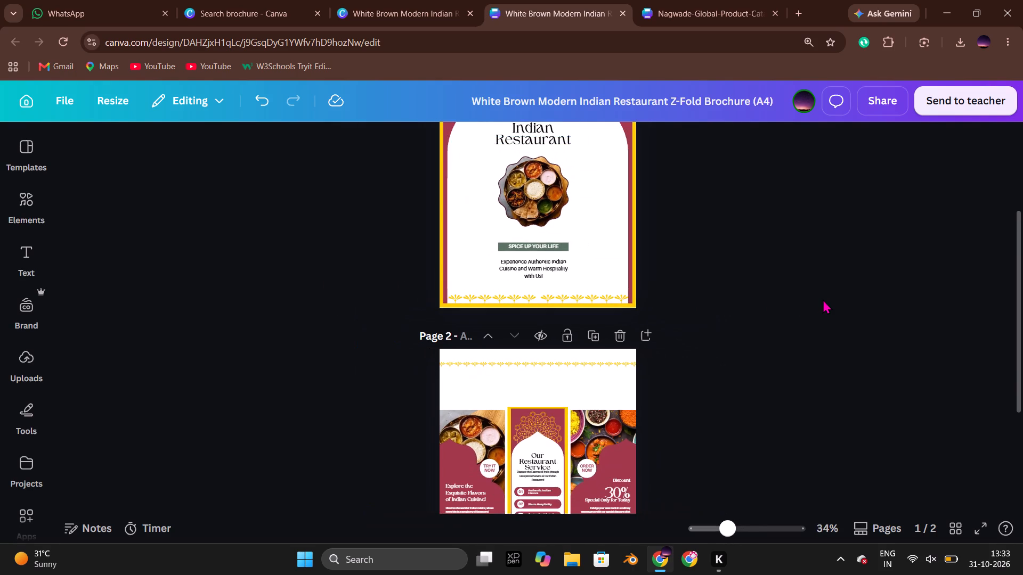
Enlarge the gold mandala behind the cover's arch slightly and align it to the horizontal centre of the page.
scroll(823, 299, up, 3)
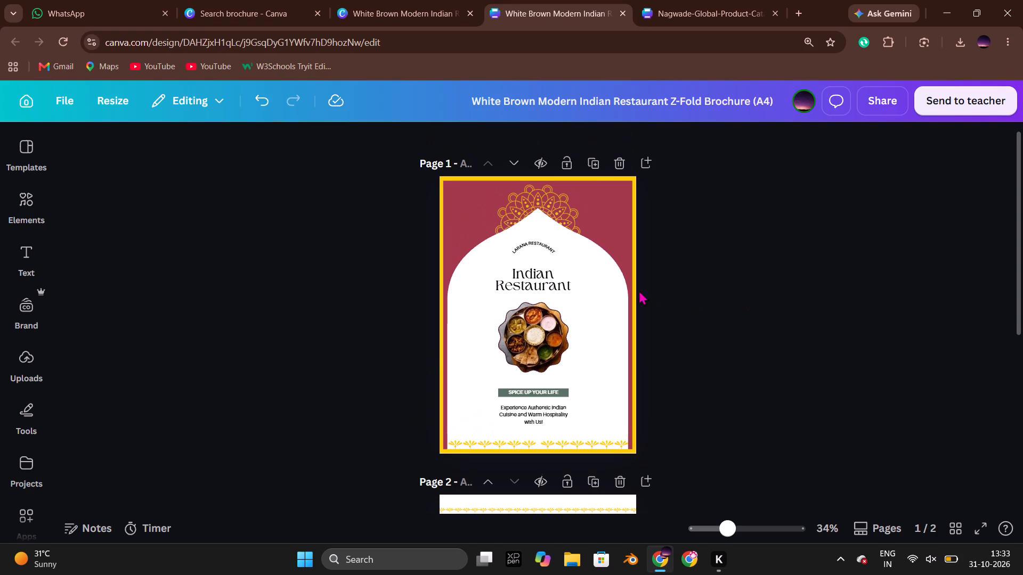
click(558, 206)
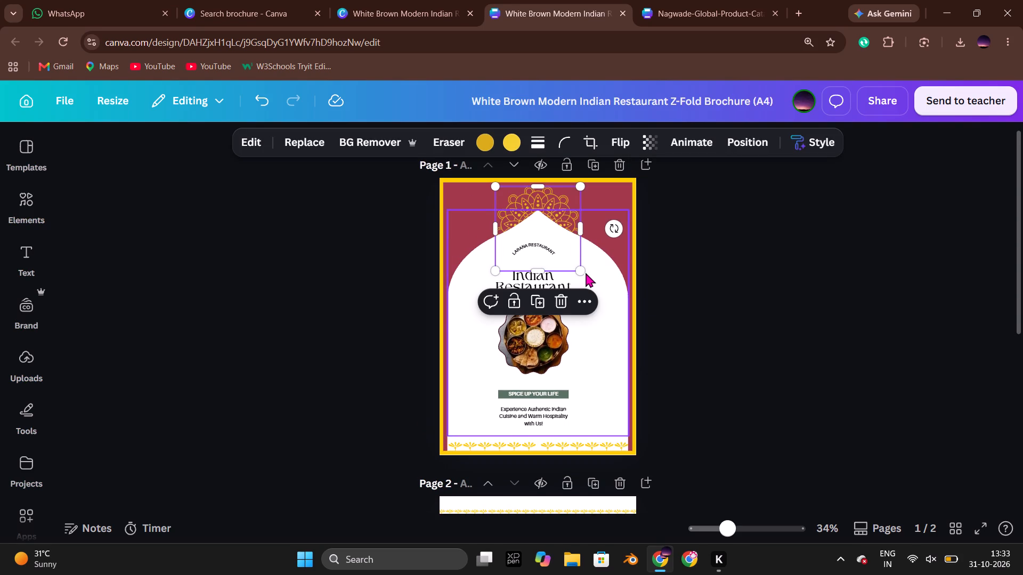
drag(585, 274, 597, 283)
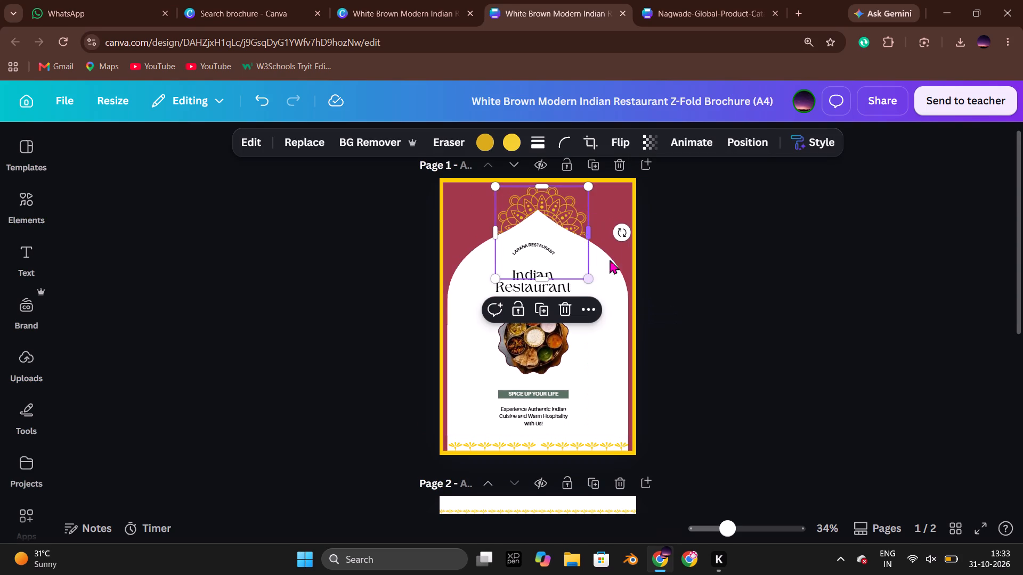
click(740, 143)
click(220, 397)
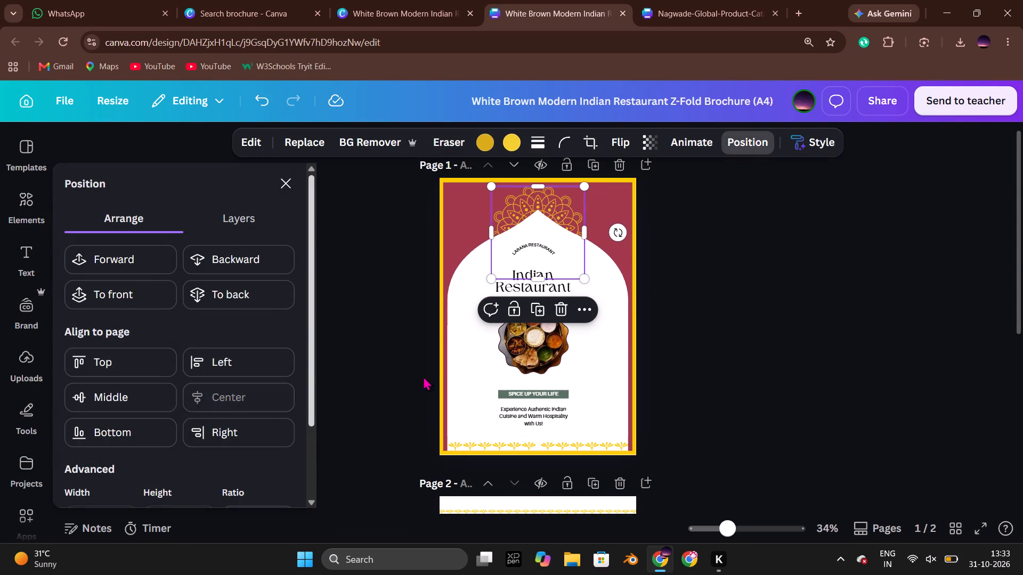
click(773, 324)
Select the white arch shape on the cover.
click(612, 279)
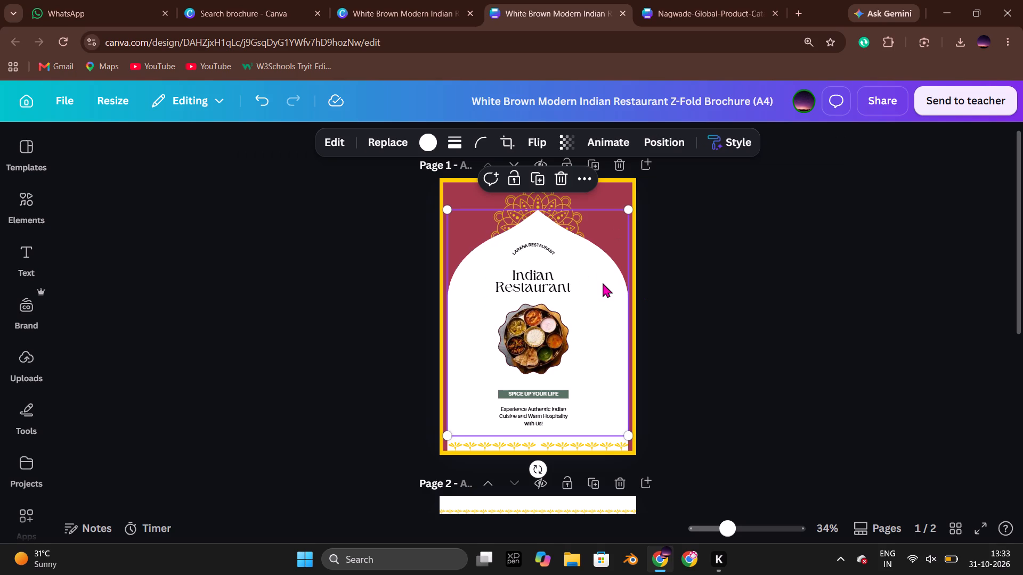
Move the white arch shape slightly down on the cover so it sits closer to the gold ornament strips.
drag(592, 304, 592, 311)
click(738, 285)
Align the curved LARANA RESTAURANT text to the horizontal centre of the cover page.
scroll(701, 293, up, 1)
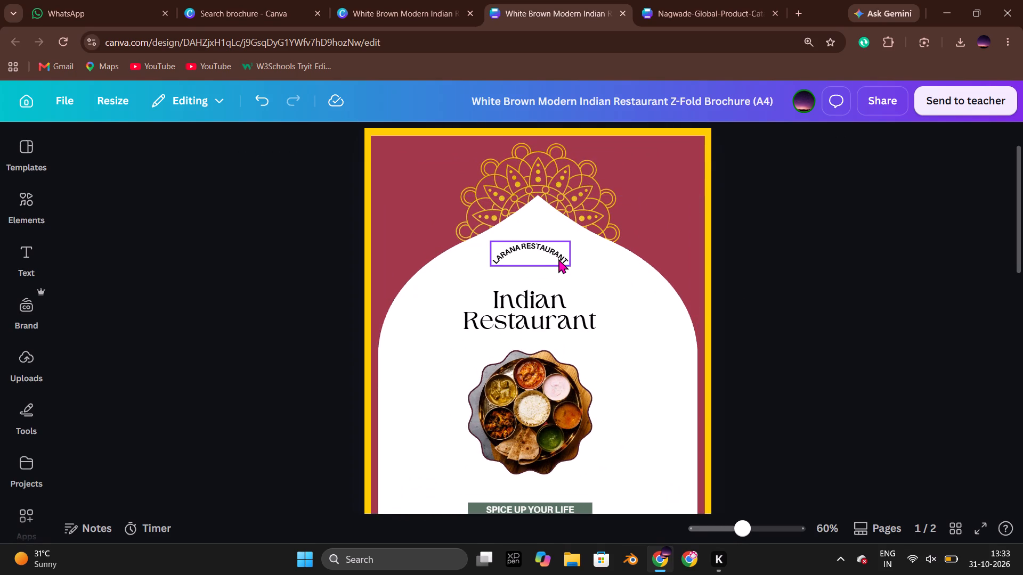
click(558, 259)
click(783, 137)
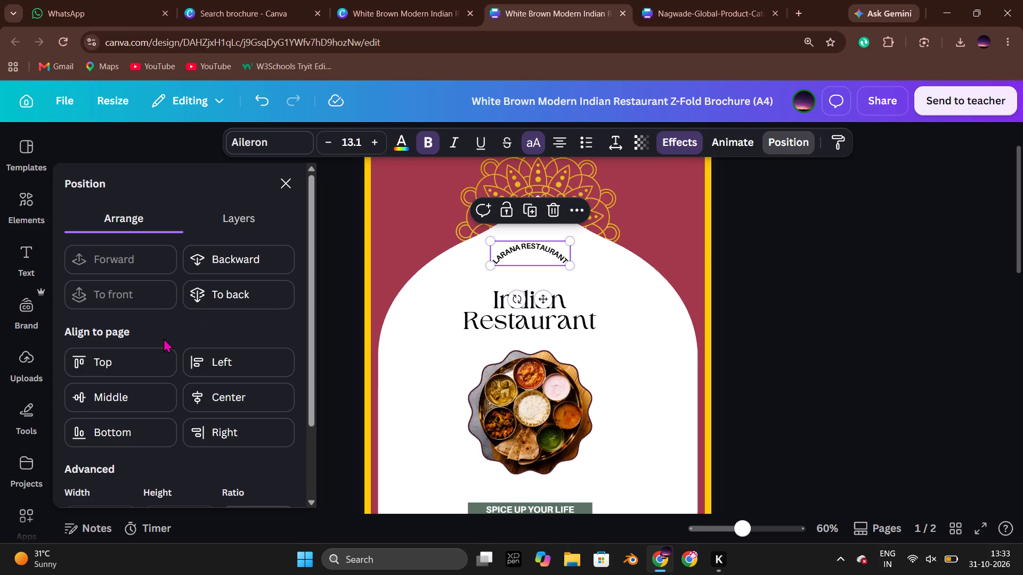
click(228, 390)
click(880, 282)
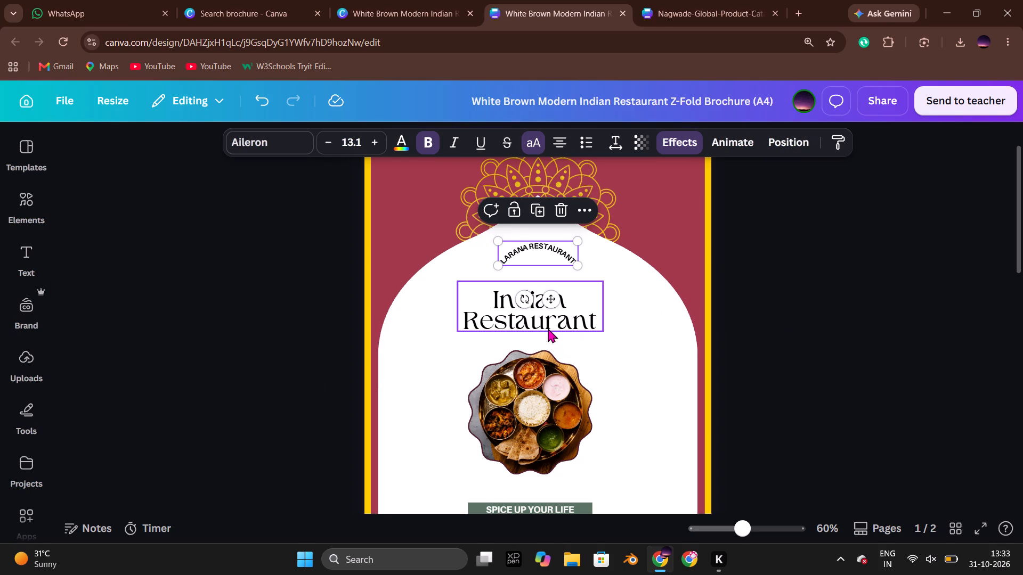
Align the "Indian Restaurant" title to the horizontal centre of the cover page.
click(548, 328)
click(785, 144)
click(233, 398)
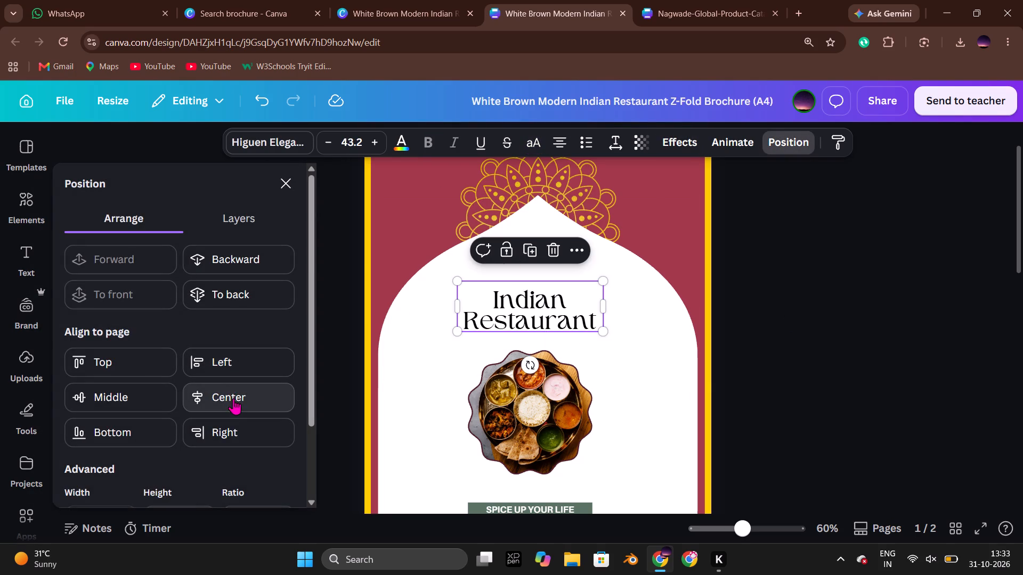
click(783, 357)
Align the scalloped food platter photo to the horizontal centre of the cover page.
click(534, 388)
click(774, 146)
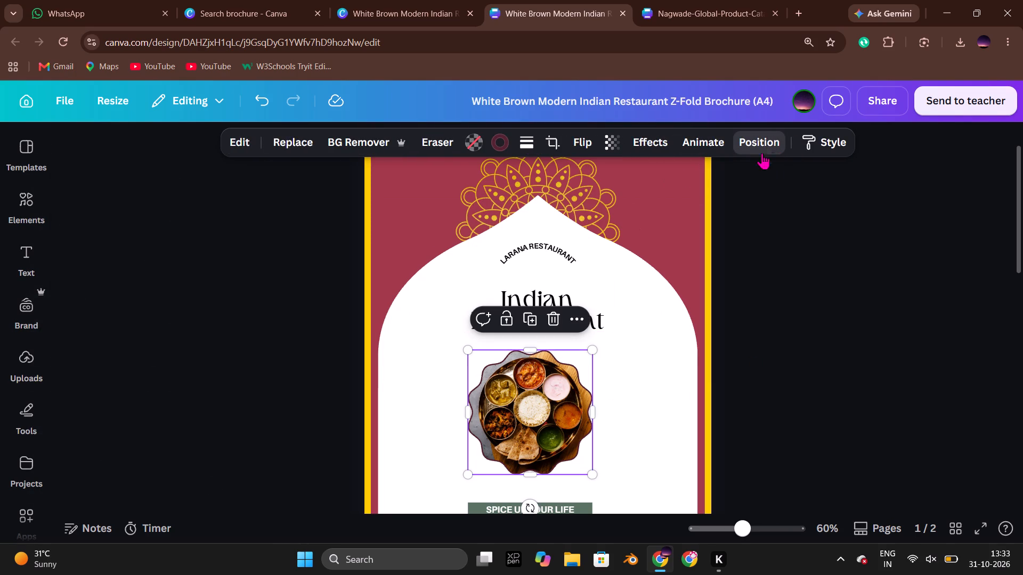
click(202, 397)
click(801, 371)
Check the original brochure template, and go to the cover page of the Nagwade-Global-Product-Catalog.pdf design to examine it.
scroll(797, 369, down, 2)
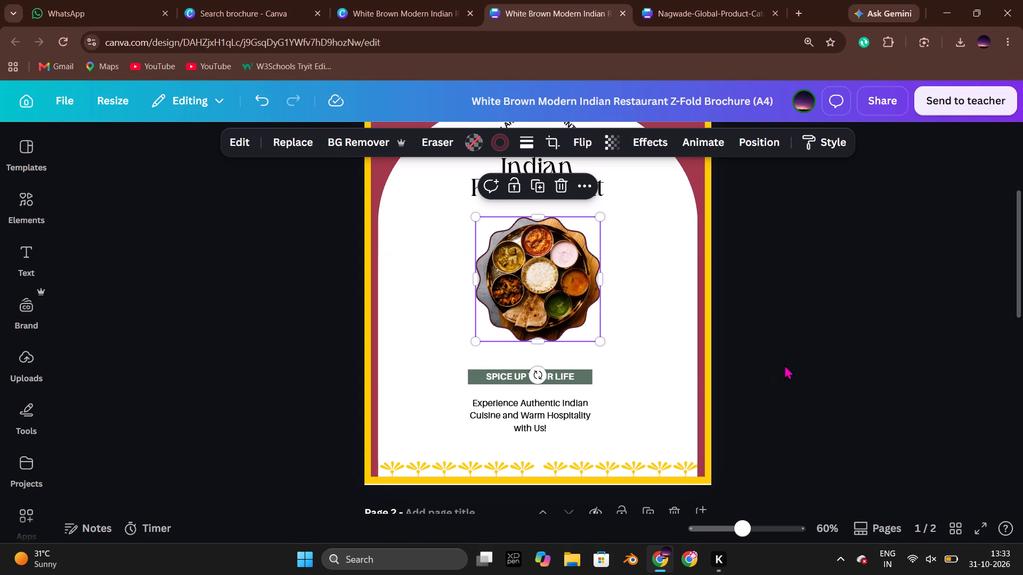
click(381, 0)
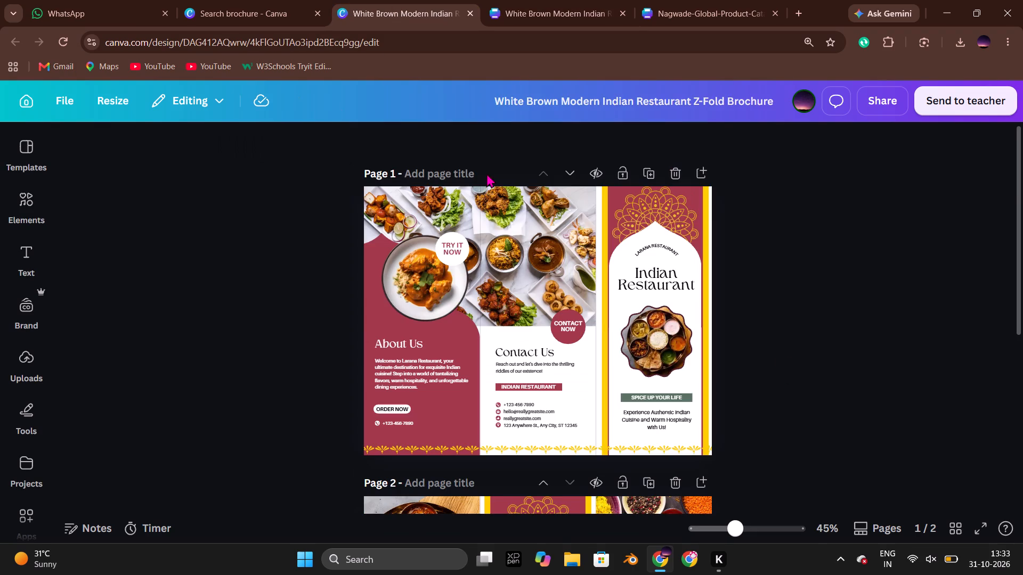
click(262, 0)
click(687, 0)
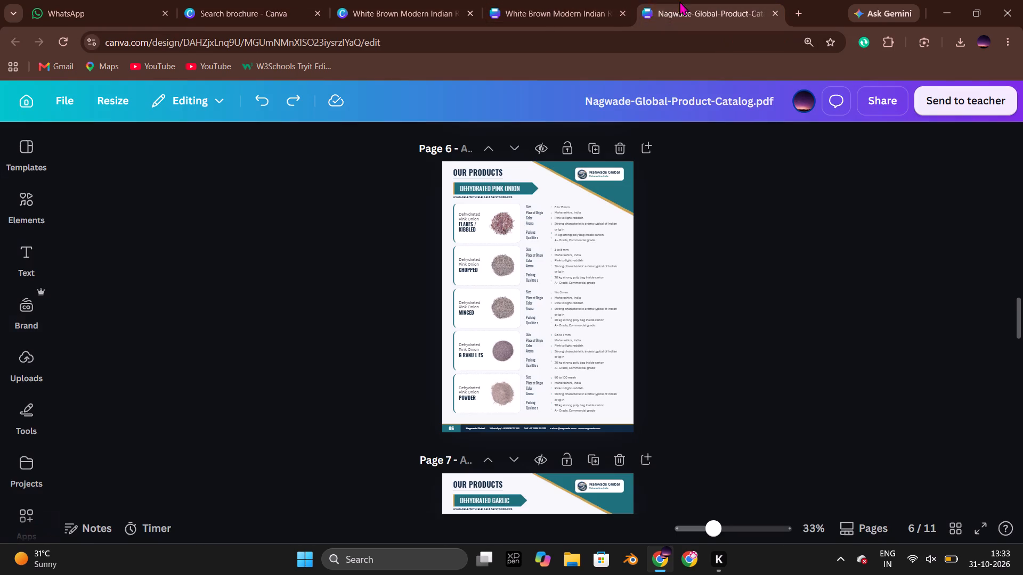
scroll(628, 289, up, 20)
scroll(628, 289, up, 13)
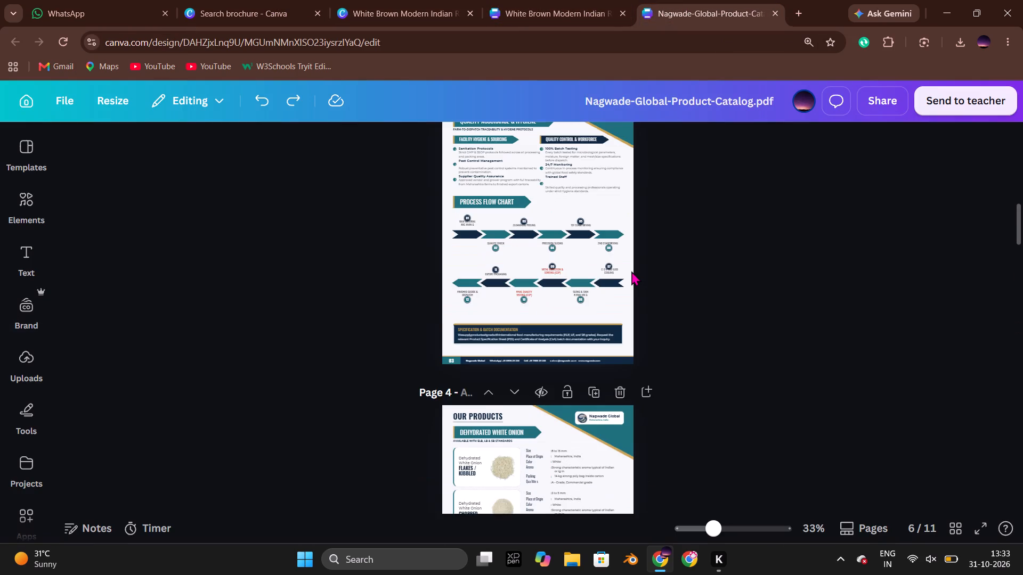
scroll(631, 271, up, 16)
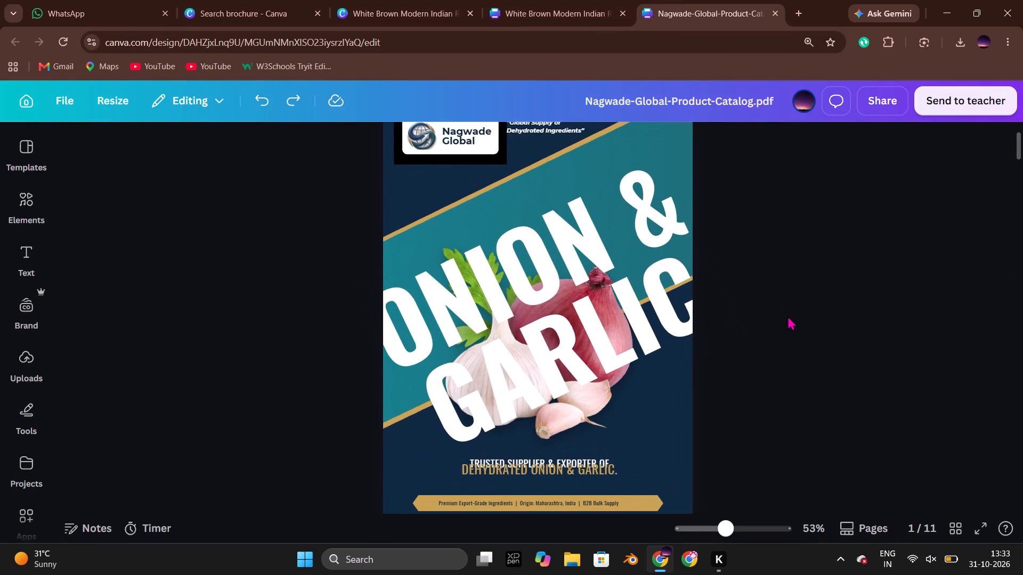
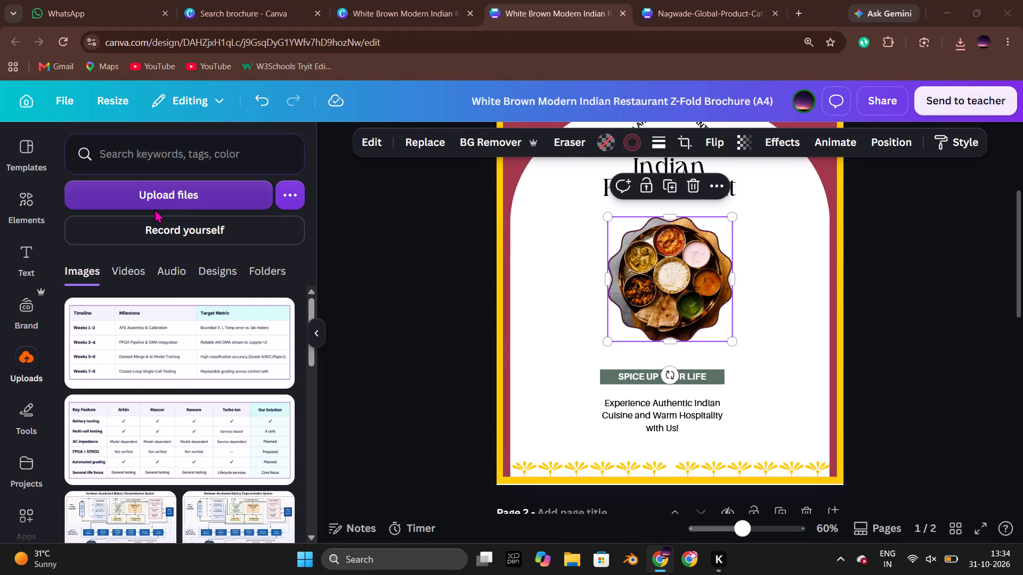
Upload the Nilai Overseas Ventures logo, the IMG PNG file from the Downloads folder, to the uploaded images.
click(64, 146)
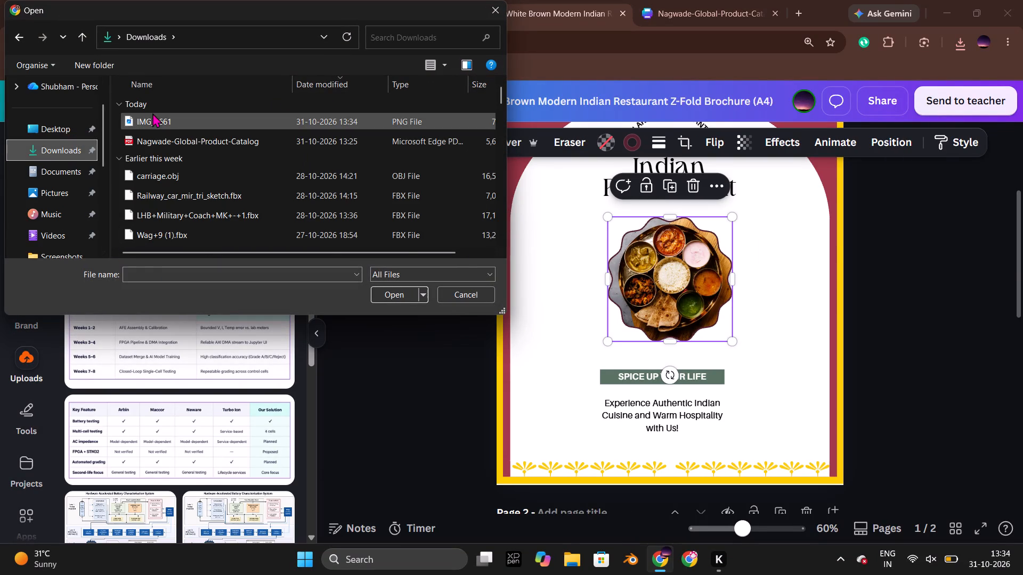
click(152, 113)
click(387, 305)
click(389, 298)
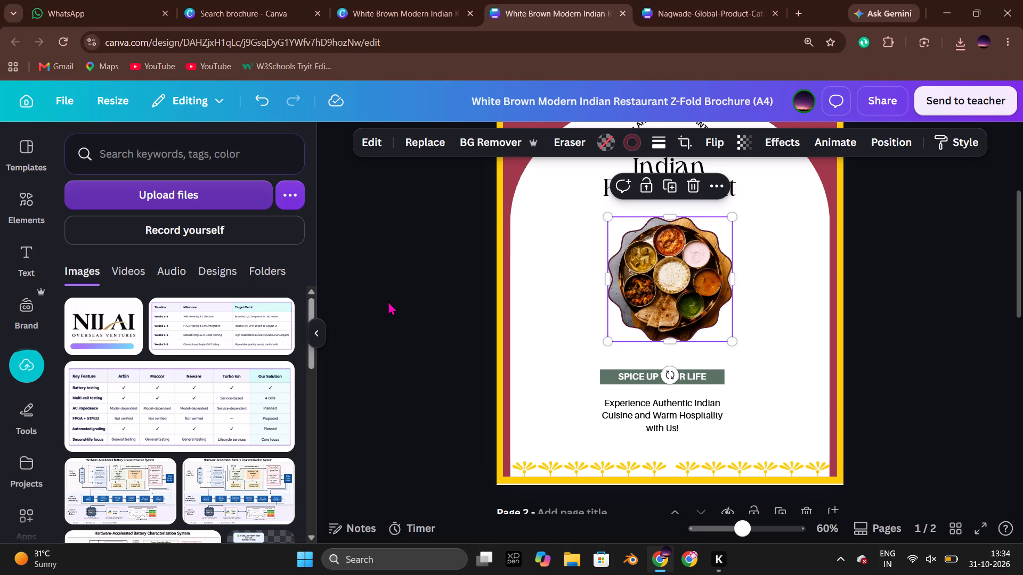
Insert the uploaded NILAI Overseas Ventures logo on the cover, shrink it and centre it over the Indian Restaurant title.
scroll(836, 334, up, 3)
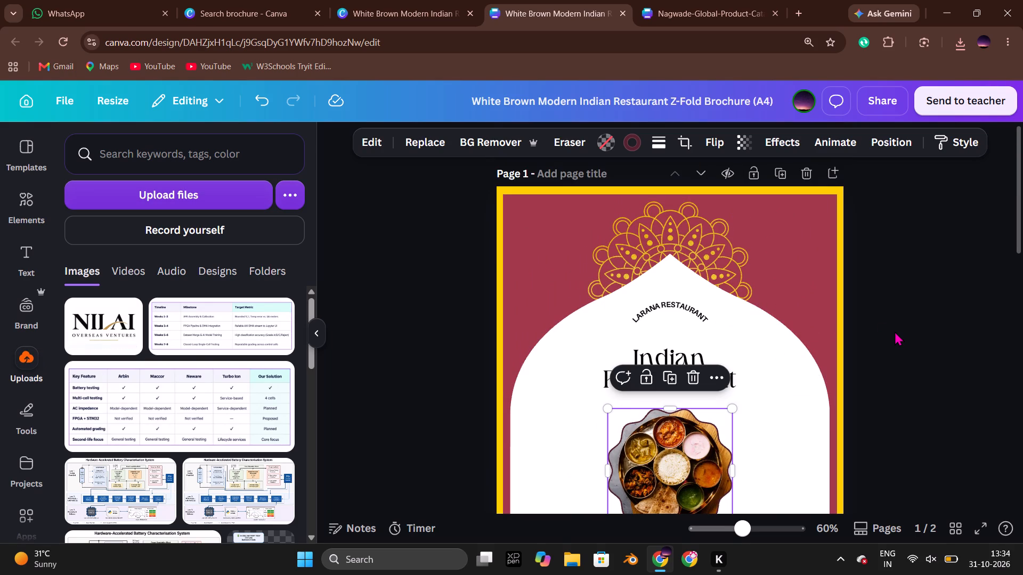
click(895, 331)
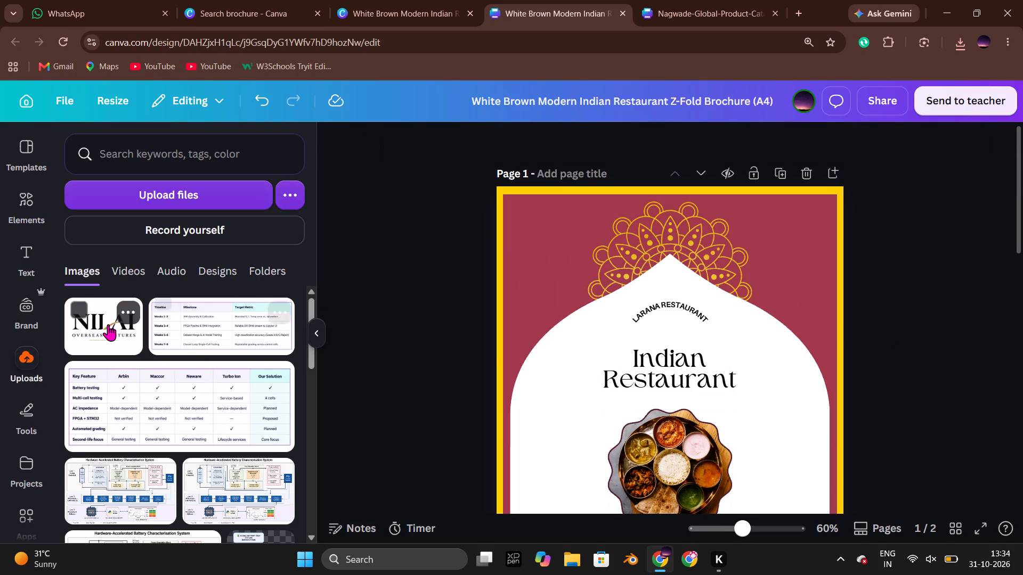
click(108, 324)
scroll(768, 431, down, 2)
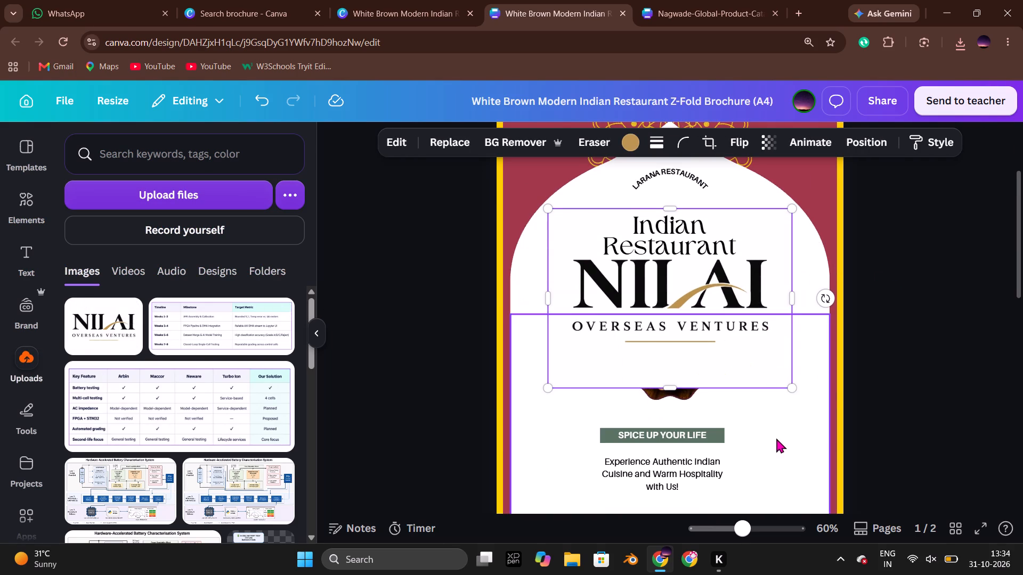
drag(790, 387, 696, 316)
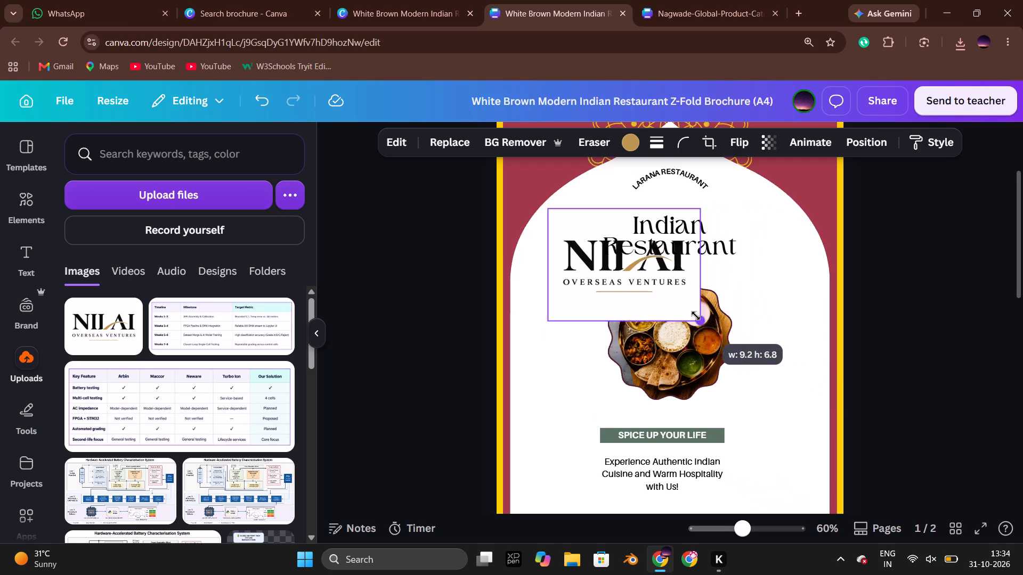
drag(696, 316, 649, 270)
drag(606, 257, 676, 258)
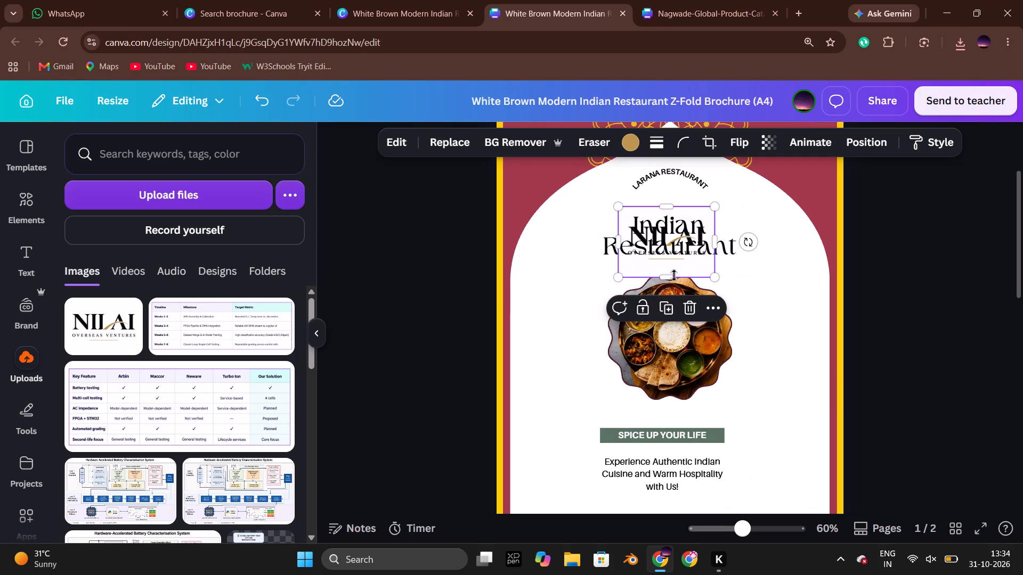
click(876, 258)
Delete the "Indian Restaurant" title text behind the logo.
click(724, 246)
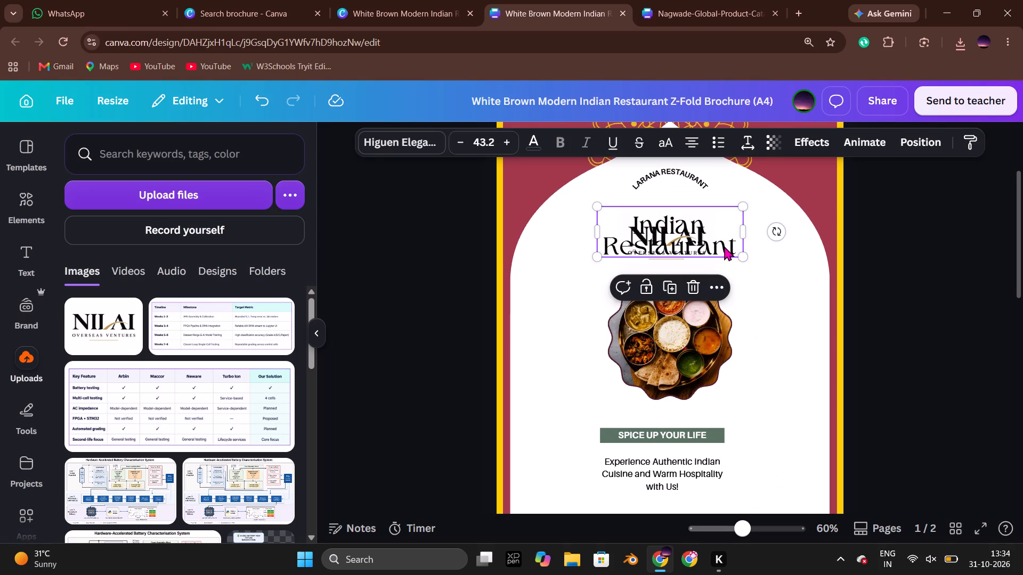
click(691, 293)
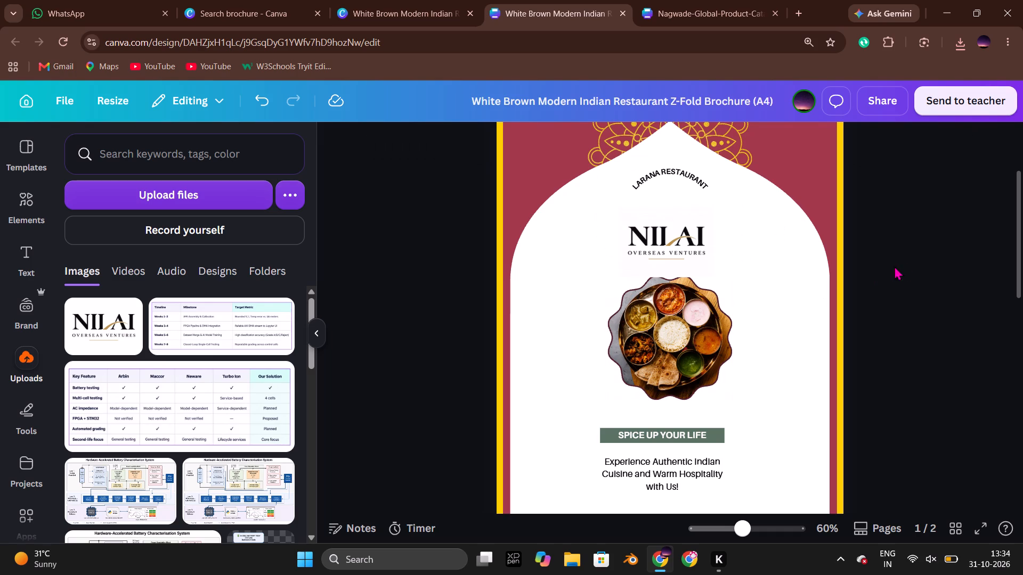
click(912, 265)
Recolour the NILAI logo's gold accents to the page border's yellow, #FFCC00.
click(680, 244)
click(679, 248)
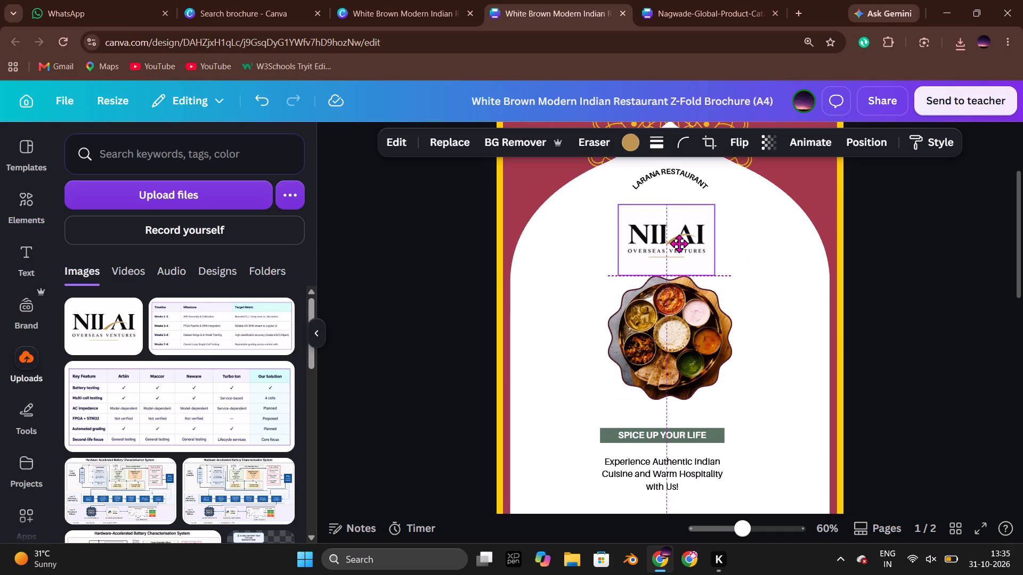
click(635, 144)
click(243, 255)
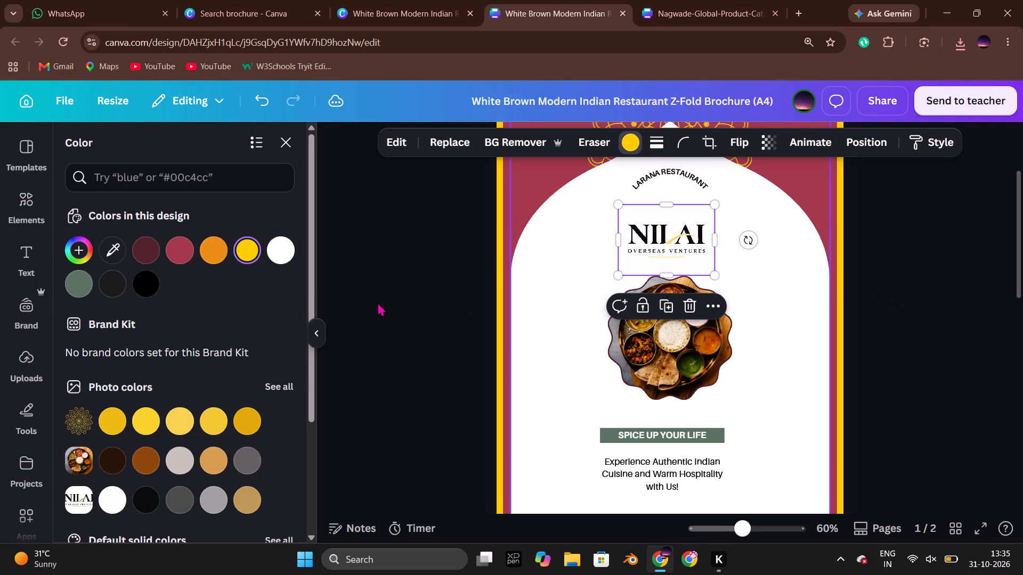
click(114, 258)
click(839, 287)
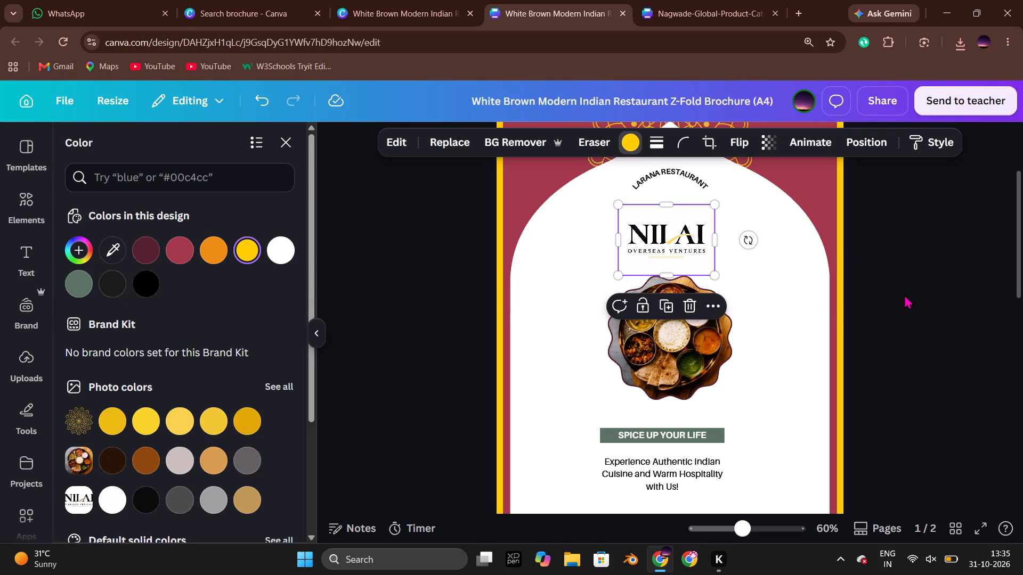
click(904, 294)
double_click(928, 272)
Set the NILAI logo's accent colour to a custom bright yellow, #F2FF00.
scroll(684, 245, up, 2)
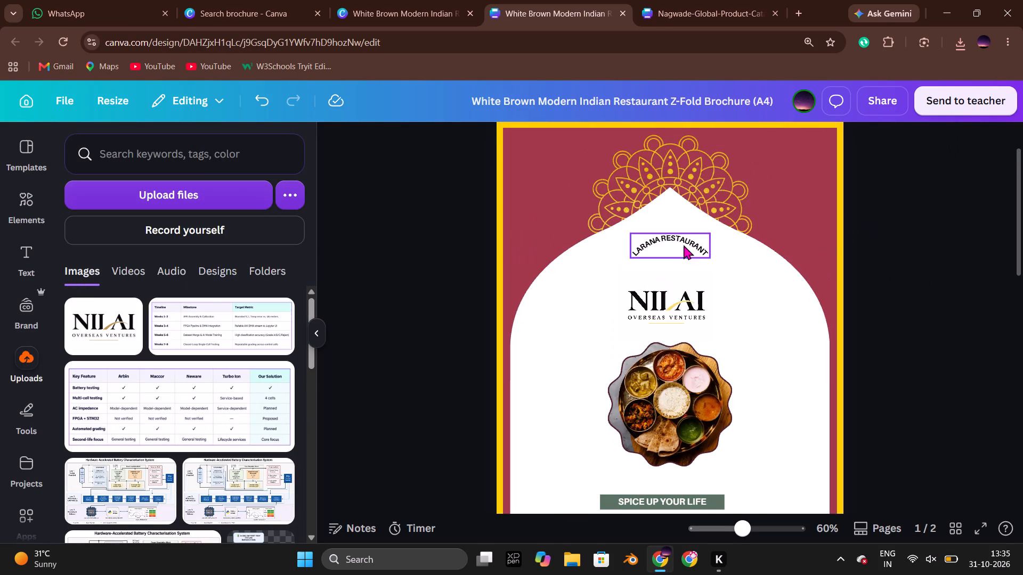
scroll(713, 267, down, 1)
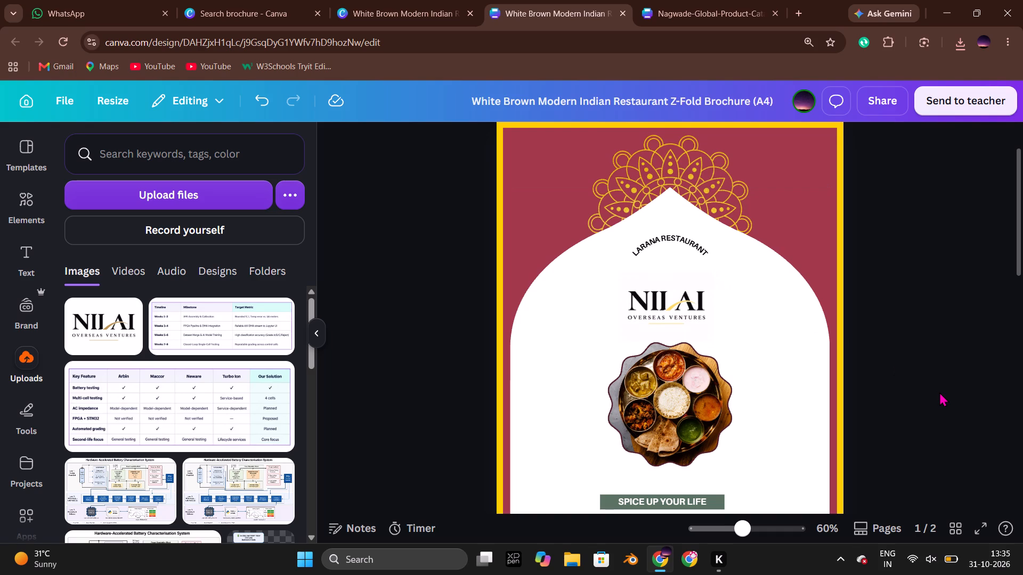
click(673, 313)
click(945, 382)
scroll(945, 382, up, 1)
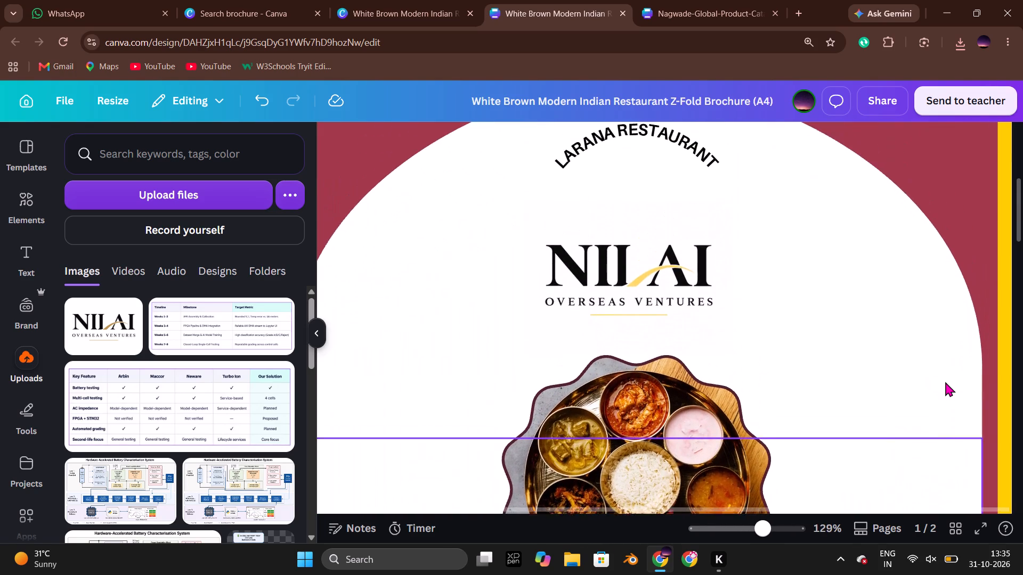
scroll(945, 382, up, 2)
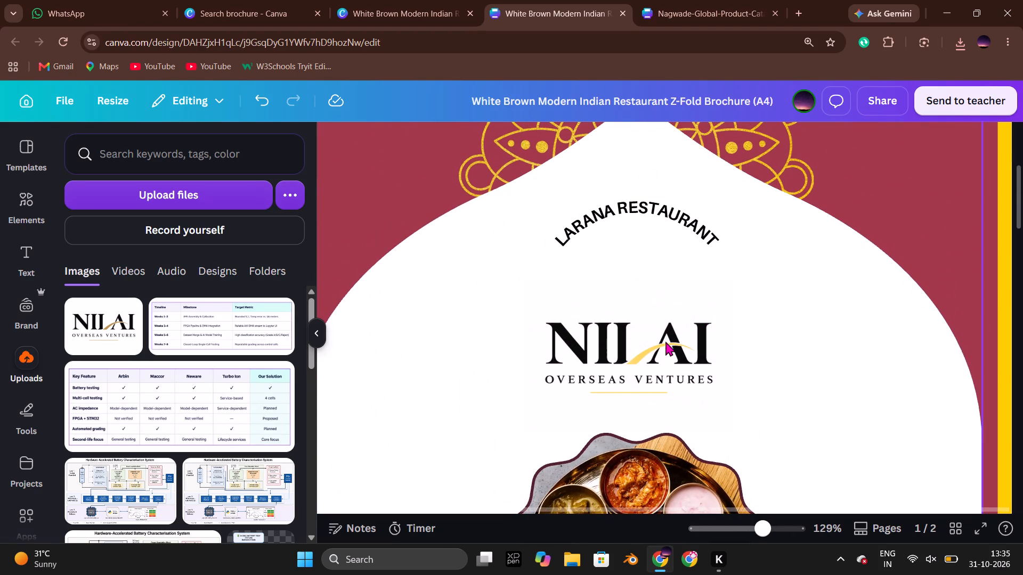
click(664, 354)
click(629, 150)
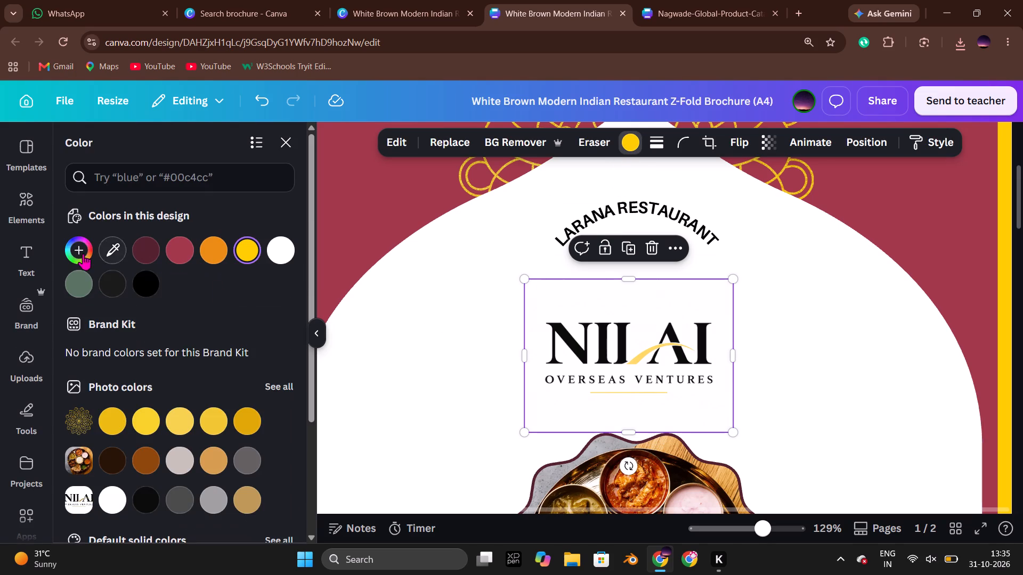
click(83, 253)
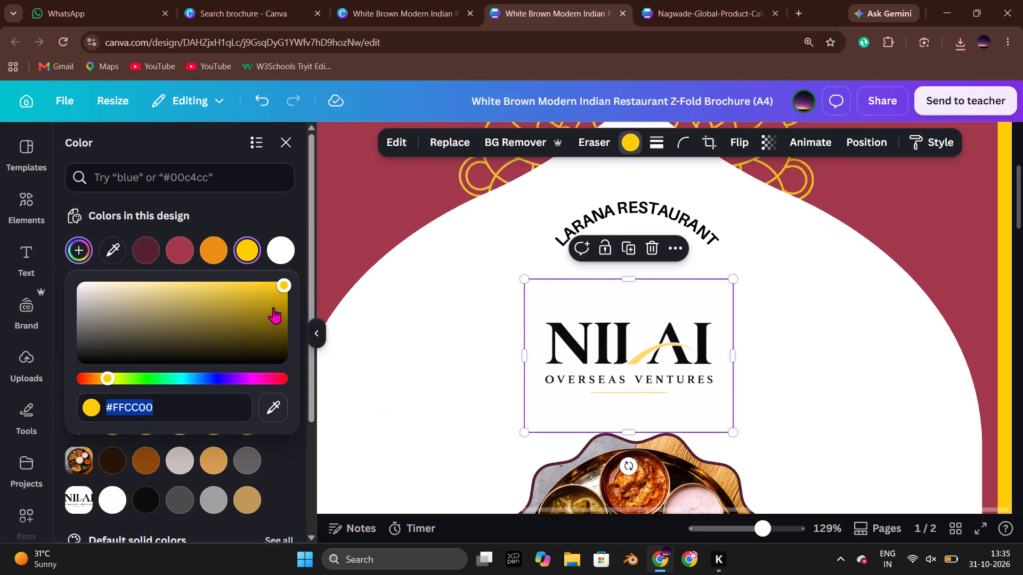
drag(107, 382, 115, 382)
scroll(627, 401, down, 3)
scroll(627, 401, up, 4)
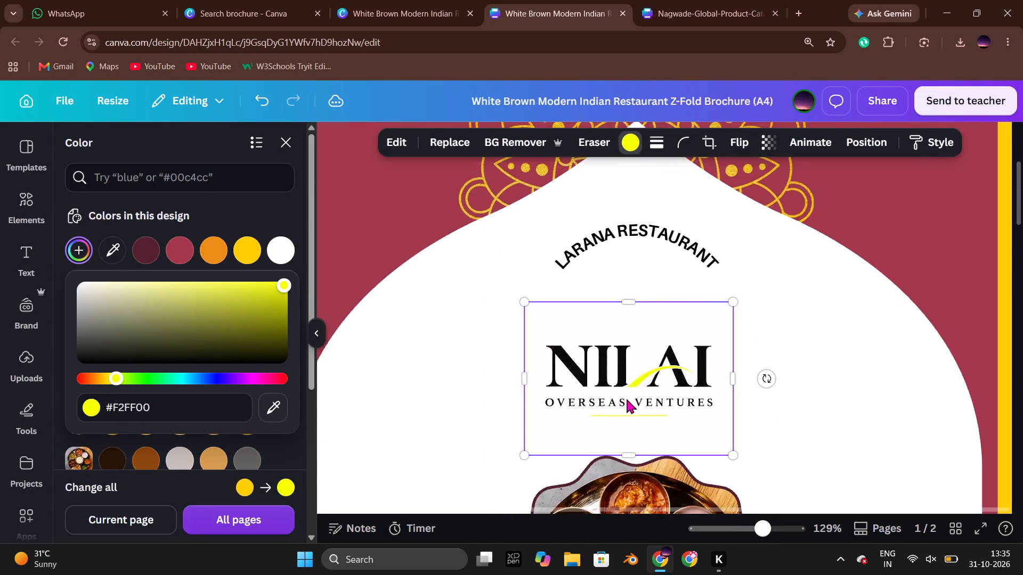
double_click(943, 354)
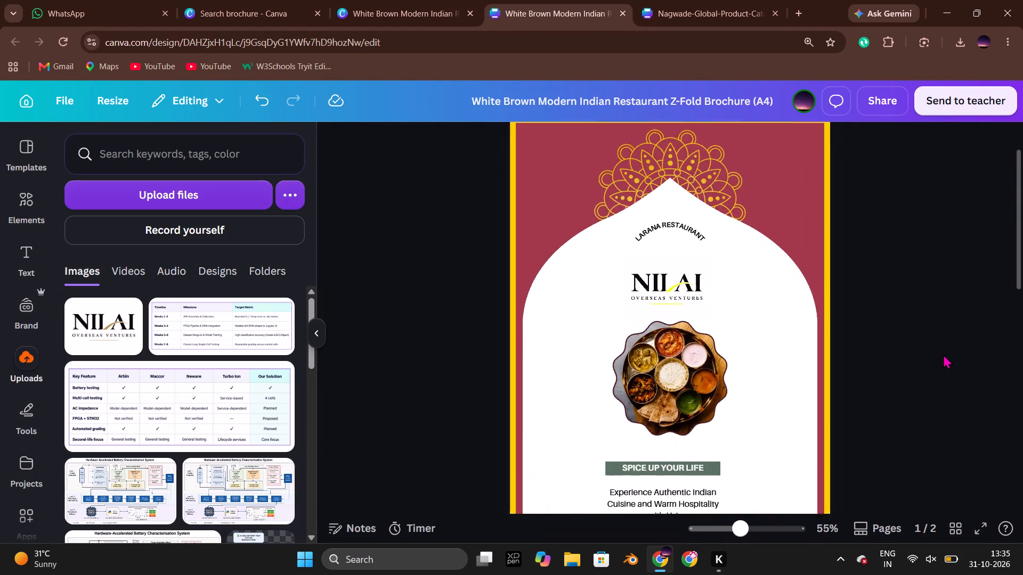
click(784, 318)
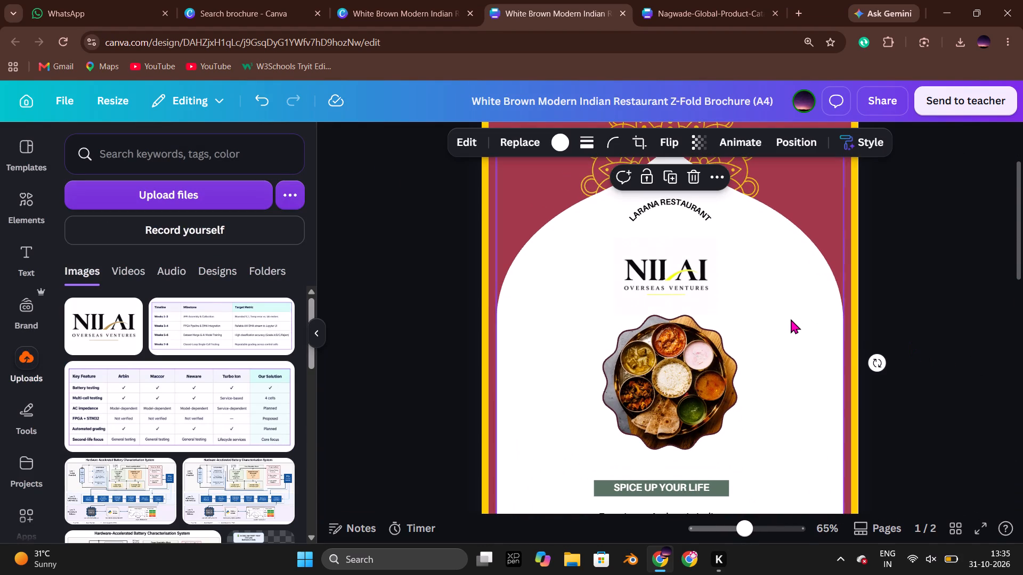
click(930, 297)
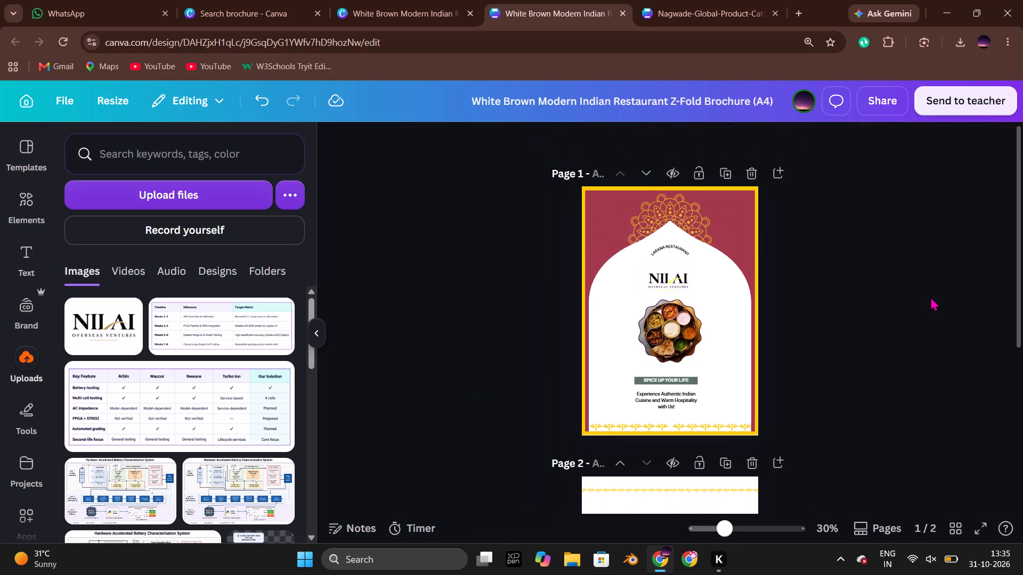
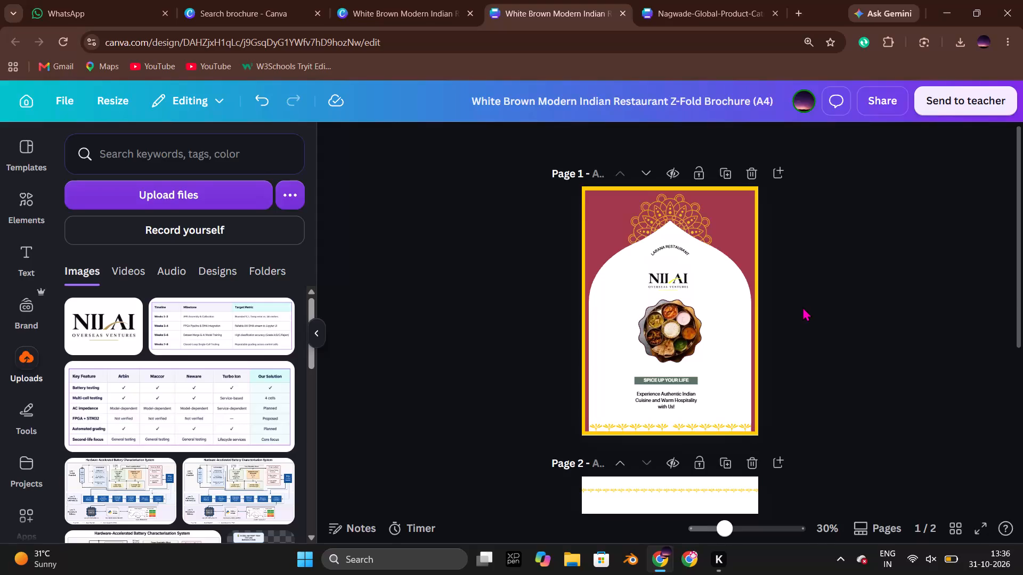
Replace the thali photo on the A4 cover with the onion-and-garlic image copied from page 1 of the Nagwade Global catalog.
scroll(802, 307, up, 1)
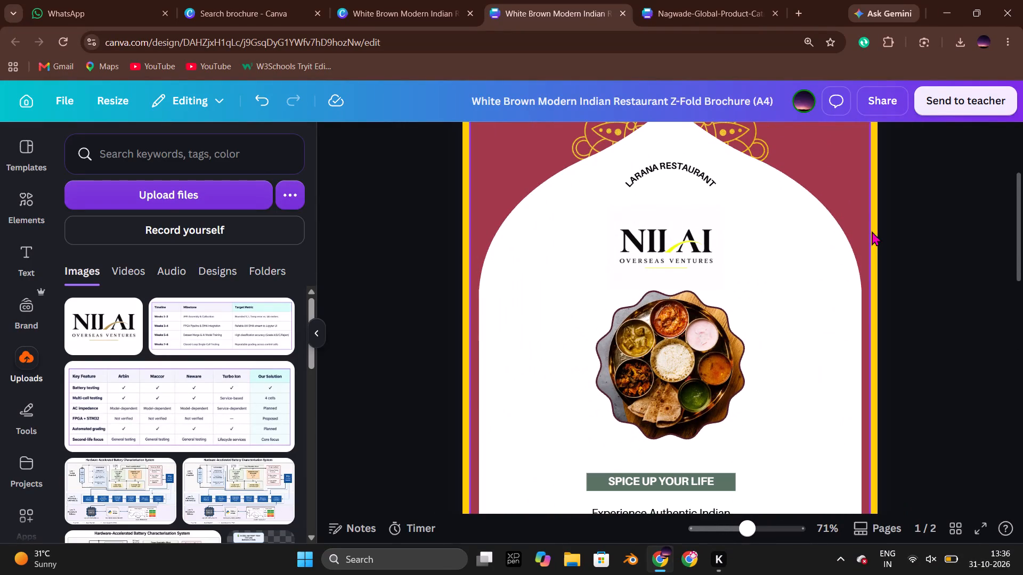
click(920, 254)
scroll(919, 288, down, 1)
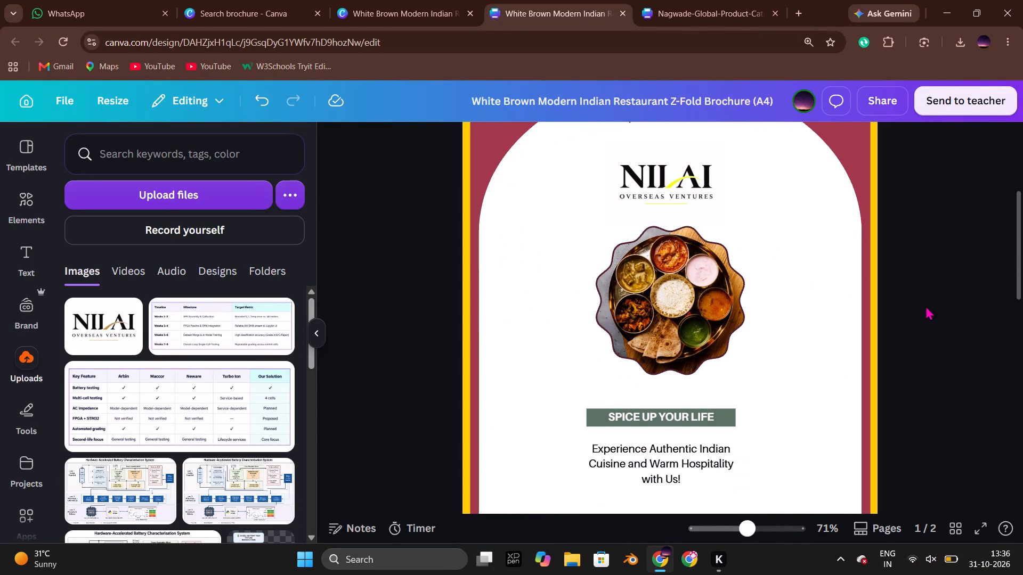
click(681, 0)
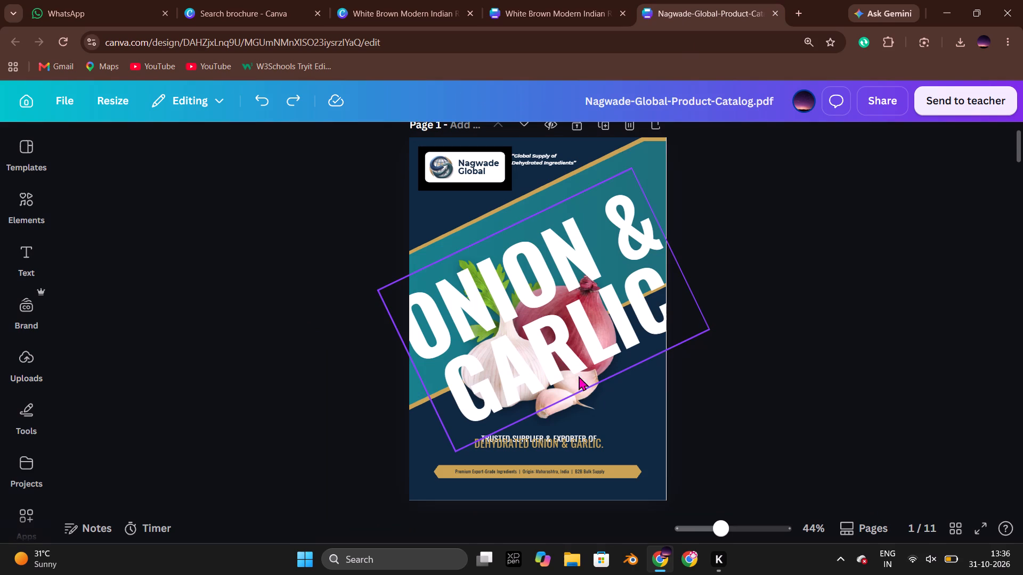
click(585, 410)
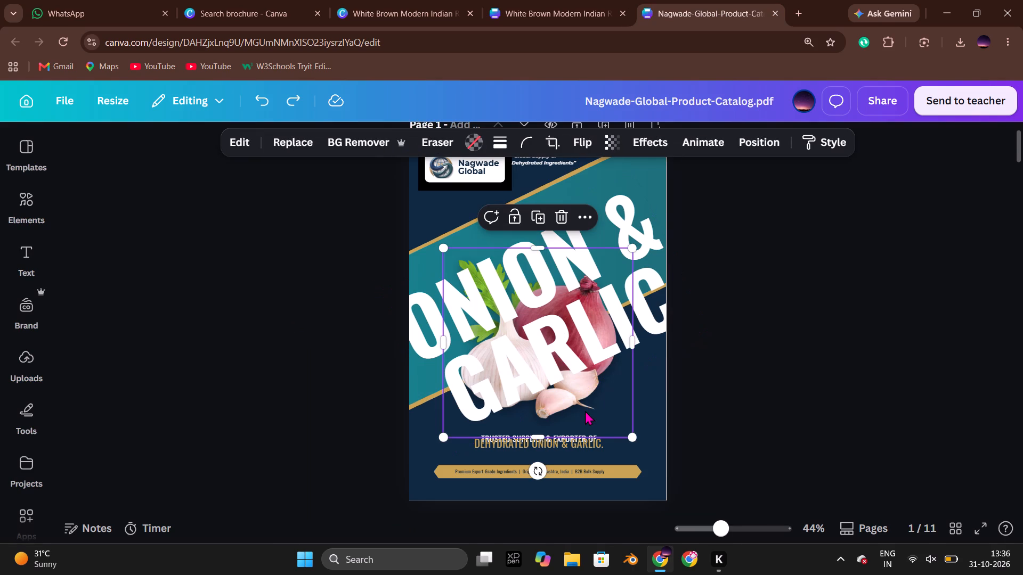
key(ctrl+c)
click(527, 0)
click(660, 338)
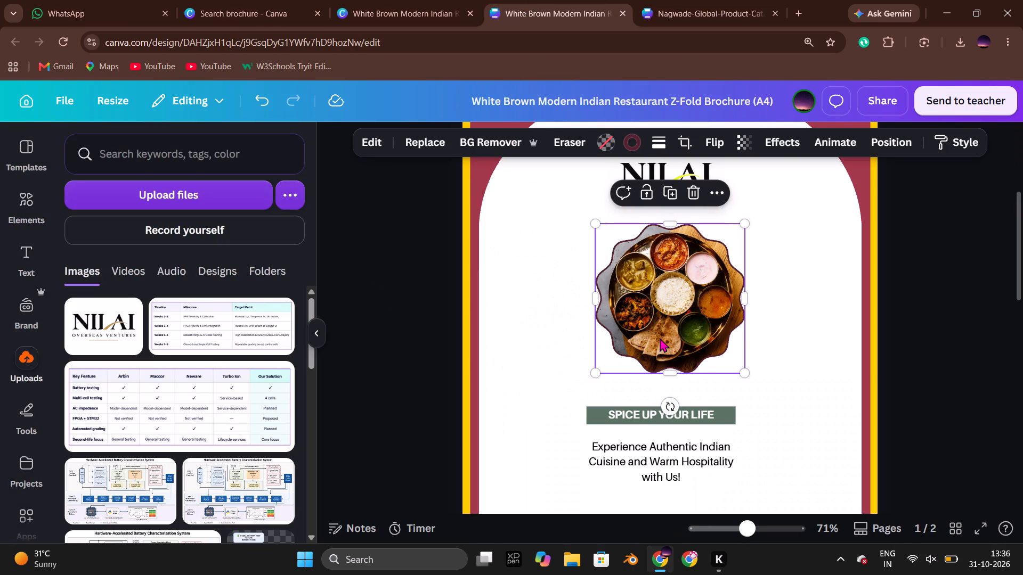
key(Delete)
key(ctrl+v)
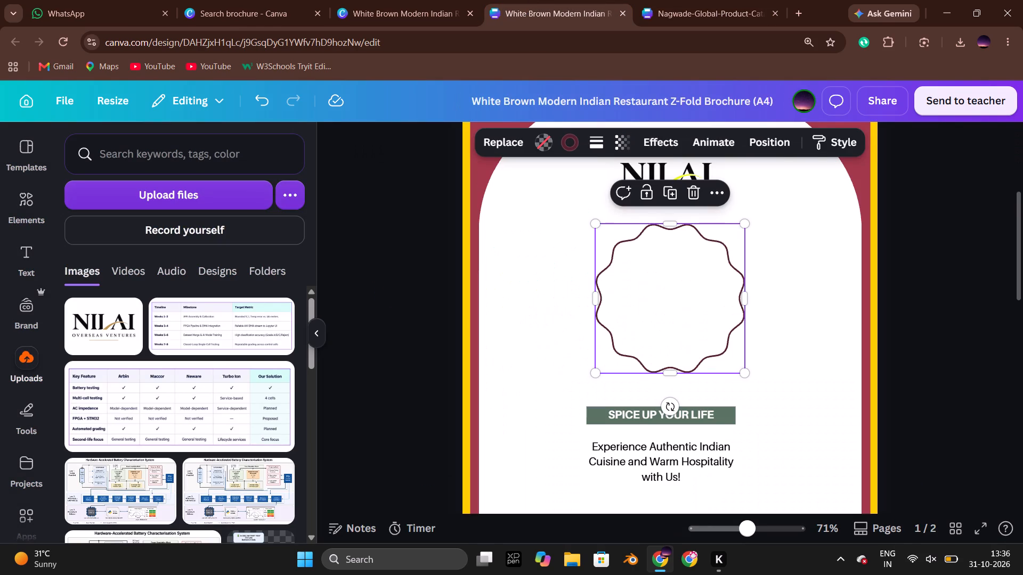
click(935, 341)
scroll(934, 342, down, 1)
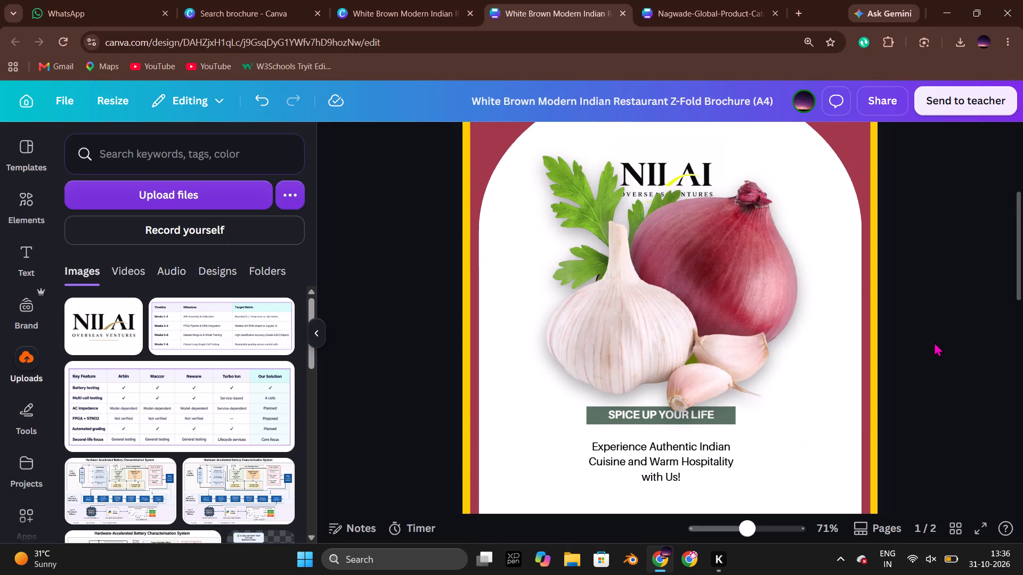
scroll(934, 342, down, 2)
scroll(928, 343, up, 3)
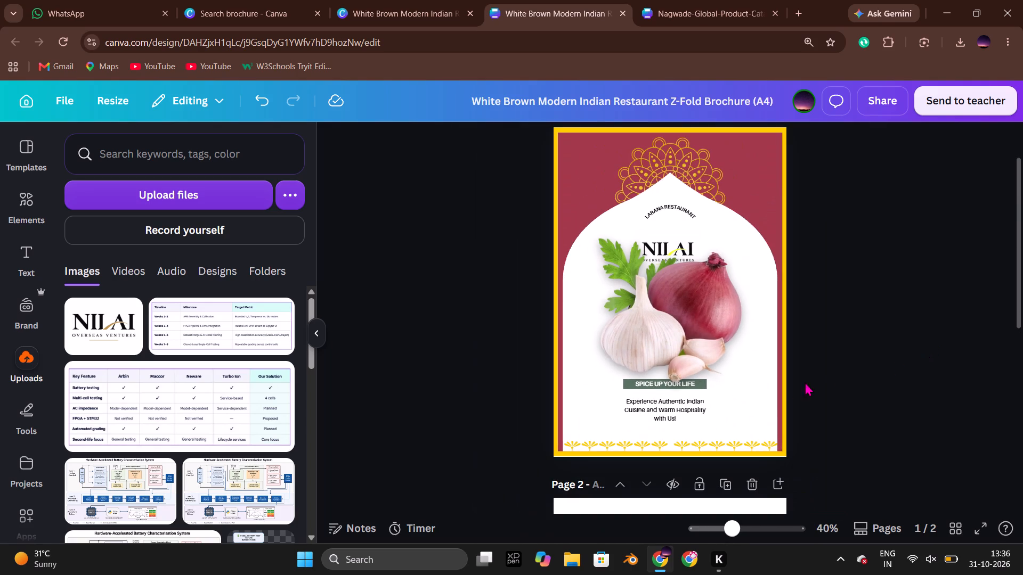
Nudge the gold "DEHYDRATED ONION & GARLIC." text slightly downward on the Nagwade catalog's first page.
click(659, 0)
click(757, 297)
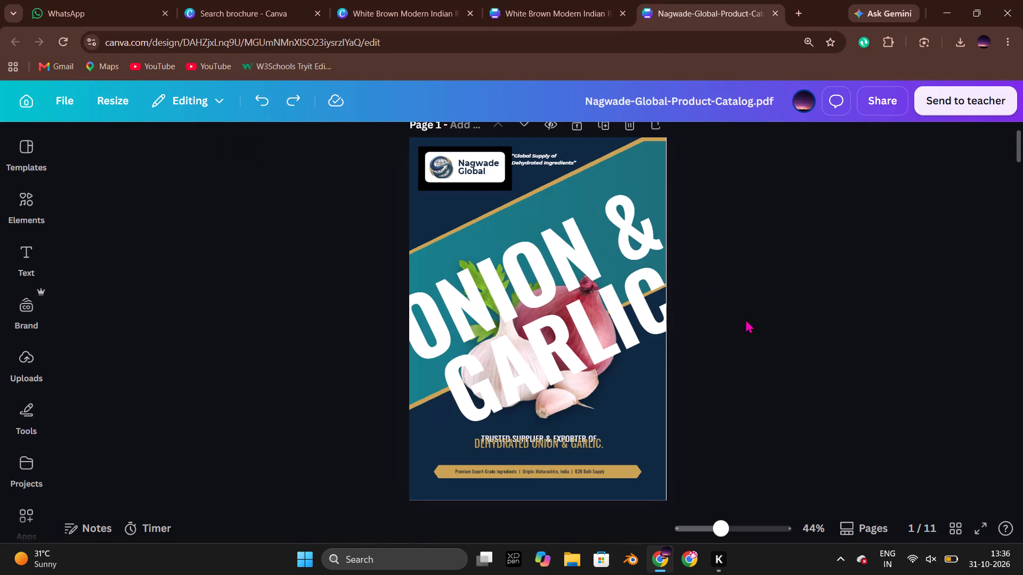
click(559, 446)
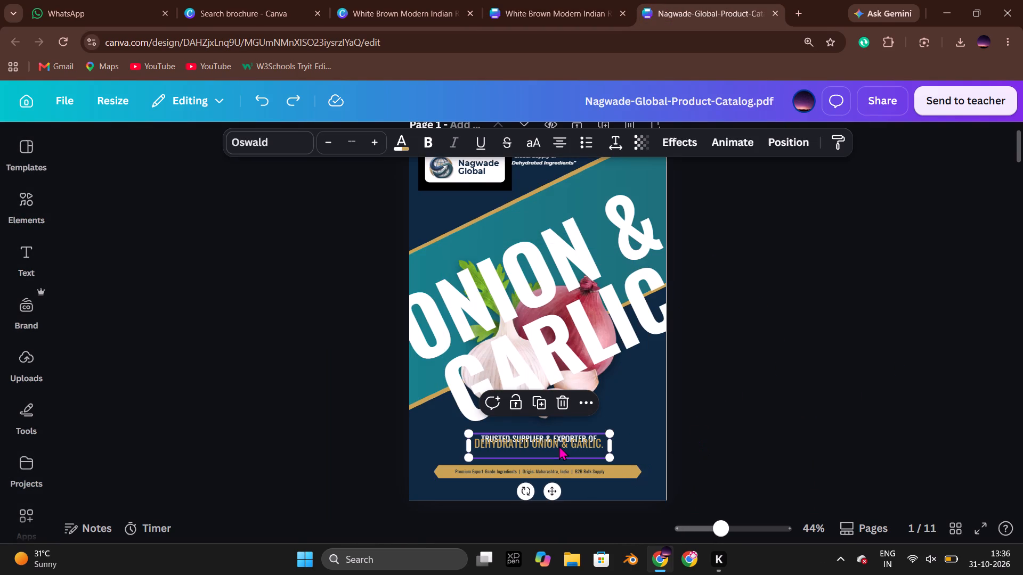
key(Down)
key(Down)
click(733, 423)
click(587, 441)
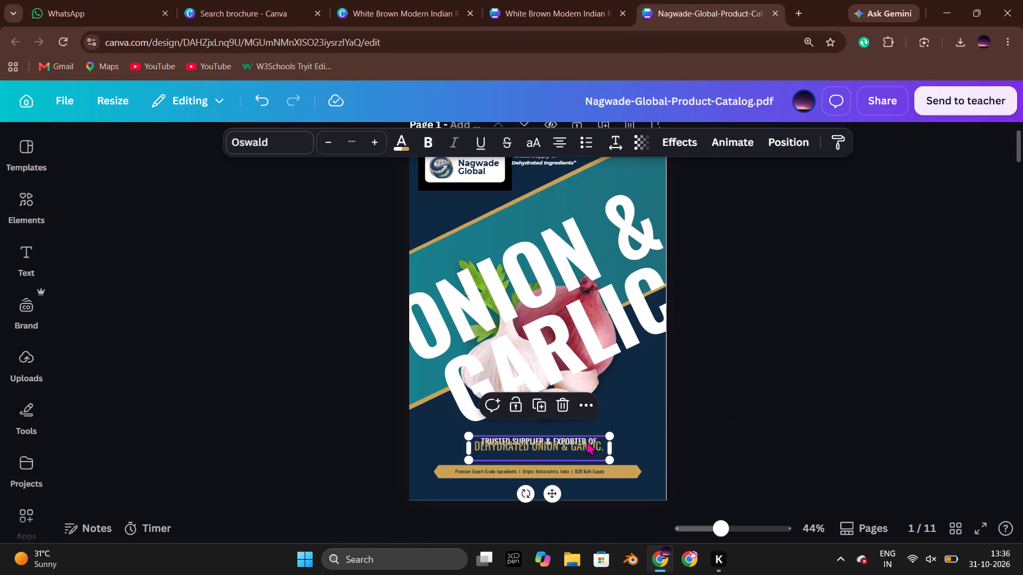
click(729, 407)
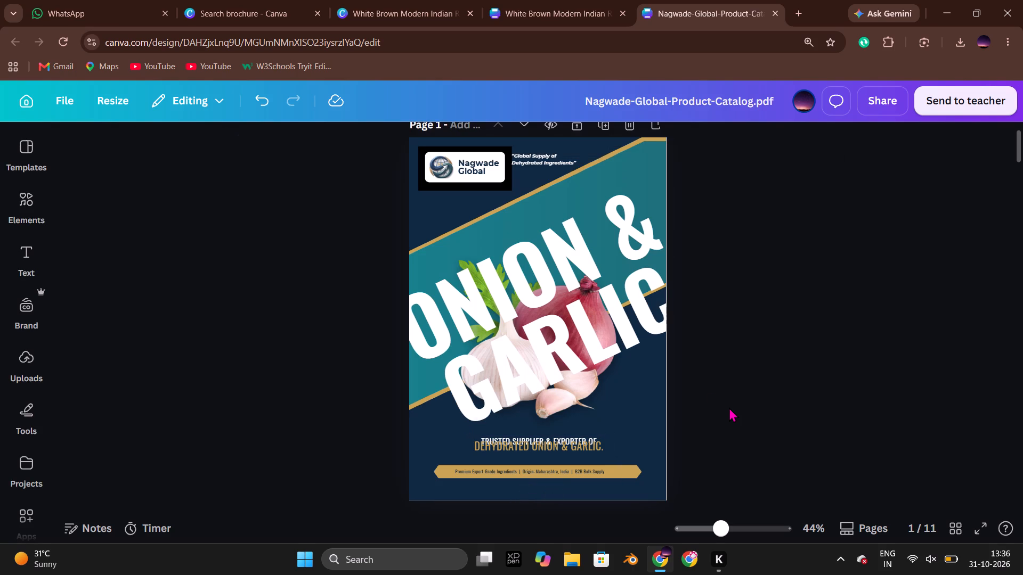
Compare the A4 cover with the Nagwade catalog cover and the original Z-fold restaurant brochure.
click(545, 0)
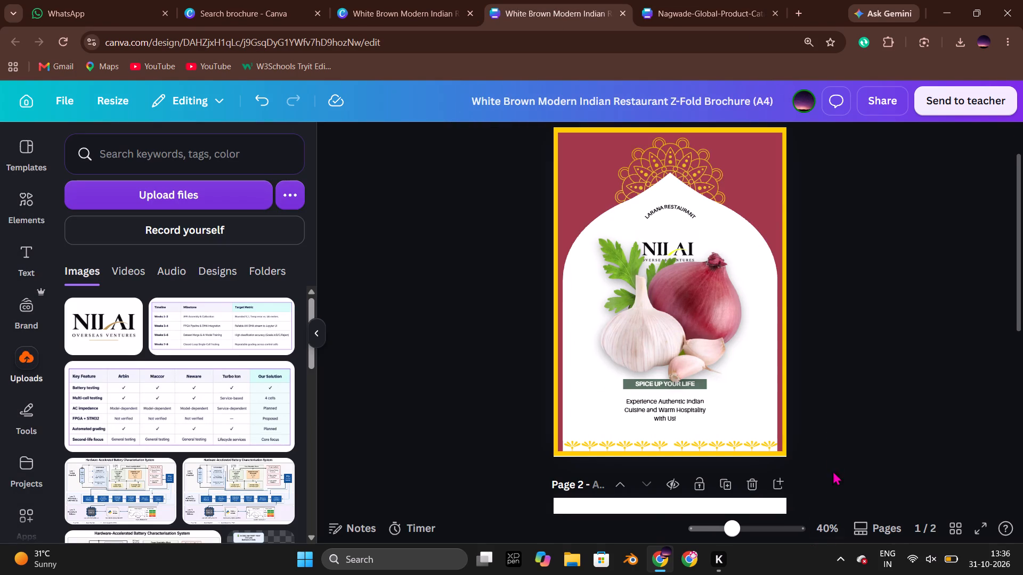
click(674, 0)
click(787, 305)
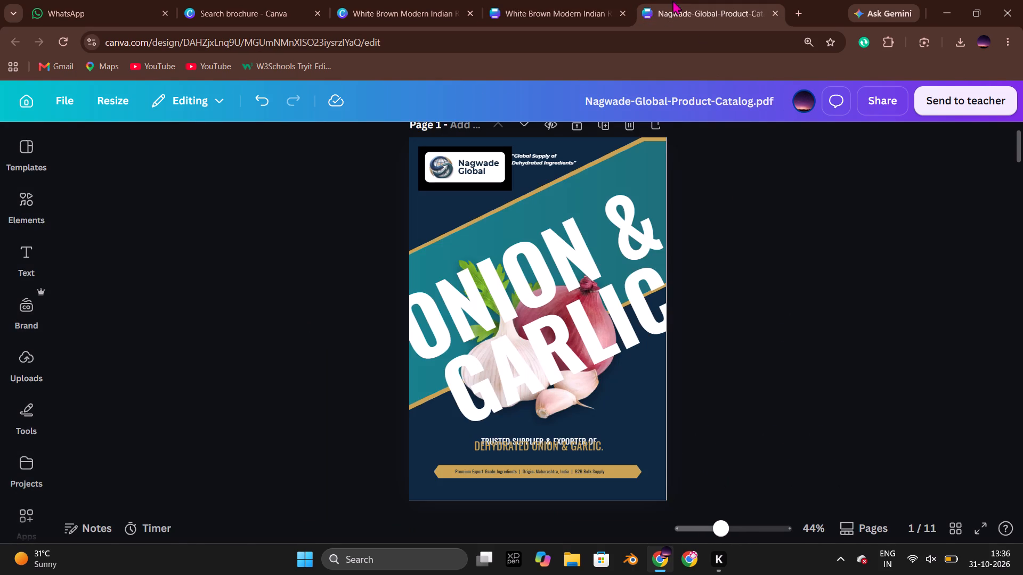
click(598, 0)
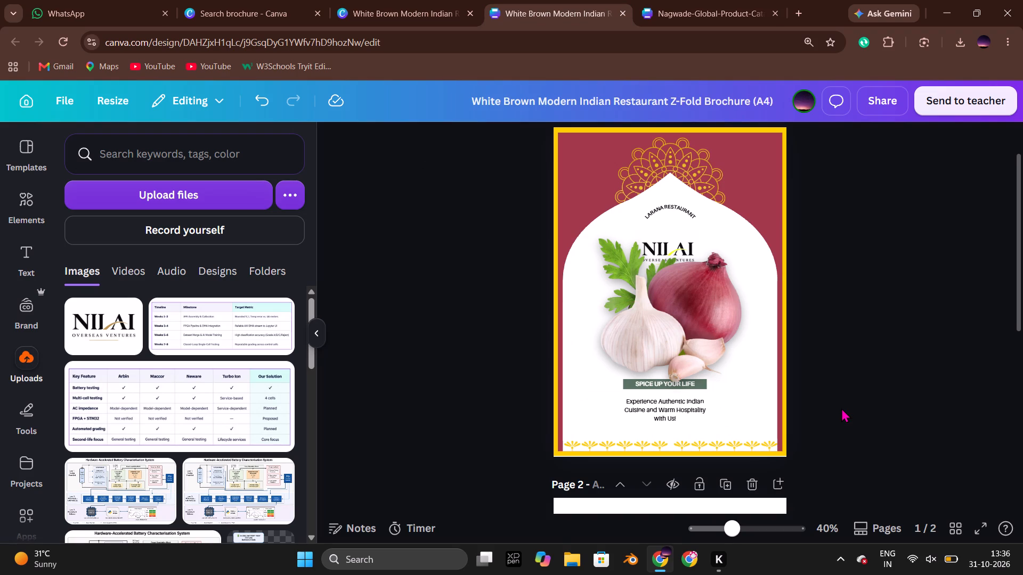
click(413, 0)
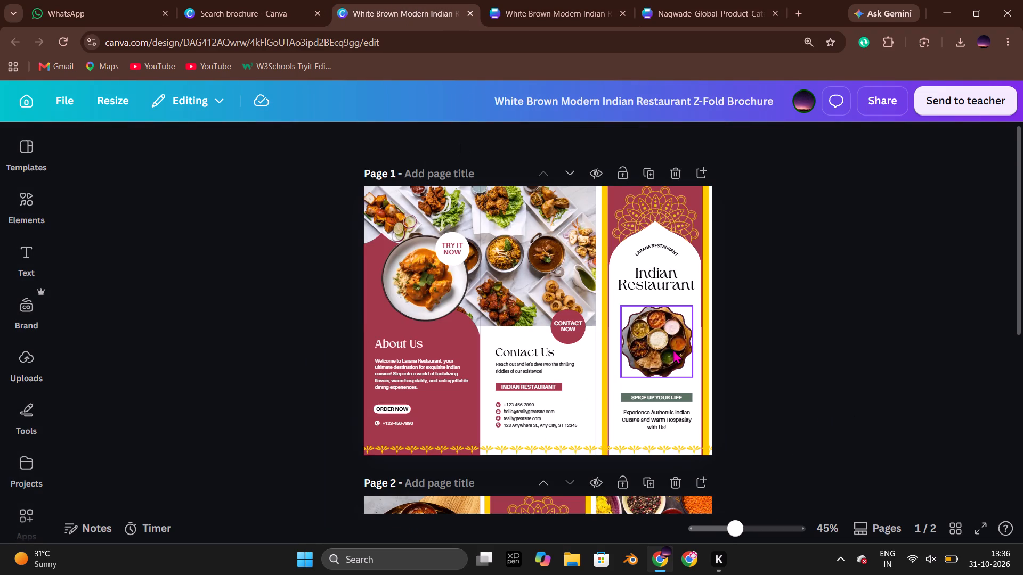
click(754, 381)
click(558, 389)
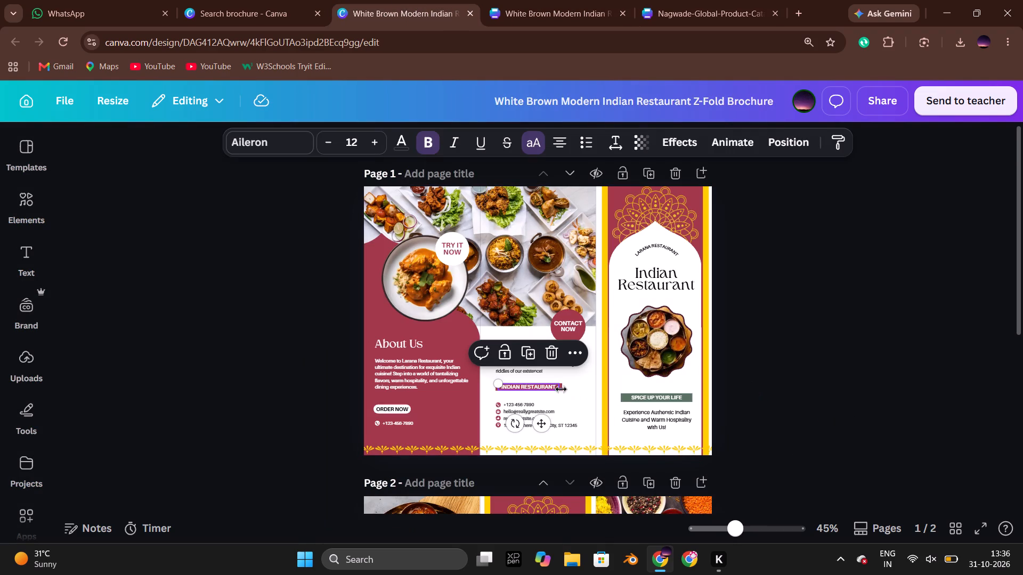
click(735, 375)
click(635, 0)
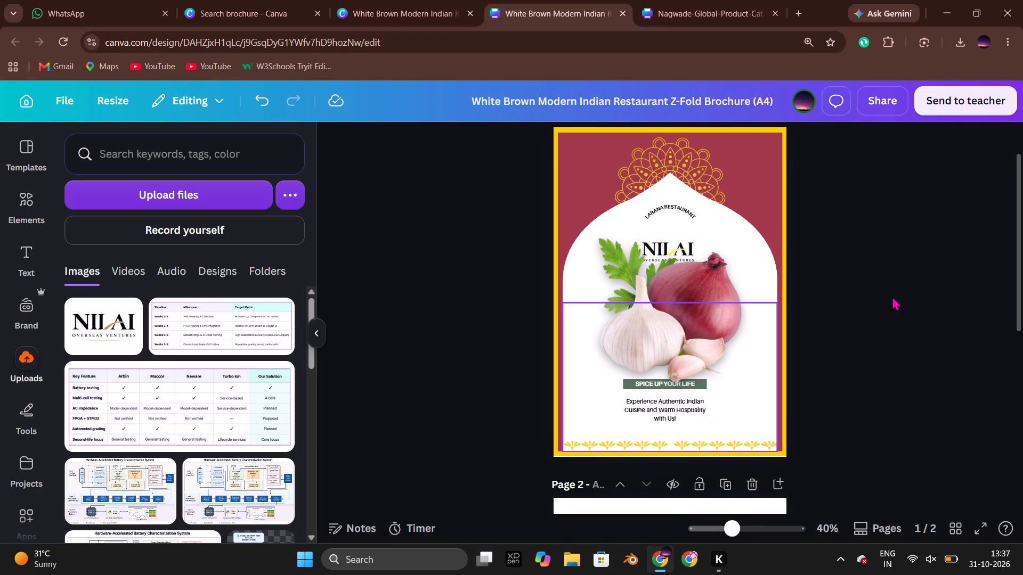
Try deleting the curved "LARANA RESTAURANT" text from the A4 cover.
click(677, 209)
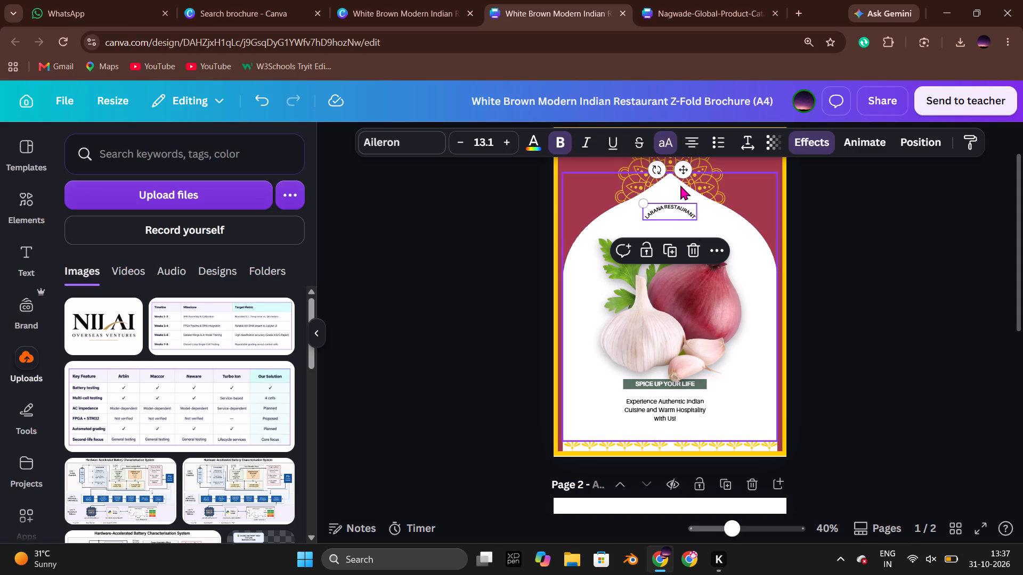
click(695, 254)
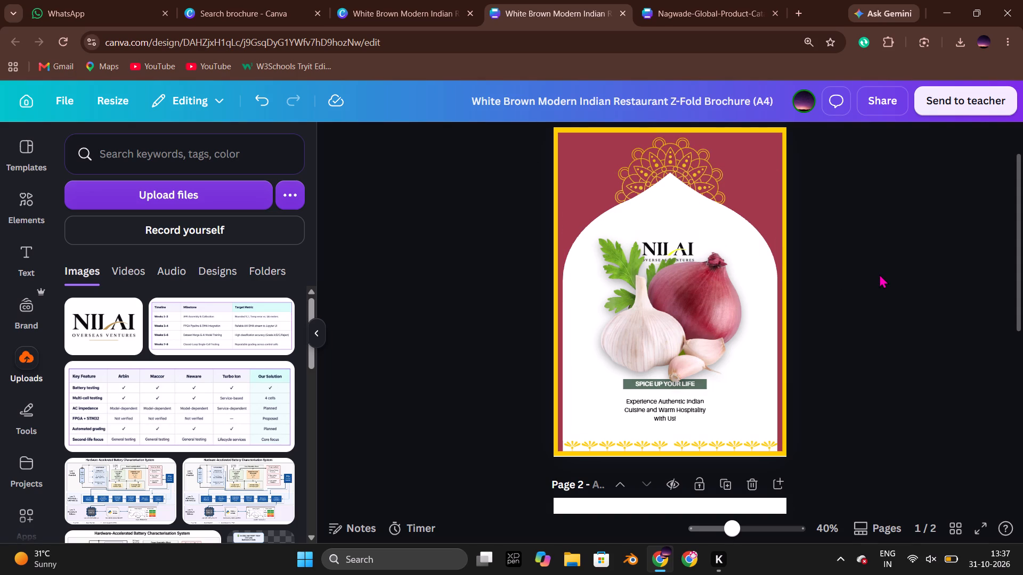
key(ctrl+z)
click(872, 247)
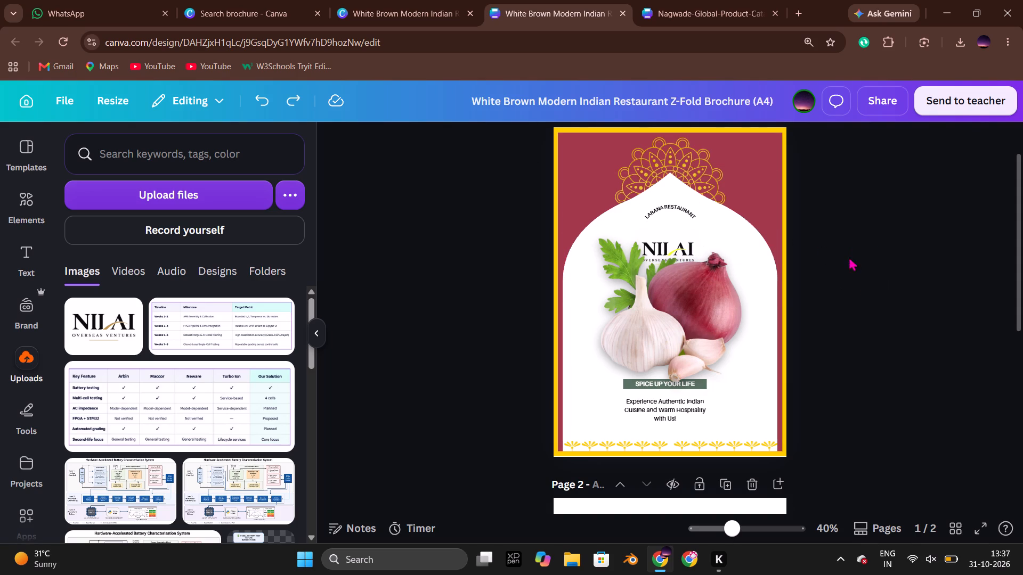
Shrink the onion-and-garlic image to about 14 cm wide, place it just above the tagline and centre it horizontally on the page.
click(734, 317)
drag(756, 399, 750, 391)
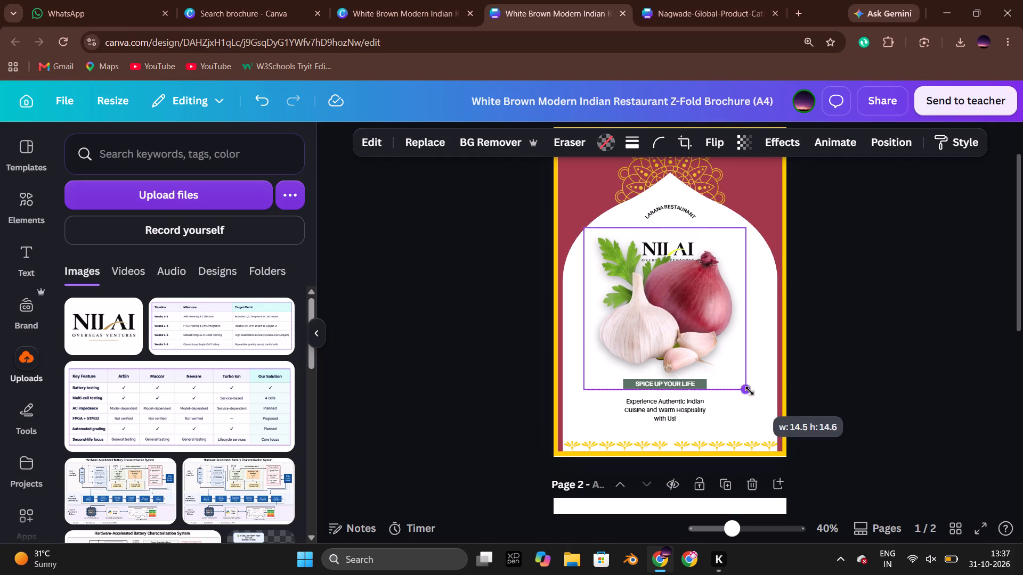
drag(750, 391, 703, 331)
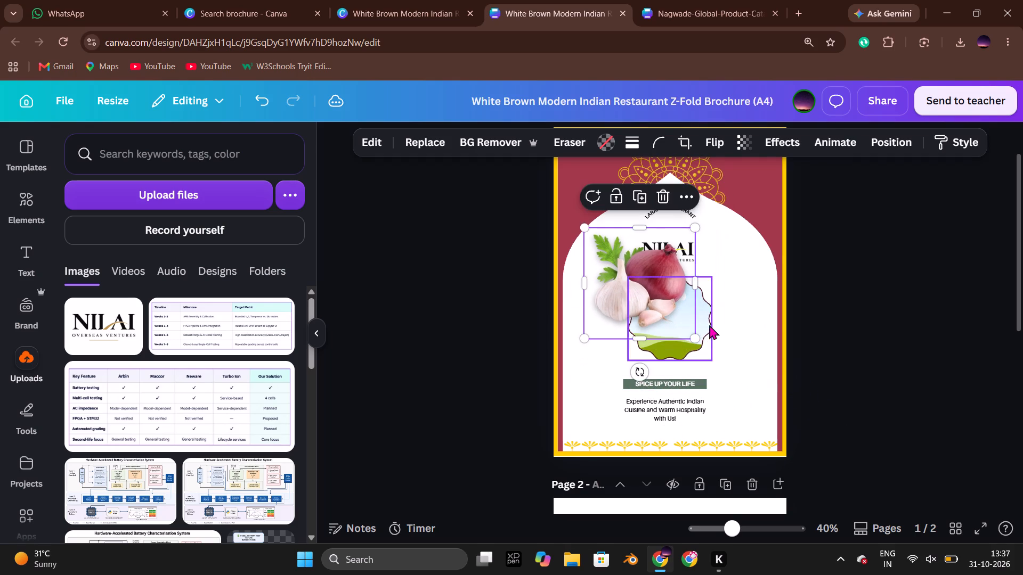
click(709, 325)
click(691, 253)
click(668, 288)
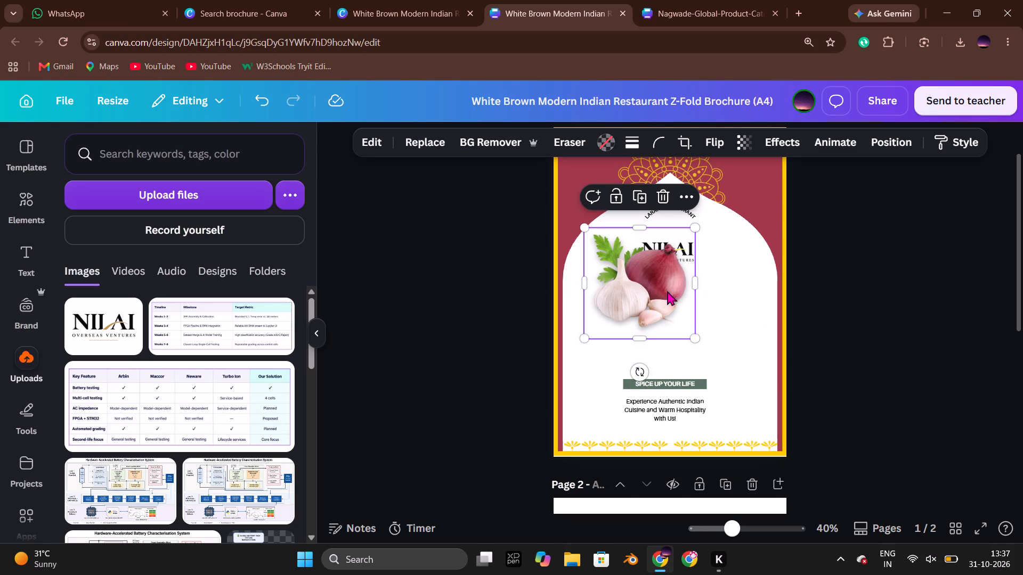
drag(696, 342, 738, 388)
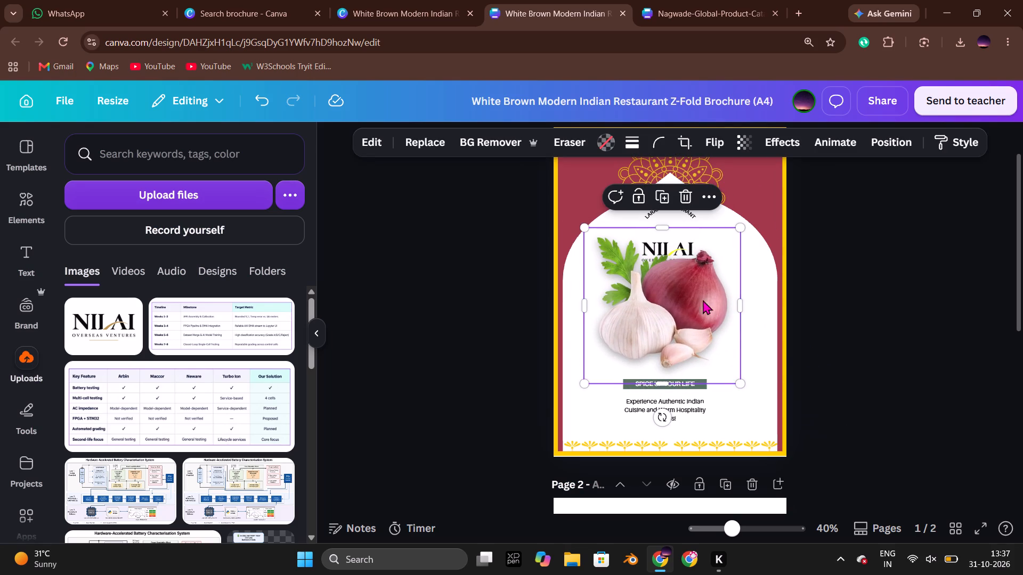
drag(686, 303, 700, 309)
click(892, 144)
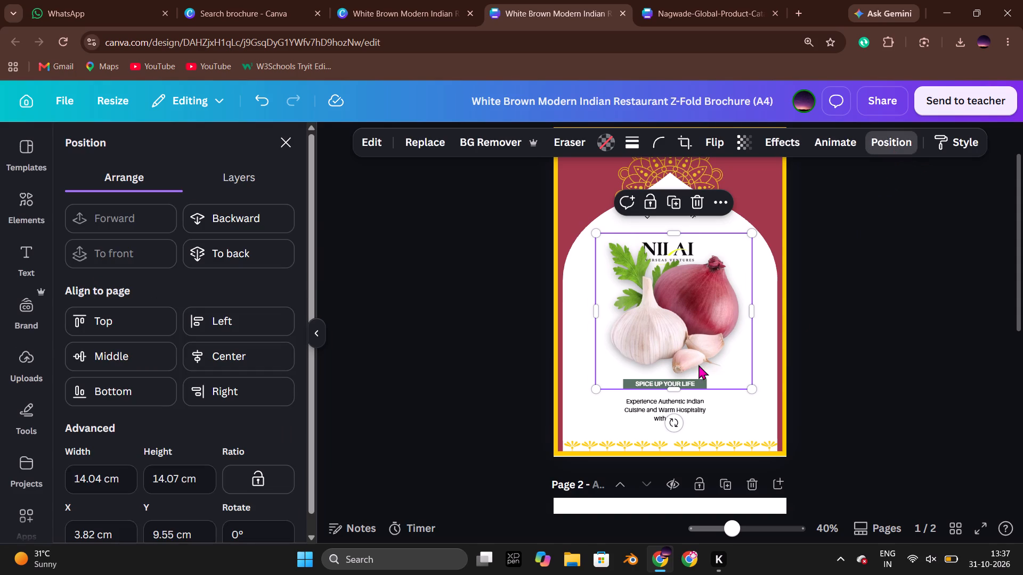
click(226, 358)
click(844, 325)
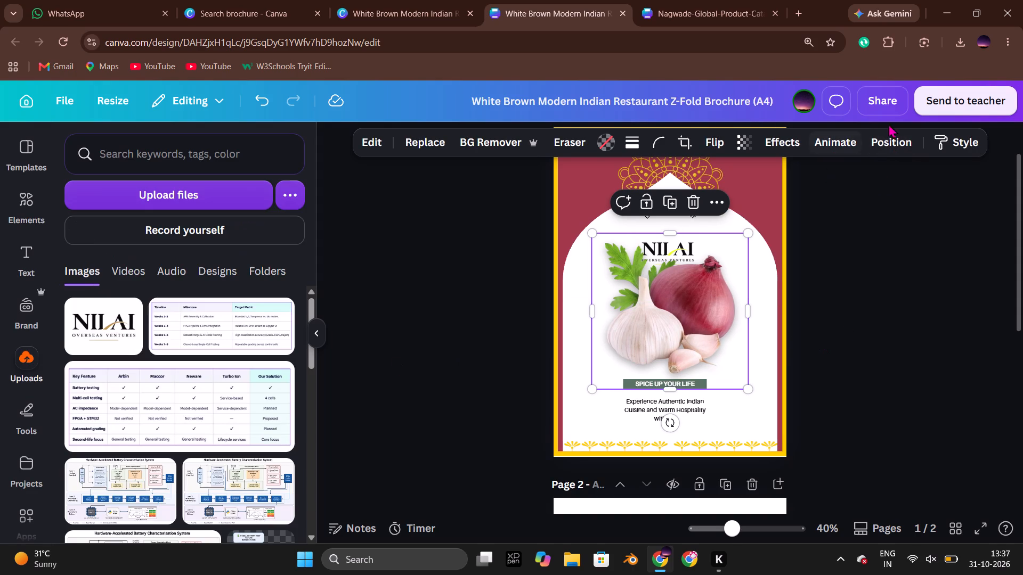
Examine the cover's layer order and pick out the NILAI logo layer.
click(904, 147)
click(238, 175)
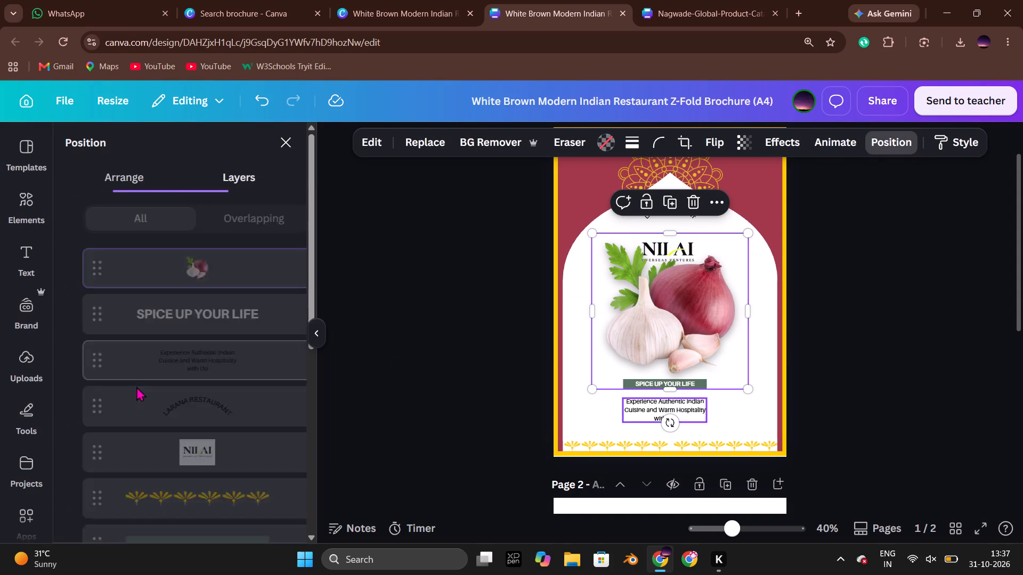
scroll(216, 413, down, 5)
scroll(216, 413, up, 6)
click(198, 450)
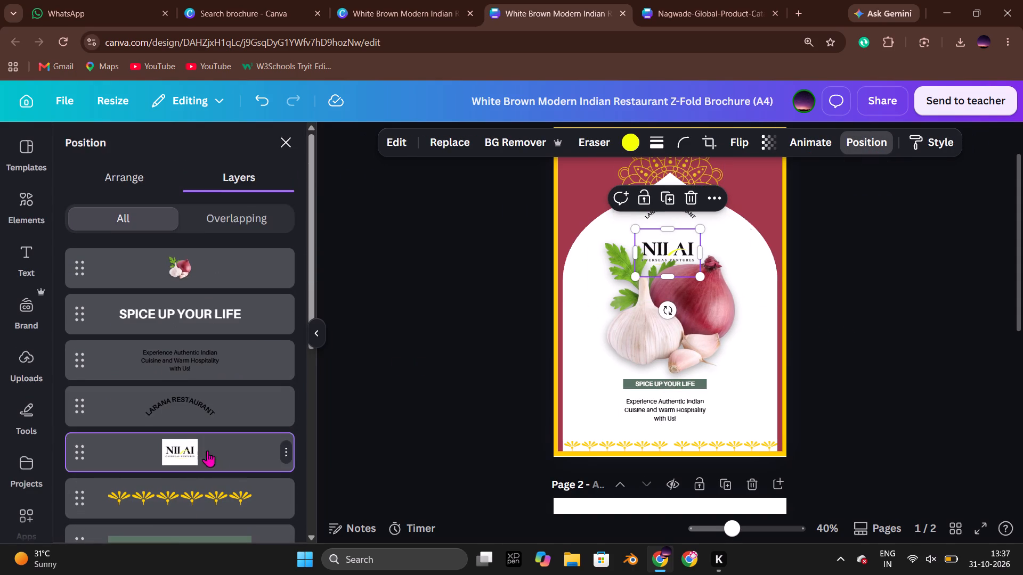
click(858, 232)
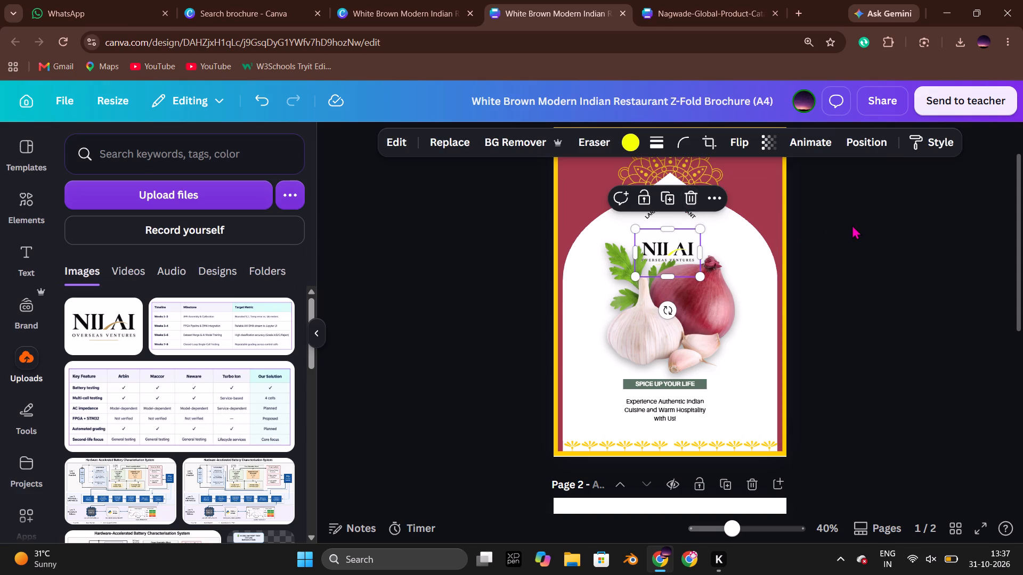
click(852, 225)
Move the curved "LARANA RESTAURANT" text out of the white arch to the cover's right edge.
click(682, 212)
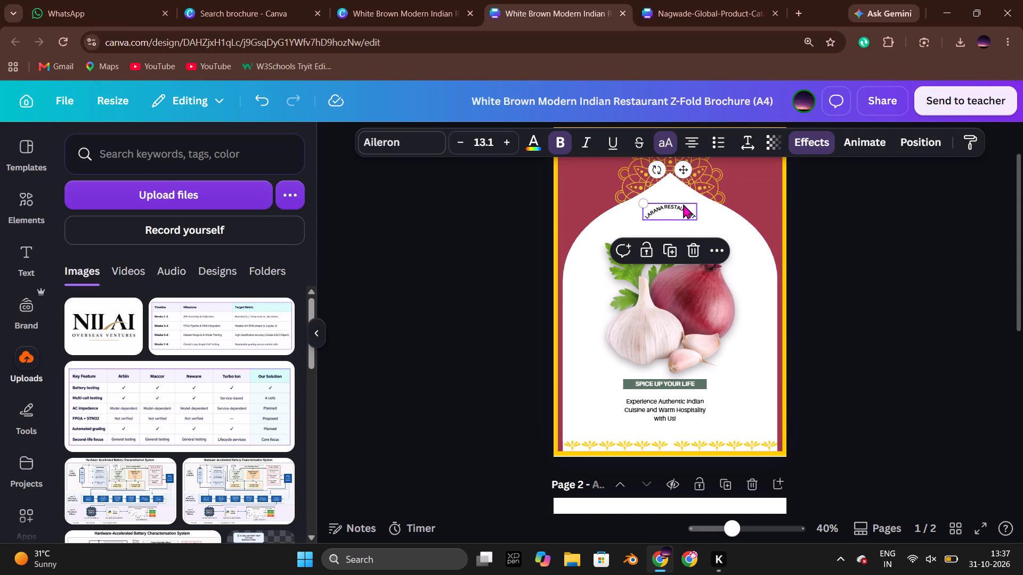
drag(681, 210, 775, 198)
click(920, 219)
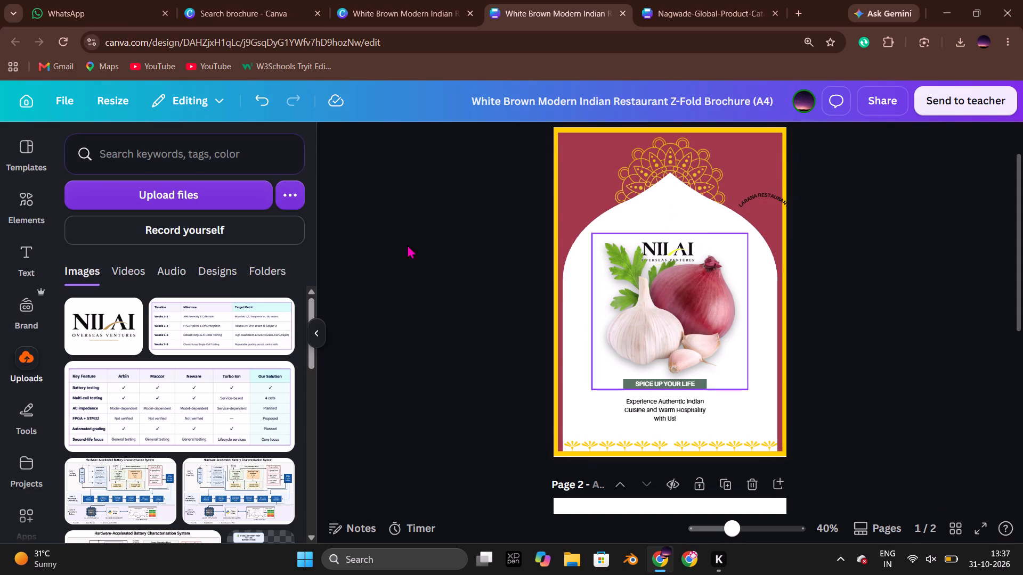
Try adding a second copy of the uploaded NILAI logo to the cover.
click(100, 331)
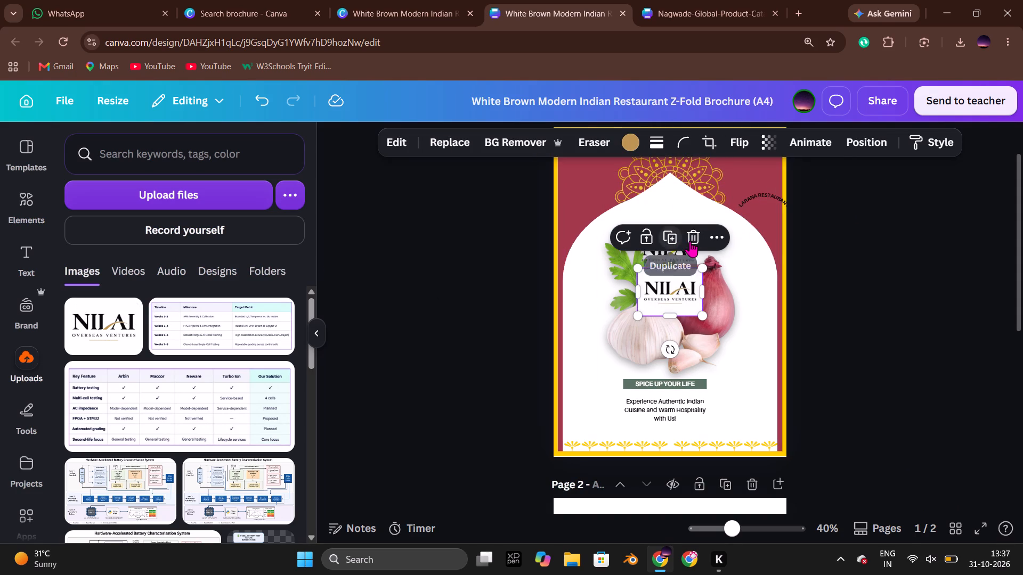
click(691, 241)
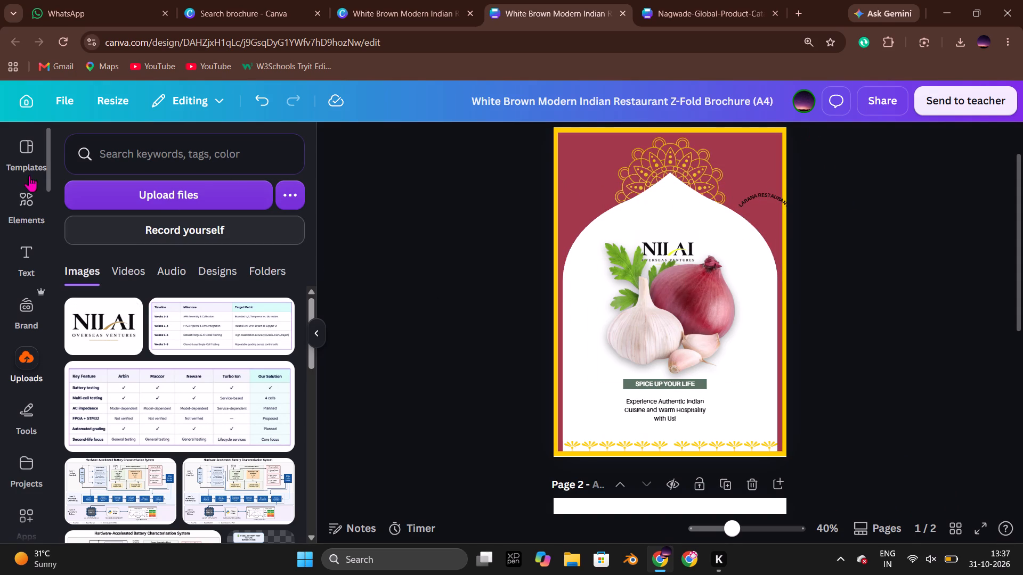
Send the onion-and-garlic image behind the NILAI logo, placing its layer just above the white rectangle layer.
click(989, 232)
click(705, 266)
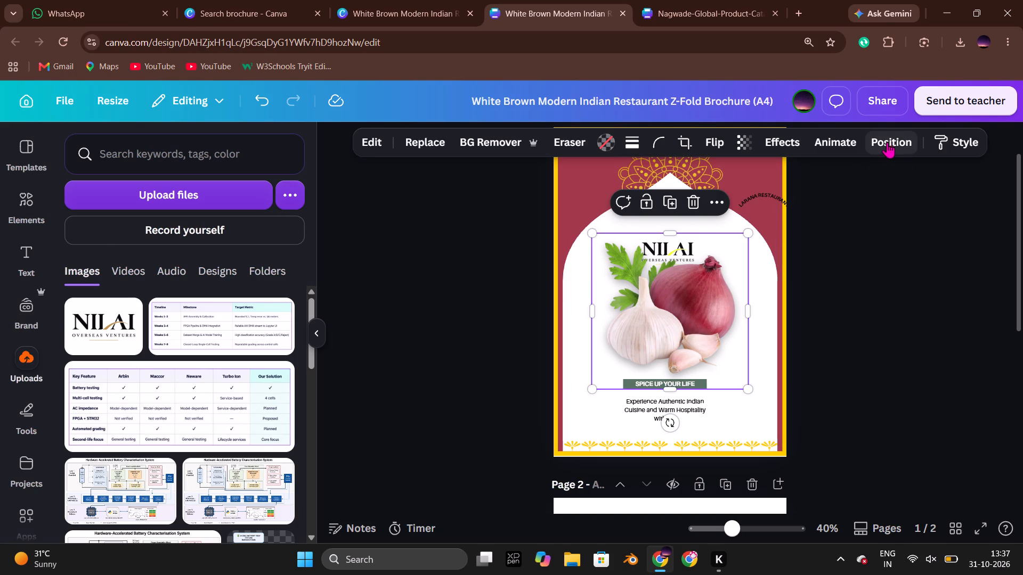
click(887, 142)
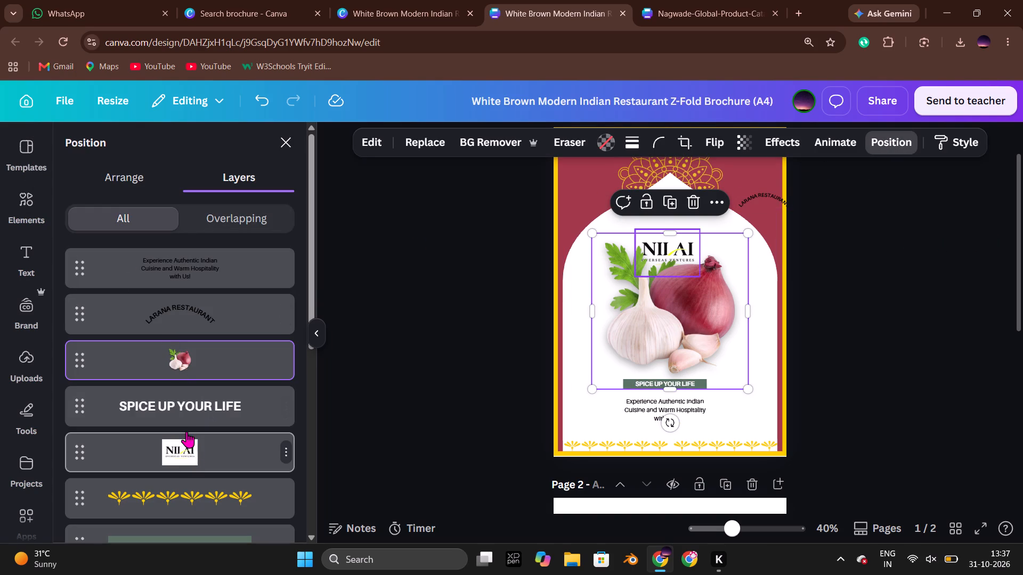
click(198, 453)
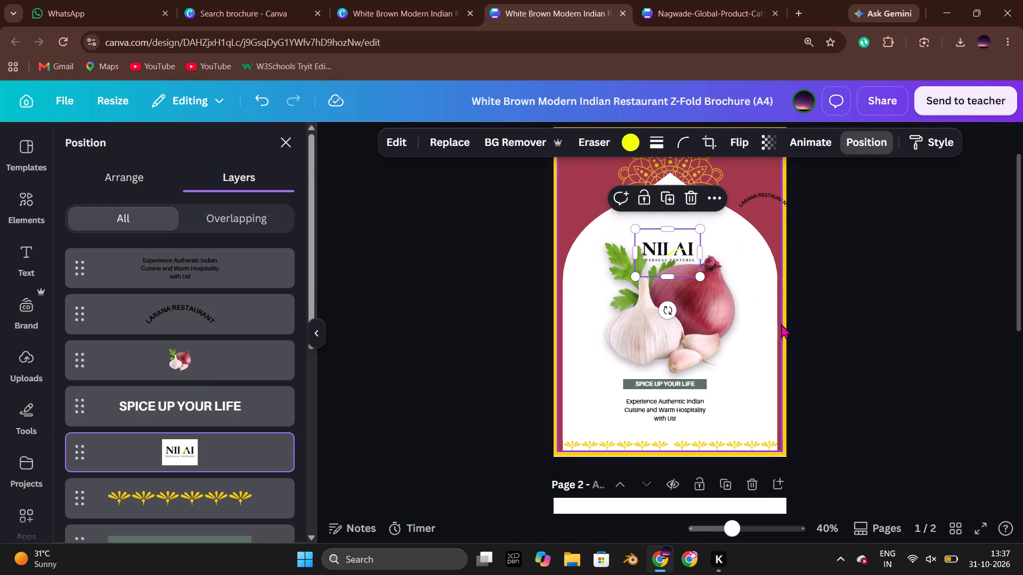
scroll(115, 345, up, 7)
click(185, 364)
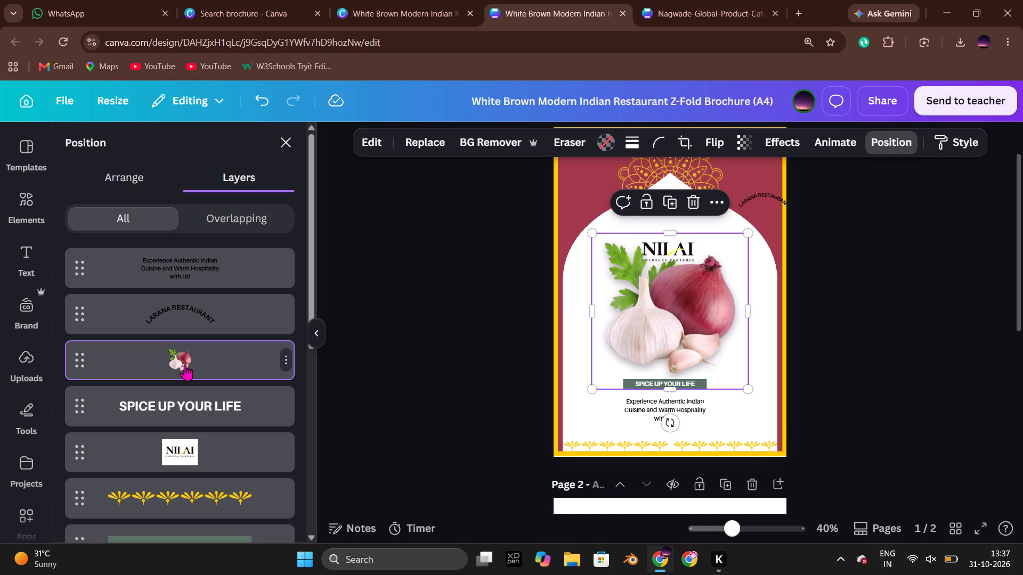
scroll(185, 364, down, 2)
drag(194, 225, 178, 415)
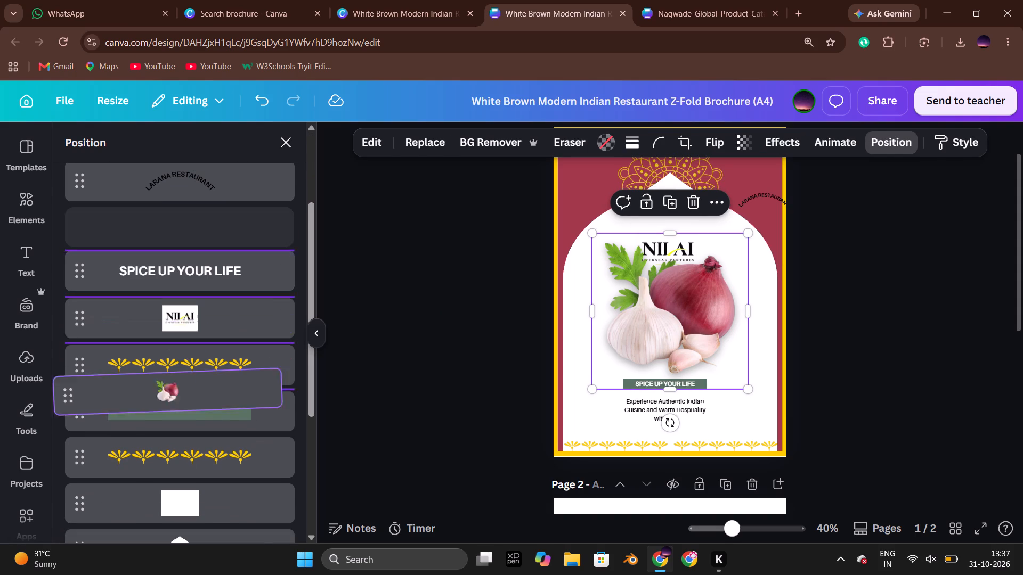
drag(178, 415, 181, 528)
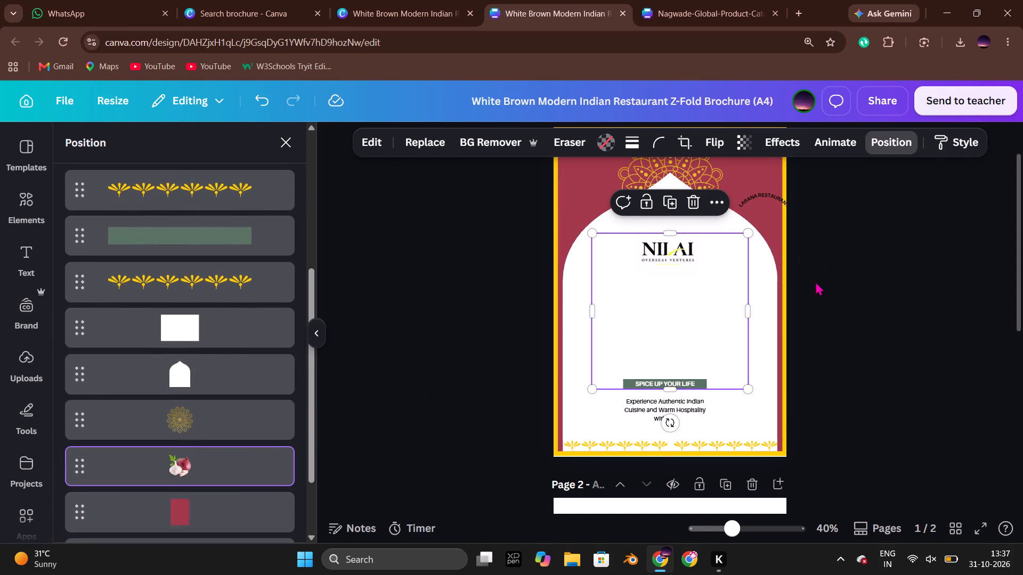
drag(197, 459, 224, 302)
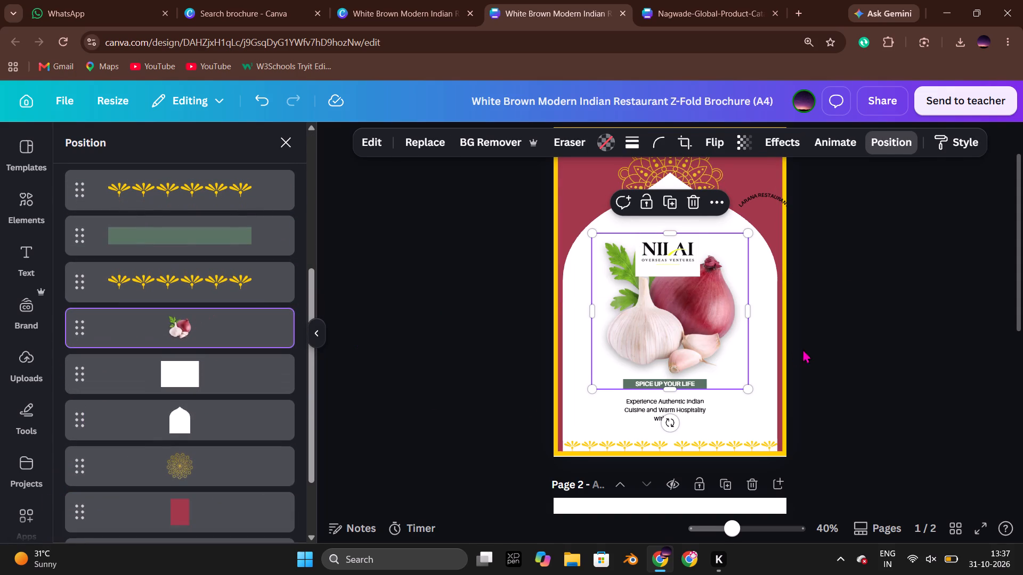
click(843, 339)
Move the NILAI logo up into the tip of the white arch, clear of the onion and garlic.
click(678, 254)
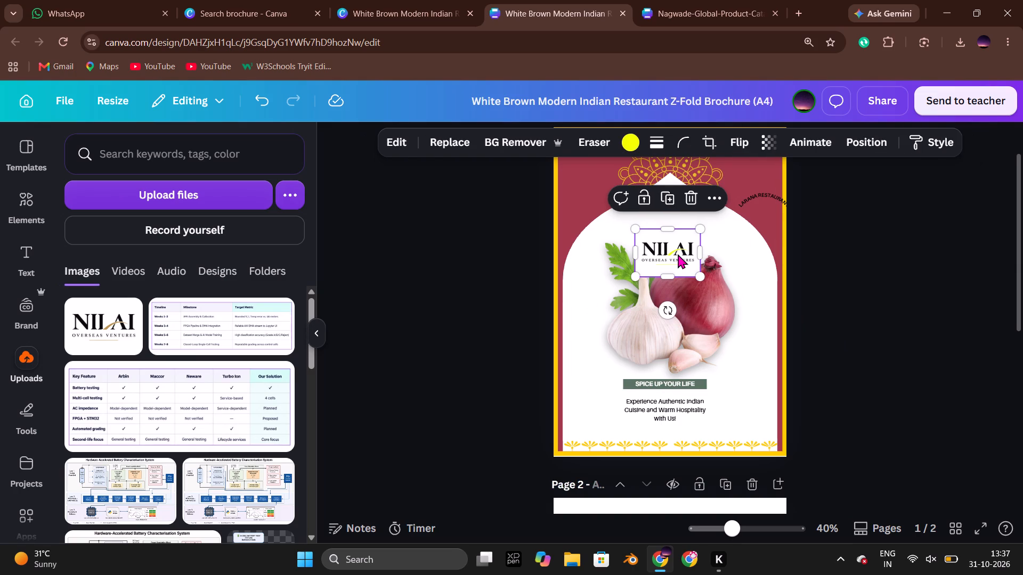
drag(678, 254, 682, 220)
click(932, 229)
scroll(762, 243, up, 1)
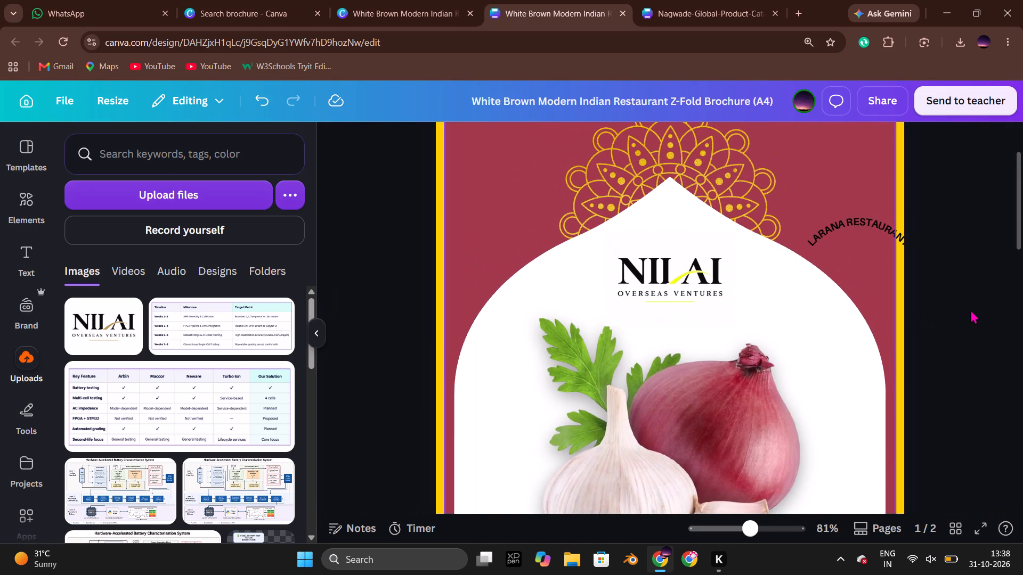
click(970, 309)
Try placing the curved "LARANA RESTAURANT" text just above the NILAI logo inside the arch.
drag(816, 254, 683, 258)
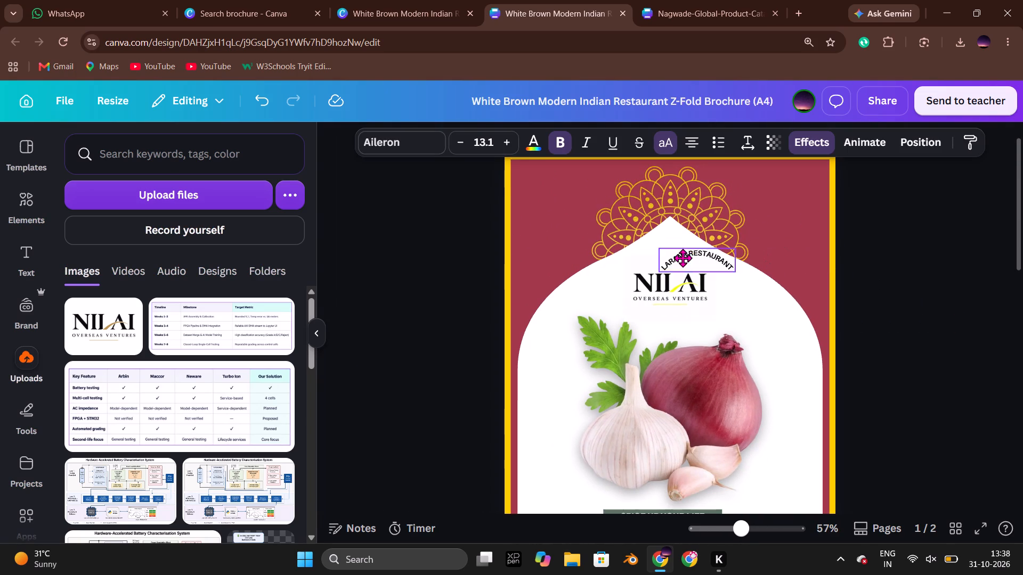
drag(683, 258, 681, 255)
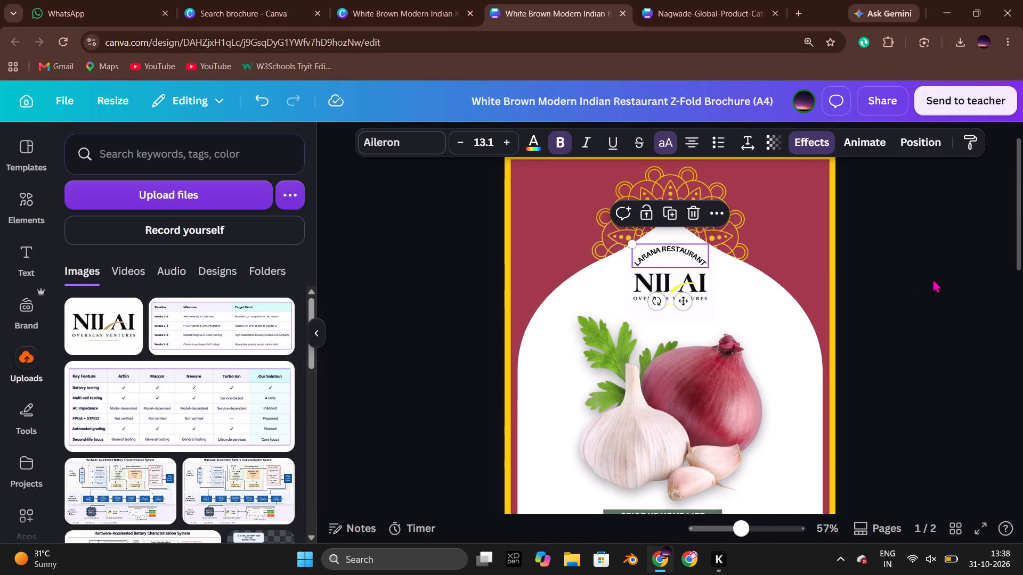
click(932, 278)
Delete the curved "LARANA RESTAURANT" text from the cover.
click(680, 252)
key(Delete)
Enlarge the NILAI logo to about 6.7 cm wide near the arch's tip and centre it horizontally on the page.
drag(687, 290, 686, 276)
click(928, 289)
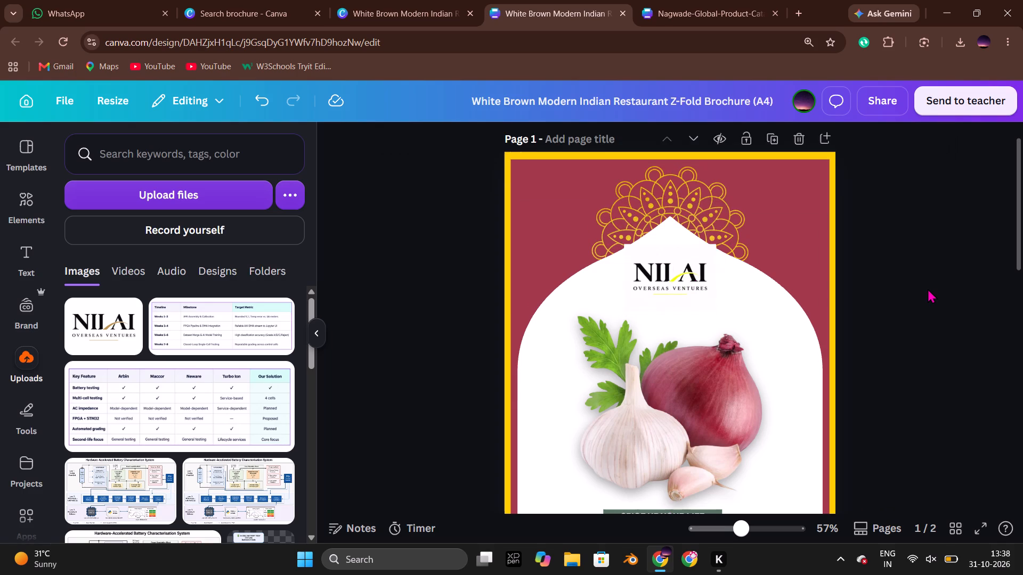
scroll(928, 289, down, 2)
scroll(926, 290, up, 2)
drag(690, 281, 690, 287)
drag(715, 315, 721, 321)
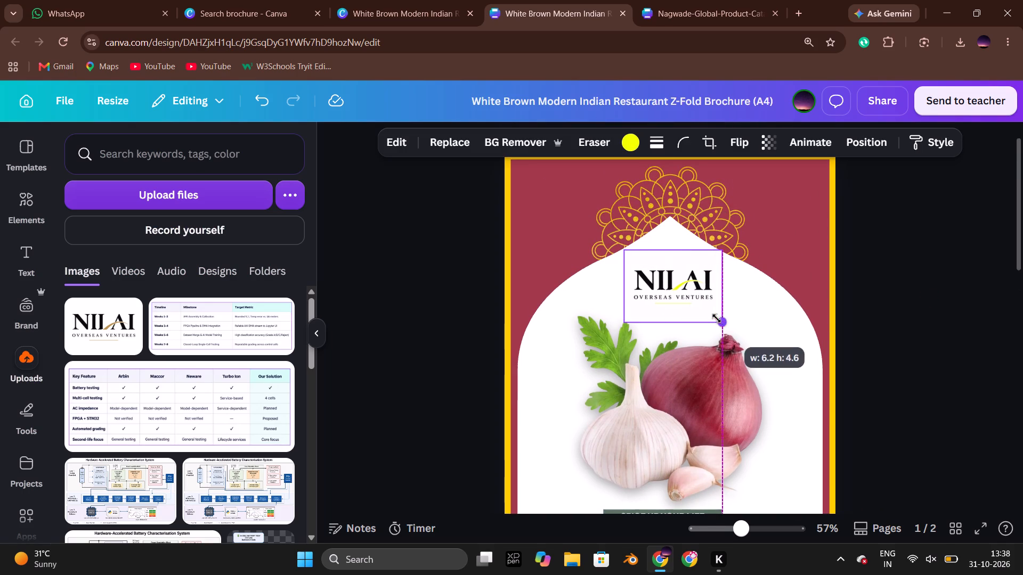
drag(725, 325, 733, 330)
drag(686, 295, 678, 293)
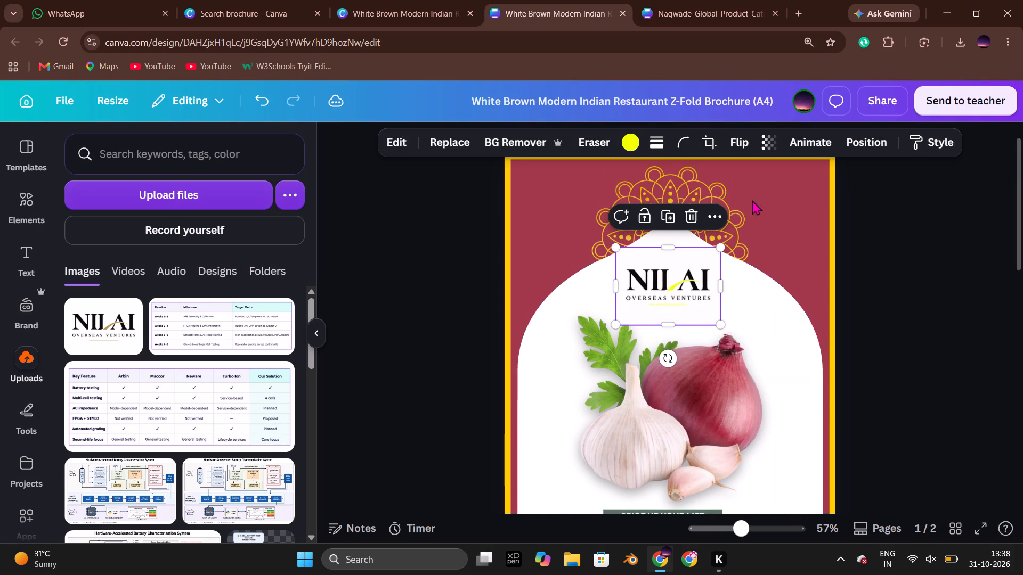
click(869, 142)
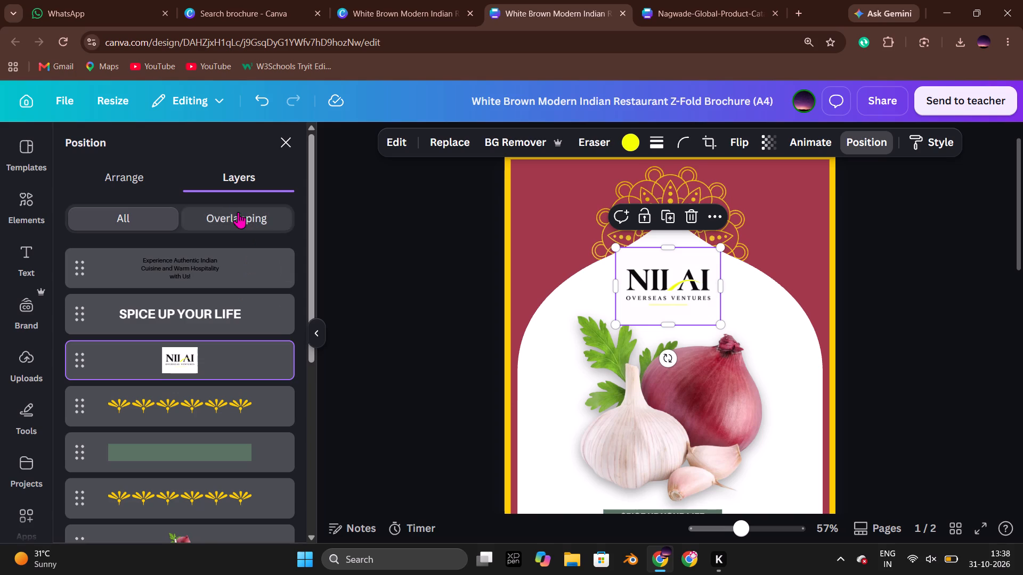
click(155, 180)
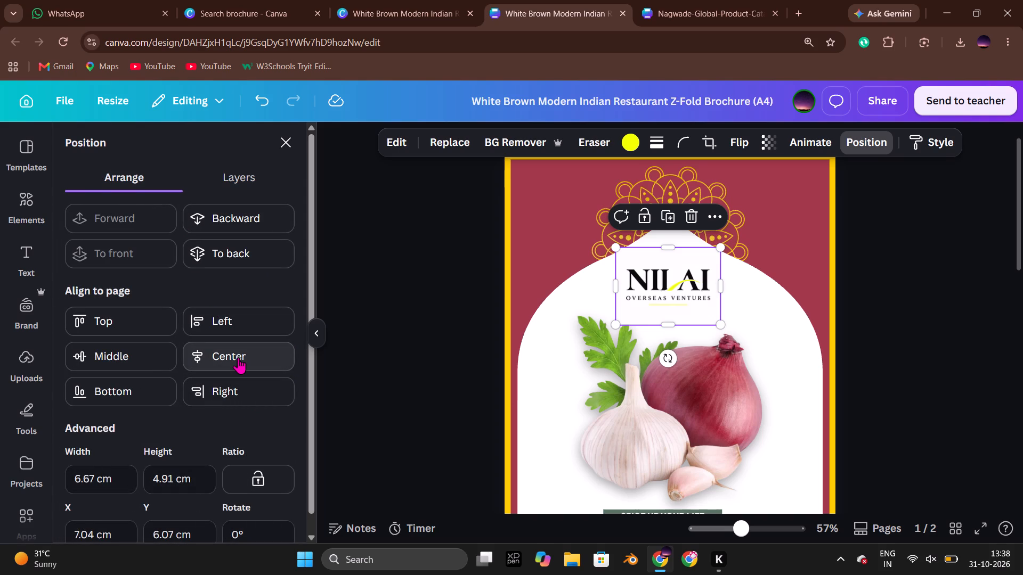
click(238, 357)
click(923, 401)
Centre the onion-and-garlic image horizontally on the cover page.
click(659, 402)
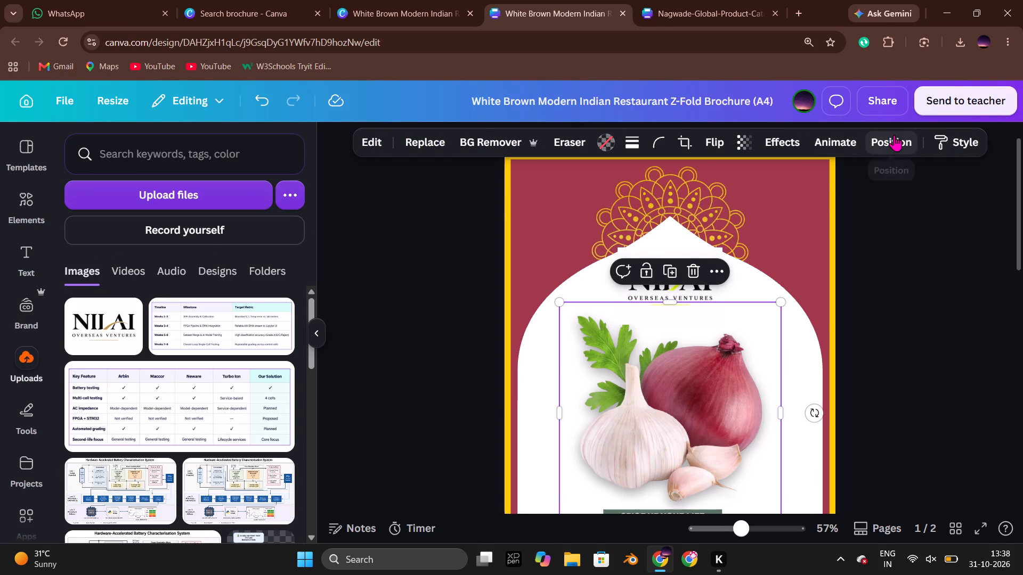
click(894, 135)
click(231, 362)
click(913, 423)
scroll(910, 422, down, 2)
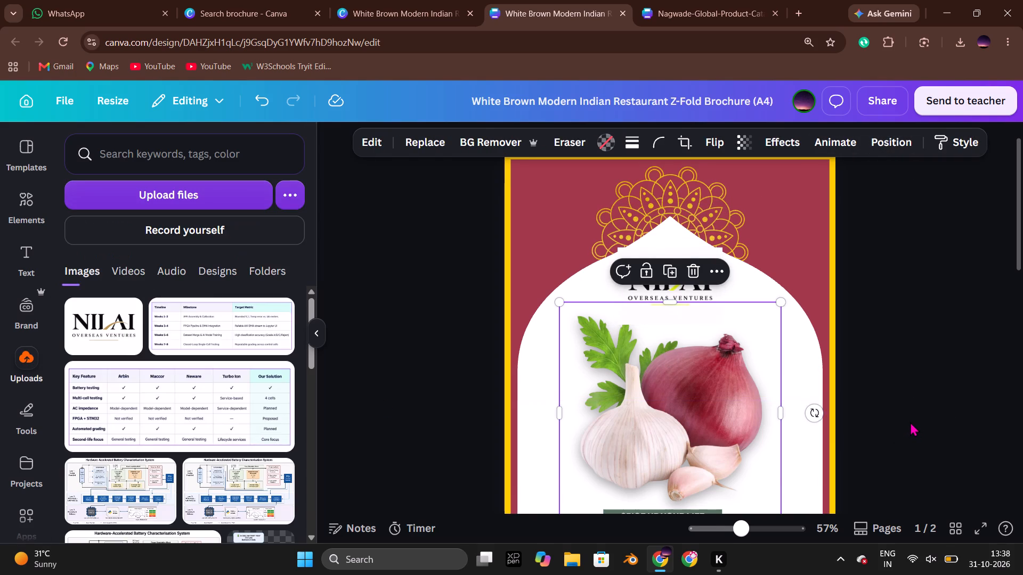
click(901, 434)
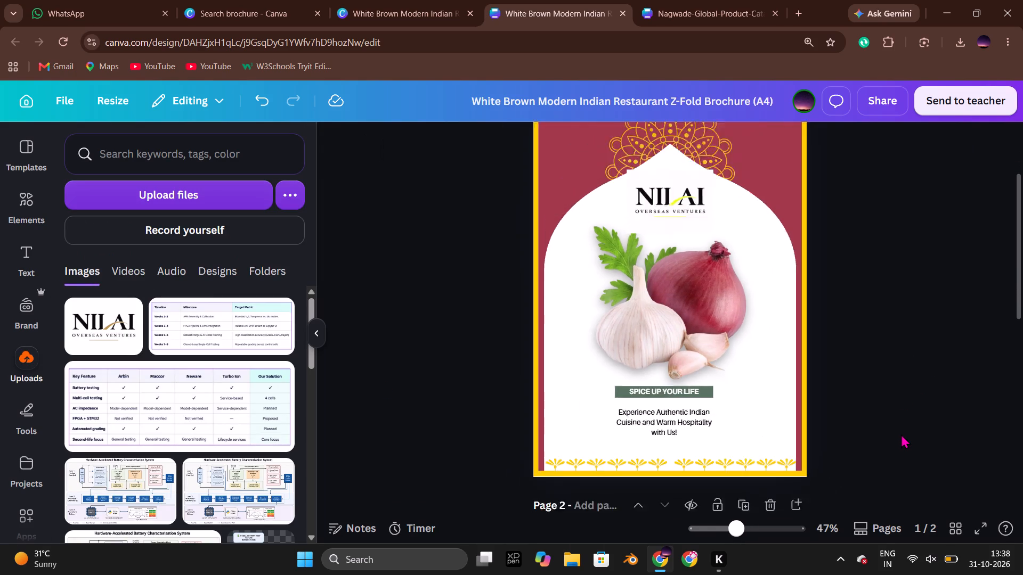
Round the corners of the NILAI logo image so its white background blends into the arch.
scroll(845, 341, up, 1)
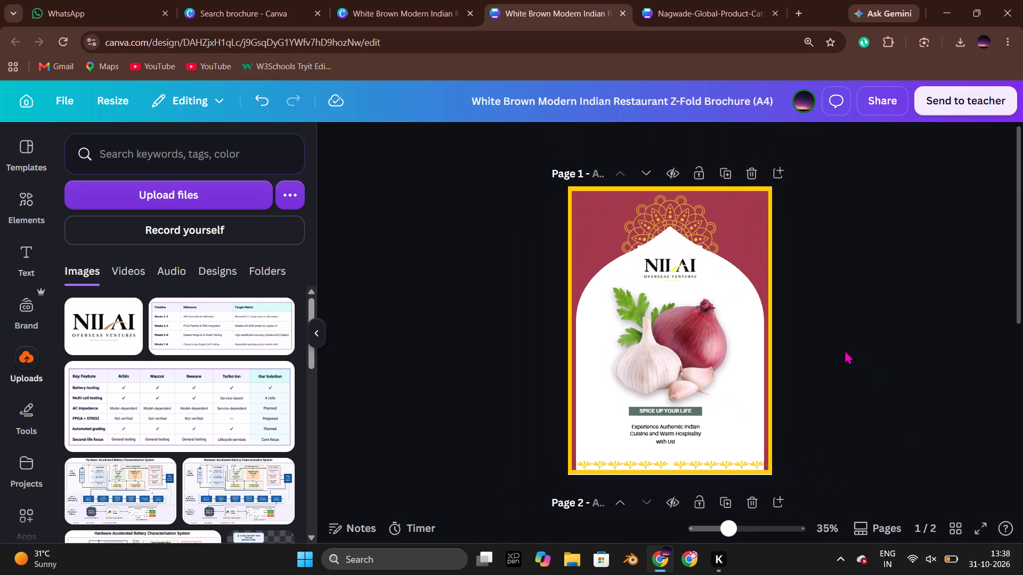
click(698, 251)
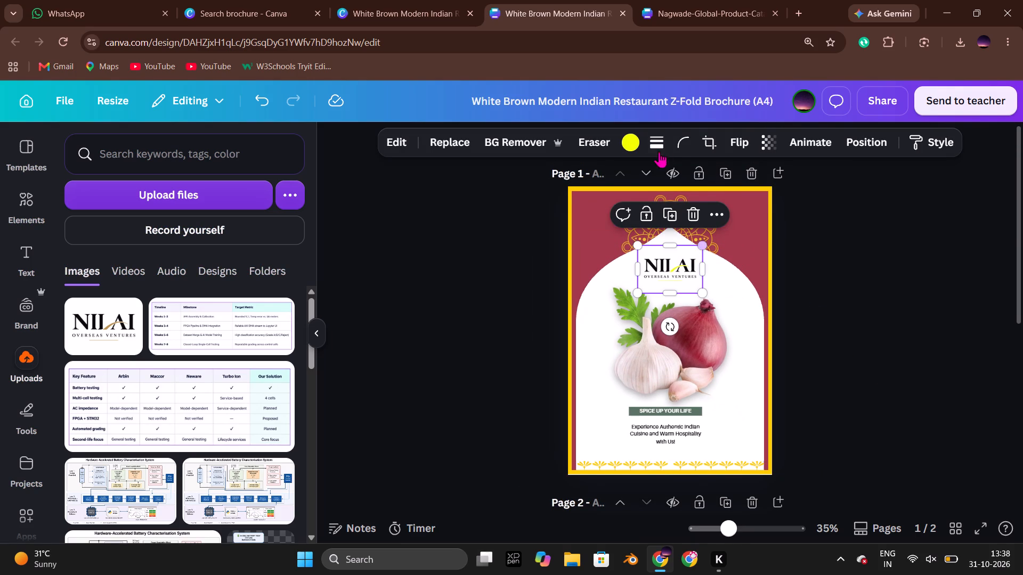
click(676, 142)
drag(612, 206, 655, 212)
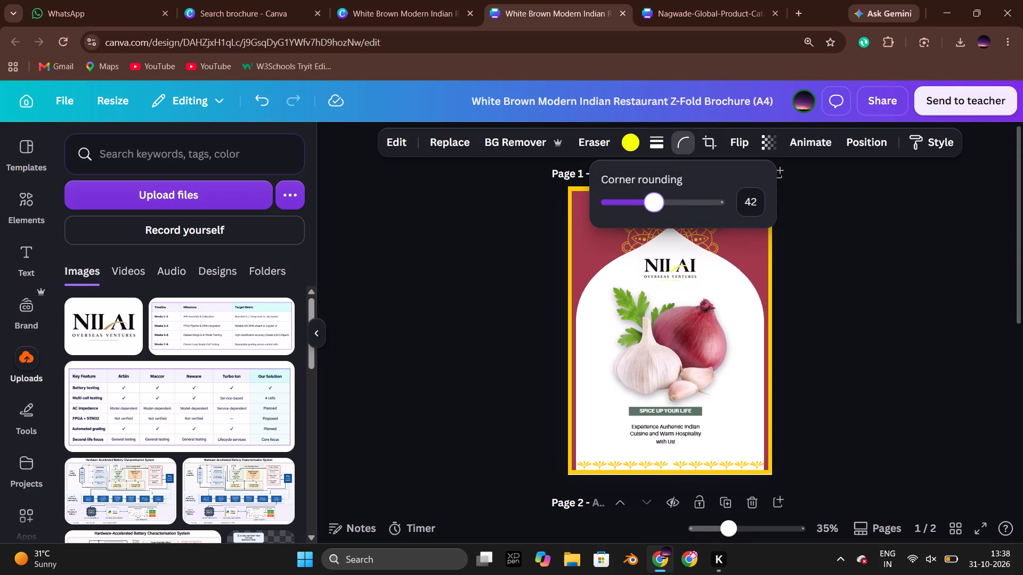
drag(655, 212, 669, 215)
double_click(913, 276)
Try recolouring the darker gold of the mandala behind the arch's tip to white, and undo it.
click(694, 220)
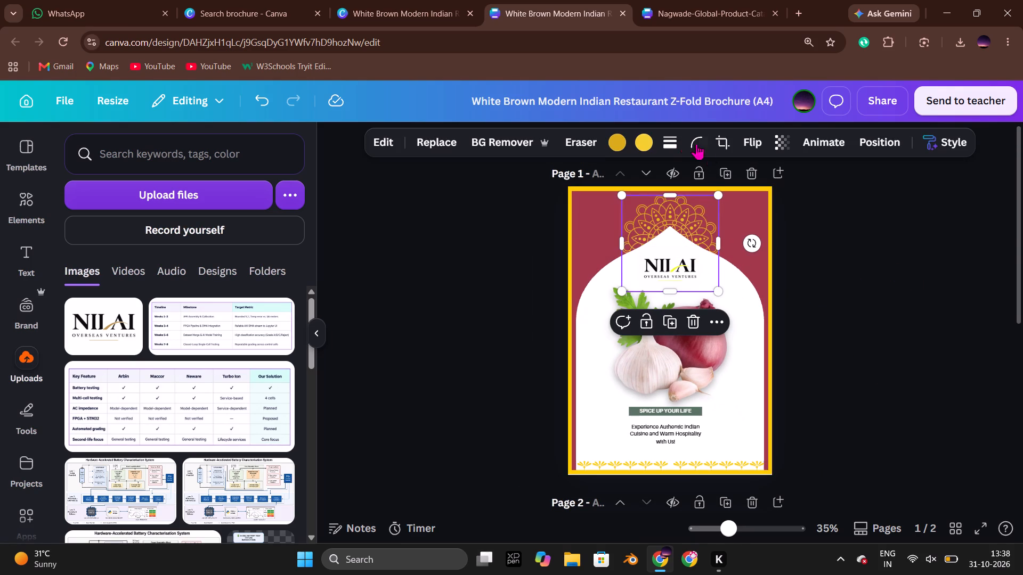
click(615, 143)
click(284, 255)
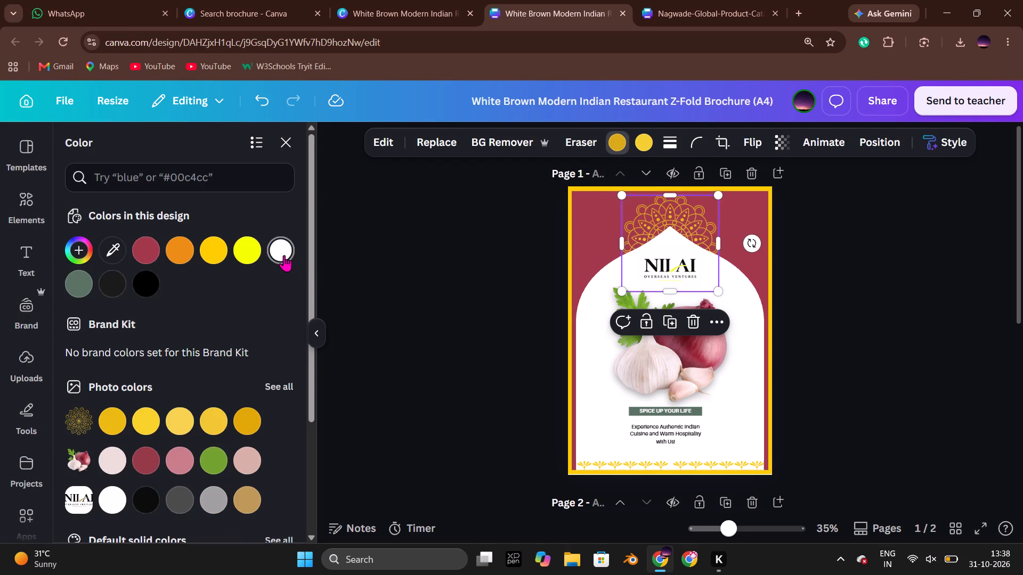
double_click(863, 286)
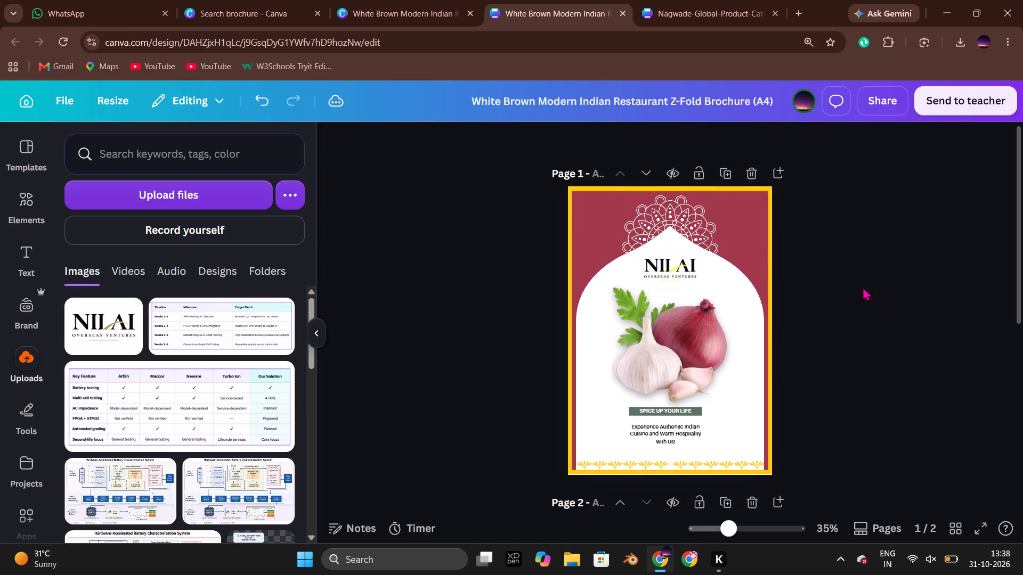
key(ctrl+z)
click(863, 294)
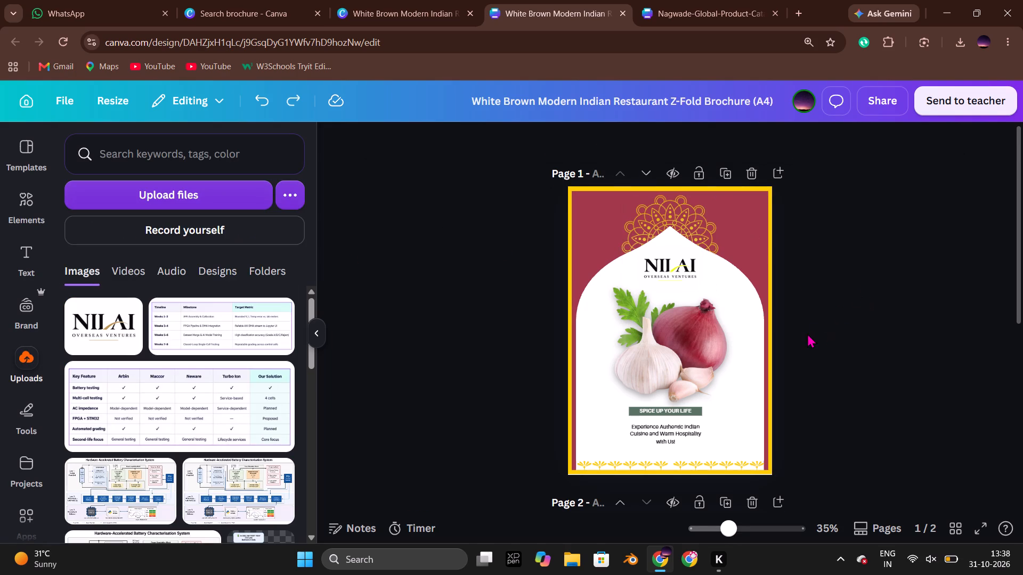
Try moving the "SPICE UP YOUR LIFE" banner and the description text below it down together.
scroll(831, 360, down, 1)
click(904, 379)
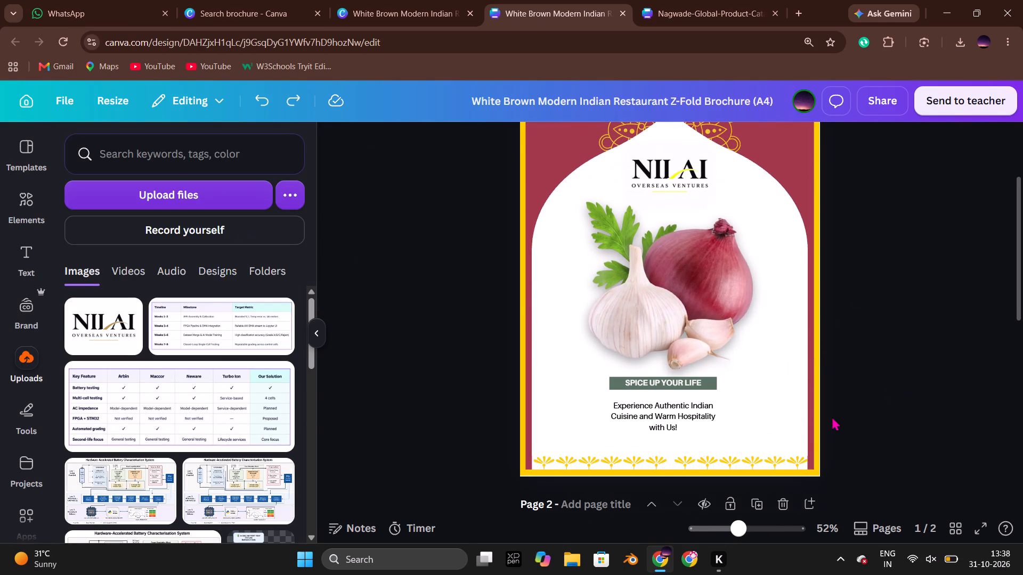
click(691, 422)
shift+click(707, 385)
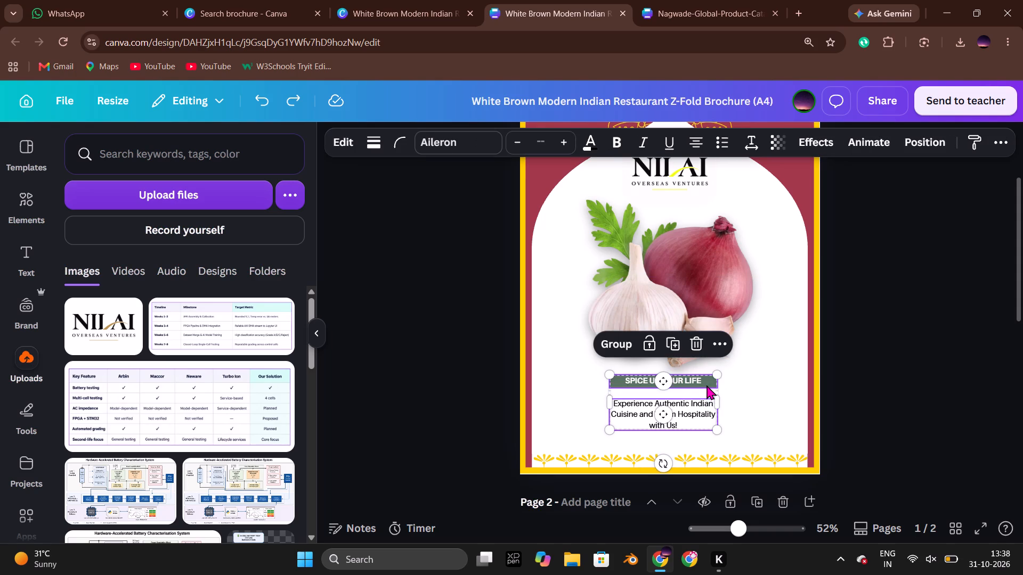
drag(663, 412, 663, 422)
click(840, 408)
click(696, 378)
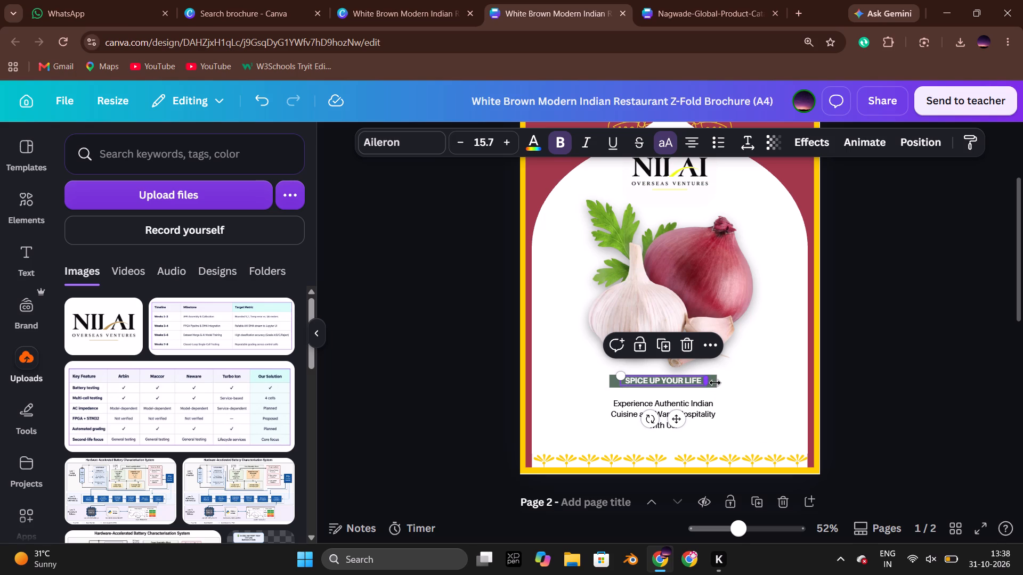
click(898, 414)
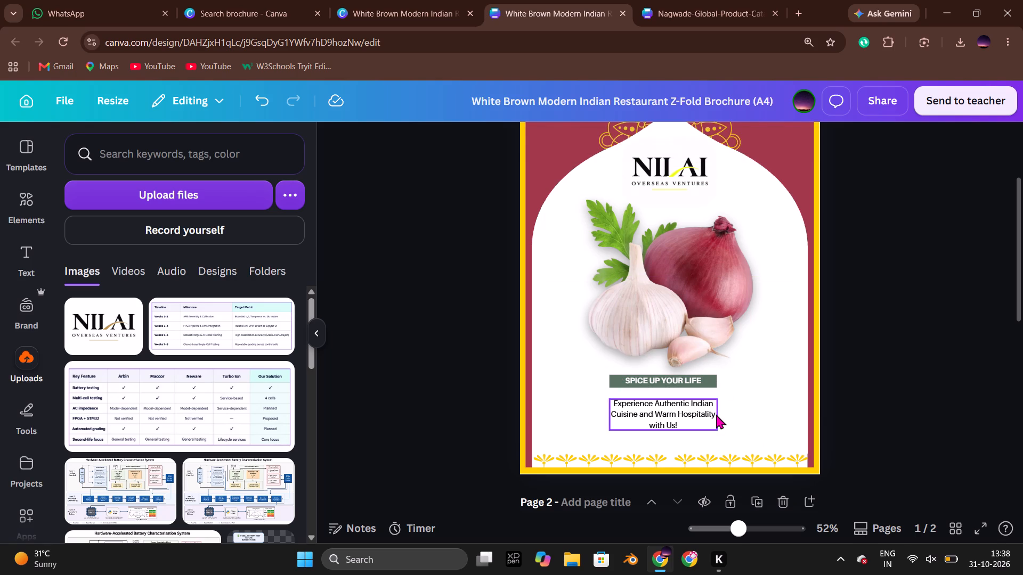
Move the "Experience Authentic Indian Cuisine" text slightly down, closer to the yellow floral border.
click(716, 414)
drag(681, 416, 681, 430)
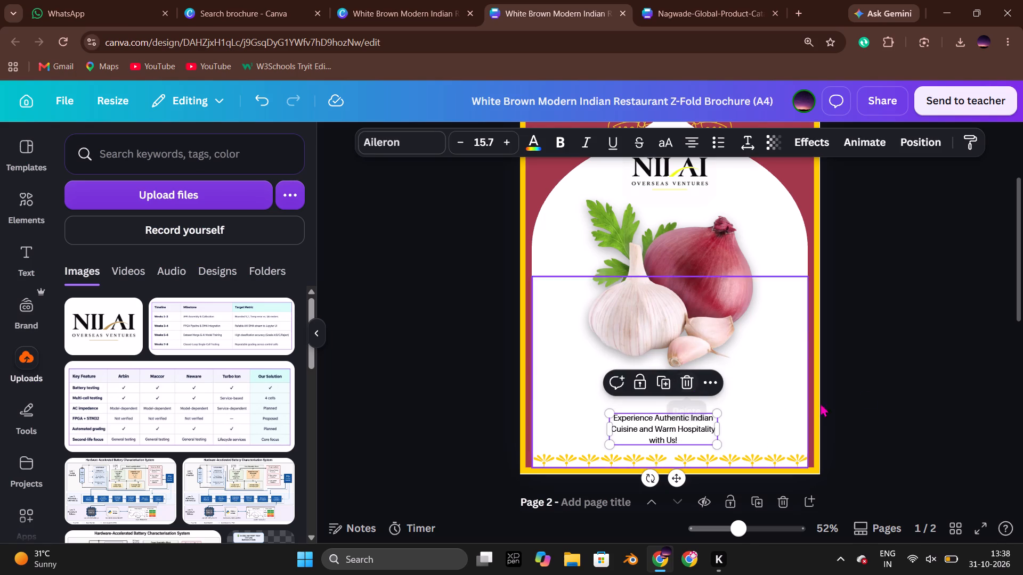
click(870, 391)
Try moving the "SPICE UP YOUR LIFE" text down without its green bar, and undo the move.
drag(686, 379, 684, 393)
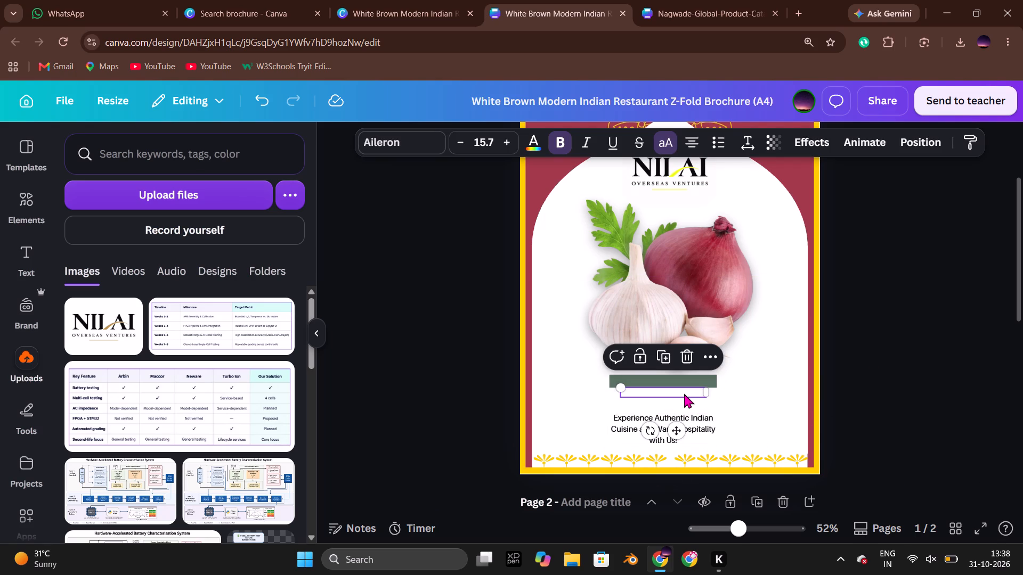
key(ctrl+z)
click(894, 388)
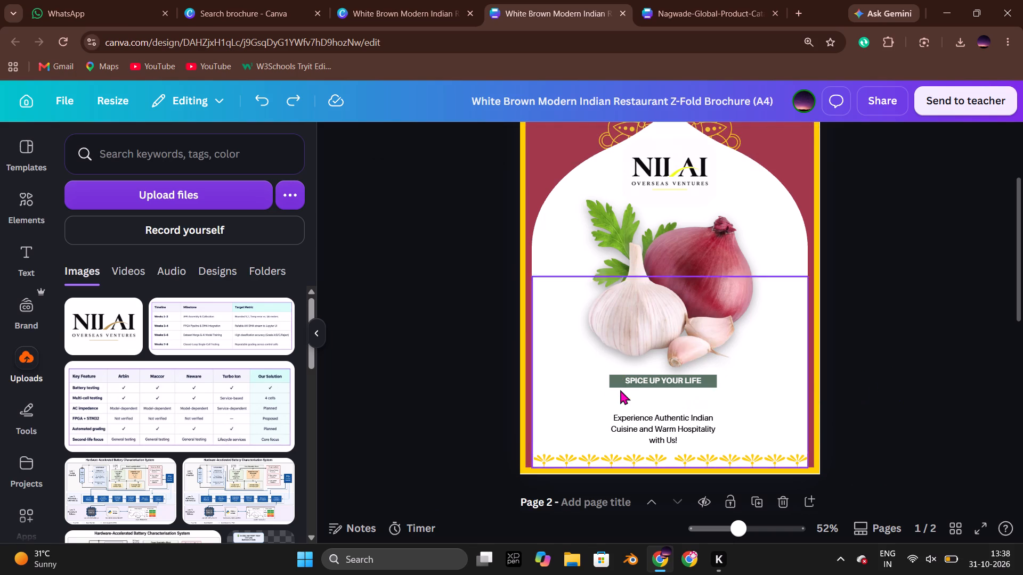
Lock the cover's onion-and-garlic image and the white rectangle behind the lower half of the arch in place.
click(594, 381)
click(645, 422)
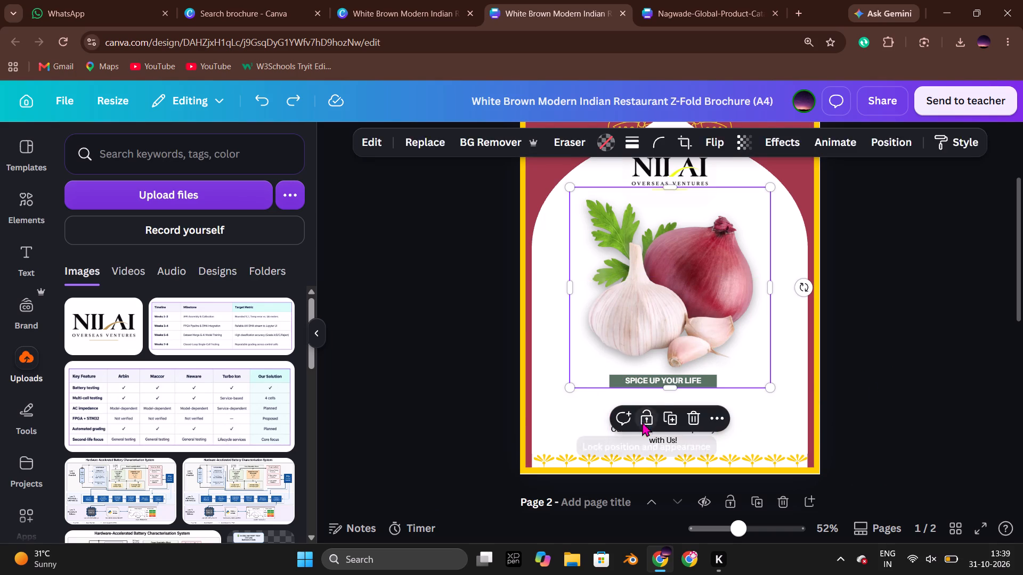
click(480, 391)
click(547, 371)
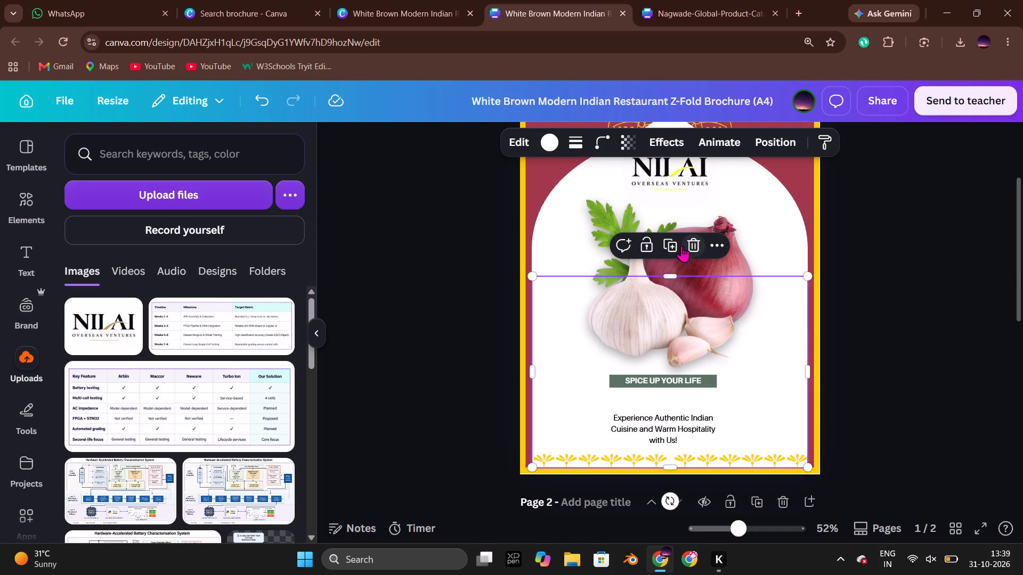
click(647, 246)
click(477, 249)
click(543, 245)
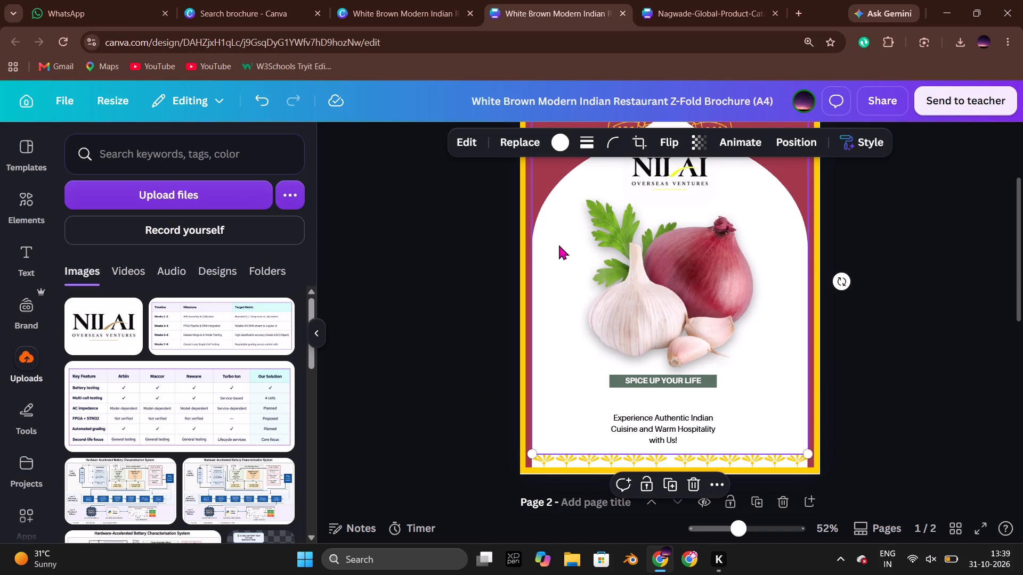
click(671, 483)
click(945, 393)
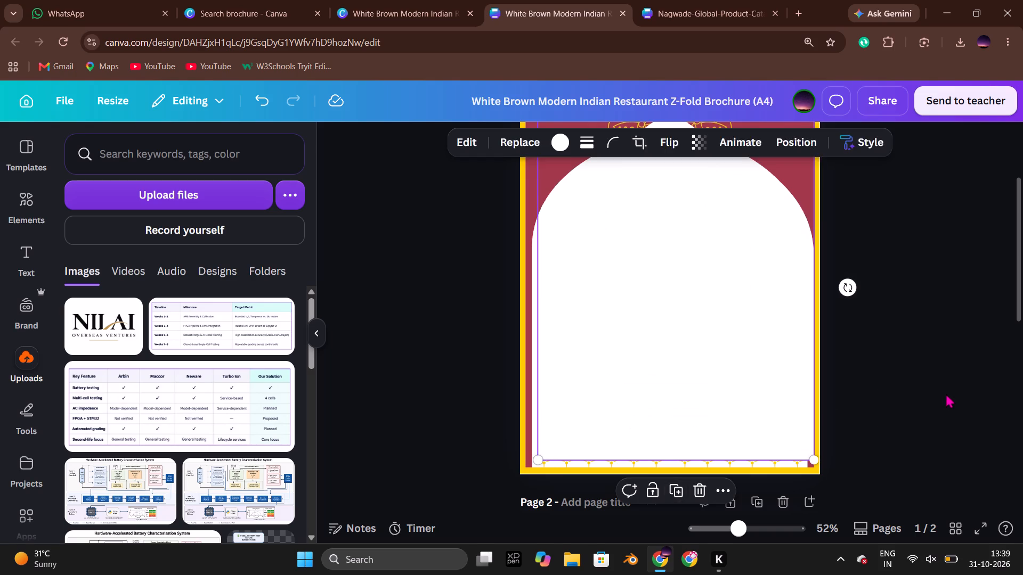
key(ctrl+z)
Lock the white arch shape on the cover in place.
click(545, 253)
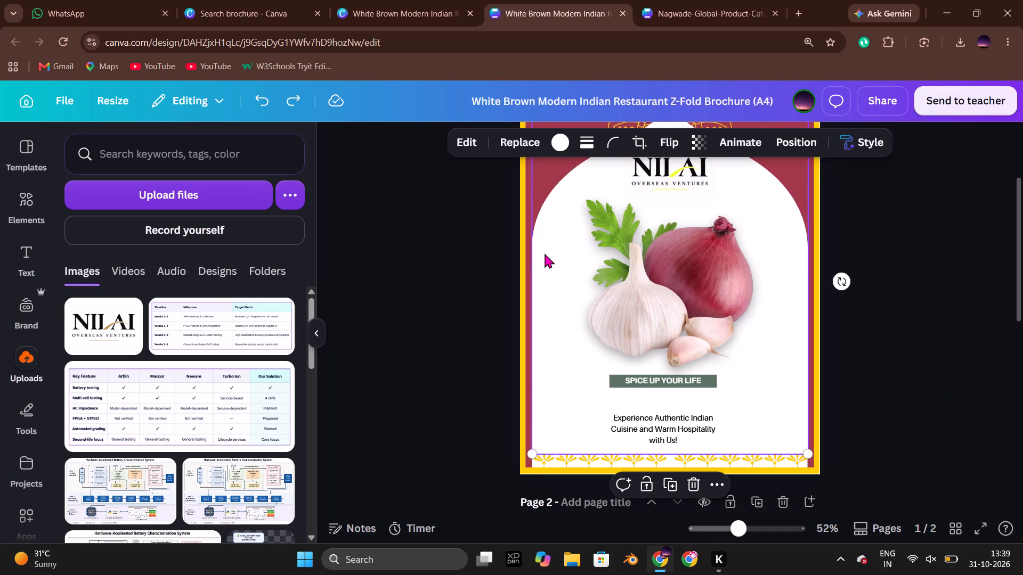
click(648, 489)
click(932, 380)
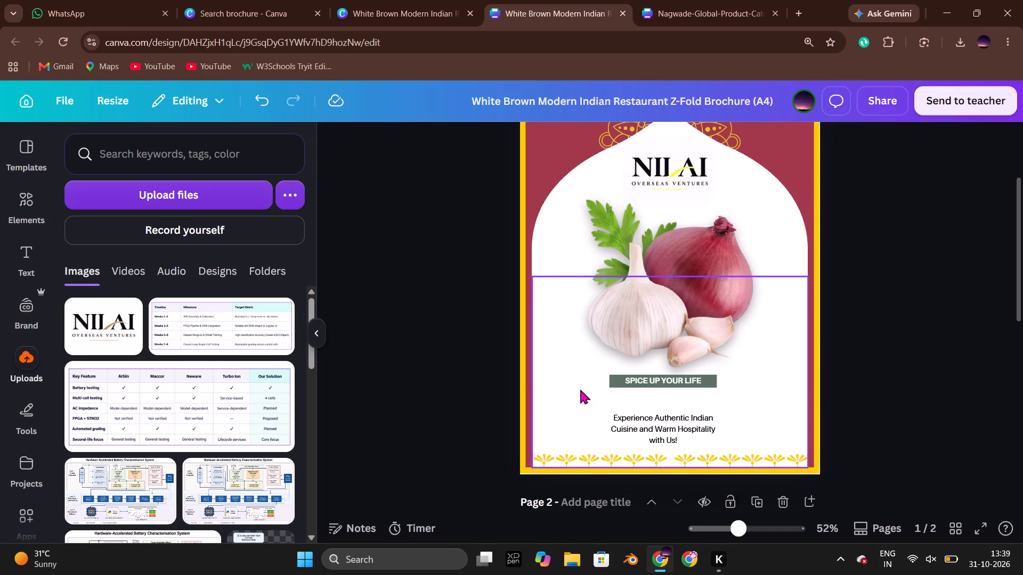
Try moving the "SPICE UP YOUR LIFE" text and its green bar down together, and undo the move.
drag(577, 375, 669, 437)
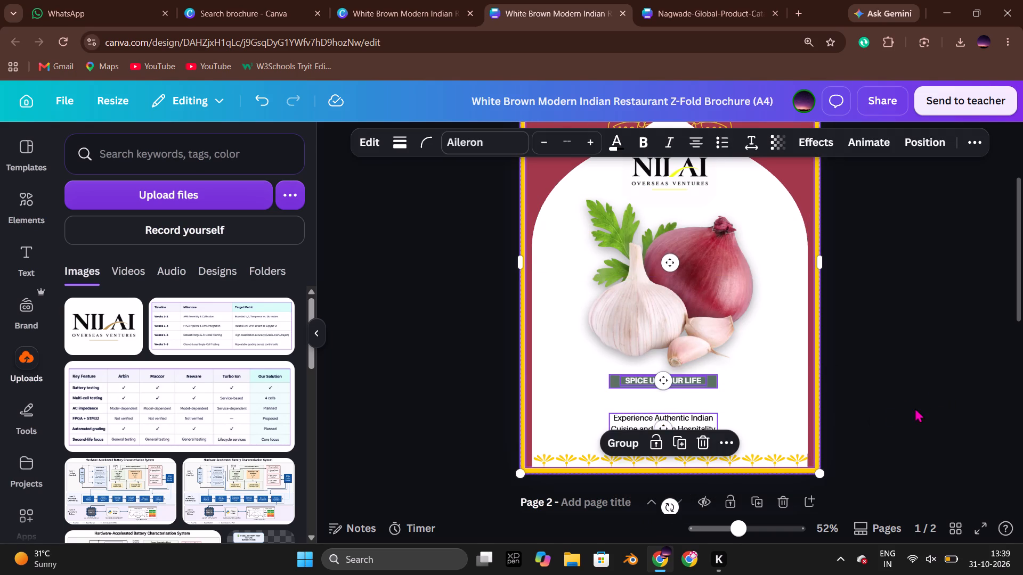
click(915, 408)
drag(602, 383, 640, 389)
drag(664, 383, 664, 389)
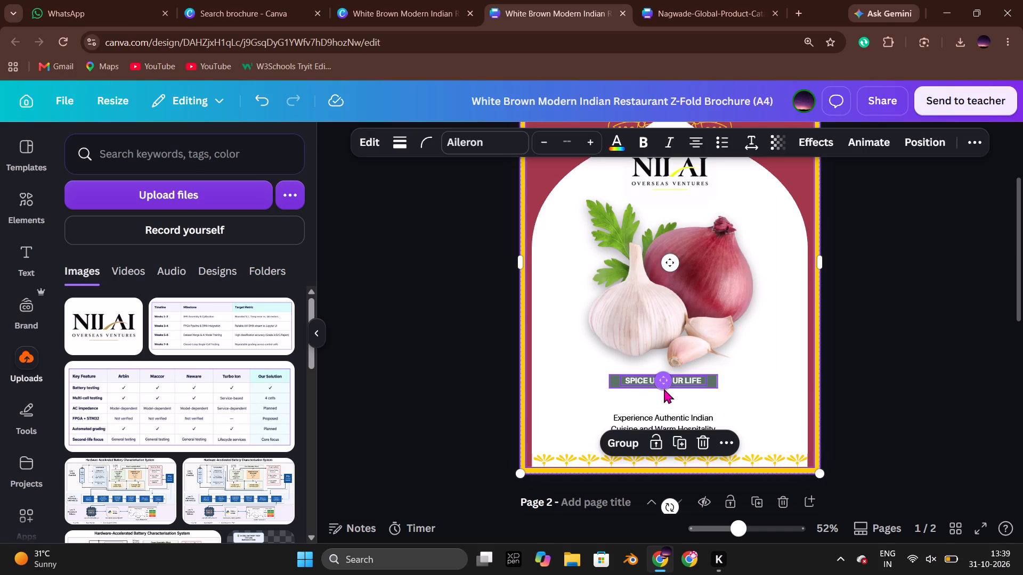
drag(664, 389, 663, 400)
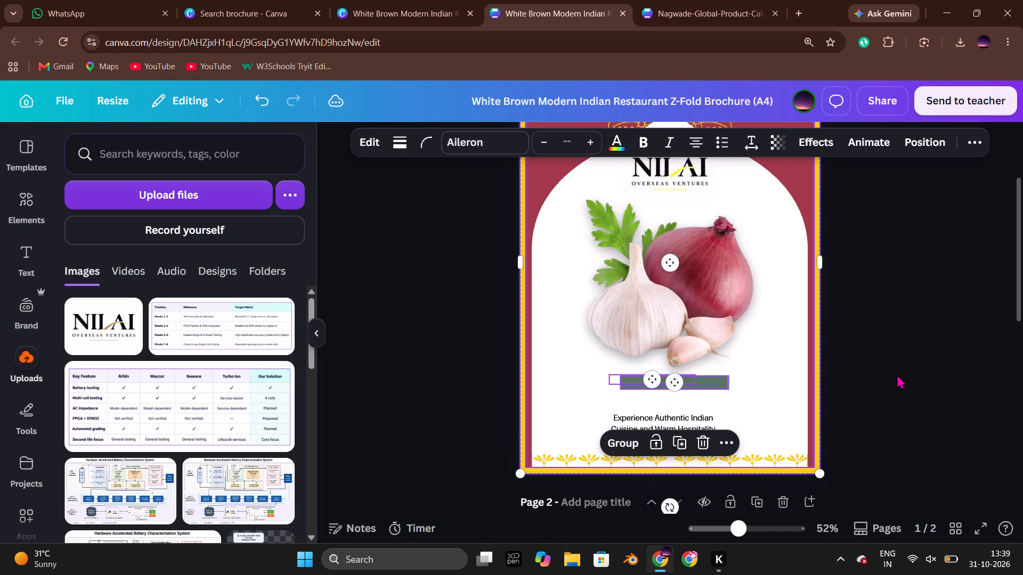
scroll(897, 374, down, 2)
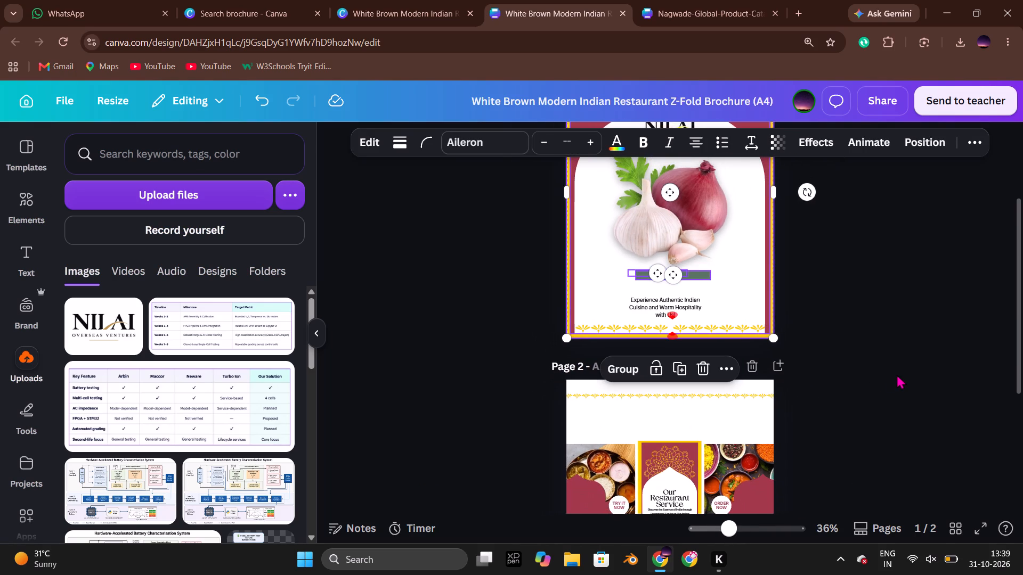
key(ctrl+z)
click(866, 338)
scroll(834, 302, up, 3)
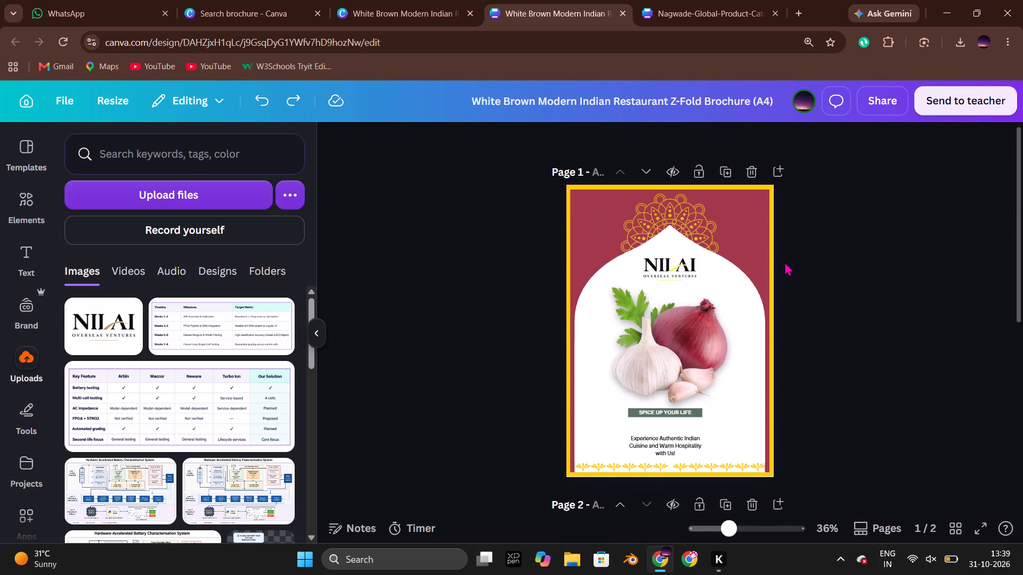
Lock the cover's red background and the gold mandala behind the arch's tip in place.
click(761, 250)
click(759, 201)
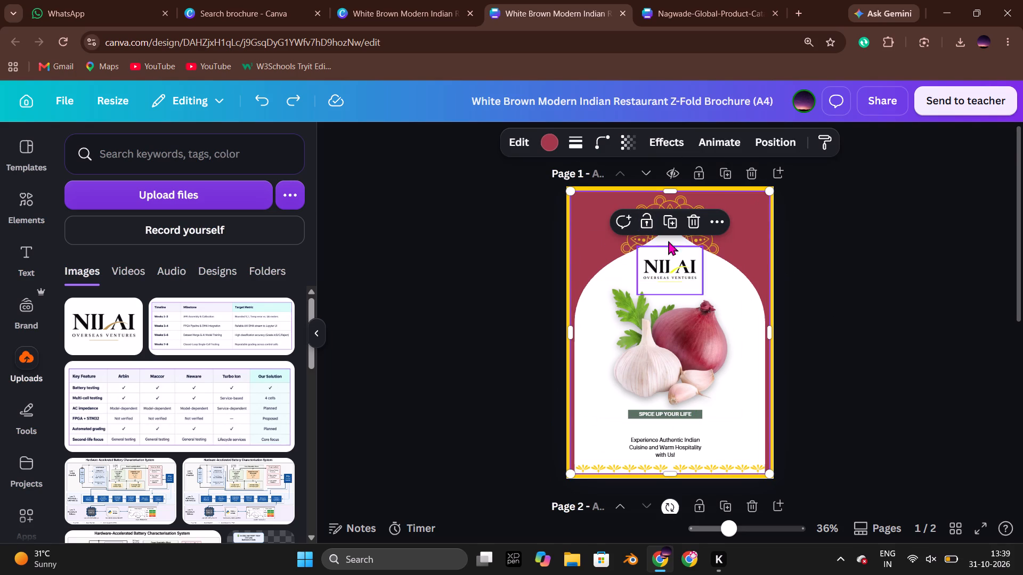
click(648, 224)
click(902, 235)
click(703, 234)
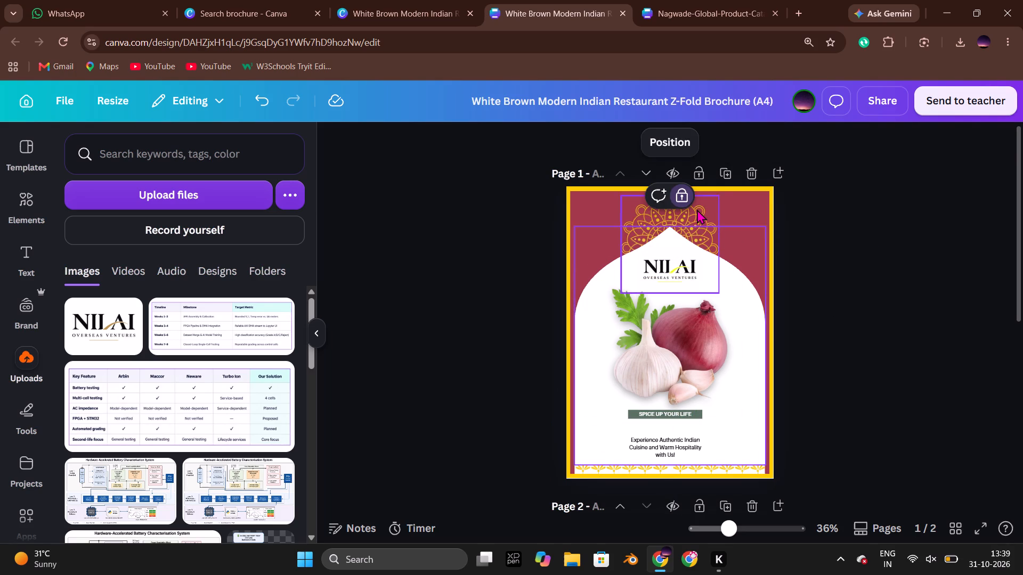
click(697, 209)
click(640, 328)
click(878, 320)
Lock the NILAI Overseas Ventures logo on the cover in place.
click(717, 335)
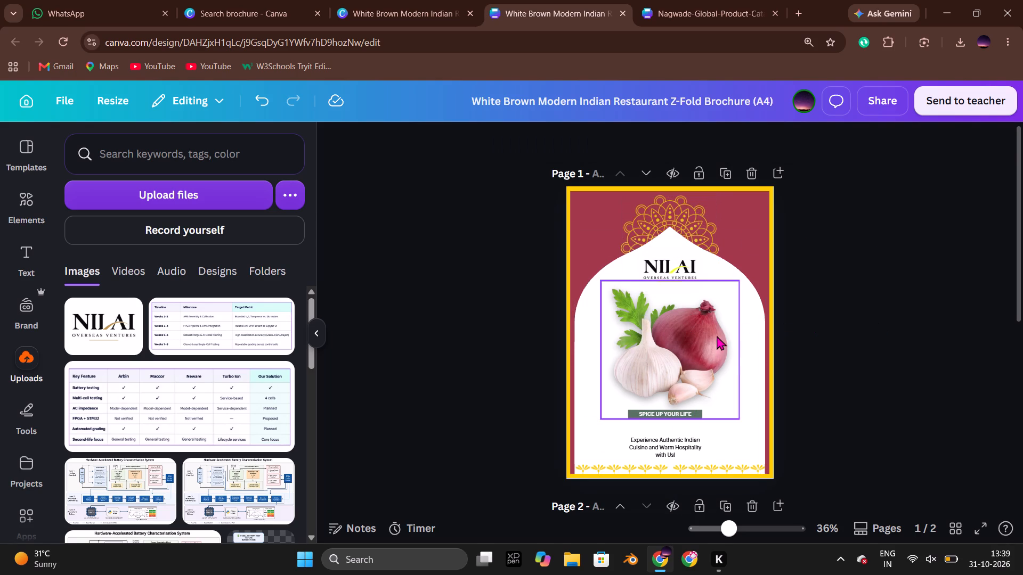
click(867, 333)
click(710, 268)
click(671, 264)
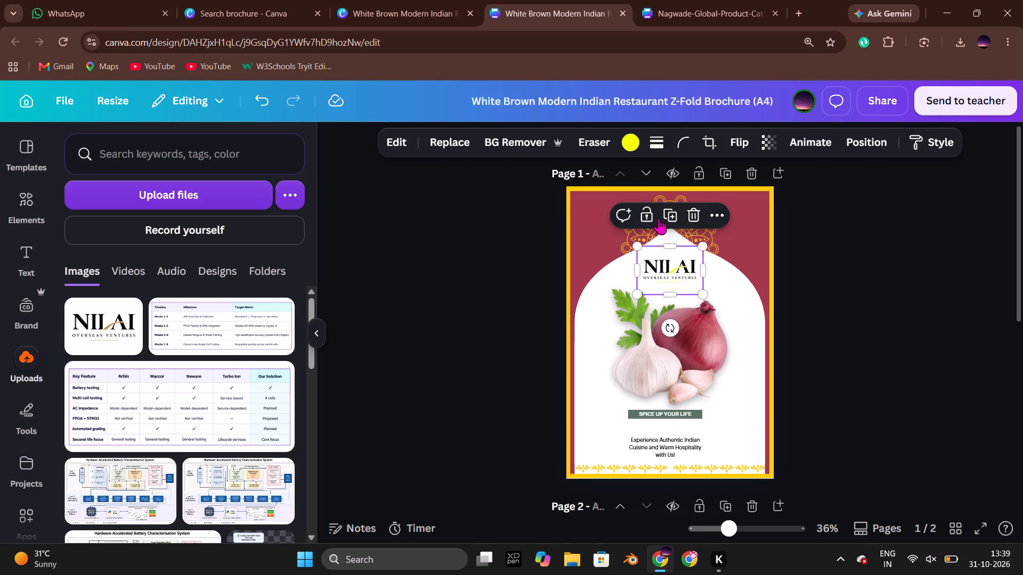
click(648, 216)
click(881, 298)
Lock the yellow outer border of the cover in place.
click(759, 321)
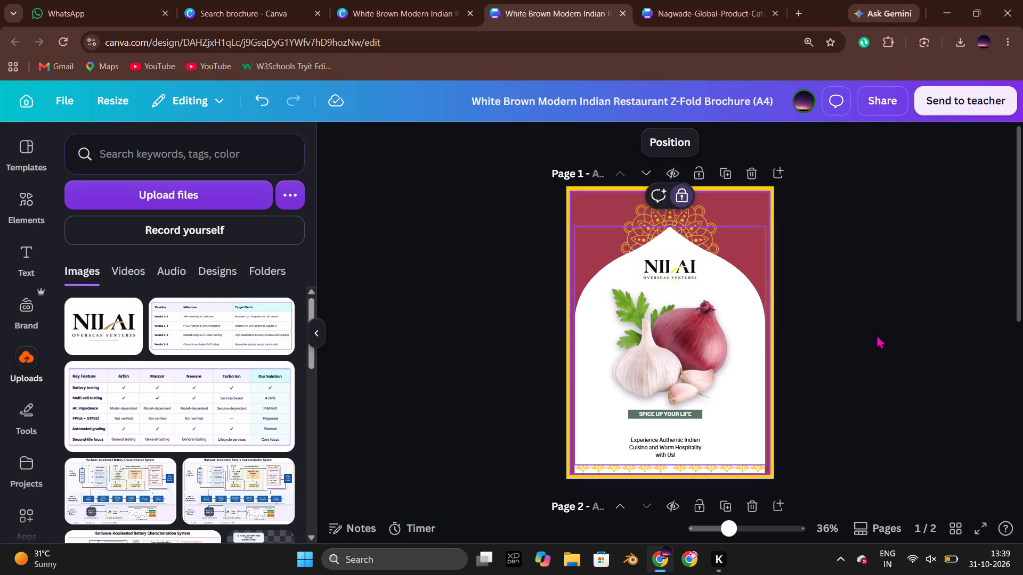
drag(876, 334, 864, 322)
click(765, 242)
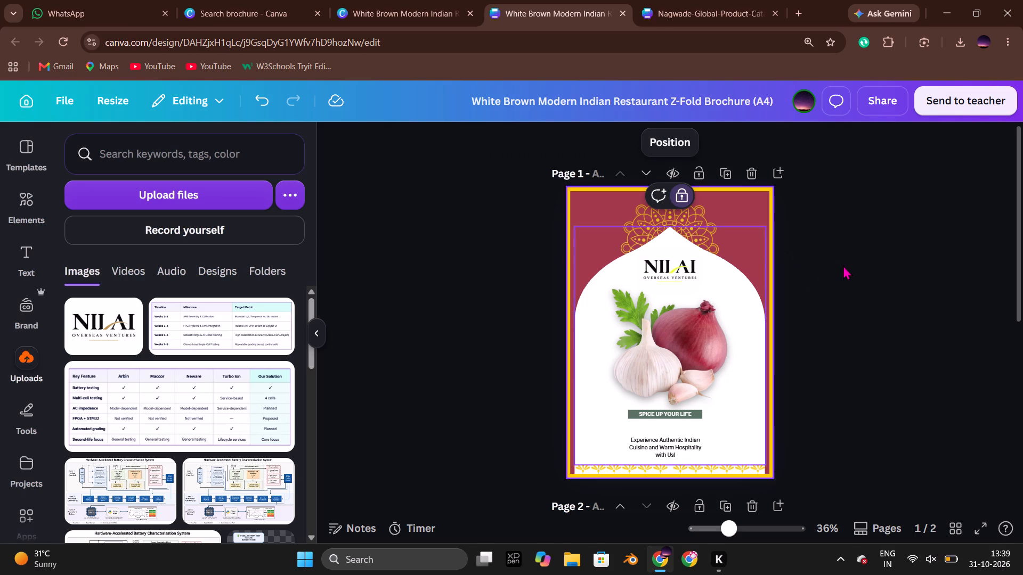
click(843, 265)
click(771, 244)
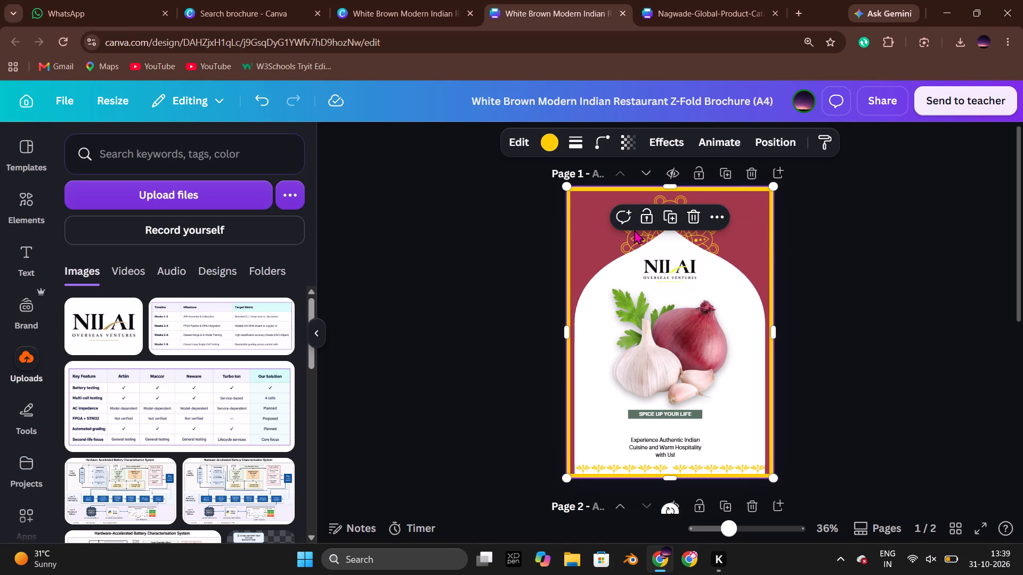
click(645, 219)
click(912, 389)
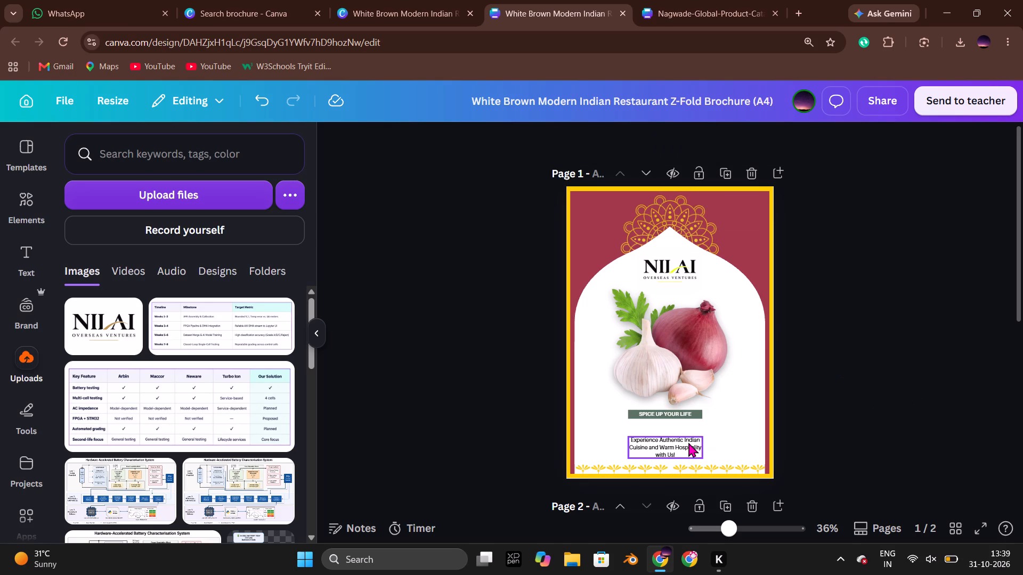
Move the "SPICE UP YOUR LIFE" text with its green bar down, directly above the "Experience Authentic Indian" text.
scroll(688, 442, up, 3)
scroll(772, 424, down, 1)
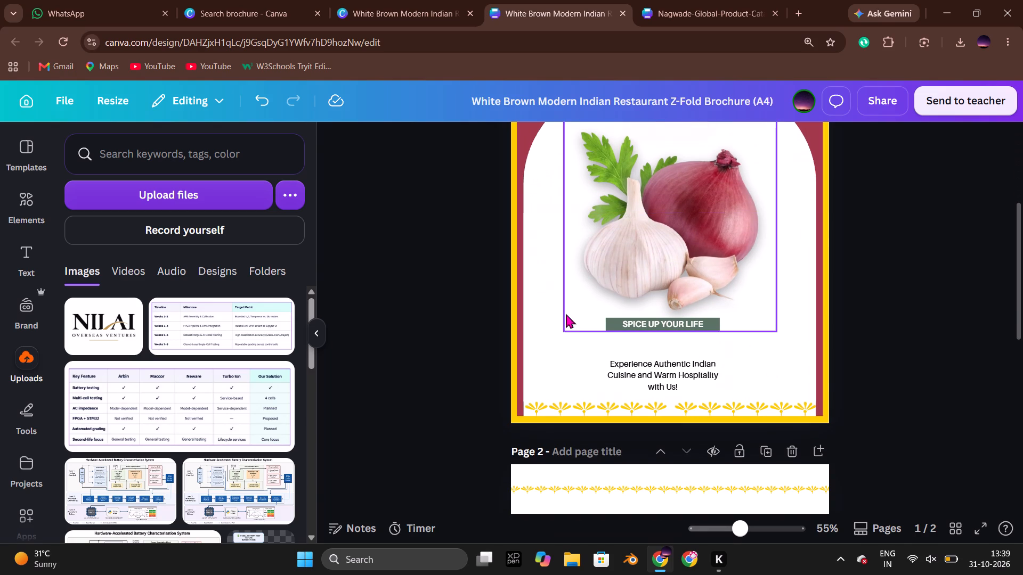
drag(569, 312, 635, 338)
drag(660, 322, 660, 332)
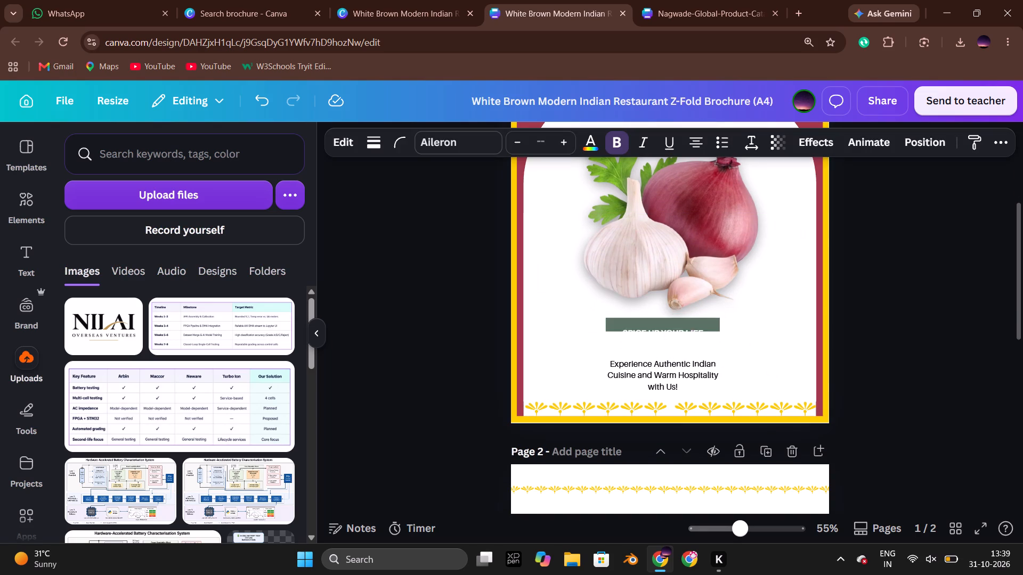
drag(660, 332, 654, 346)
click(882, 339)
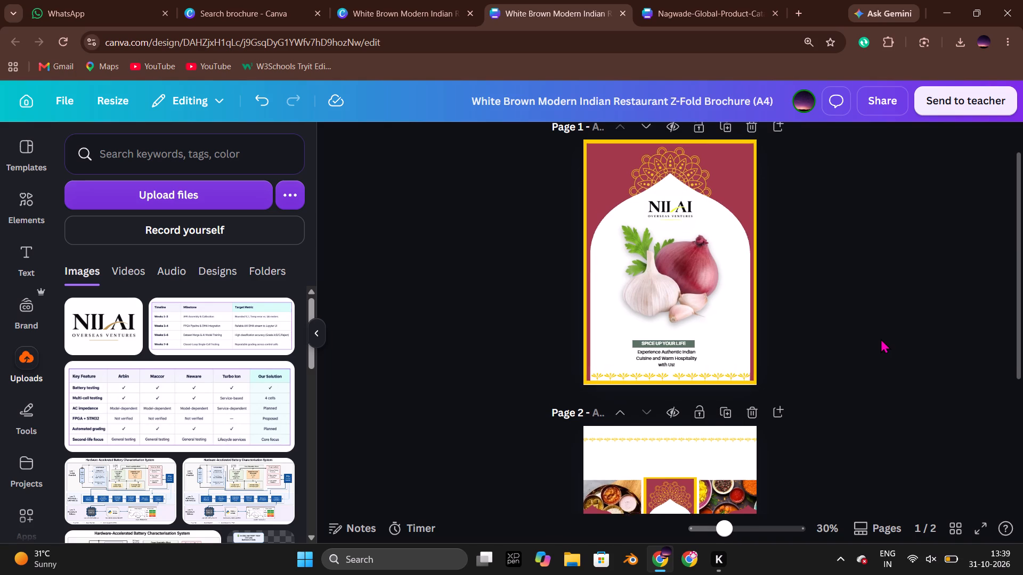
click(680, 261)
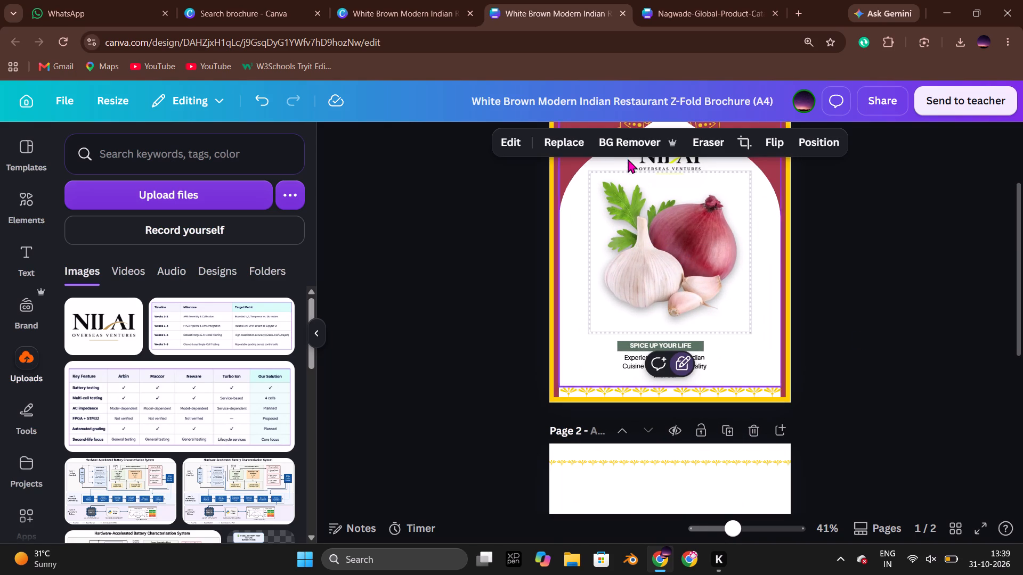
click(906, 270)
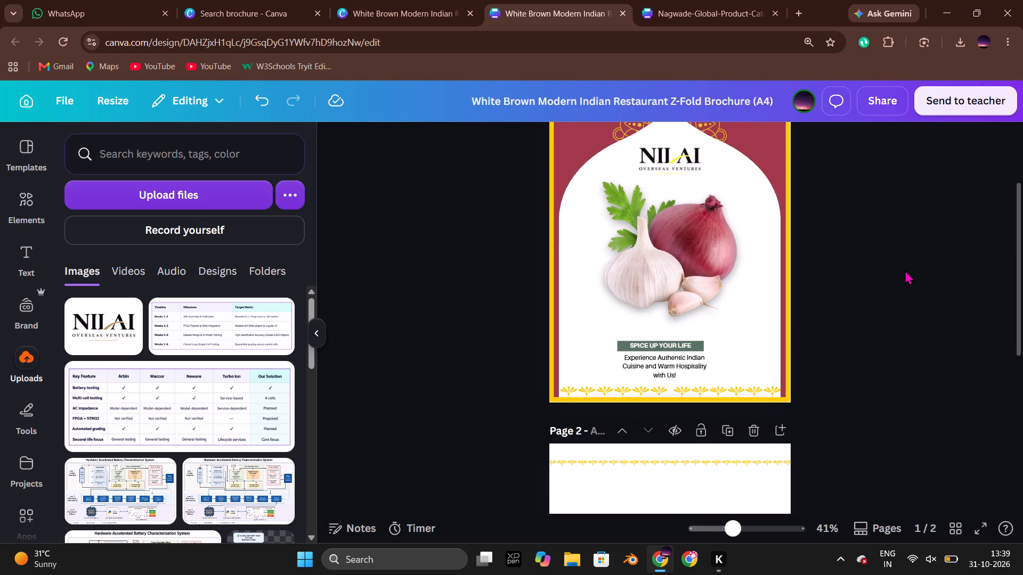
Switch to the Nagwade-Global-Product-Catalog.pdf design and move the "TRUSTED SUPPLIER & EXPORTER OF" text box slightly up, away from the gold banner.
click(709, 0)
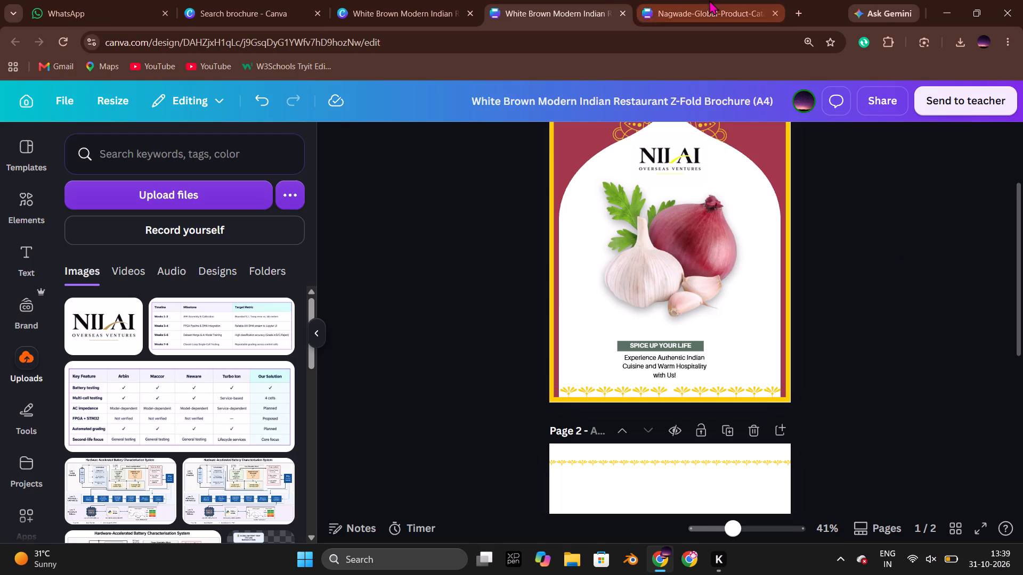
click(590, 455)
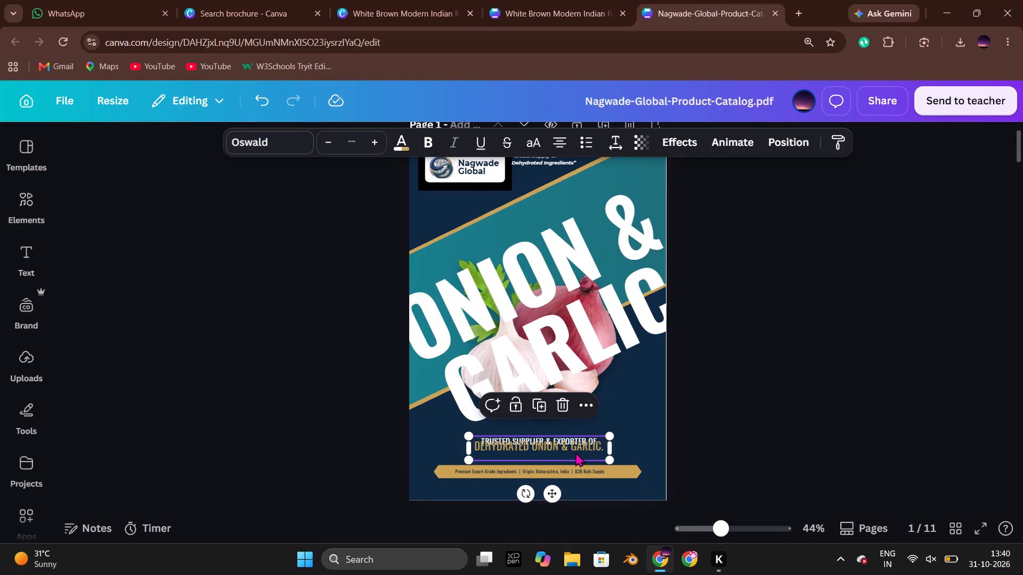
click(583, 407)
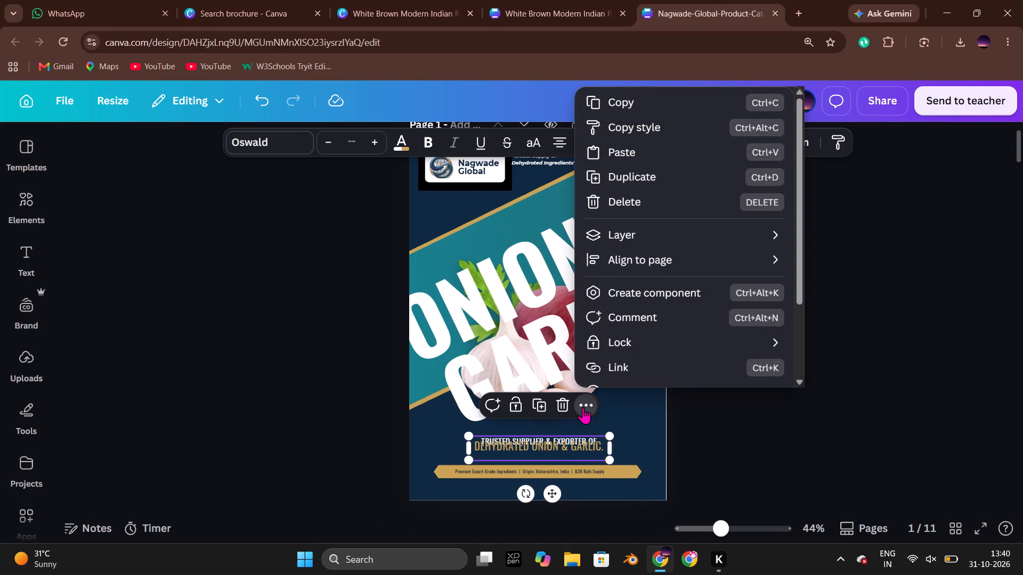
scroll(685, 328, down, 3)
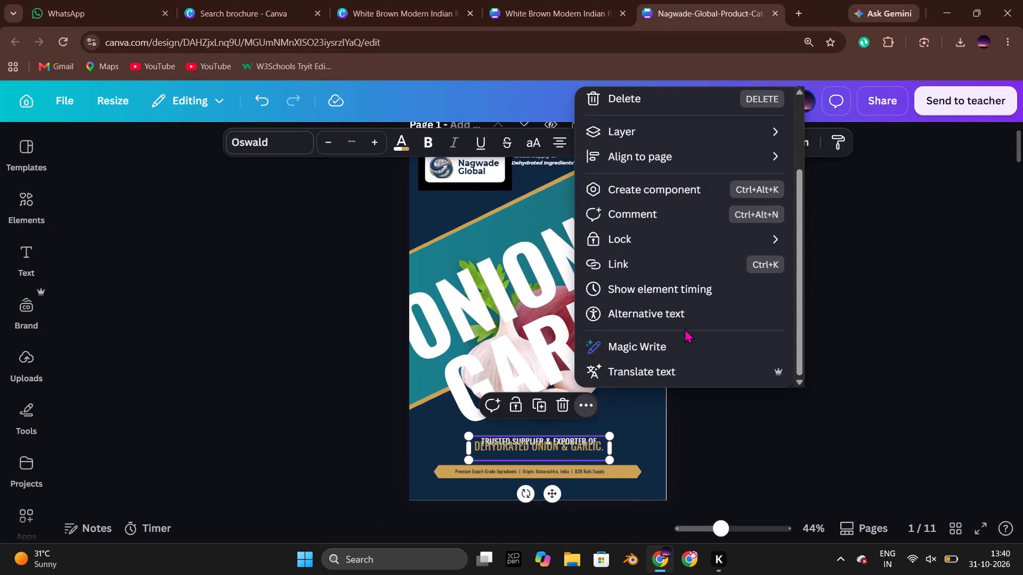
click(840, 420)
drag(560, 438, 578, 314)
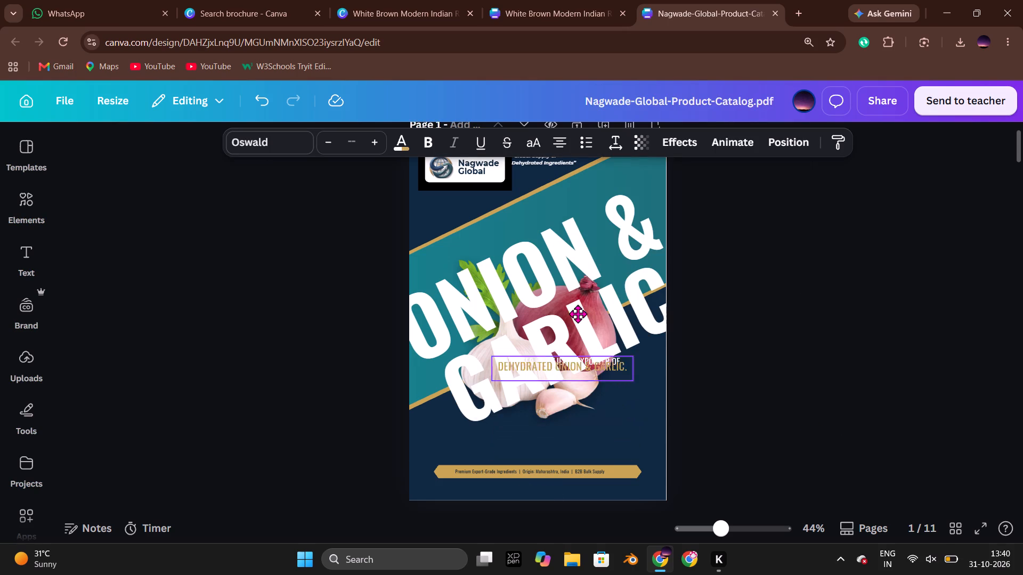
drag(578, 314, 581, 429)
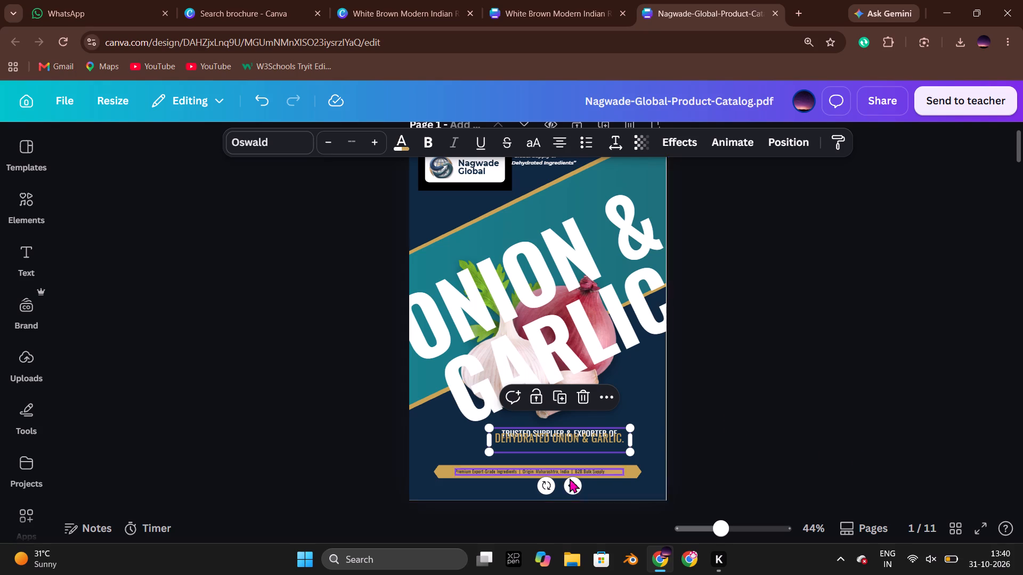
drag(559, 442, 549, 431)
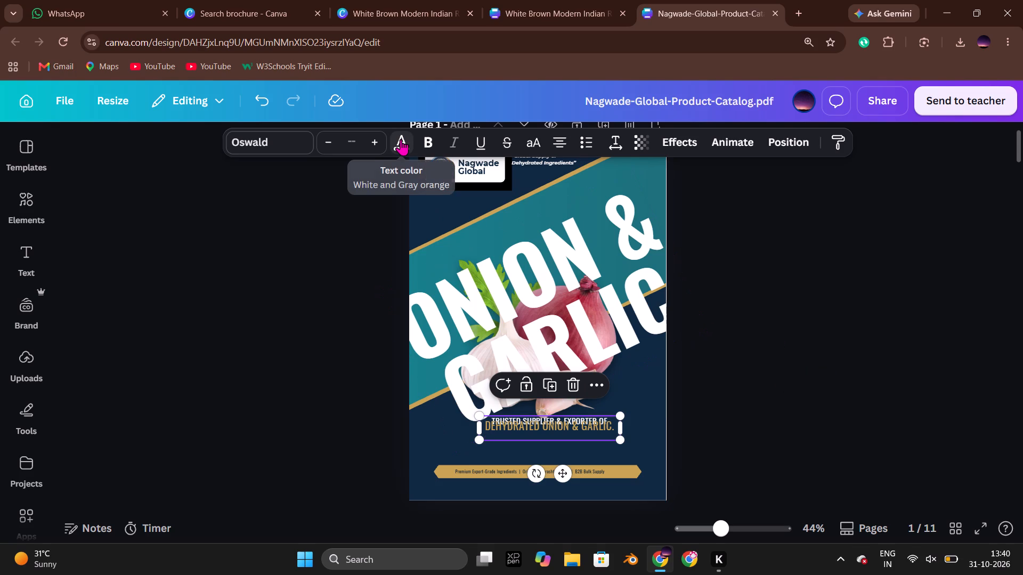
Set the line spacing of the "TRUSTED SUPPLIER & EXPORTER OF DEHYDRATED ONION & GARLIC." text to 1.89.
click(781, 148)
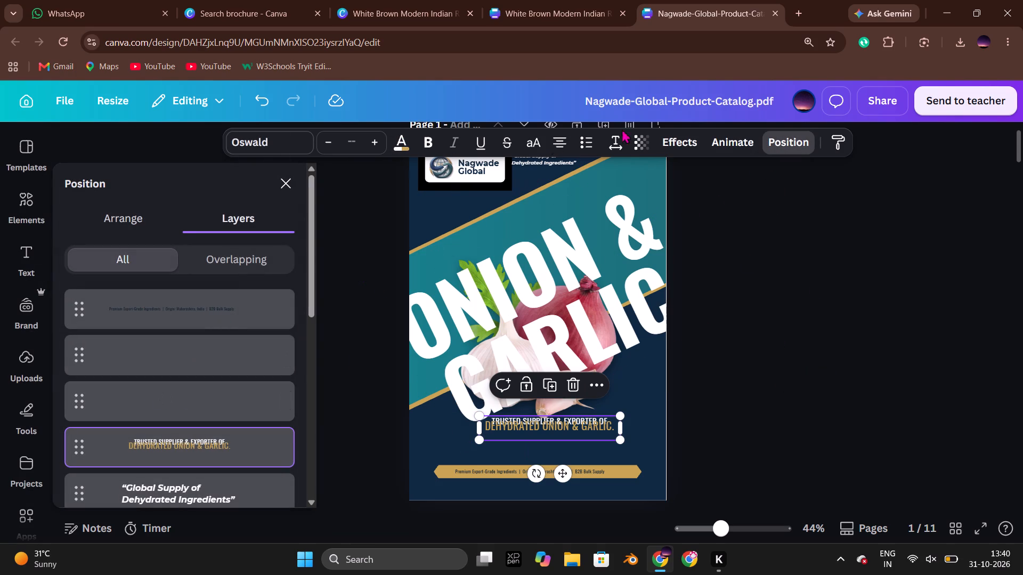
click(616, 142)
drag(542, 253, 549, 253)
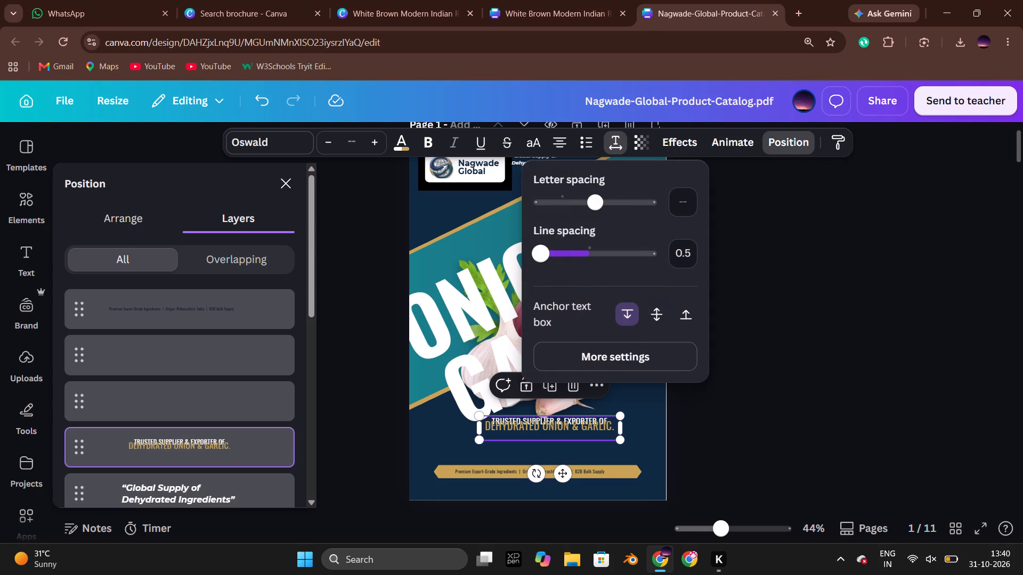
drag(549, 253, 617, 259)
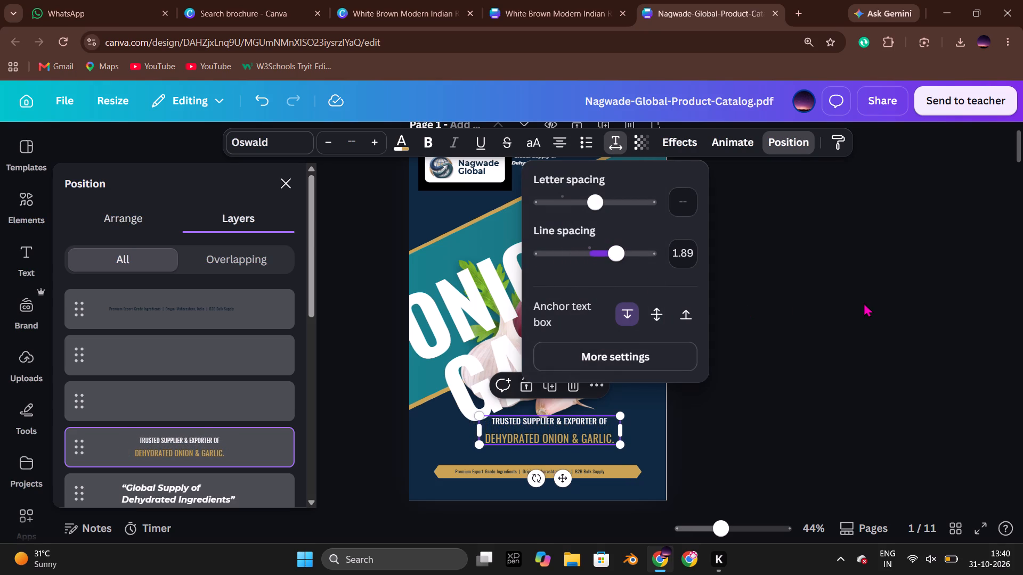
double_click(864, 302)
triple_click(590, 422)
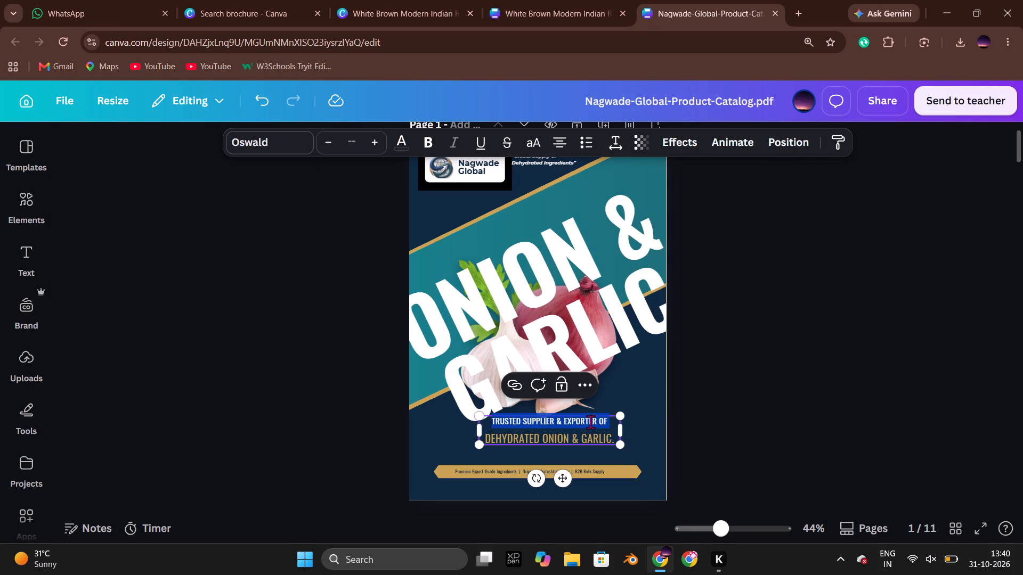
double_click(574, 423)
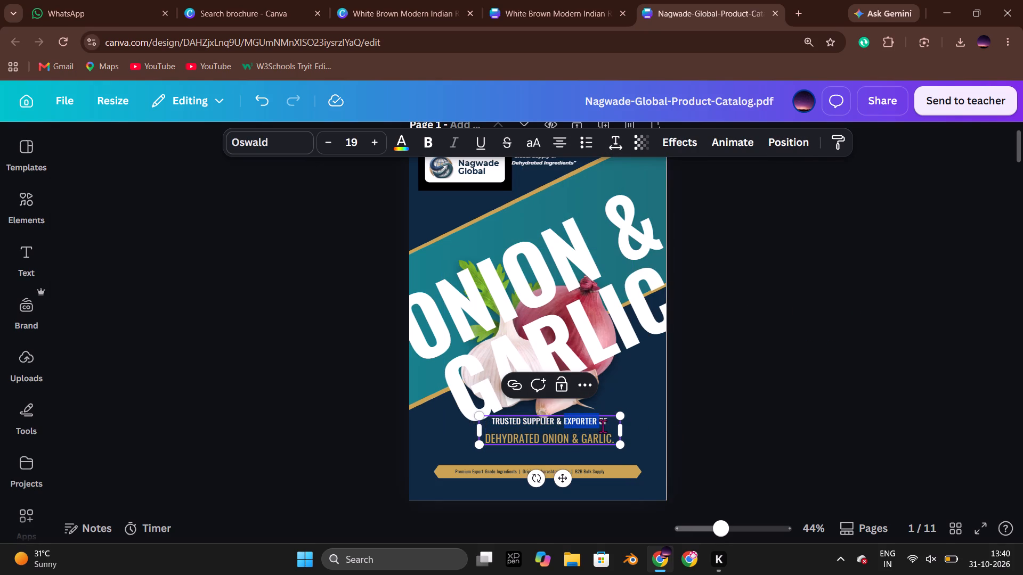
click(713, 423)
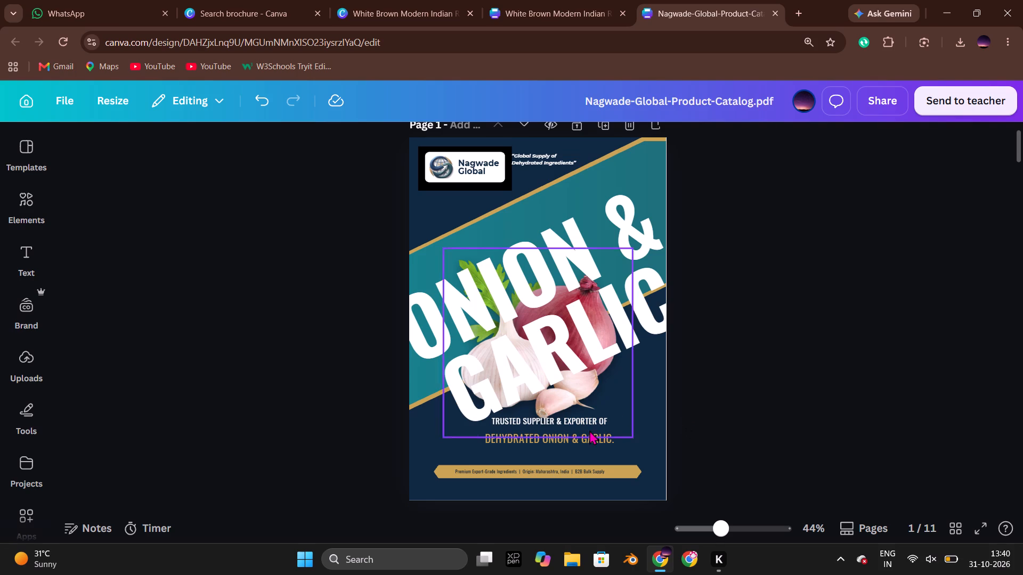
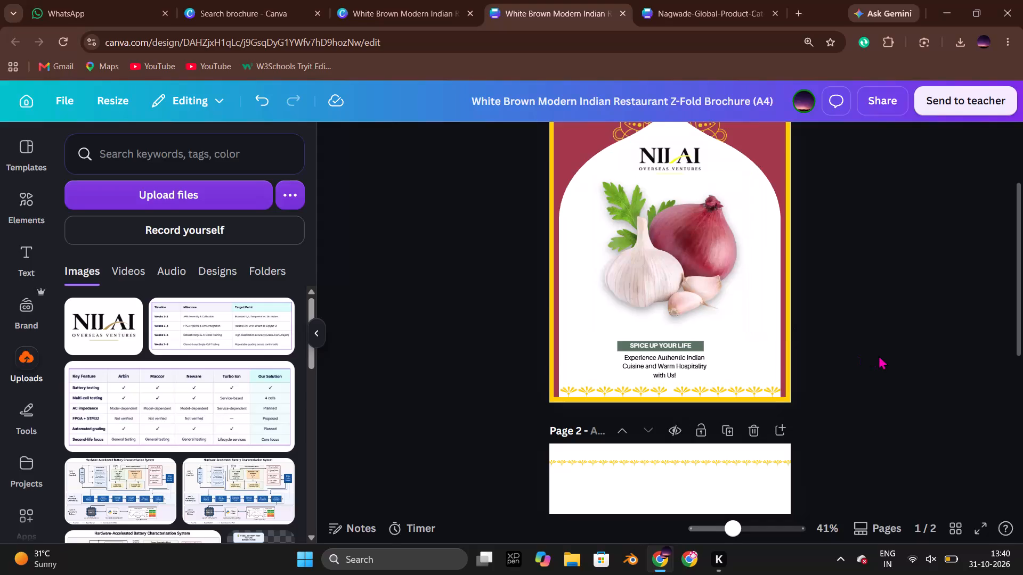
Move the "Experience Authentic Indian Cuisine" text up, directly above the green "SPICE UP YOUR LIFE" bar.
click(684, 357)
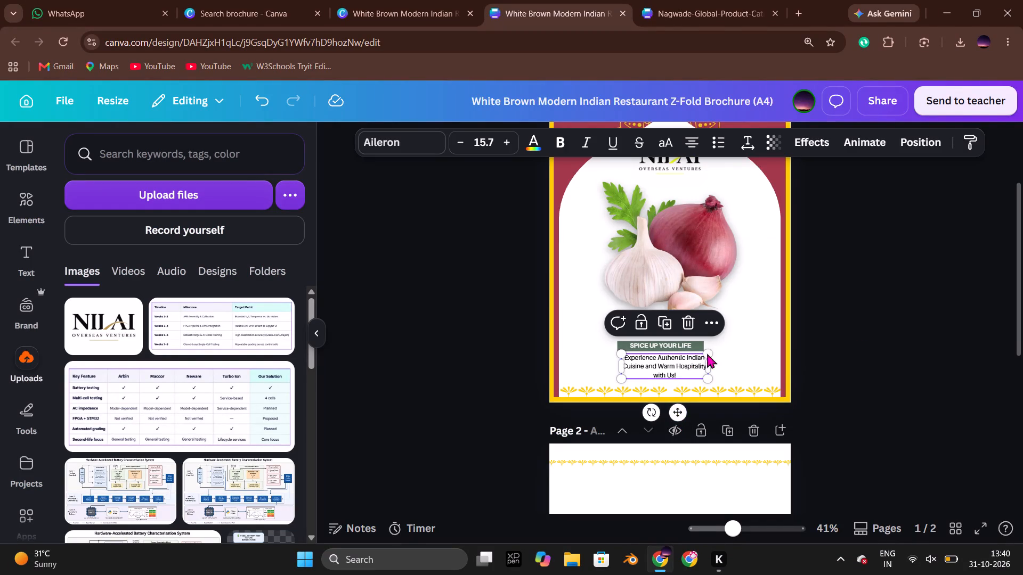
drag(676, 423, 675, 372)
click(941, 362)
click(651, 346)
click(867, 349)
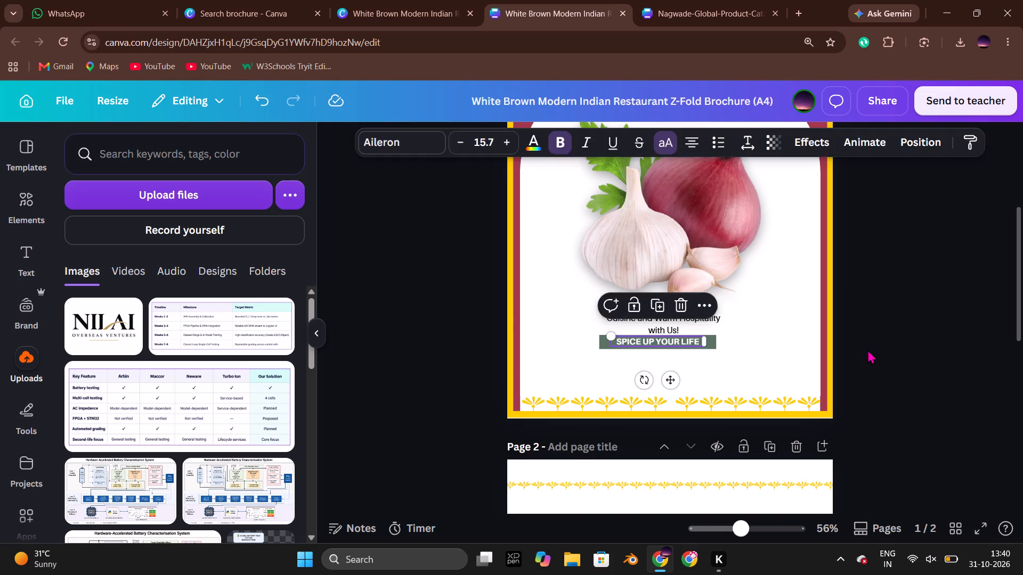
Copy the gold "Premium Export-Grade Ingredients" banner with its text from the Nagwade-Global-Product-Catalog.pdf design onto the brochure cover.
click(672, 0)
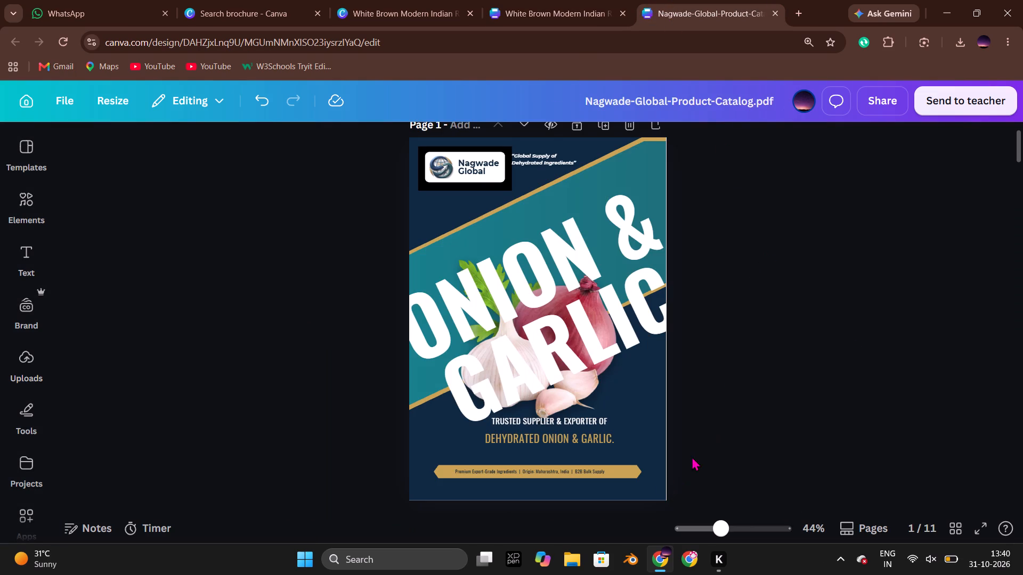
click(632, 473)
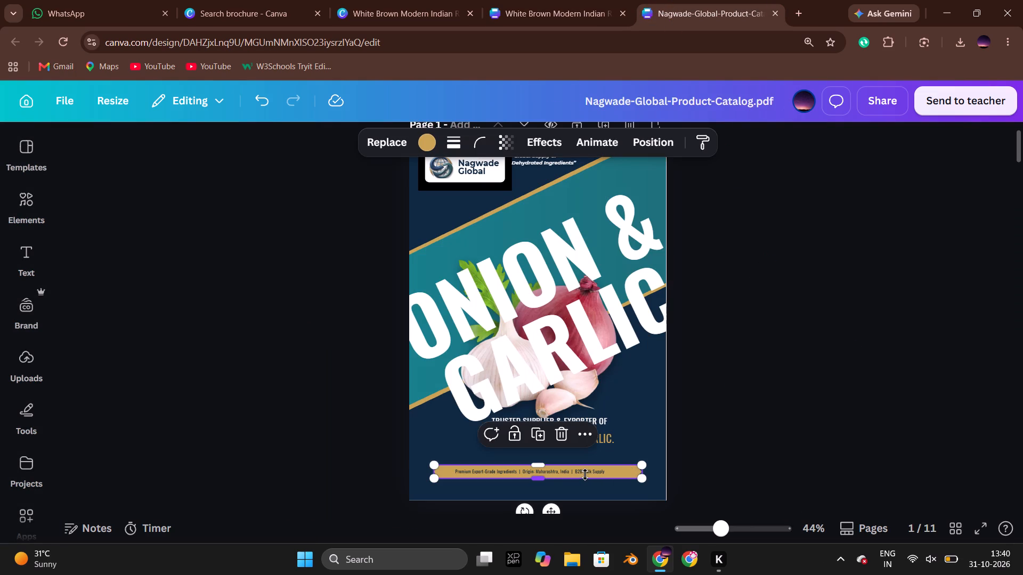
click(794, 444)
drag(396, 461, 458, 483)
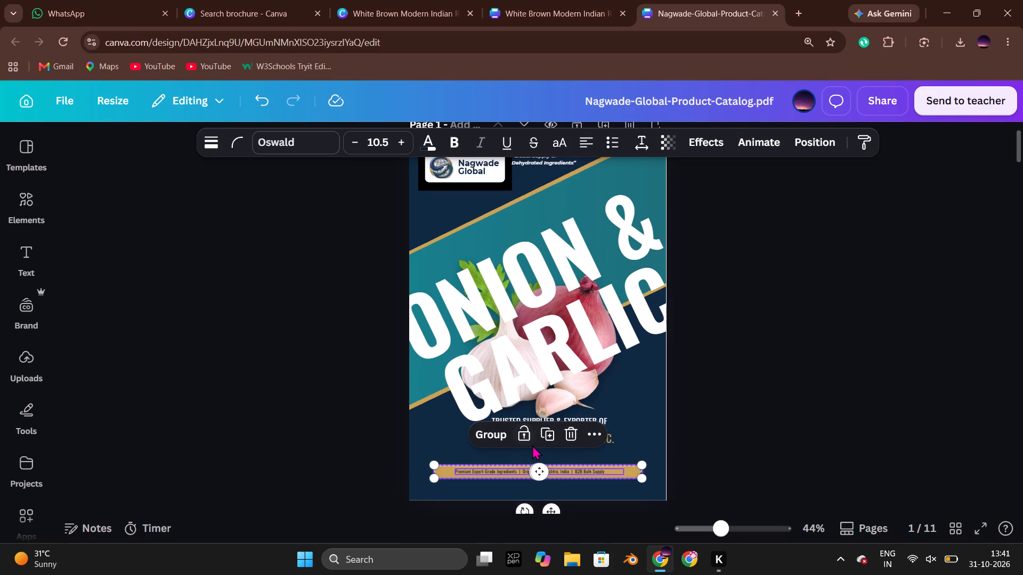
key(ctrl+c)
click(579, 0)
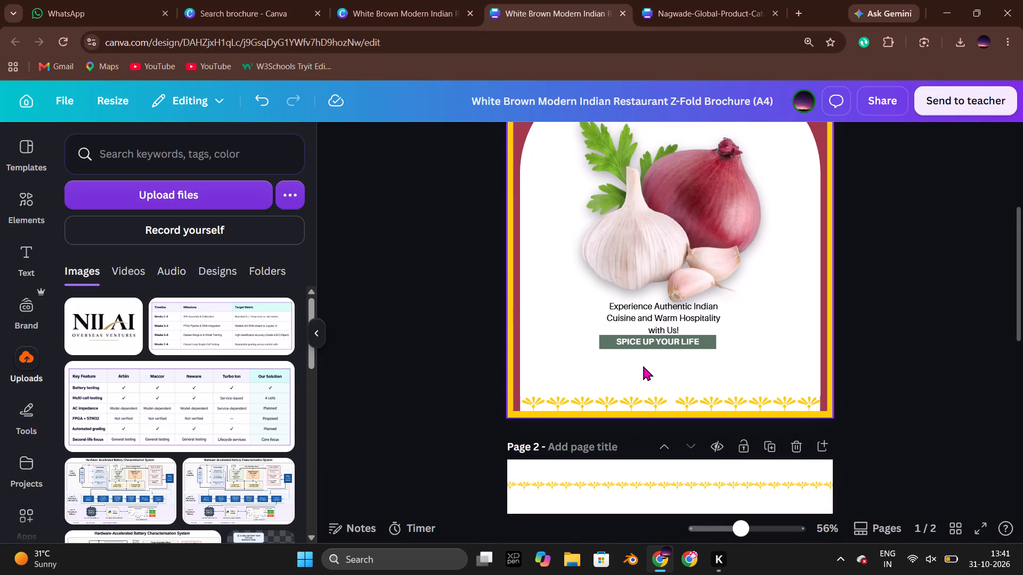
click(559, 364)
key(ctrl+v)
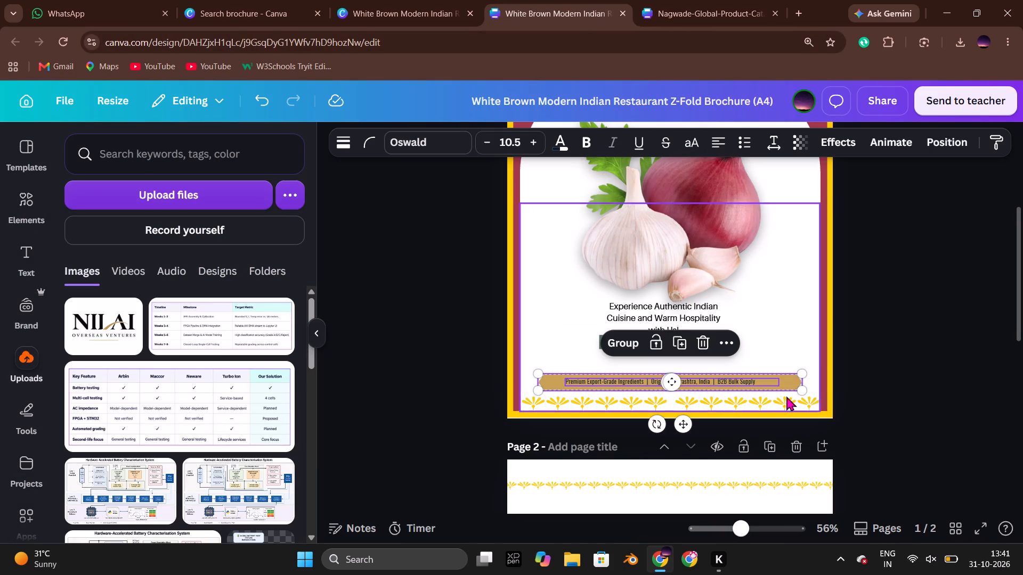
click(938, 331)
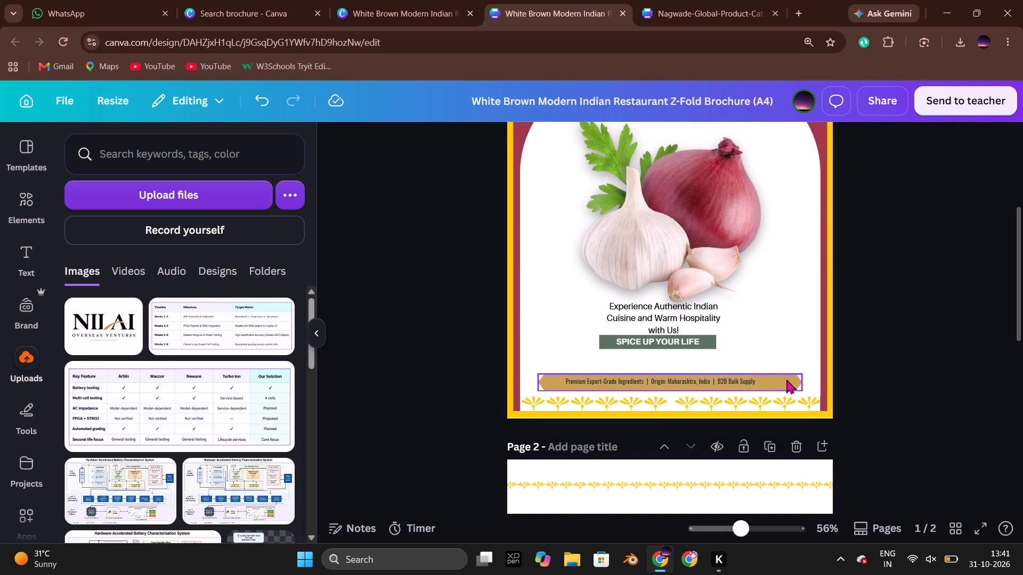
Recolor the pasted banner shape with the design's golden yellow that matches the outer border.
click(782, 381)
click(561, 146)
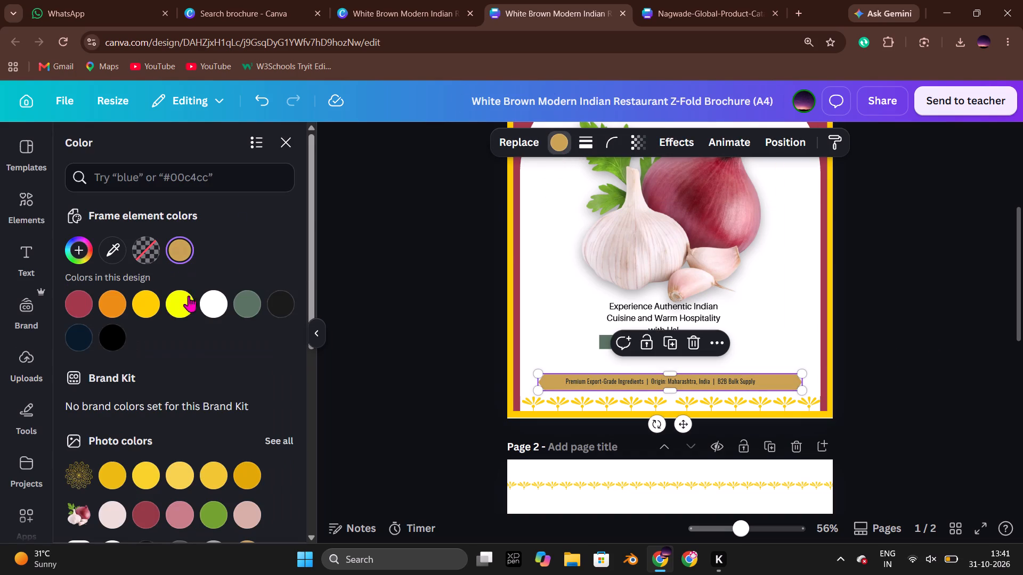
click(152, 306)
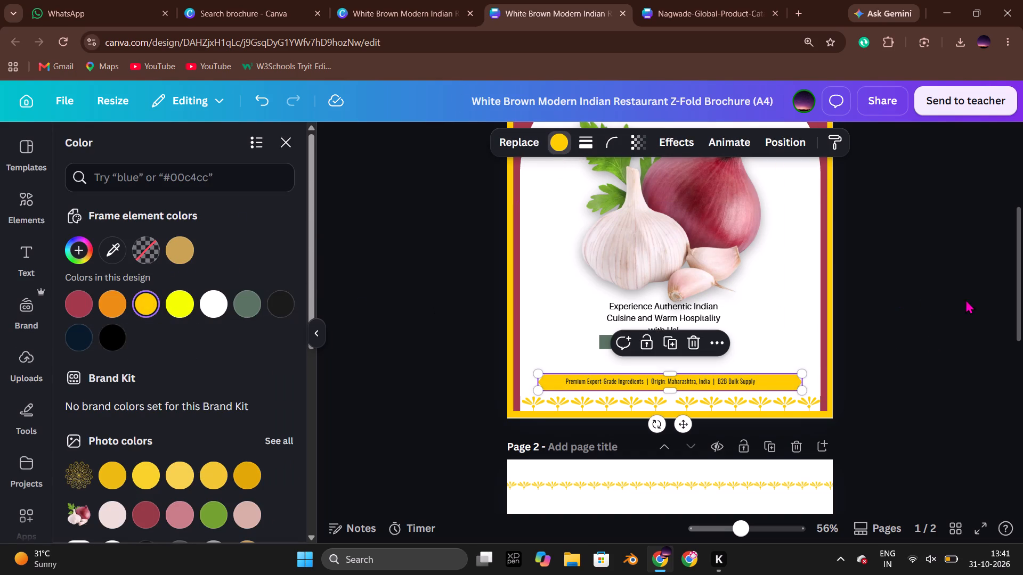
double_click(965, 299)
Delete the two yellow floral ornament strips along the bottom of the cover.
click(750, 409)
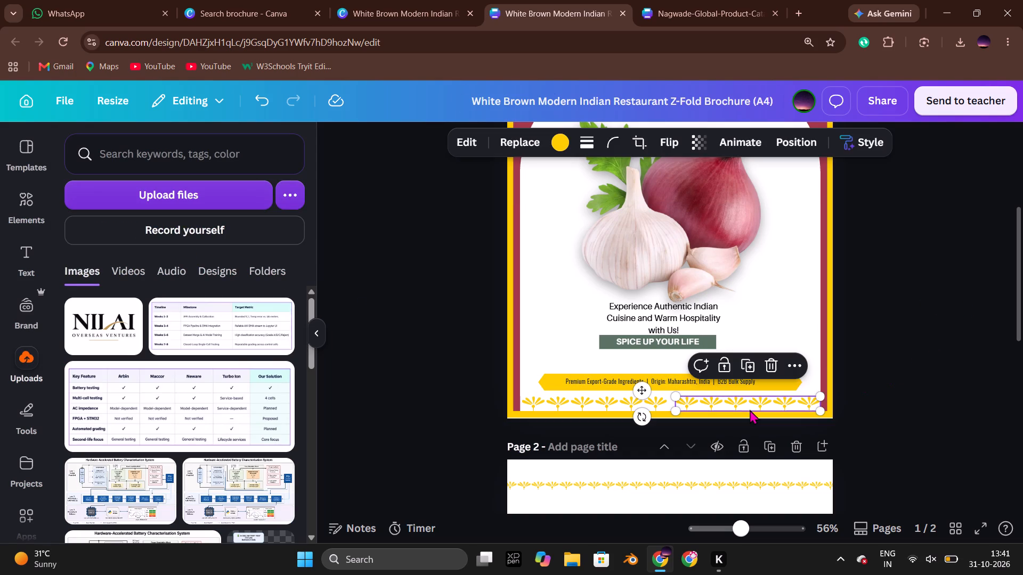
key(Delete)
click(633, 399)
key(Delete)
click(979, 342)
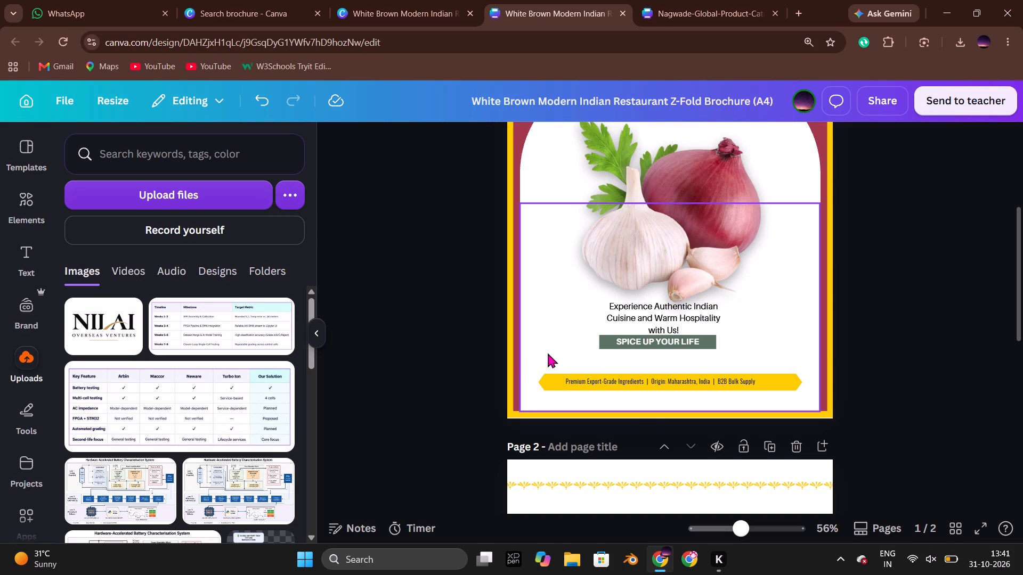
Move the yellow banner and its text down near the cover's bottom border and center-align them with each other.
drag(534, 364, 581, 394)
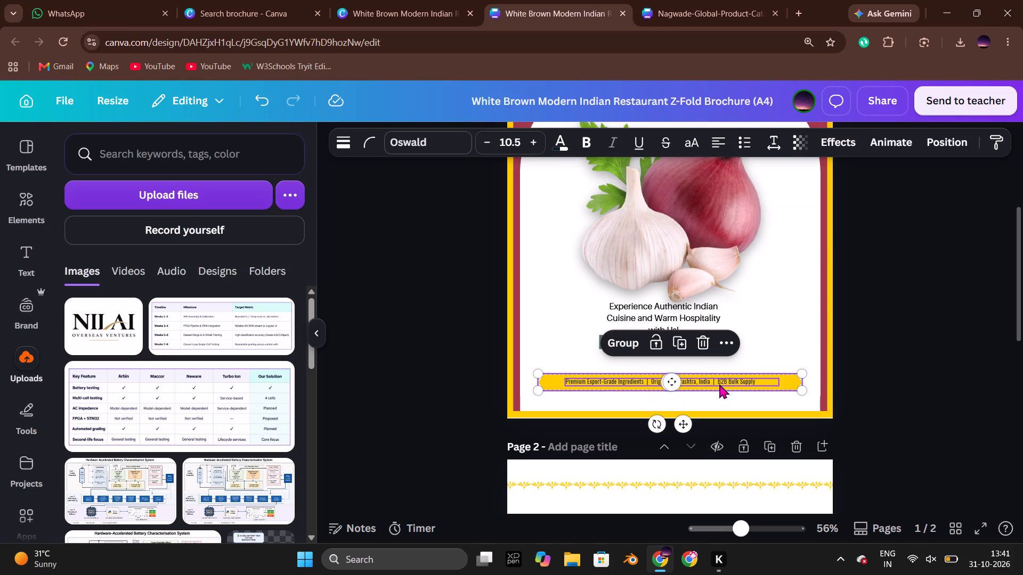
drag(719, 384, 718, 399)
click(944, 145)
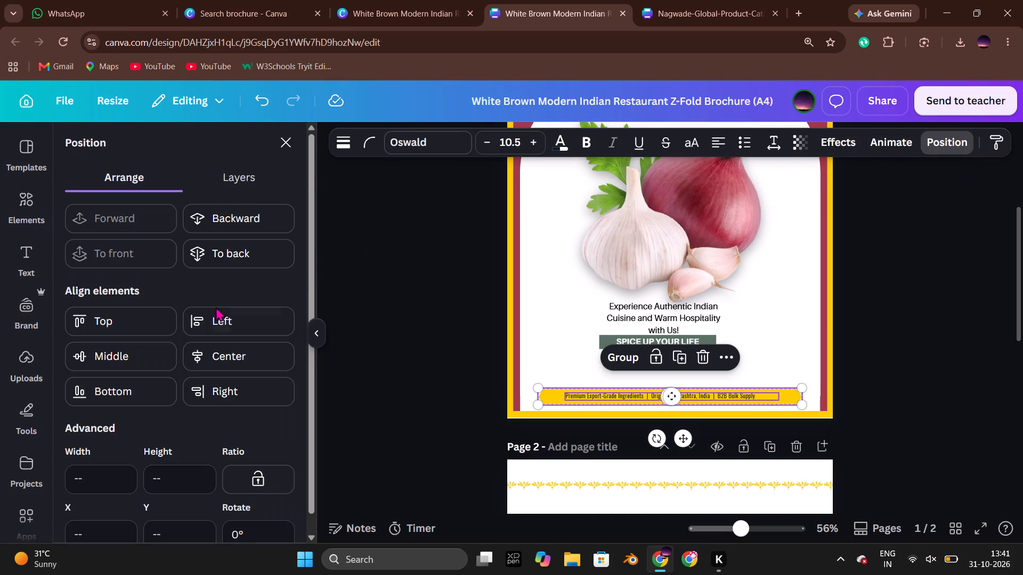
click(229, 348)
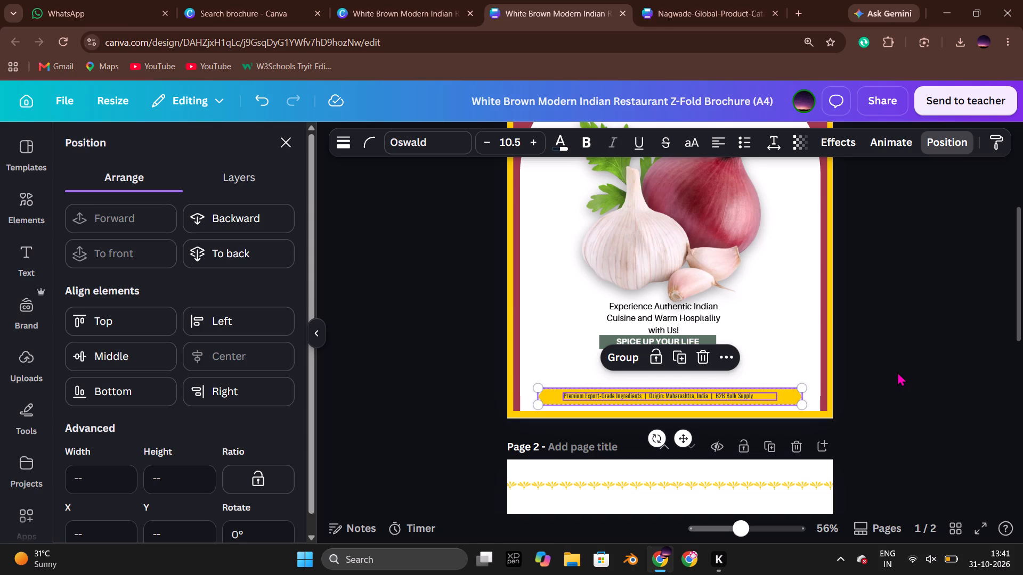
click(897, 372)
click(899, 372)
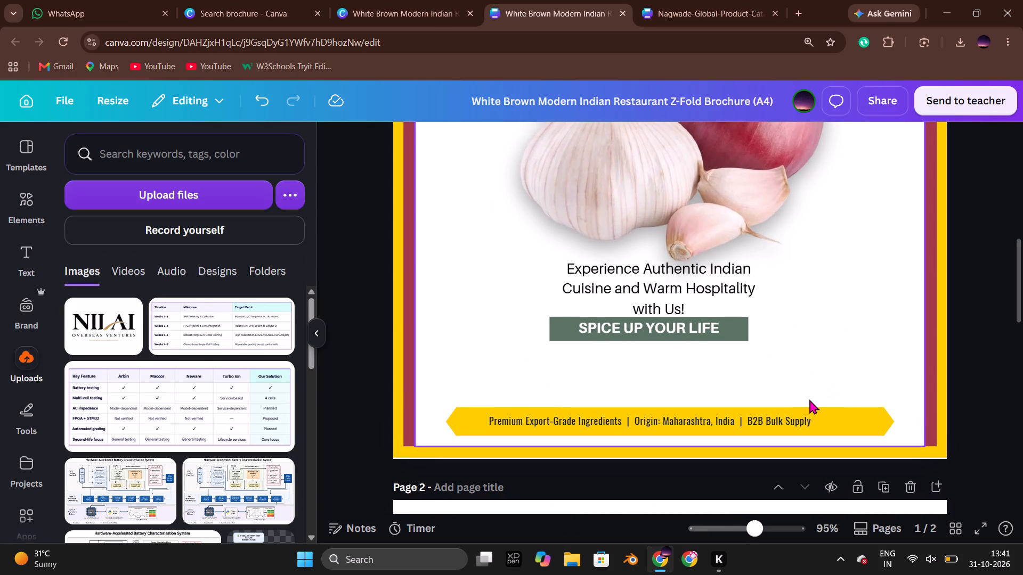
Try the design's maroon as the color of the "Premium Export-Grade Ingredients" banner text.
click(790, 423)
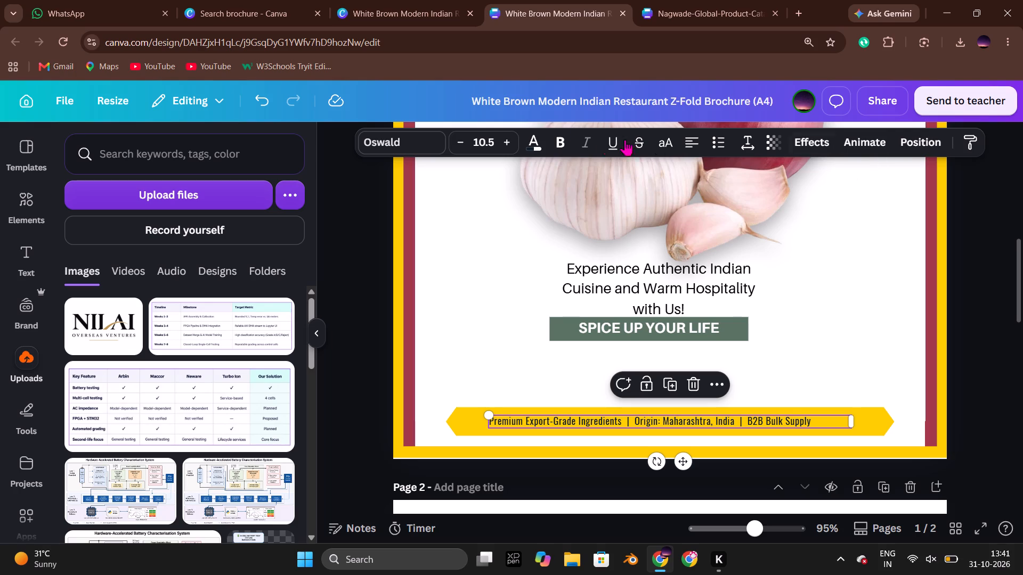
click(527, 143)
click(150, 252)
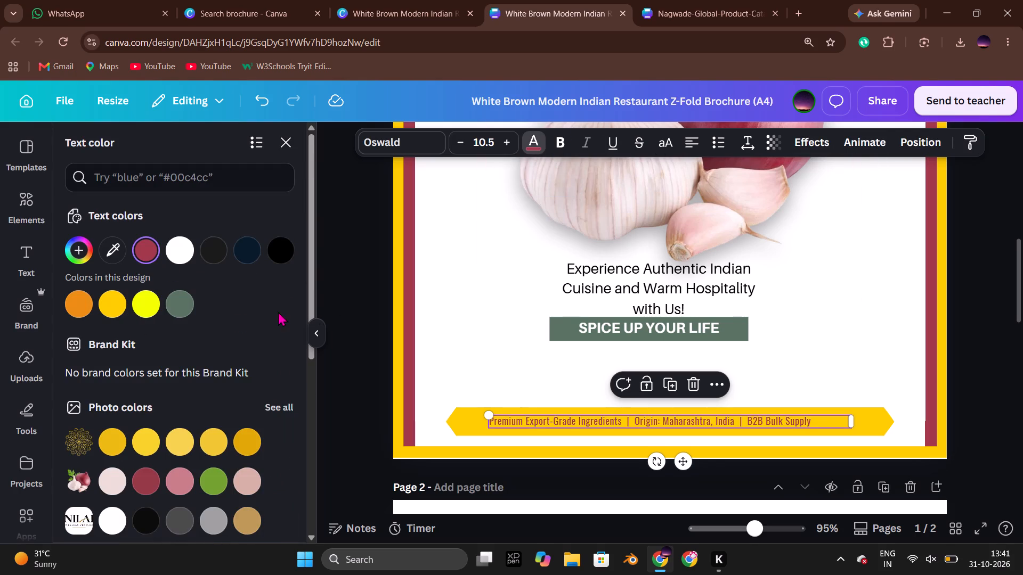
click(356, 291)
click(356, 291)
Set the color of the "Premium Export-Grade Ingredients" banner text to black.
click(536, 421)
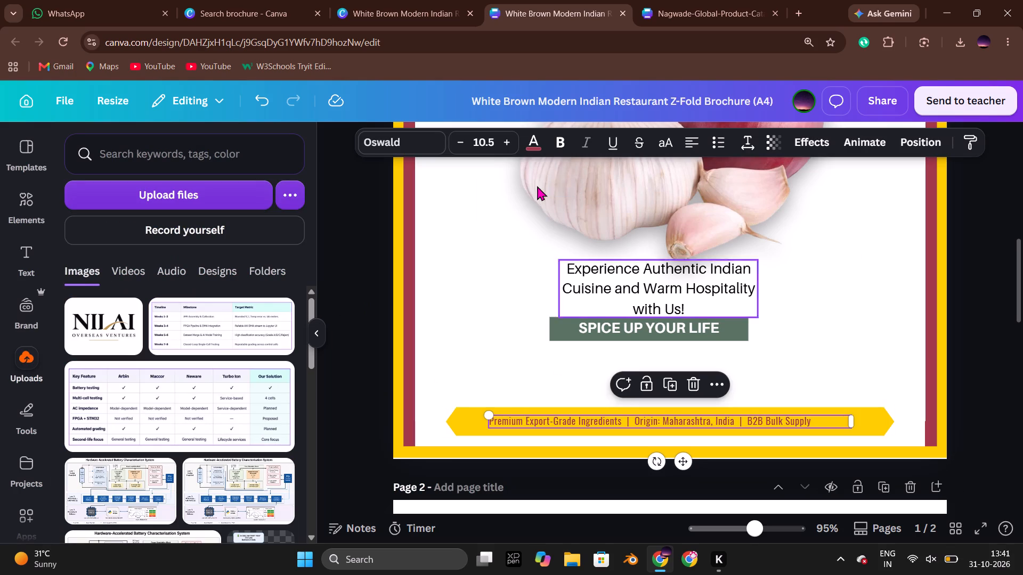
click(531, 148)
click(250, 248)
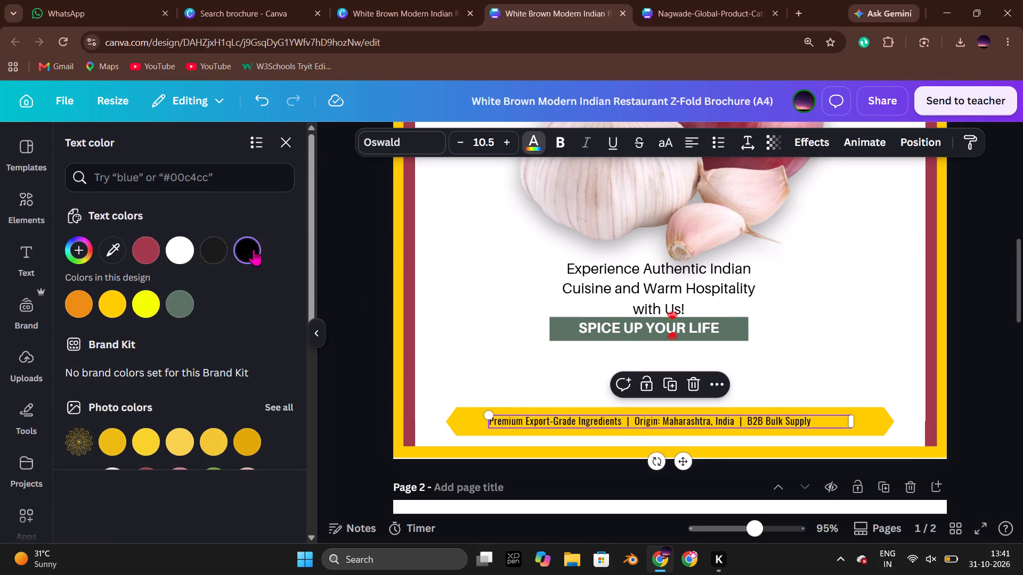
double_click(352, 298)
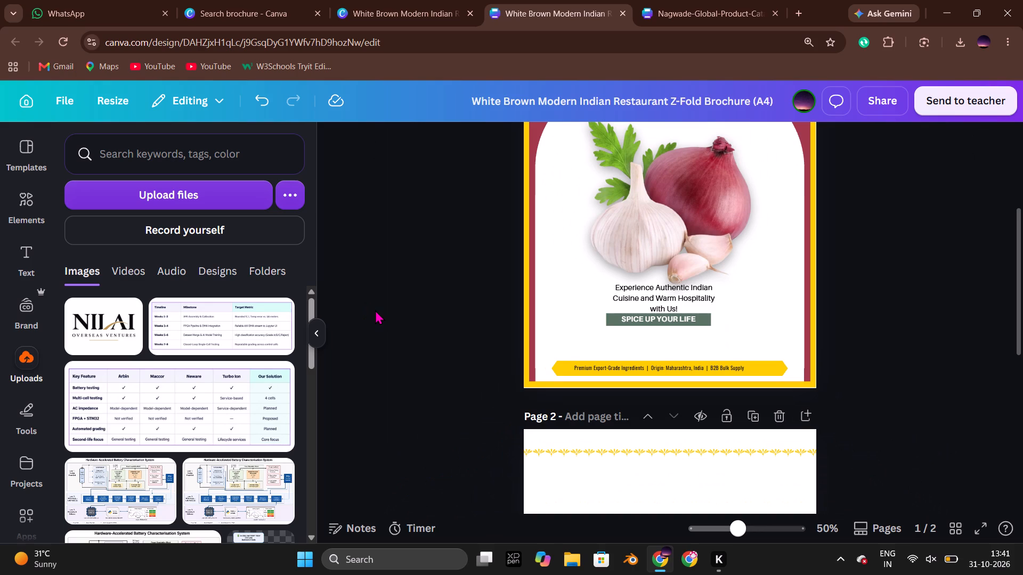
Narrow the banner's text box to about 12.2 cm so it fits its text, and center it horizontally on the page.
click(716, 366)
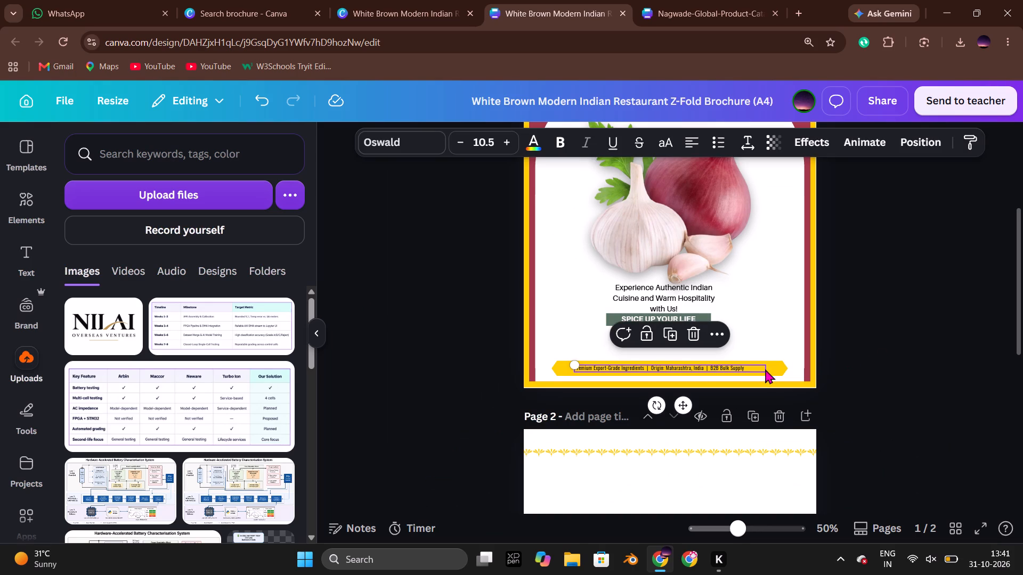
scroll(842, 376, right, 1)
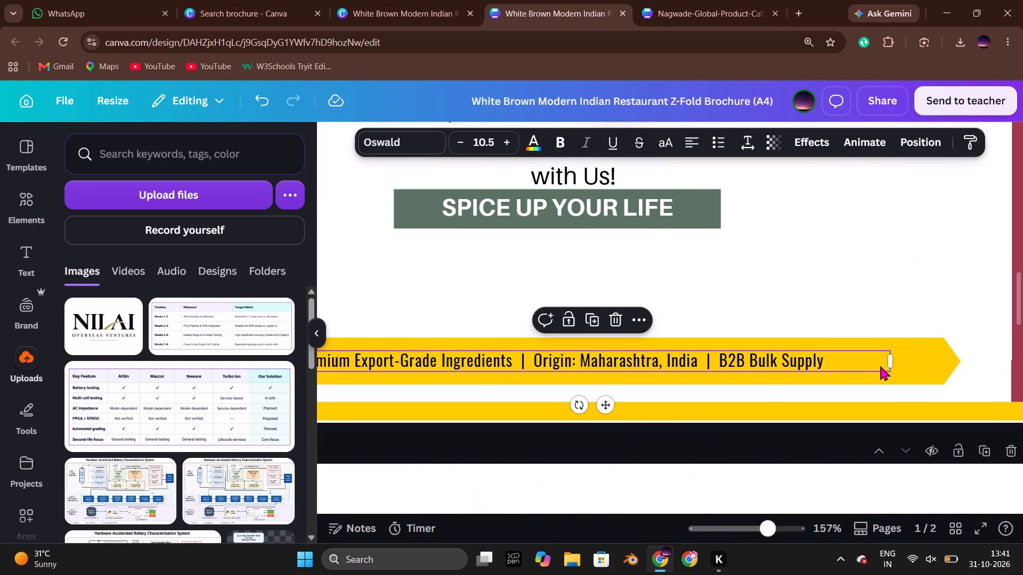
drag(891, 363, 829, 364)
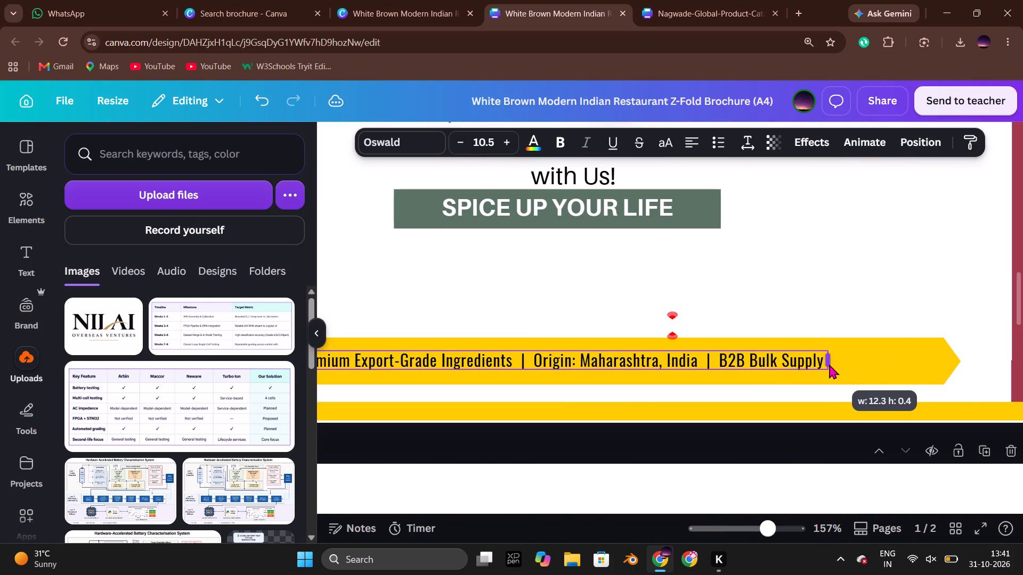
drag(829, 364, 826, 365)
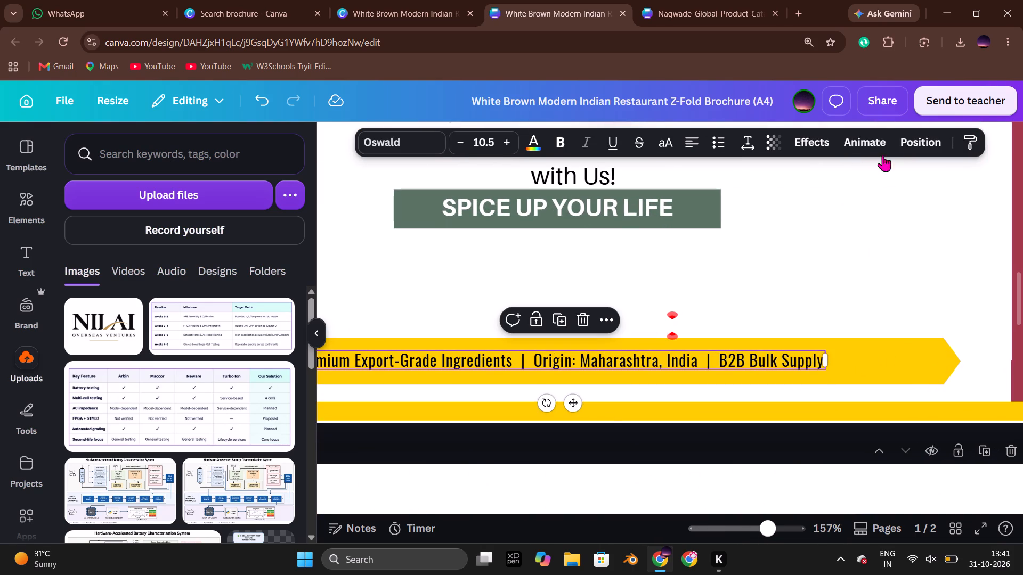
click(890, 211)
click(796, 358)
click(915, 144)
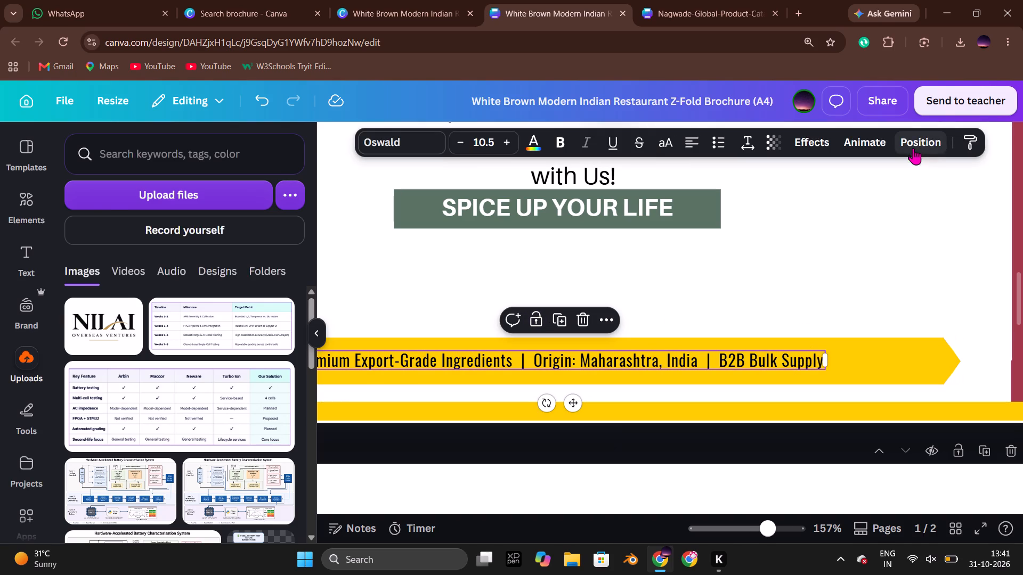
click(229, 362)
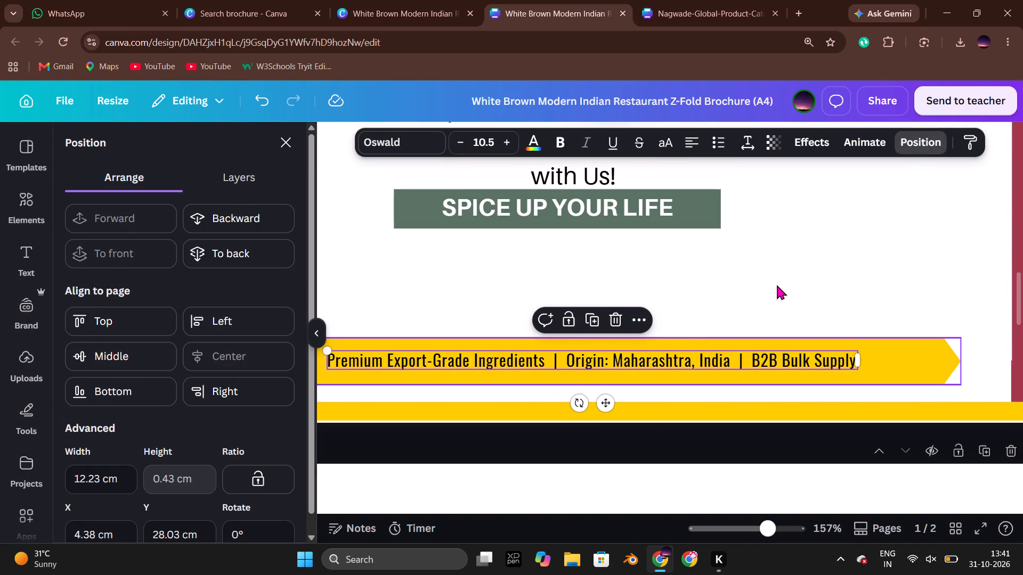
click(777, 285)
Shrink the yellow banner shape to about 14.9 cm wide and center it horizontally on the page.
scroll(777, 285, down, 3)
click(927, 258)
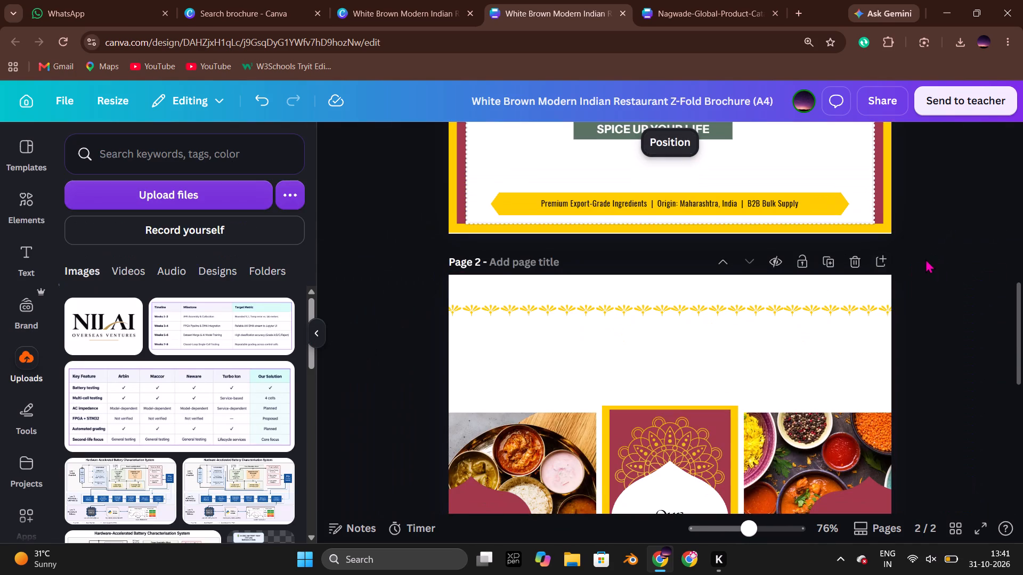
scroll(926, 258, up, 2)
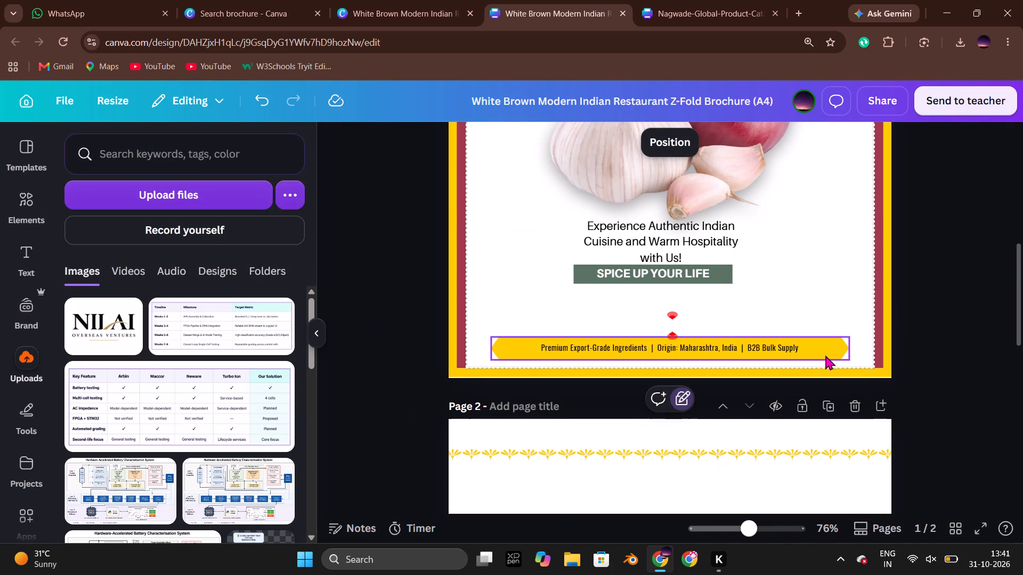
click(826, 355)
drag(854, 335, 849, 337)
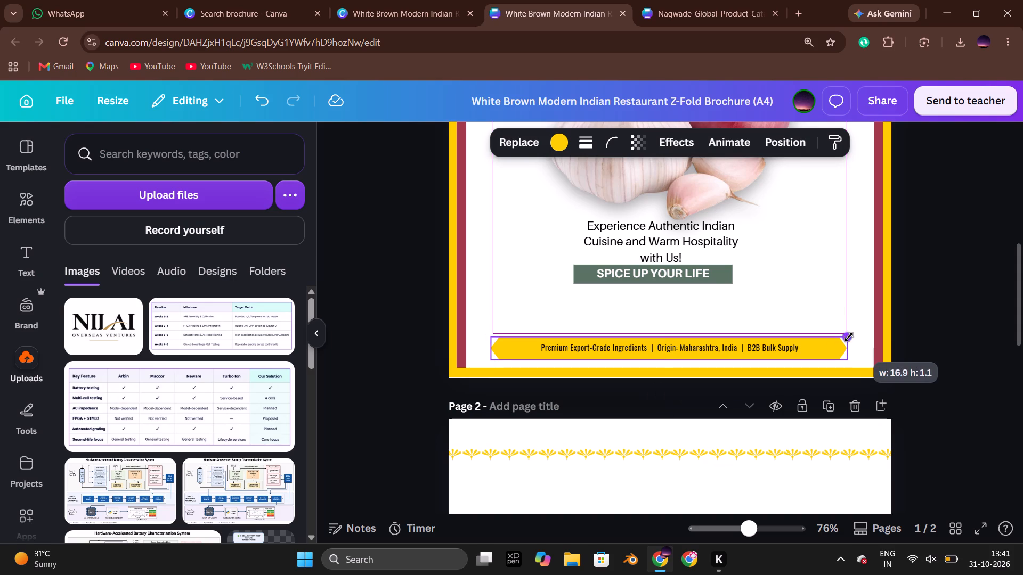
drag(849, 337, 813, 359)
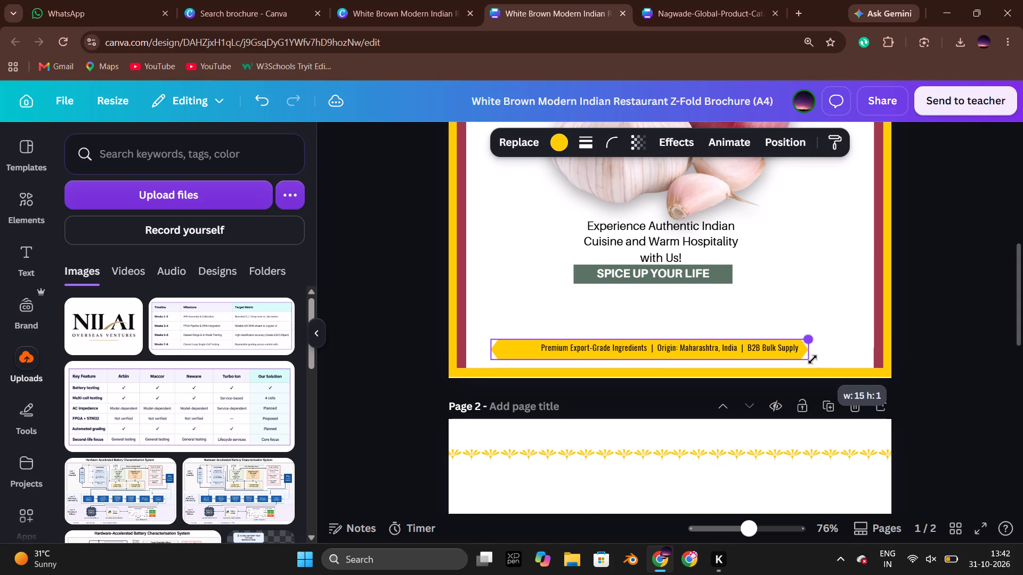
drag(813, 359, 811, 360)
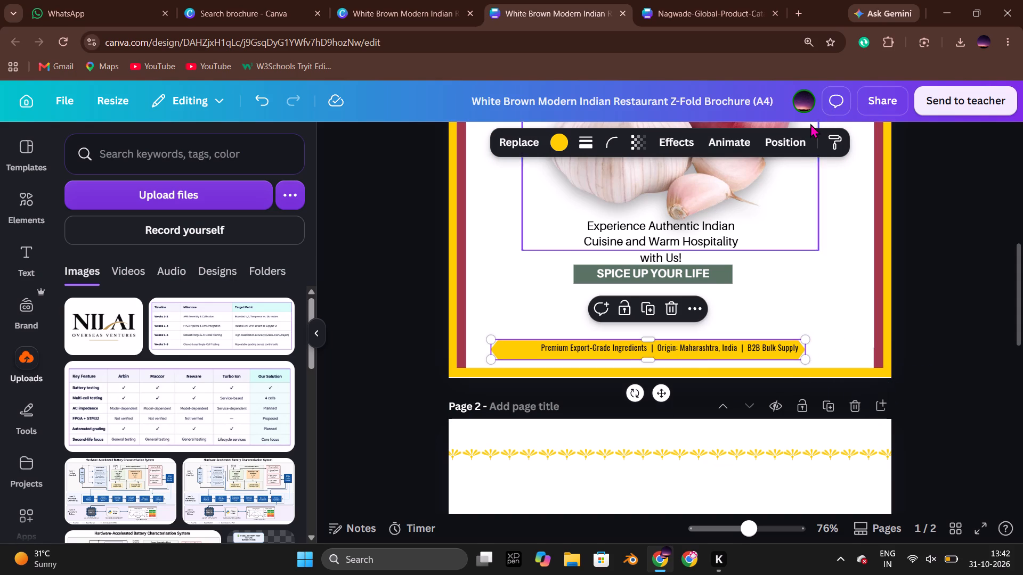
click(789, 143)
click(224, 353)
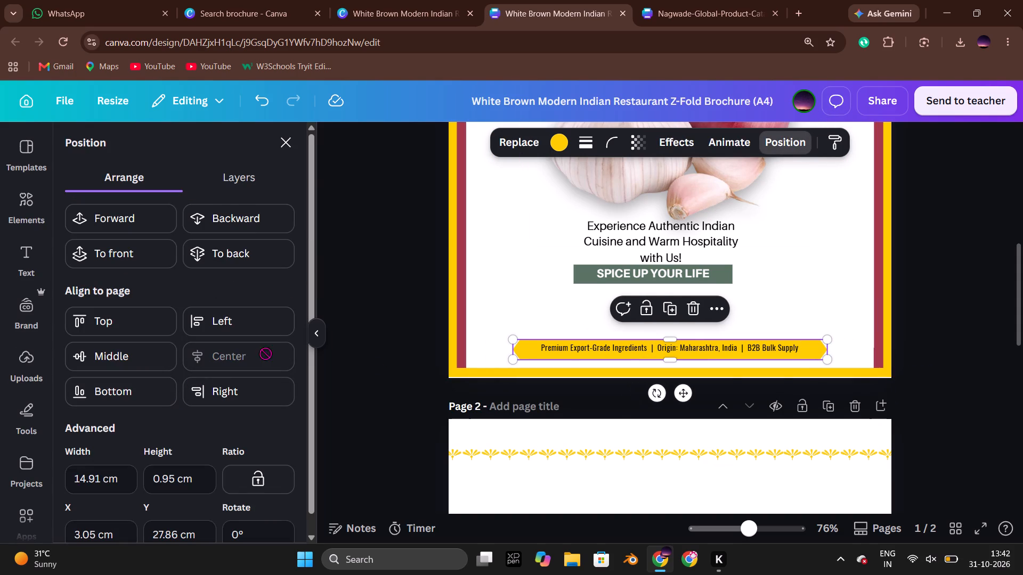
double_click(946, 340)
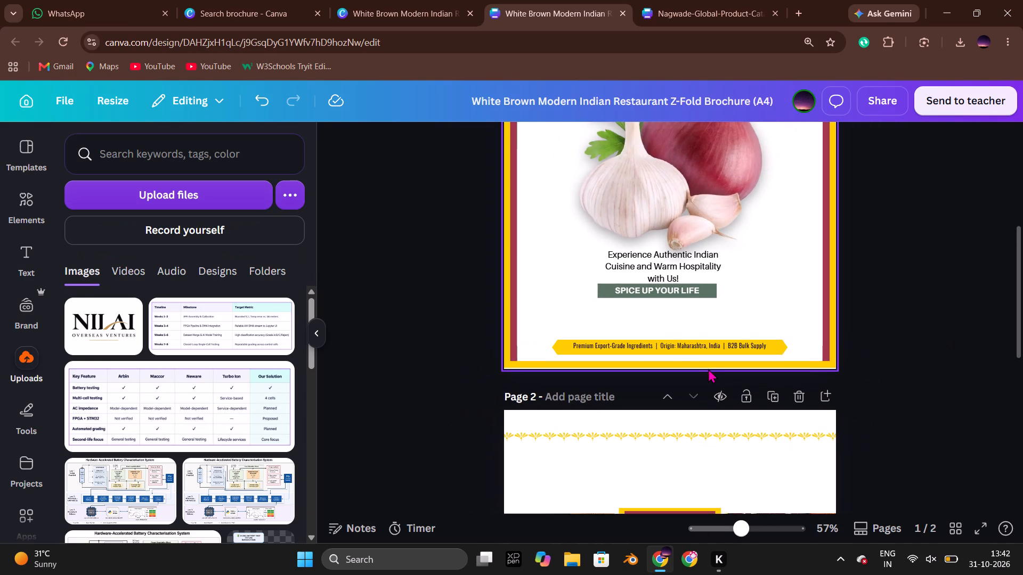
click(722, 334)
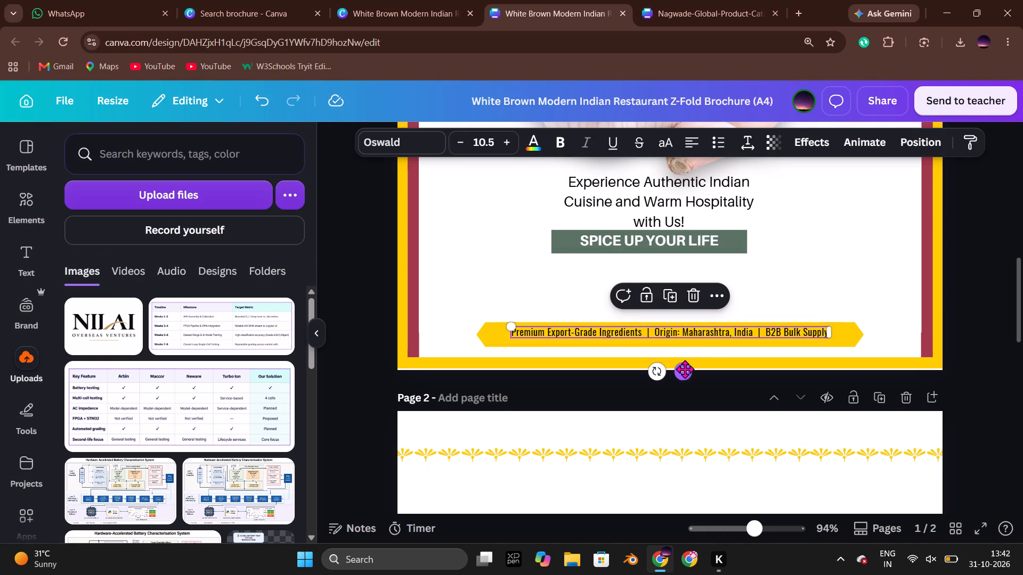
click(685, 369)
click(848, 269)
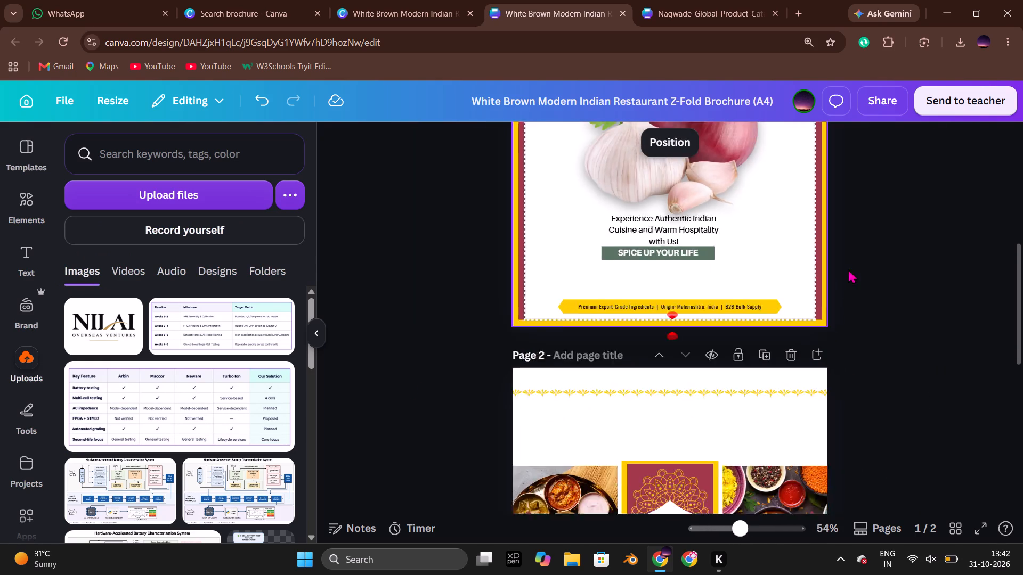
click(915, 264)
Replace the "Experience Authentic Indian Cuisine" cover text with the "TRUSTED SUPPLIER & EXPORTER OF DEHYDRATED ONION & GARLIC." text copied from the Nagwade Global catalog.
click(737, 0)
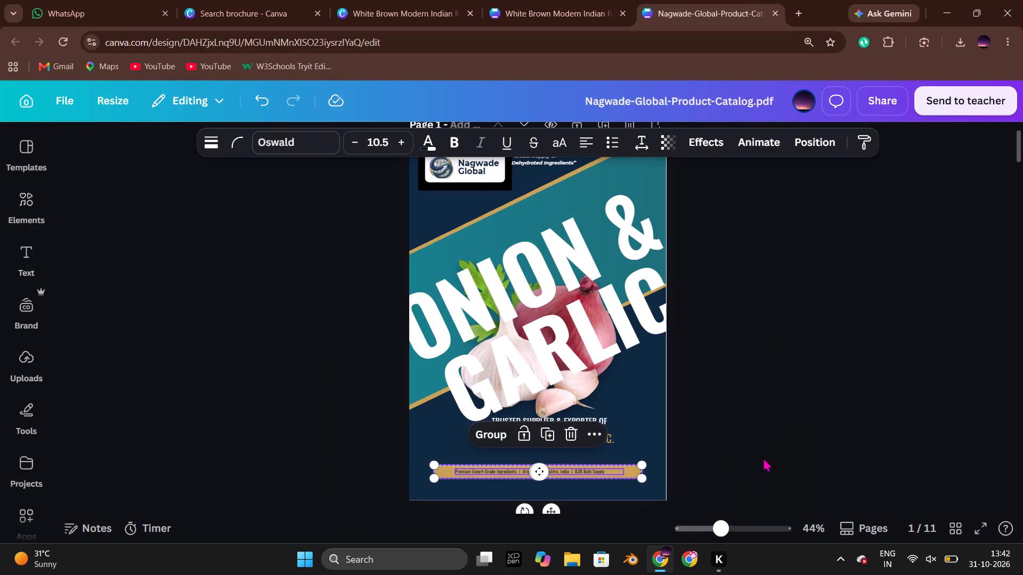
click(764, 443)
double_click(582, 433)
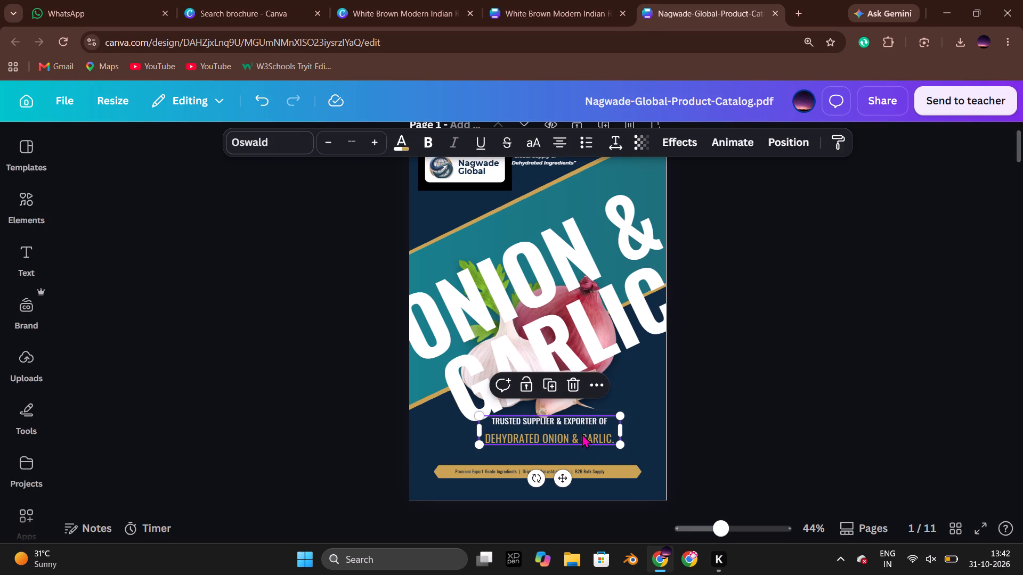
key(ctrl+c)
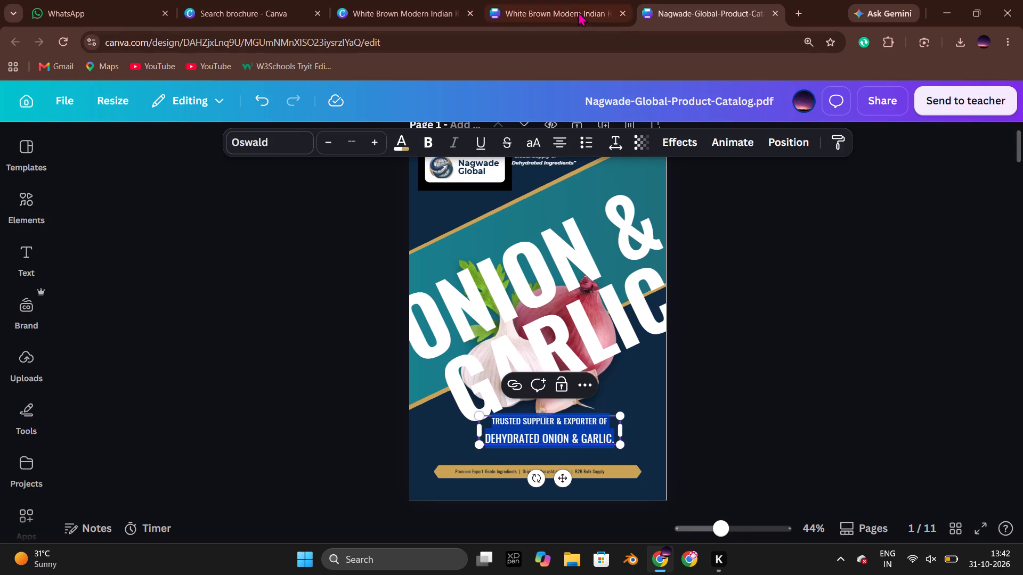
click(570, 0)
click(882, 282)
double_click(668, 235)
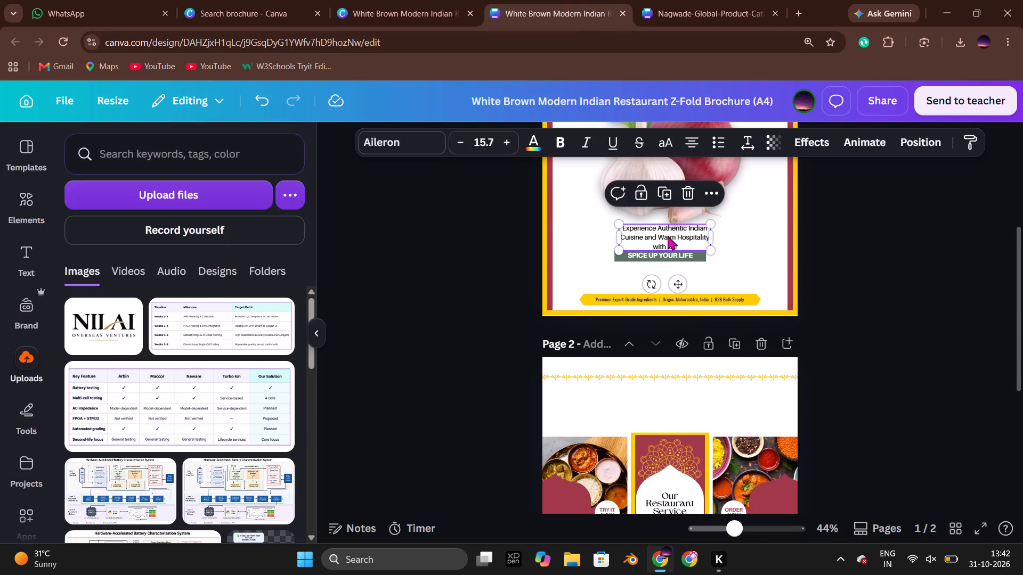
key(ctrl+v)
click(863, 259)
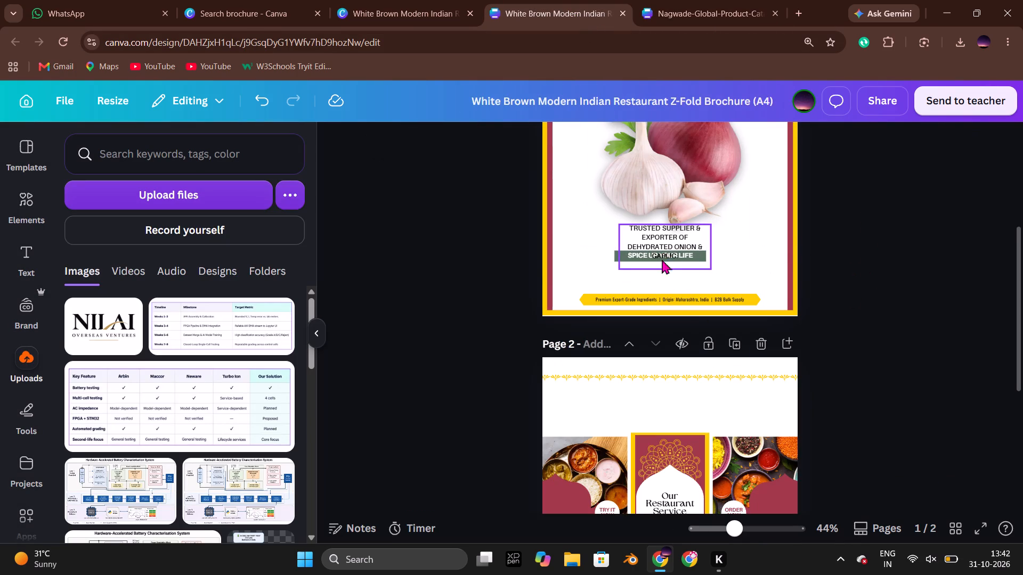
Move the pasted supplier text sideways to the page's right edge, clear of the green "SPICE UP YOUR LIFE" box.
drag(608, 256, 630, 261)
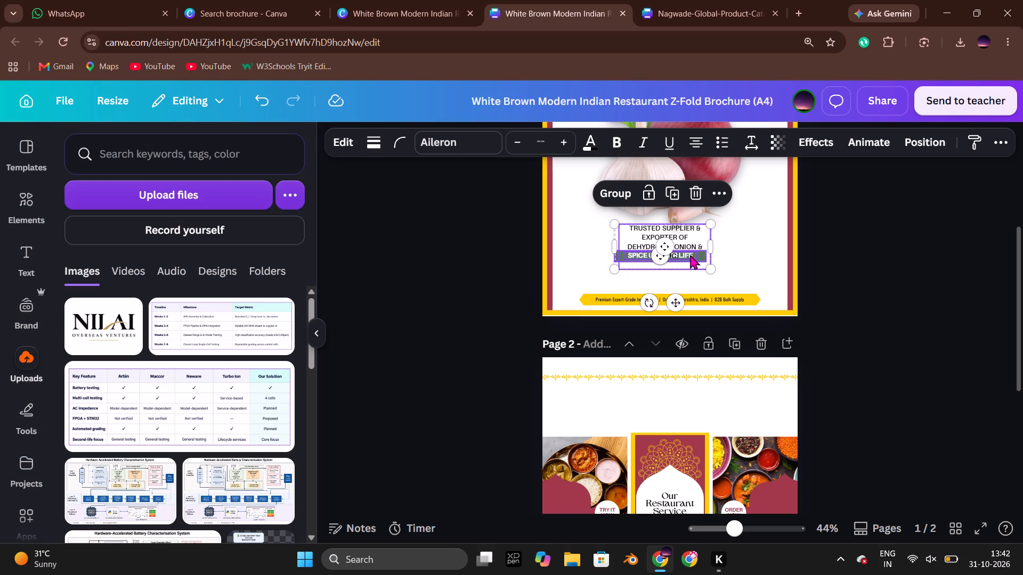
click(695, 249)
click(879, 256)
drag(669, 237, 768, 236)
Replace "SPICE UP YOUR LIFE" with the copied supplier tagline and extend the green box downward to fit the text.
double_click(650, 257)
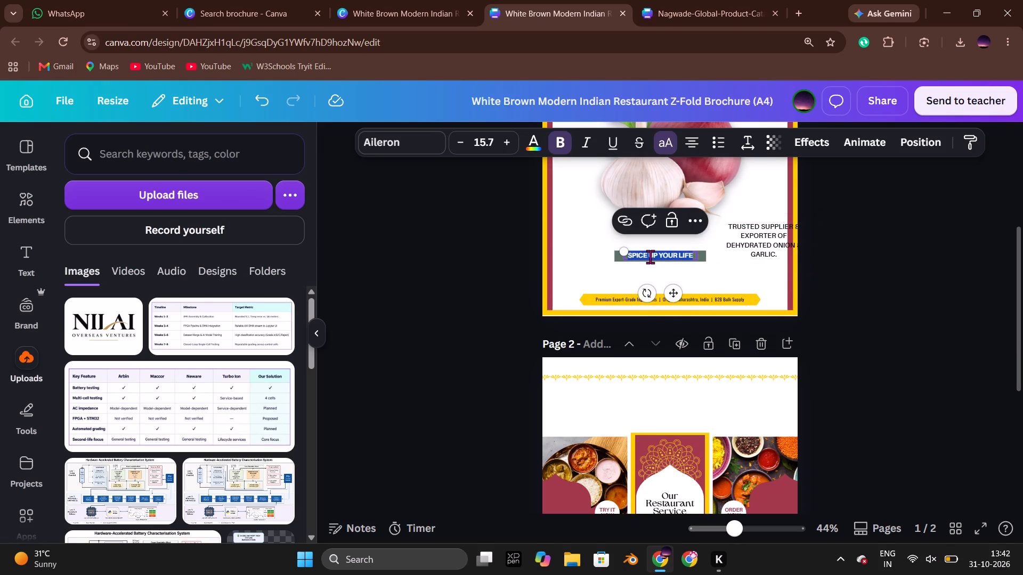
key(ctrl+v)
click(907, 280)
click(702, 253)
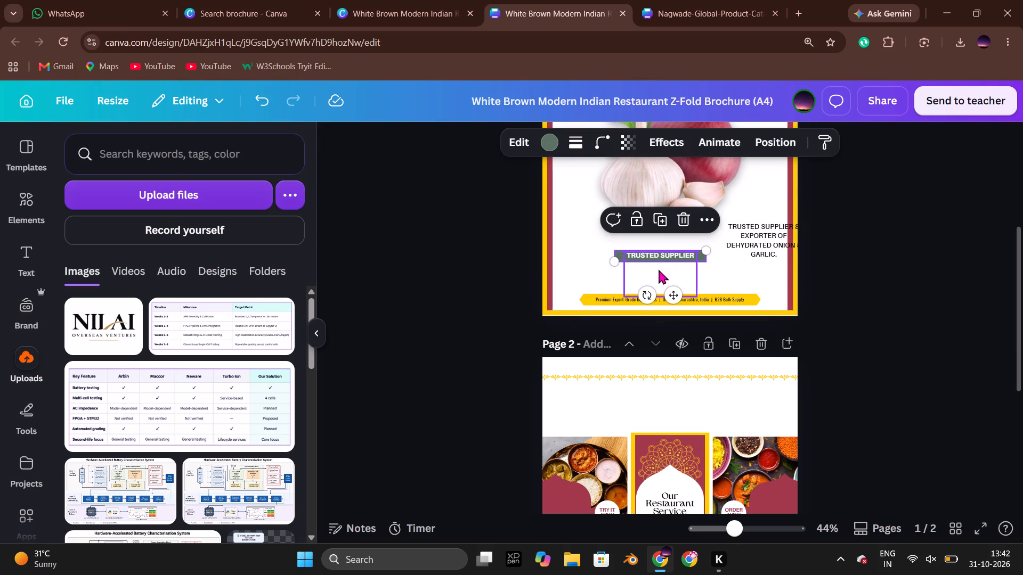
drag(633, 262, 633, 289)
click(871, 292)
Delete the white supplier tagline above the banner and the green box behind it.
scroll(863, 287, up, 1)
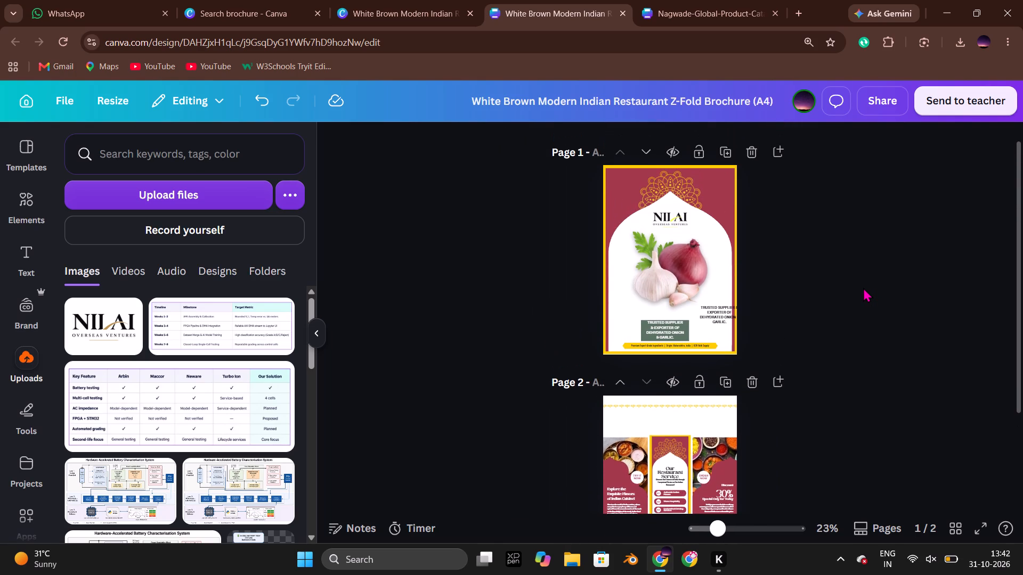
click(677, 328)
key(Delete)
click(677, 328)
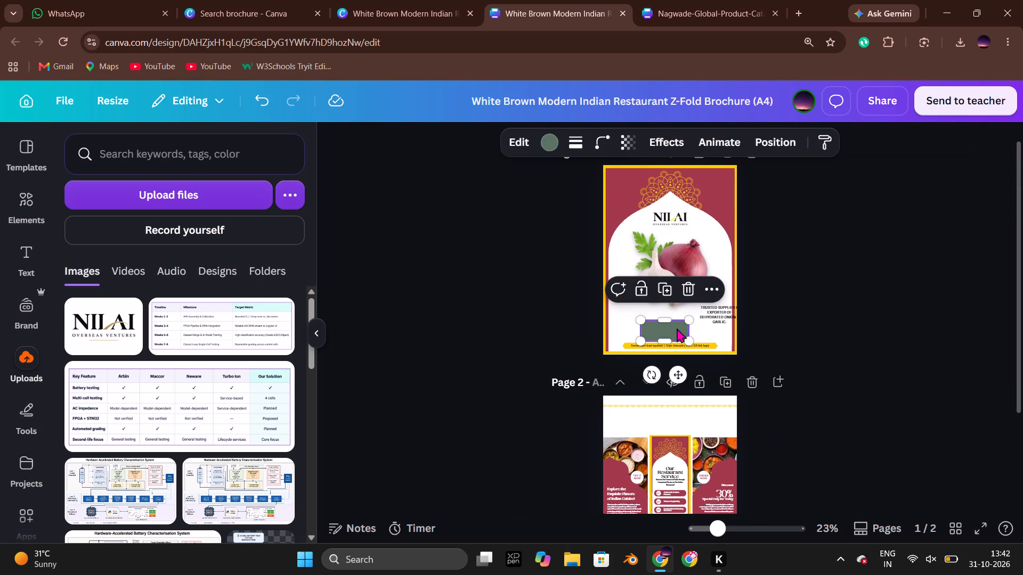
key(Delete)
click(841, 307)
Replace the remaining supplier text on the cover with the formatted "TRUSTED SUPPLIER & EXPORTER OF DEHYDRATED ONION & GARLIC." text box from the Nagwade Global catalog.
click(692, 0)
click(749, 366)
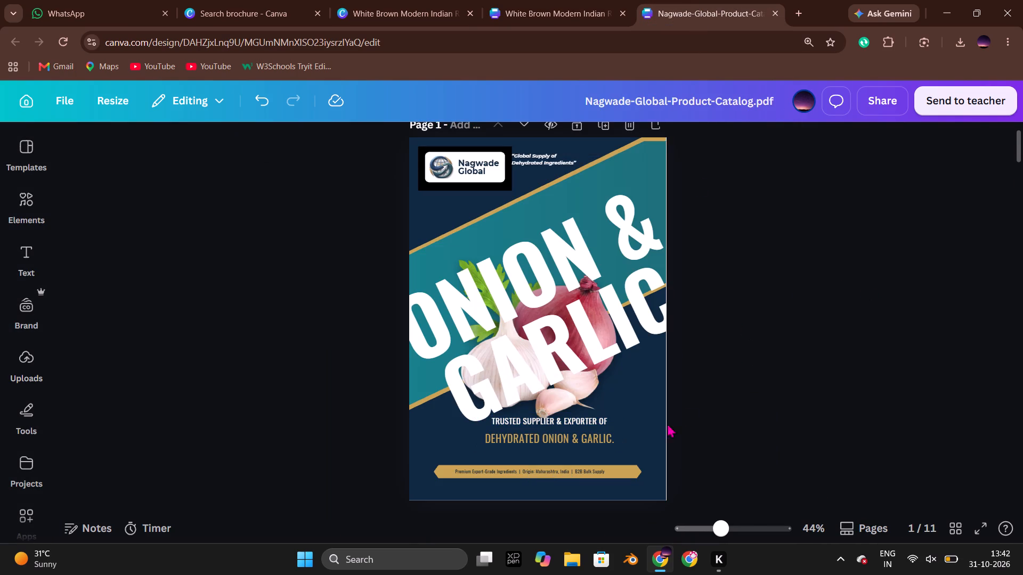
click(522, 422)
key(ctrl+c)
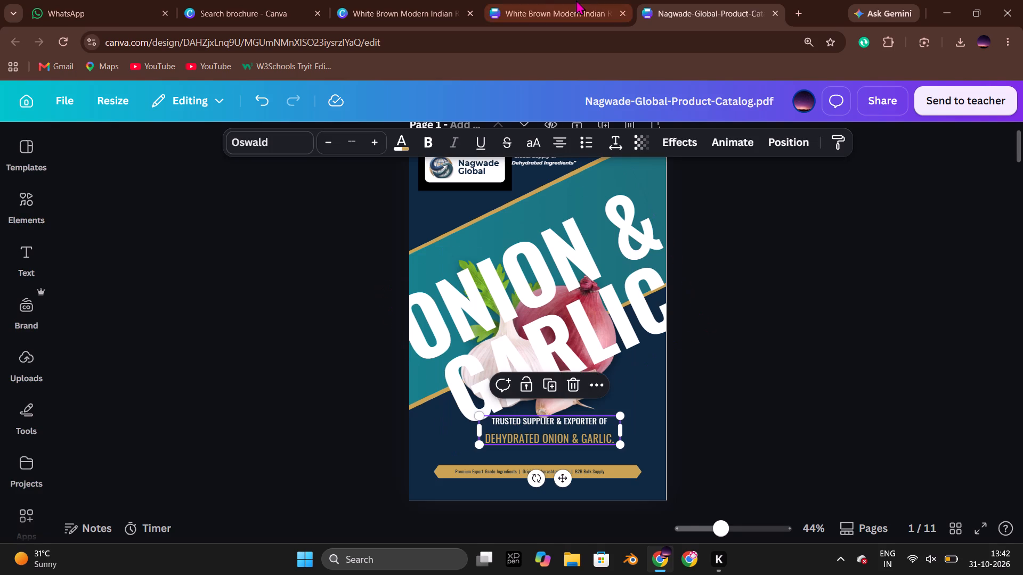
click(576, 0)
click(718, 314)
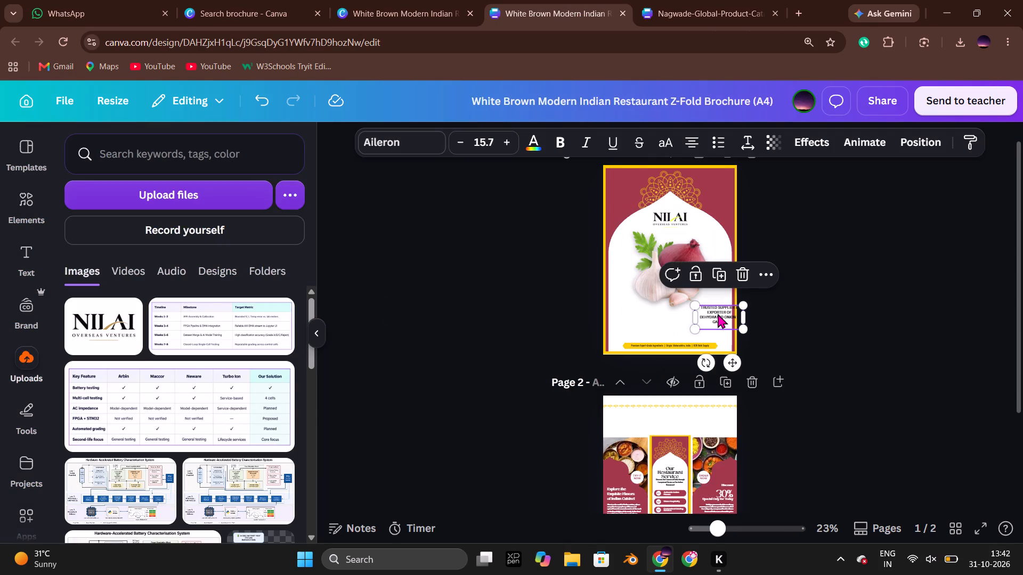
key(Delete)
click(657, 325)
key(ctrl+v)
click(785, 333)
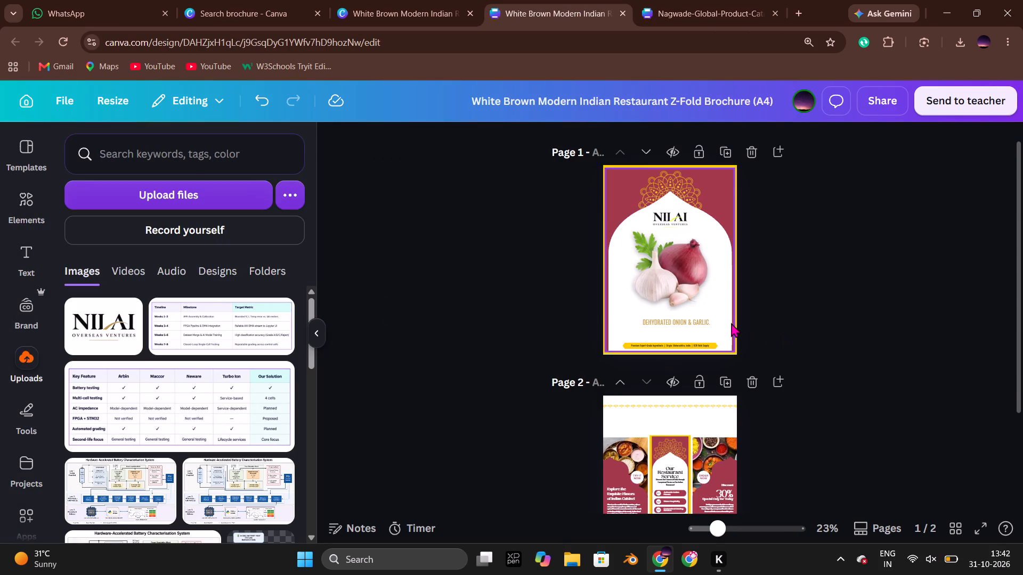
Set the color of the tagline's first line, "TRUSTED SUPPLIER & EXPORTER OF", to the design's maroon.
scroll(731, 323, up, 4)
click(686, 347)
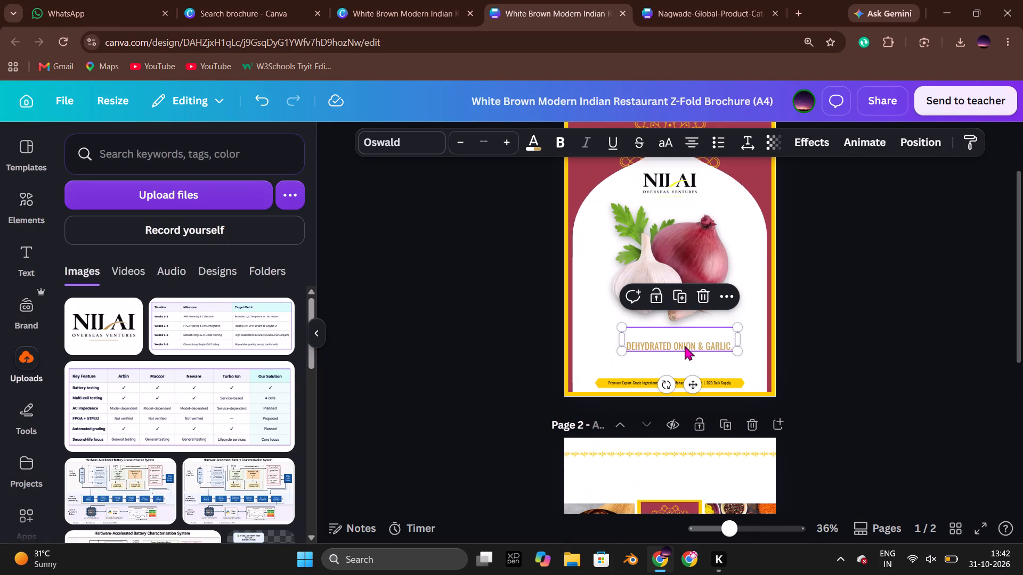
click(535, 145)
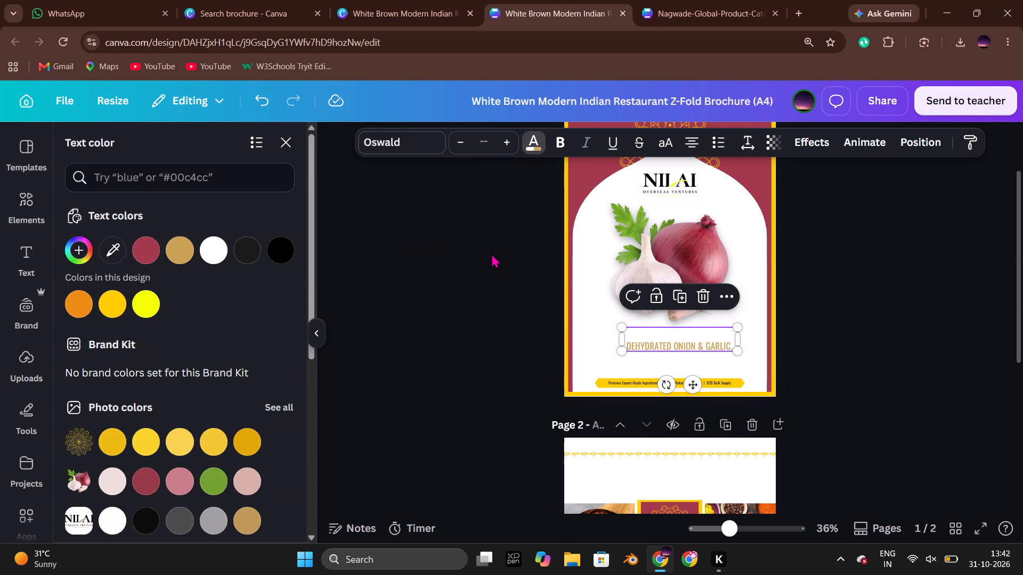
click(491, 253)
double_click(685, 342)
click(663, 339)
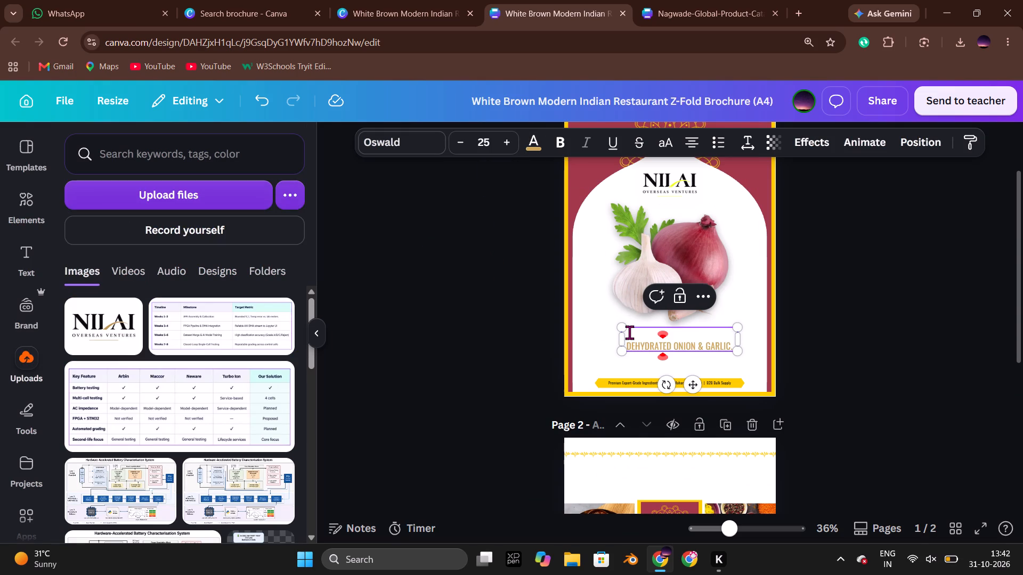
drag(629, 332, 735, 336)
click(532, 143)
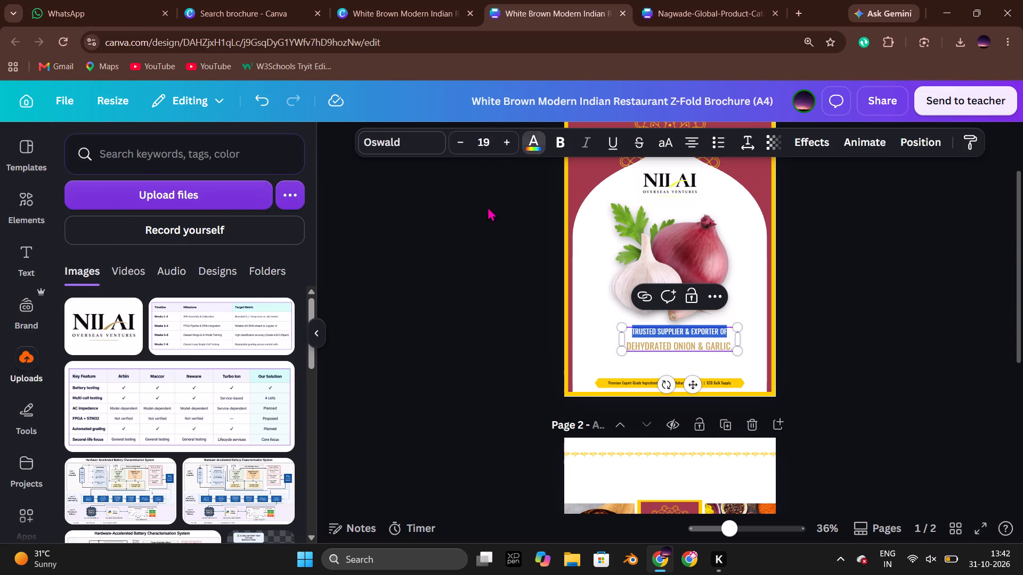
click(144, 253)
double_click(839, 321)
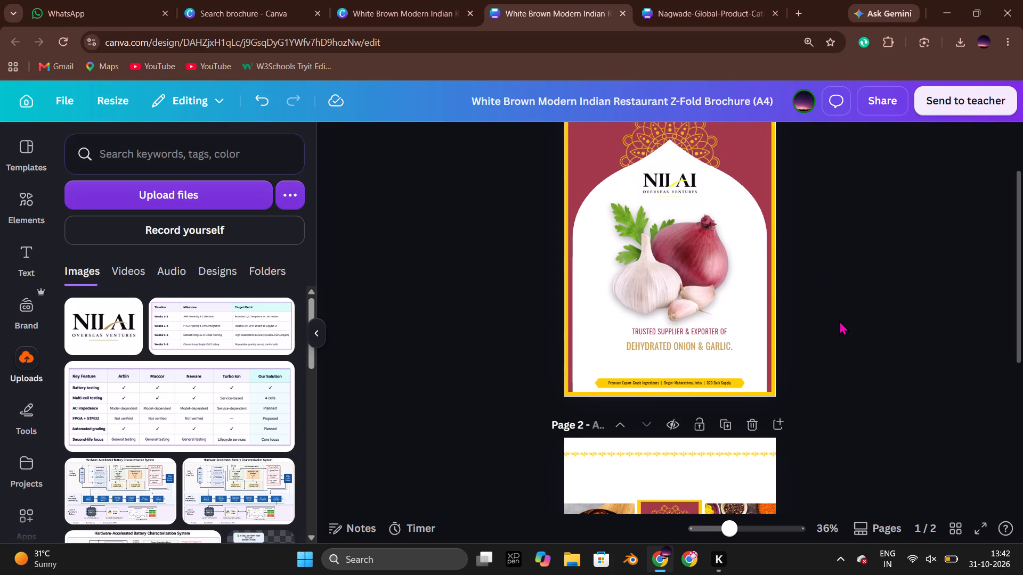
Move the two-line supplier tagline down, closer to the yellow banner.
drag(714, 335, 711, 351)
click(833, 340)
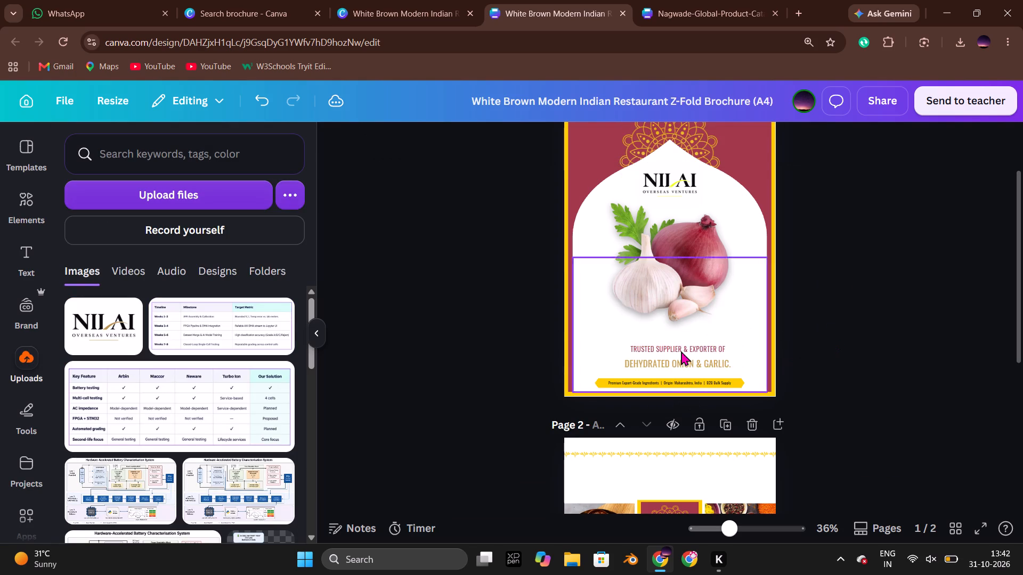
Reduce the line spacing of the supplier tagline so its two lines sit close together.
click(676, 352)
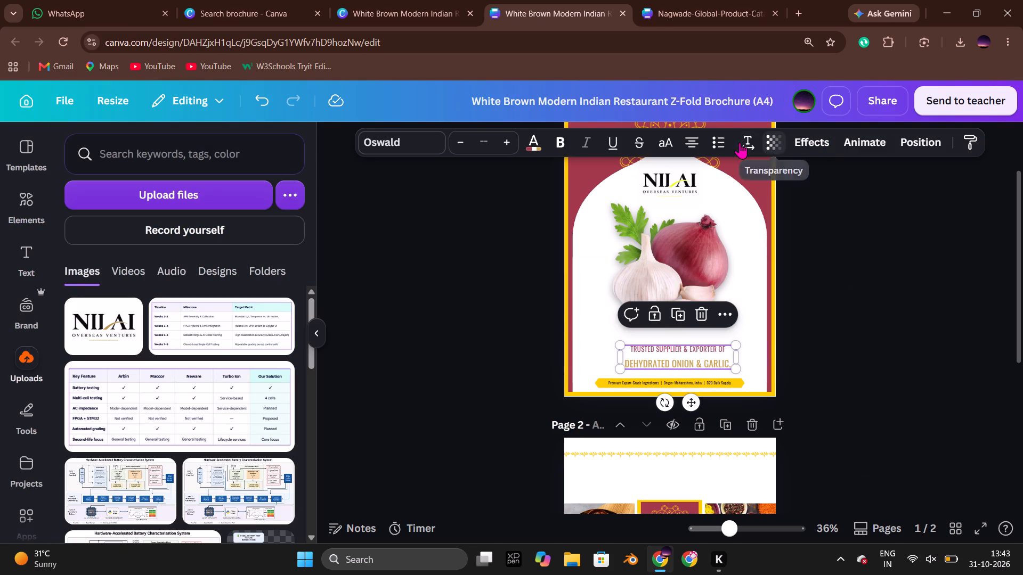
click(748, 143)
drag(746, 254, 738, 257)
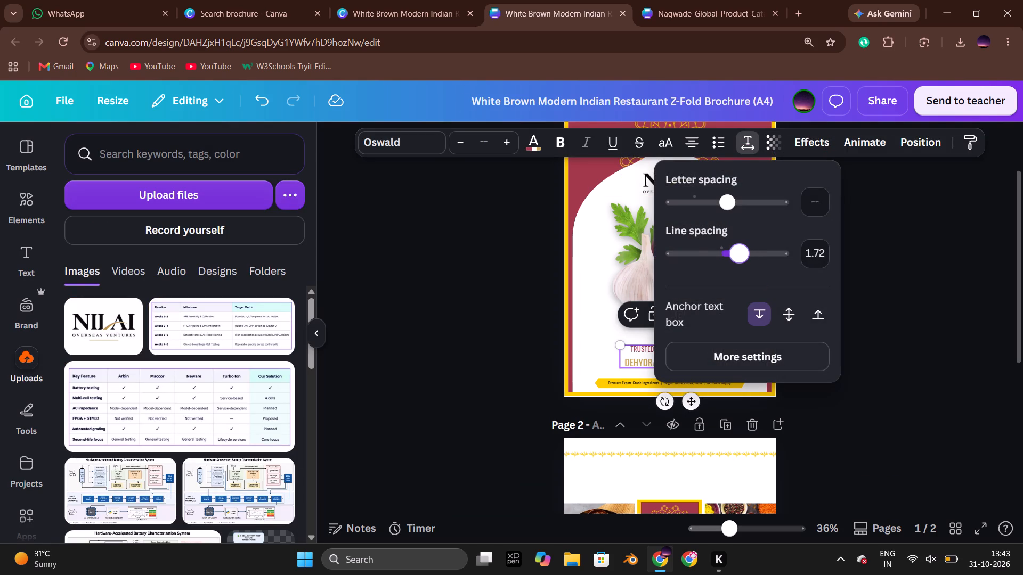
drag(738, 257, 709, 266)
click(957, 328)
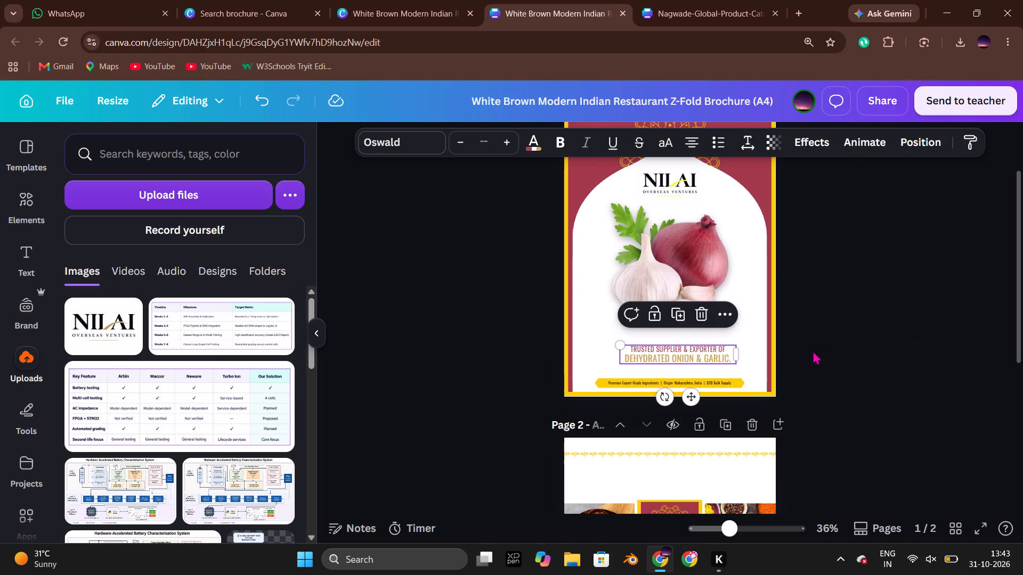
Set the color of the tagline's second line, "DEHYDRATED ONION & GARLIC.", to the design's golden yellow.
scroll(744, 350, up, 2)
click(880, 389)
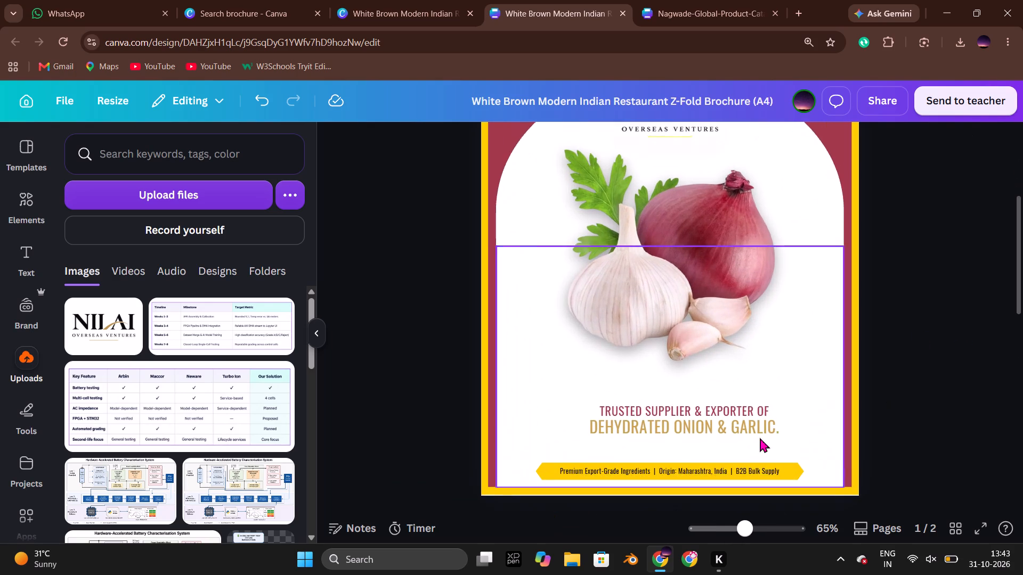
scroll(806, 413, down, 1)
click(732, 389)
click(737, 376)
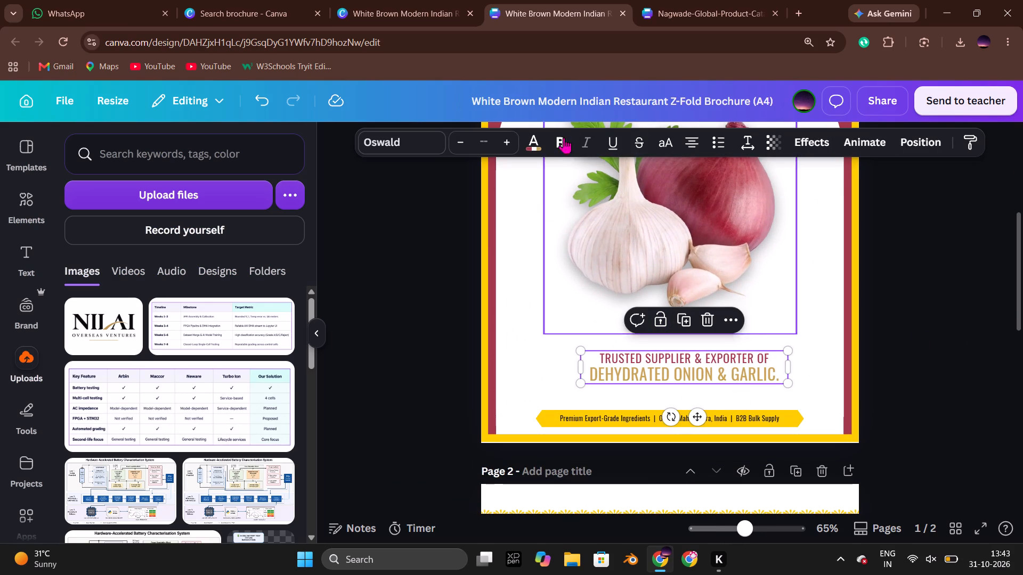
click(534, 149)
click(394, 387)
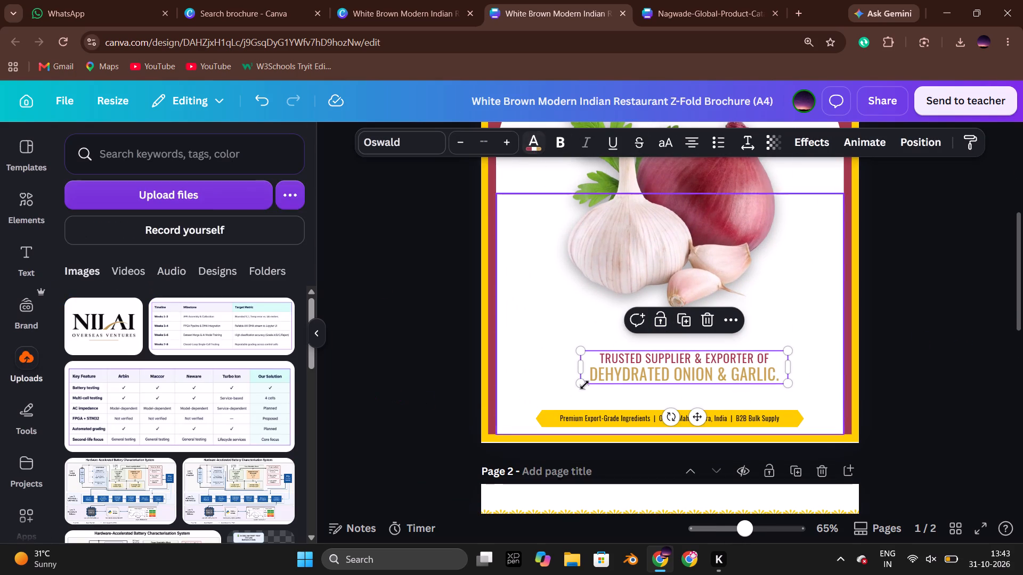
triple_click(603, 379)
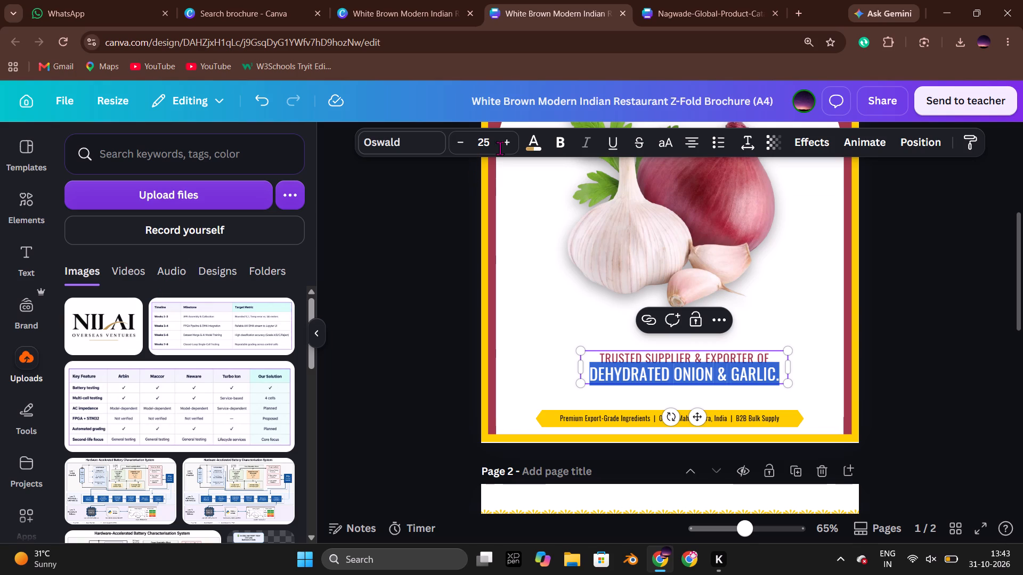
click(541, 145)
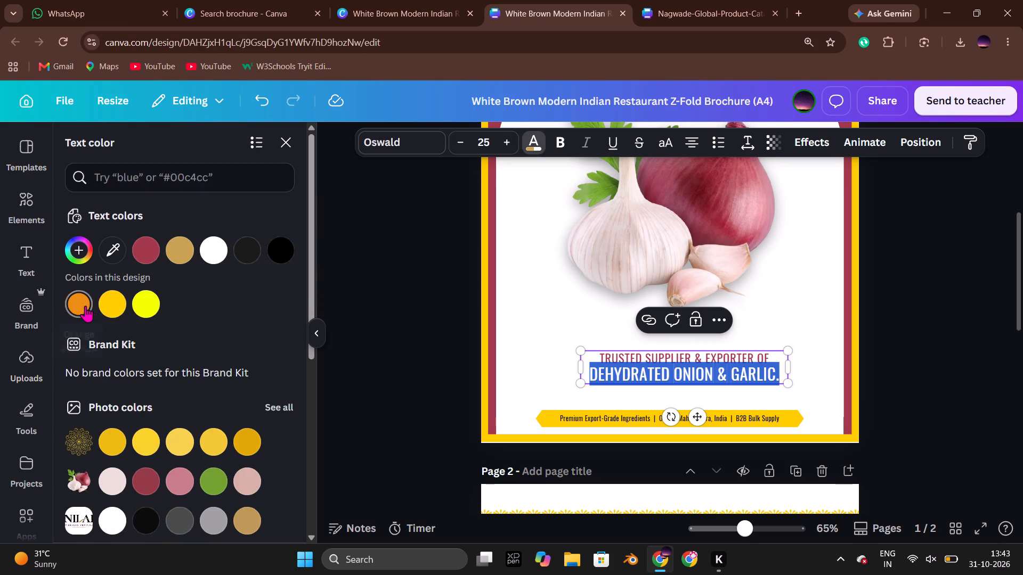
click(110, 304)
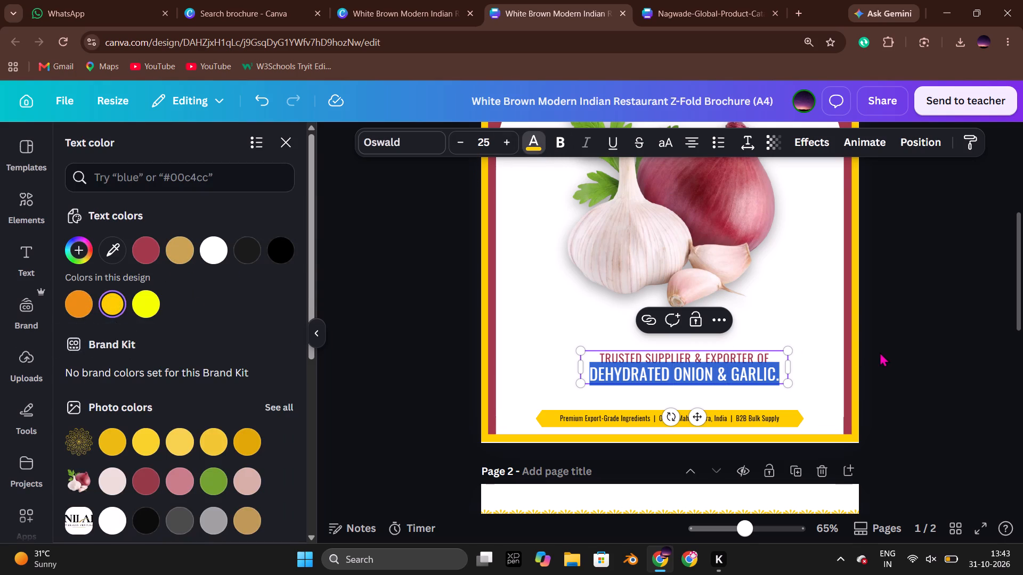
triple_click(881, 350)
Lower the supplier tagline to just above the yellow banner and center it horizontally on the page.
click(716, 372)
drag(718, 369, 718, 374)
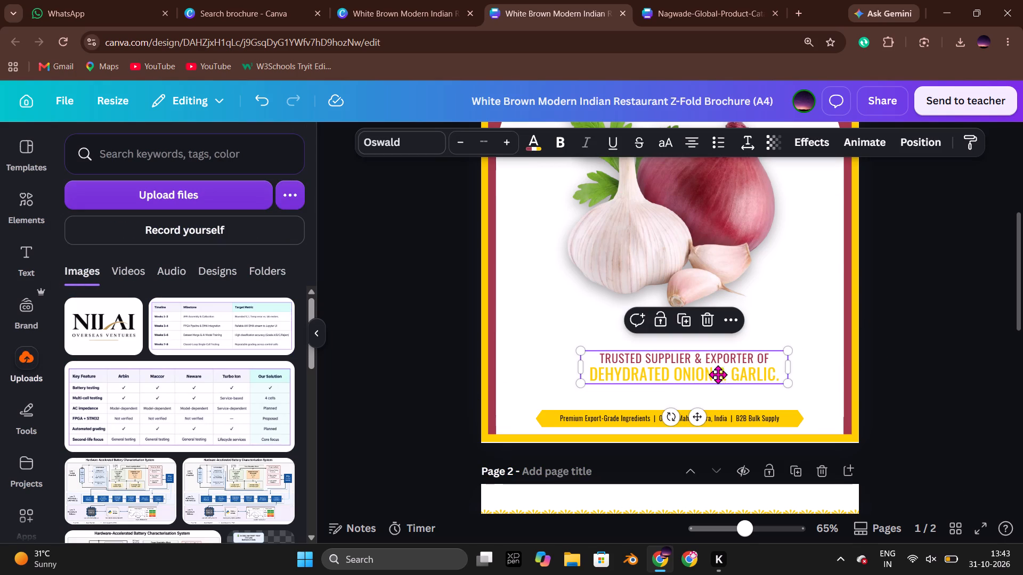
drag(718, 374, 714, 383)
click(919, 138)
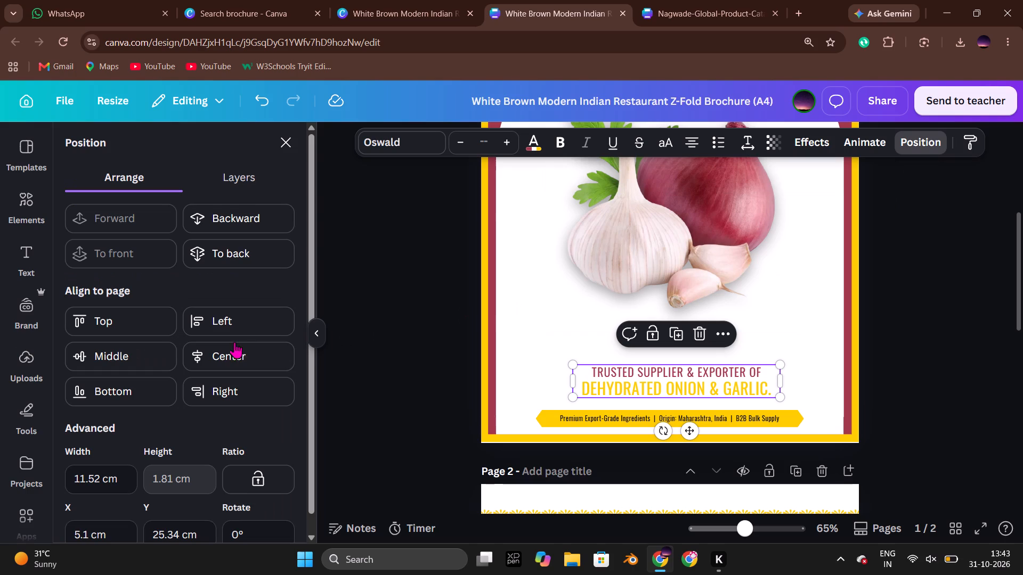
click(237, 352)
double_click(958, 360)
Unlock the onion and garlic image on the cover and move it slightly down.
click(716, 266)
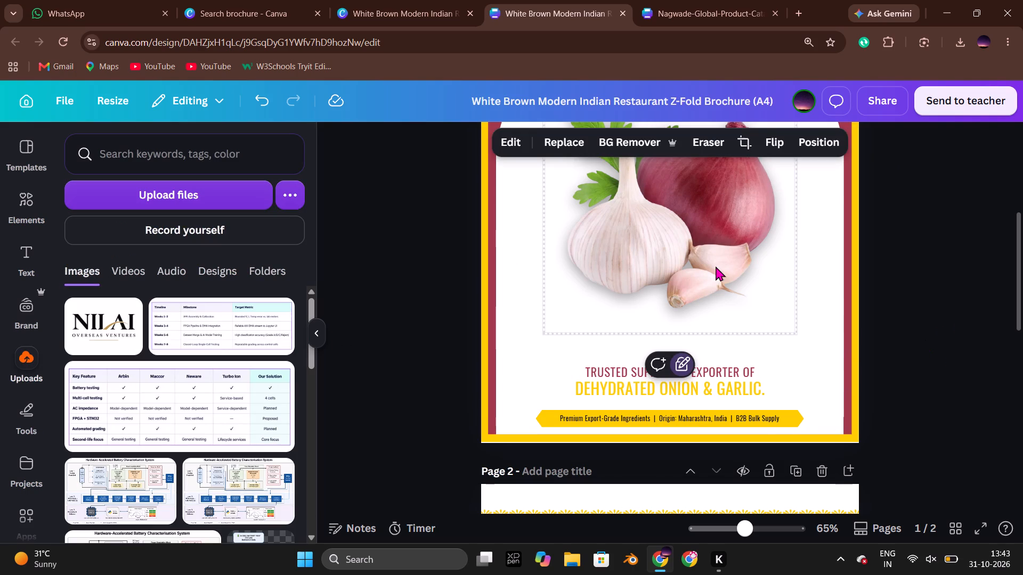
click(684, 363)
drag(686, 268, 687, 283)
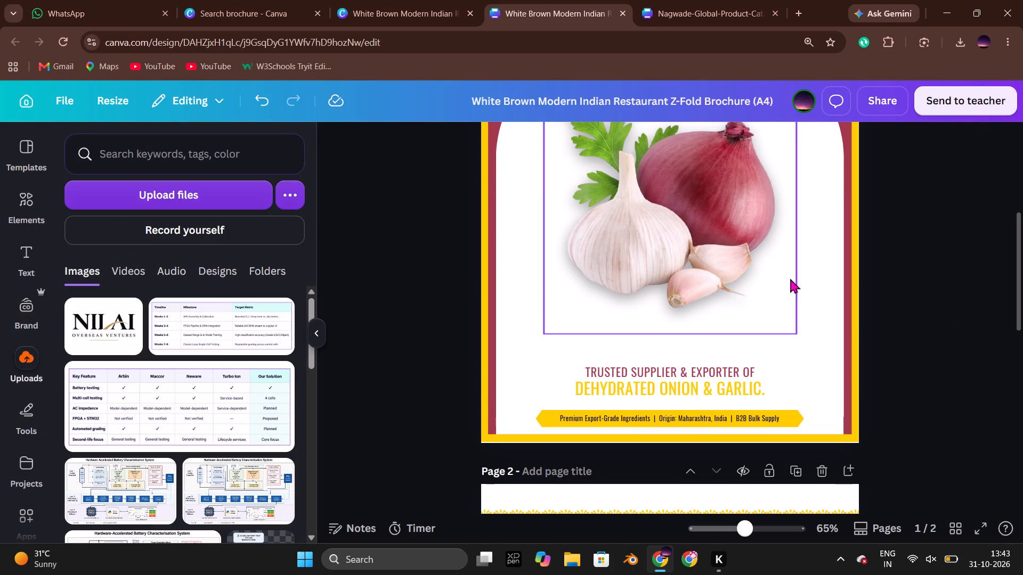
click(921, 268)
click(673, 257)
drag(676, 252, 676, 258)
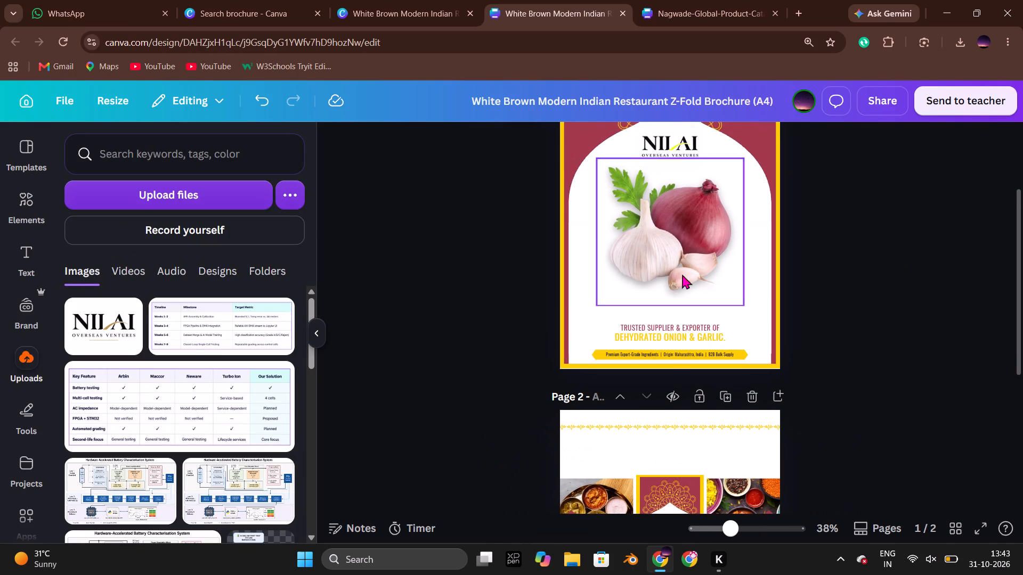
click(675, 265)
click(685, 334)
click(892, 274)
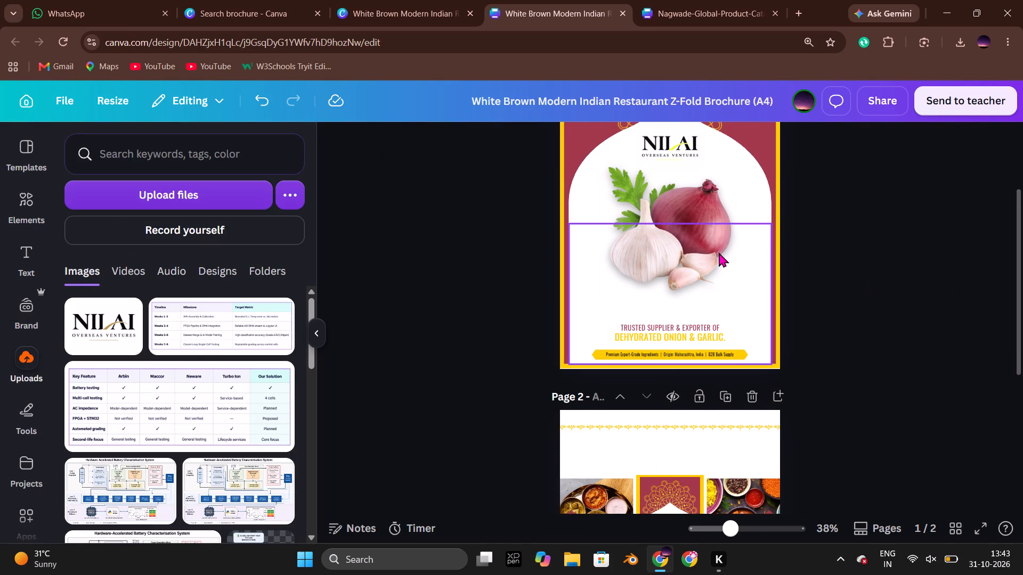
click(717, 252)
drag(694, 255, 694, 264)
click(865, 260)
Unlock the NILAI logo on the cover and enlarge it slightly to about 7.26 × 5.35 cm.
scroll(865, 260, up, 1)
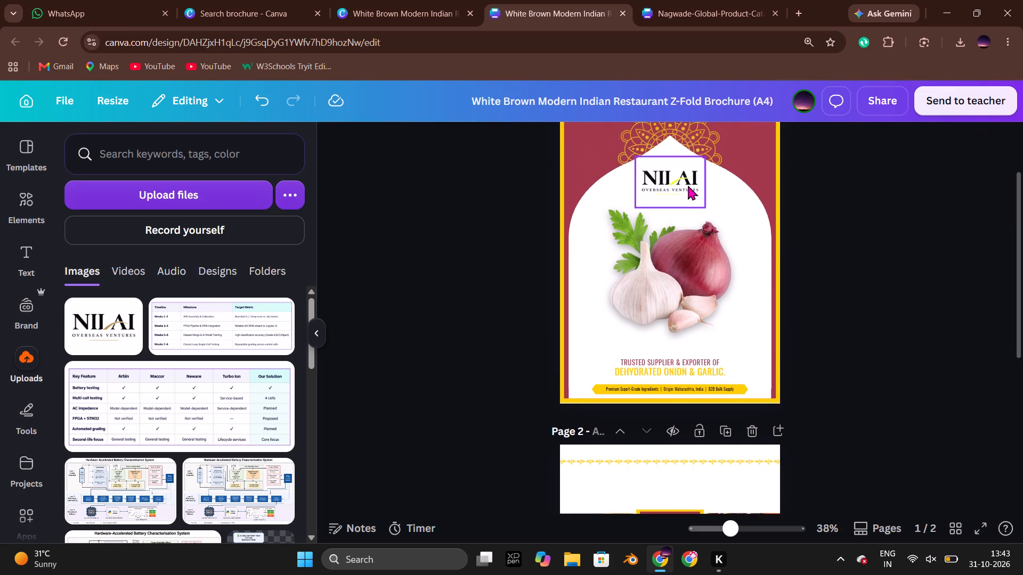
click(688, 185)
click(680, 235)
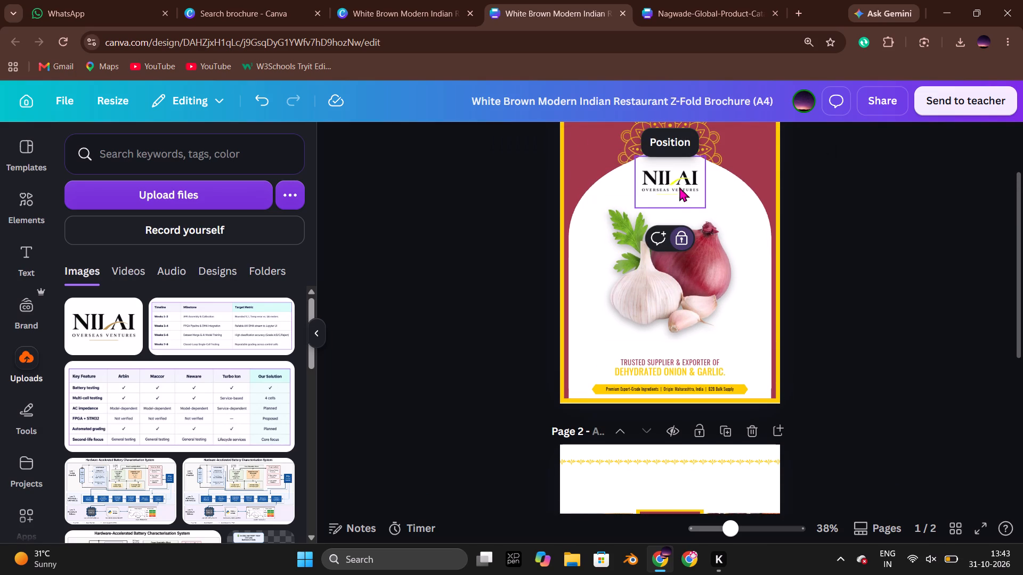
drag(679, 183, 678, 191)
click(835, 192)
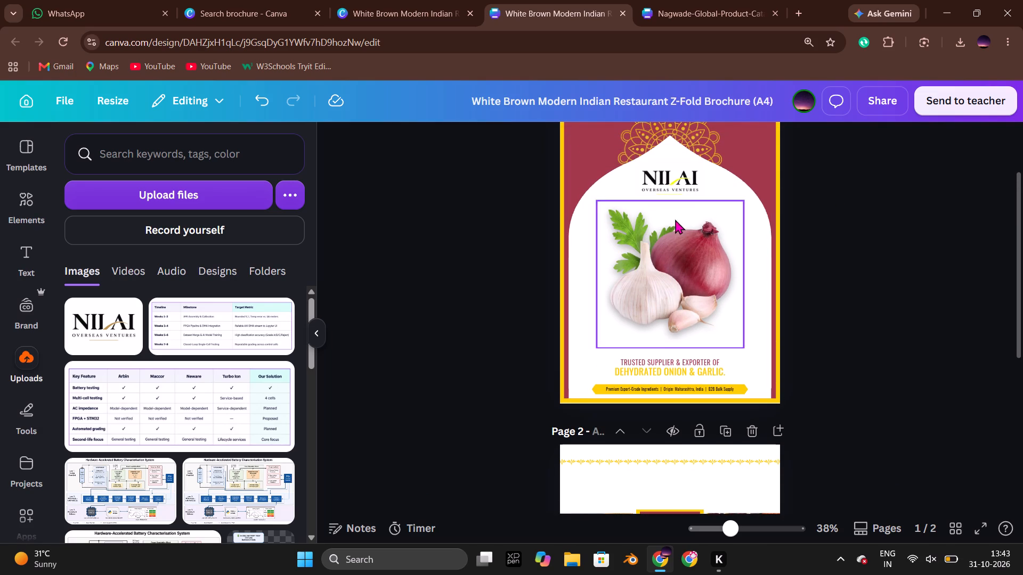
click(669, 181)
click(683, 235)
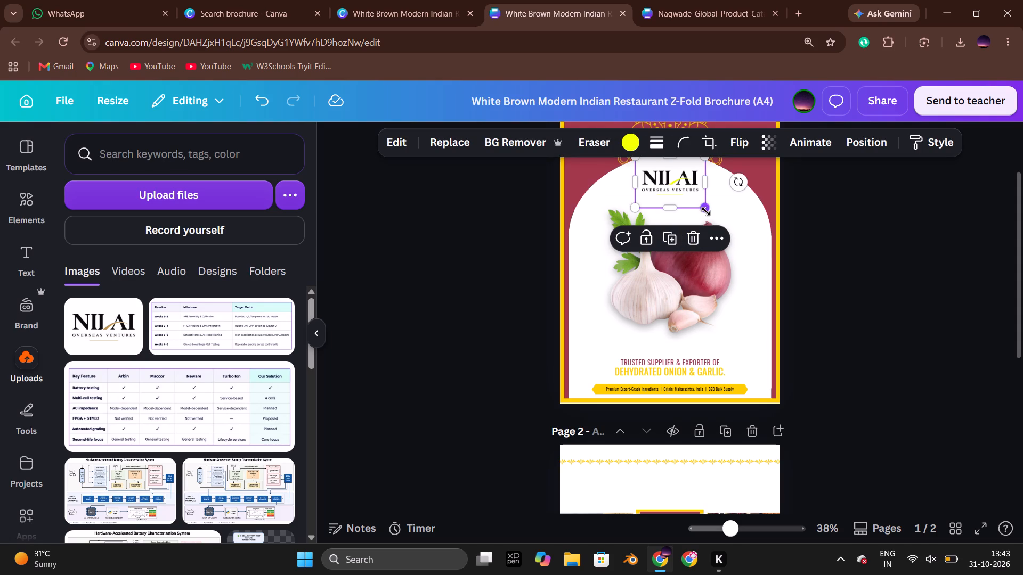
drag(706, 210, 712, 216)
Move the NILAI logo down to about 6.77 cm from the page top and center it horizontally on the page.
drag(663, 182, 660, 190)
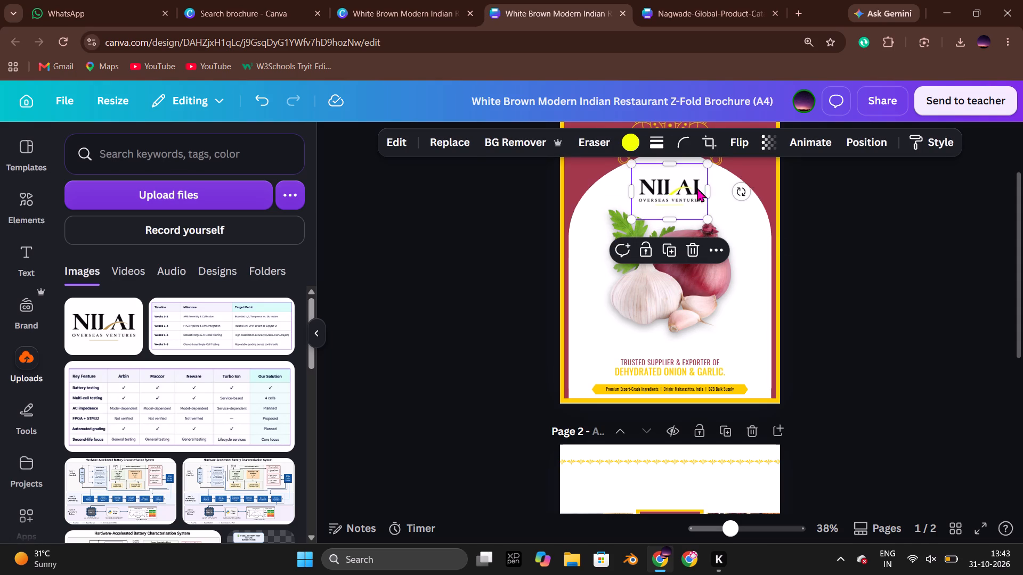
click(881, 141)
click(234, 346)
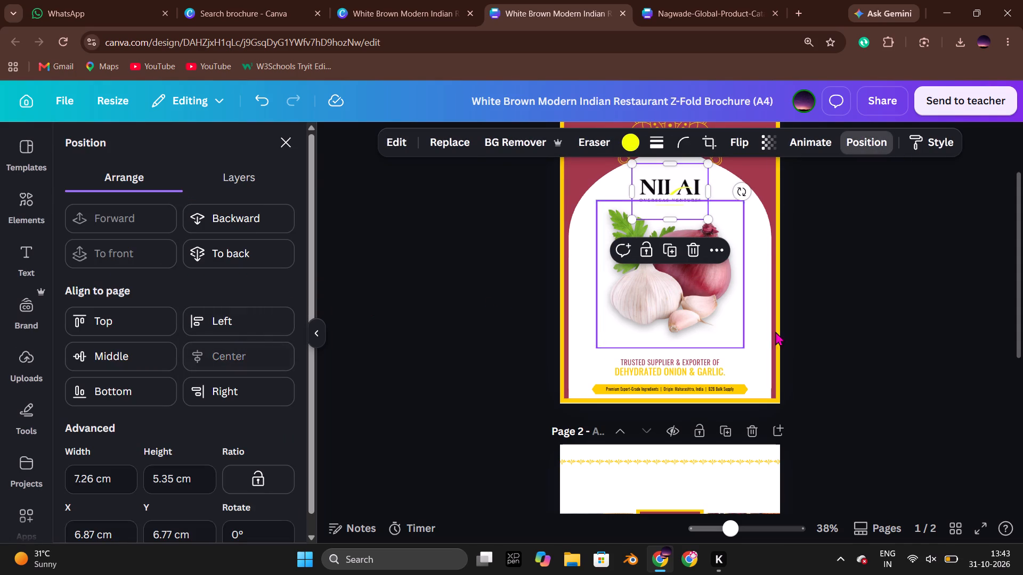
triple_click(826, 301)
click(674, 187)
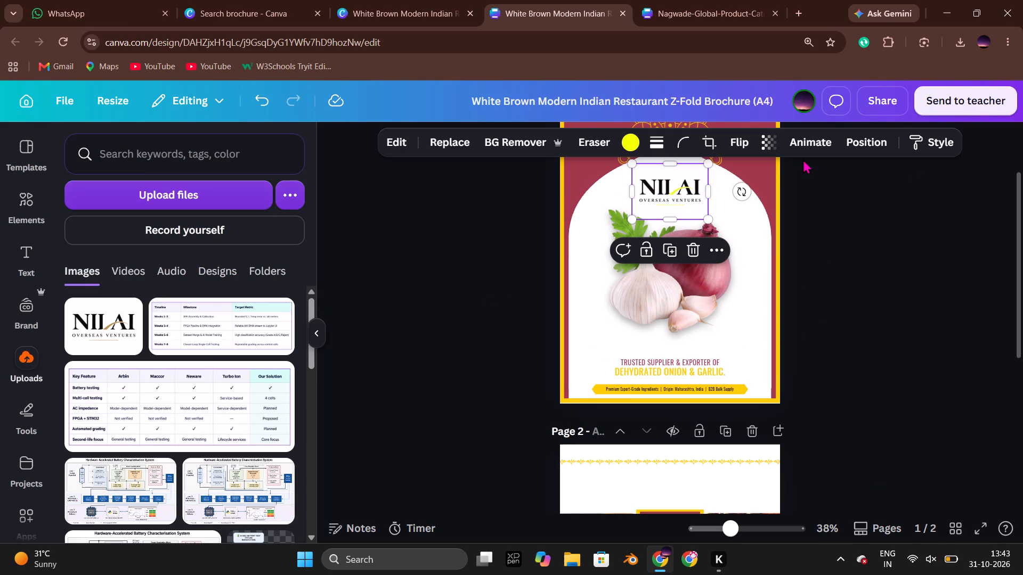
click(864, 146)
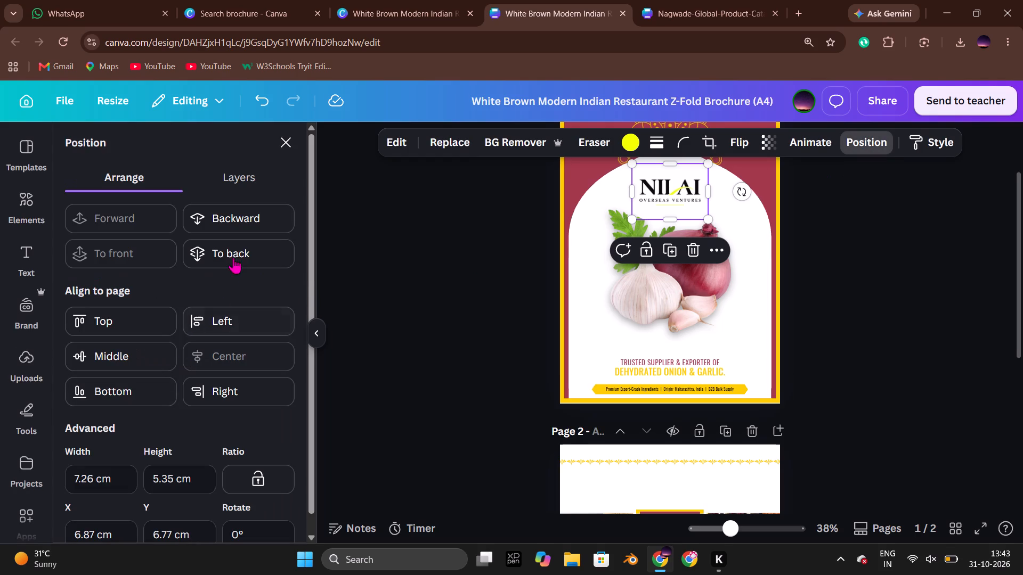
scroll(227, 462, down, 2)
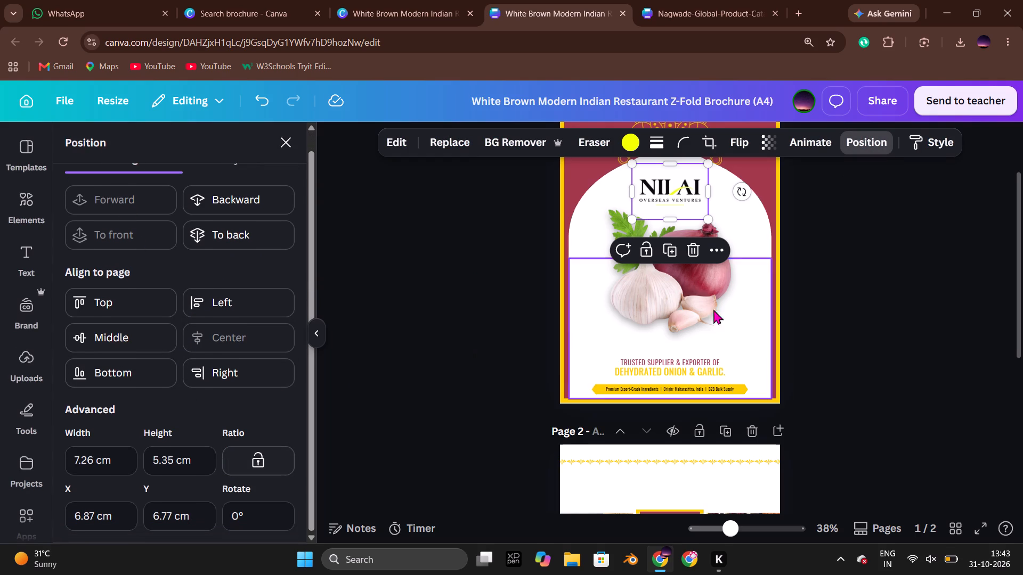
click(925, 233)
click(886, 227)
Nudge the NILAI logo slightly up, away from the onion and garlic image.
scroll(881, 231, up, 1)
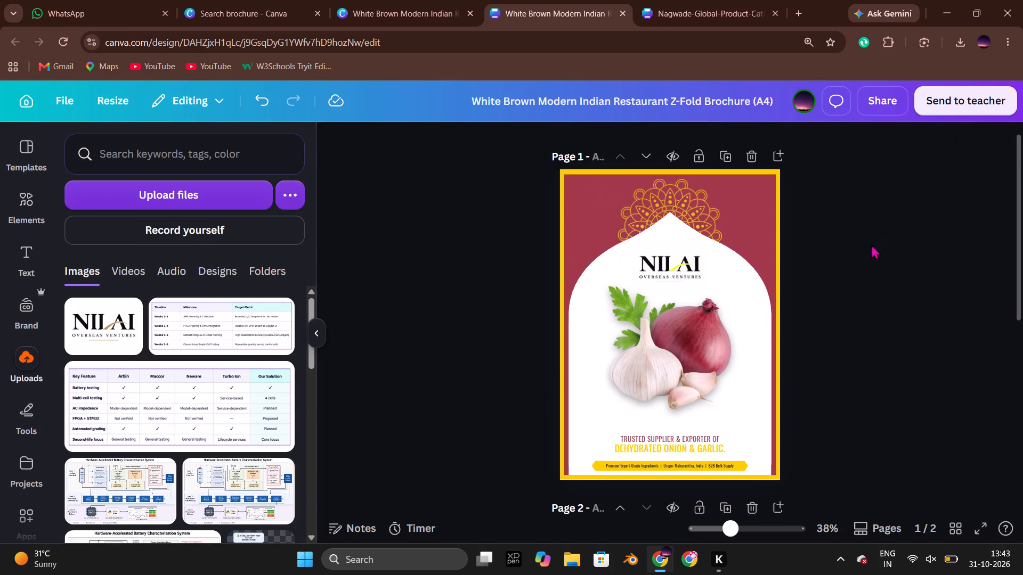
scroll(871, 244, up, 1)
click(681, 280)
key(Up)
key(Up)
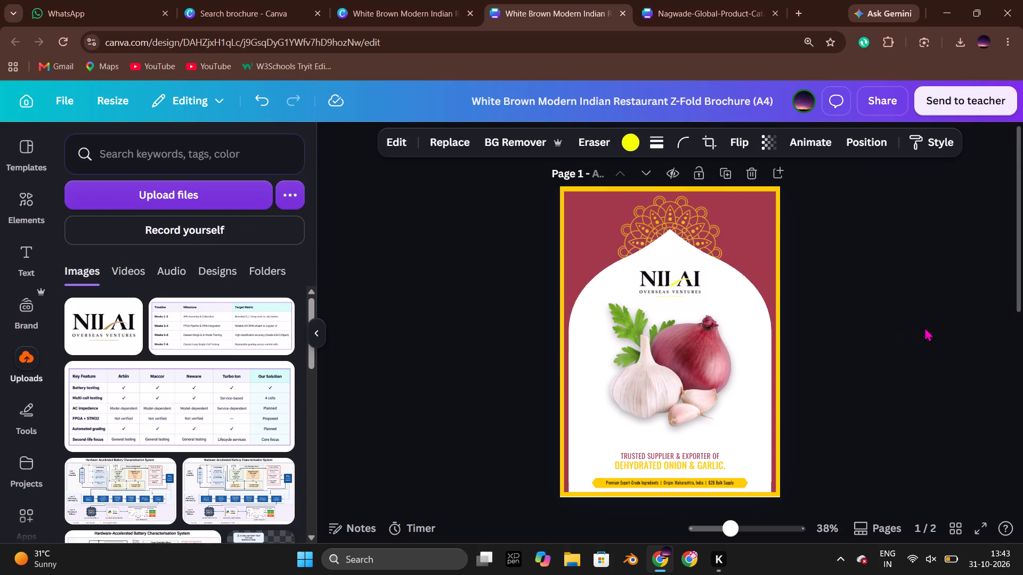
key(Up)
key(Up)
key(Up)
double_click(925, 325)
scroll(925, 325, down, 3)
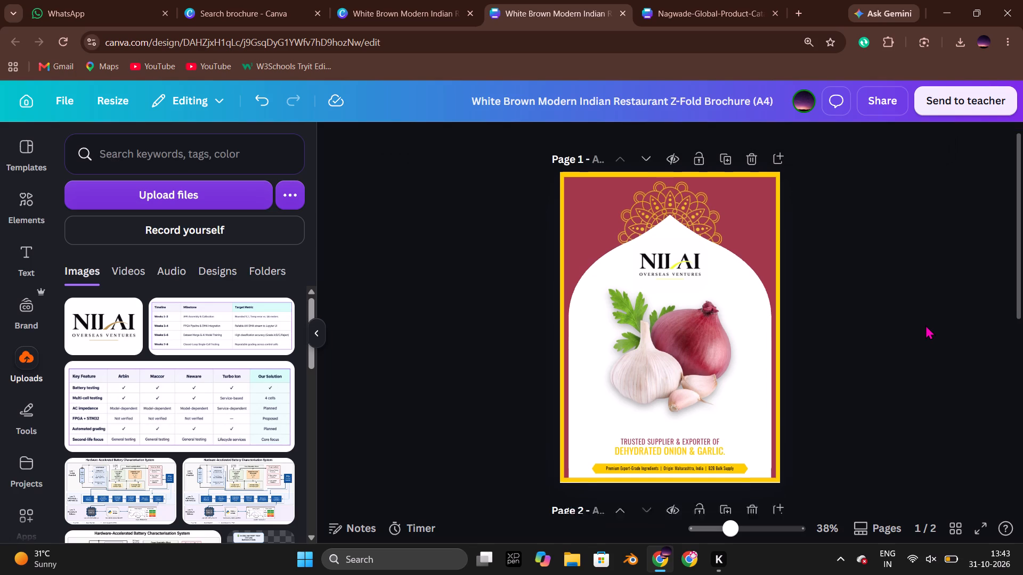
Nudge the onion and garlic image slightly down, away from the NILAI logo.
scroll(859, 315, up, 2)
click(695, 298)
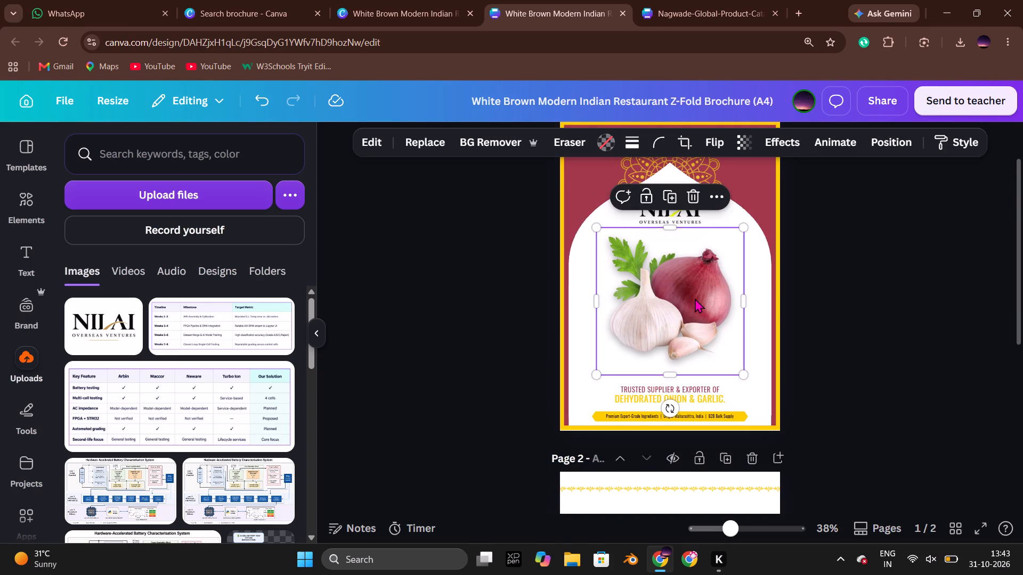
key(Down)
key(Down)
key(Down)
click(857, 303)
click(846, 355)
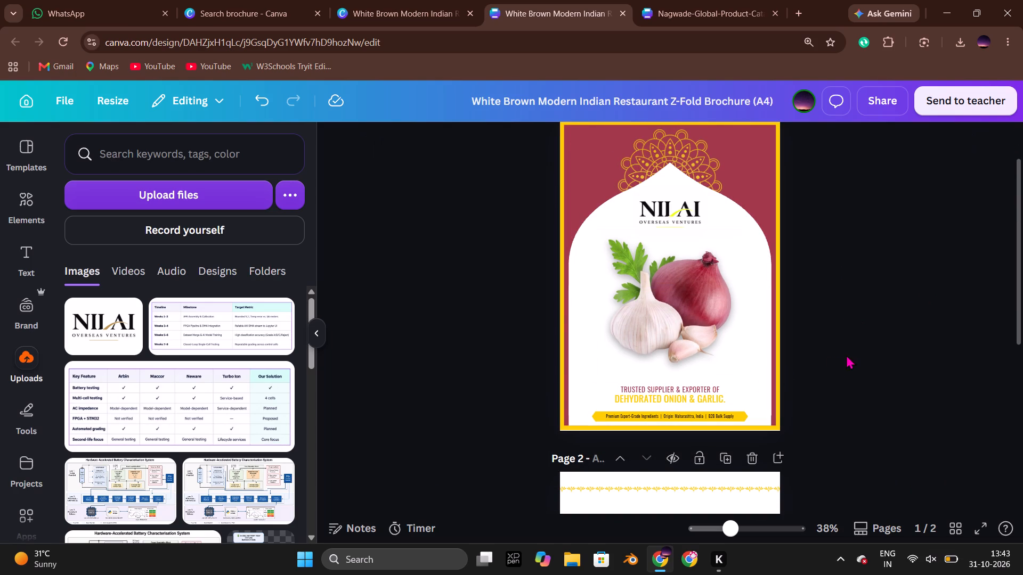
Move the two-line supplier tagline slightly up, keeping it centered horizontally above the yellow banner.
click(722, 401)
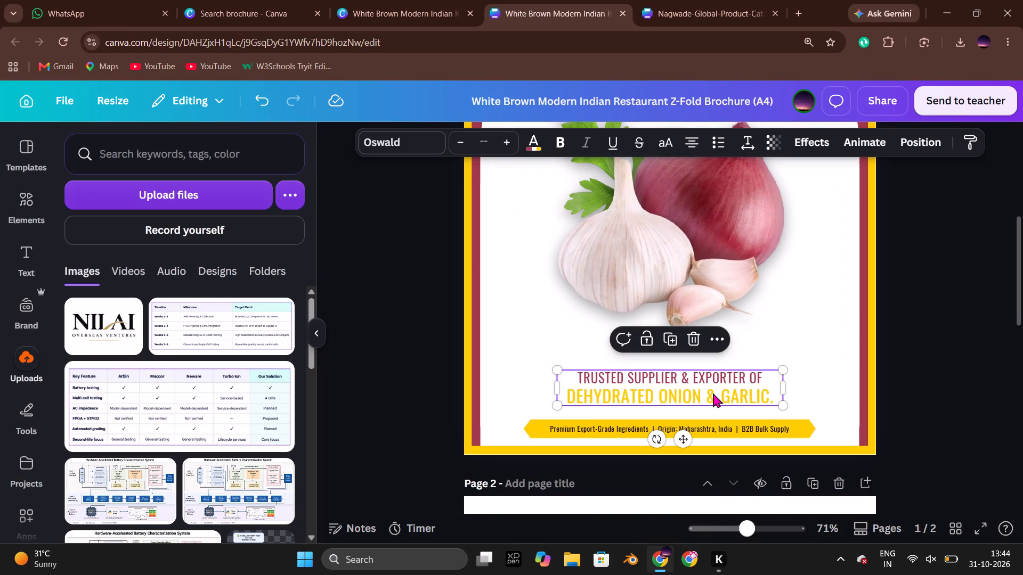
drag(713, 393, 713, 384)
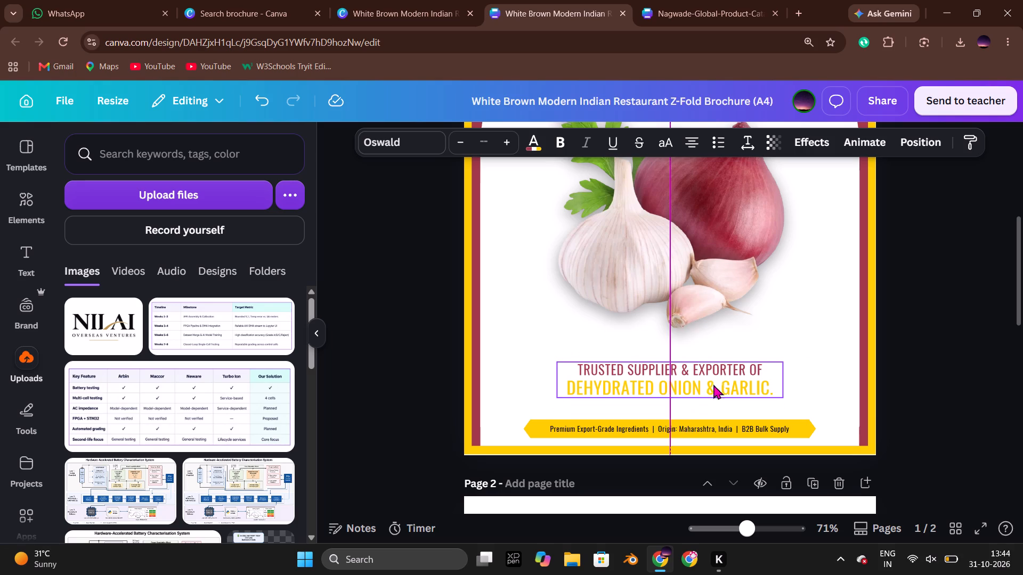
click(962, 379)
Nudge the yellow banner and its "Premium Export-Grade Ingredients" text up together, closer to the supplier tagline.
drag(515, 414, 566, 431)
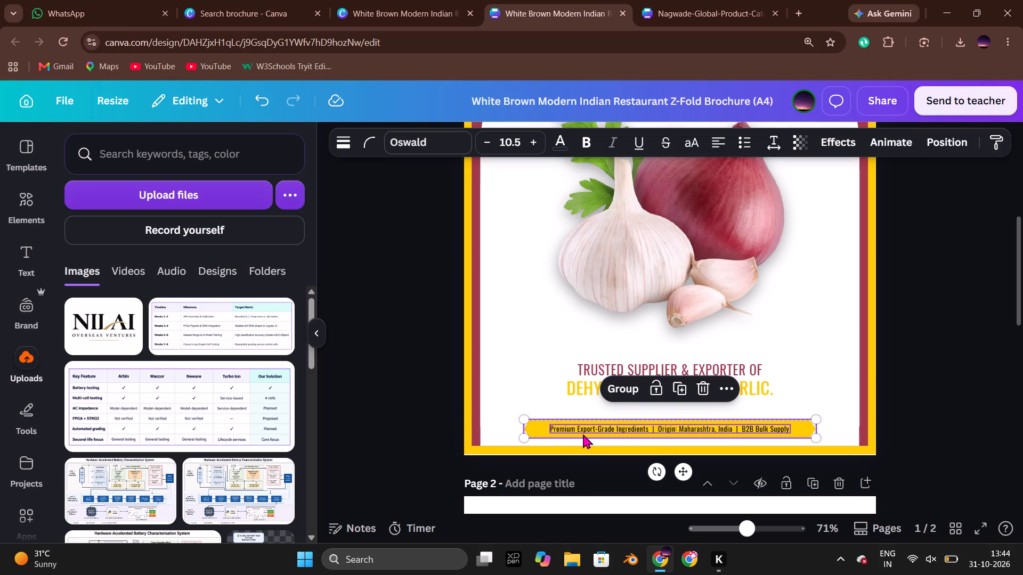
key(Up)
key(Up)
key(Up)
key(Up)
key(Up)
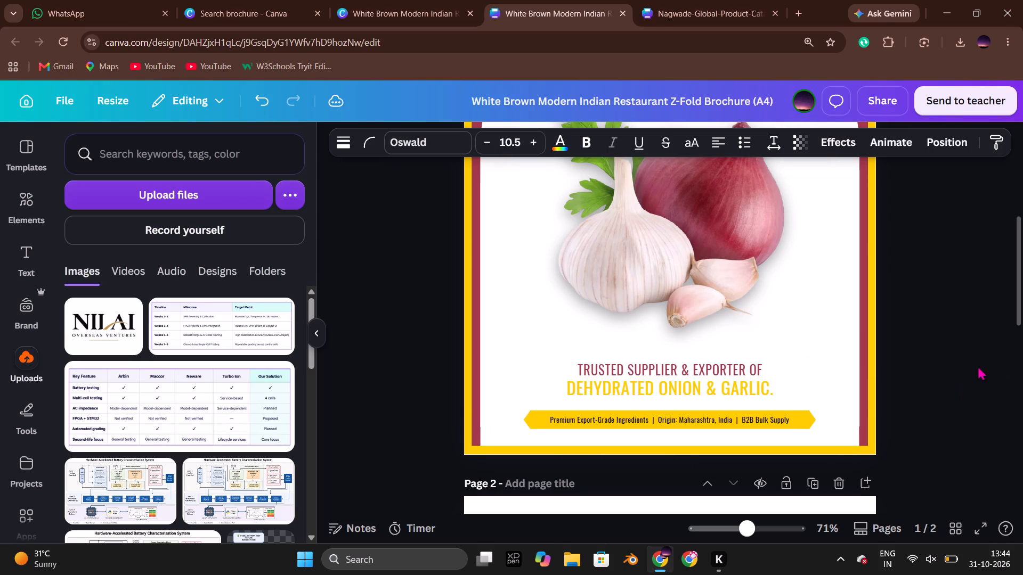
click(959, 364)
click(957, 364)
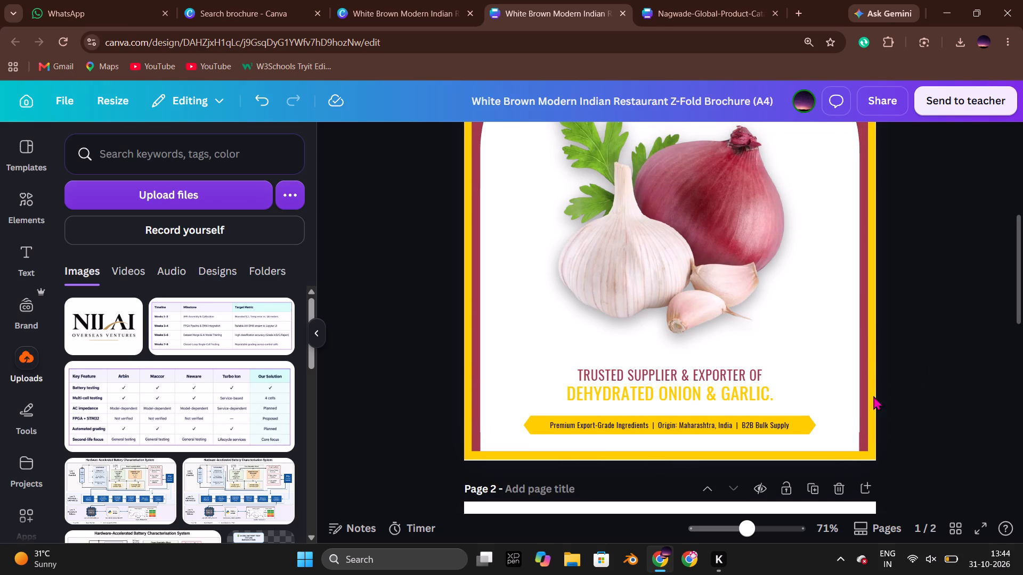
click(763, 390)
click(913, 358)
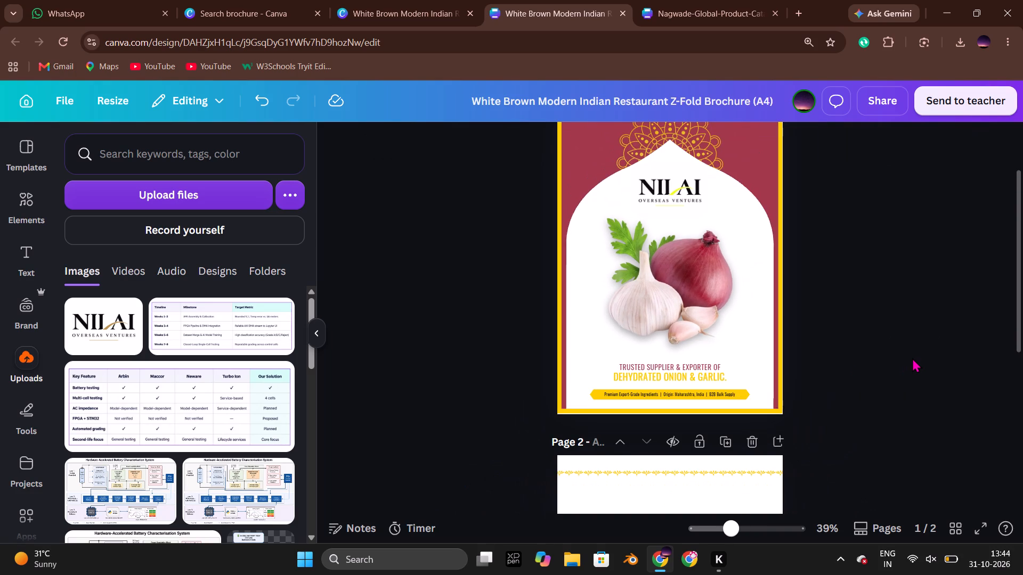
Move the yellow ornamental border strip near the top of page 2 up to just inside the page's top edge.
scroll(912, 358, up, 2)
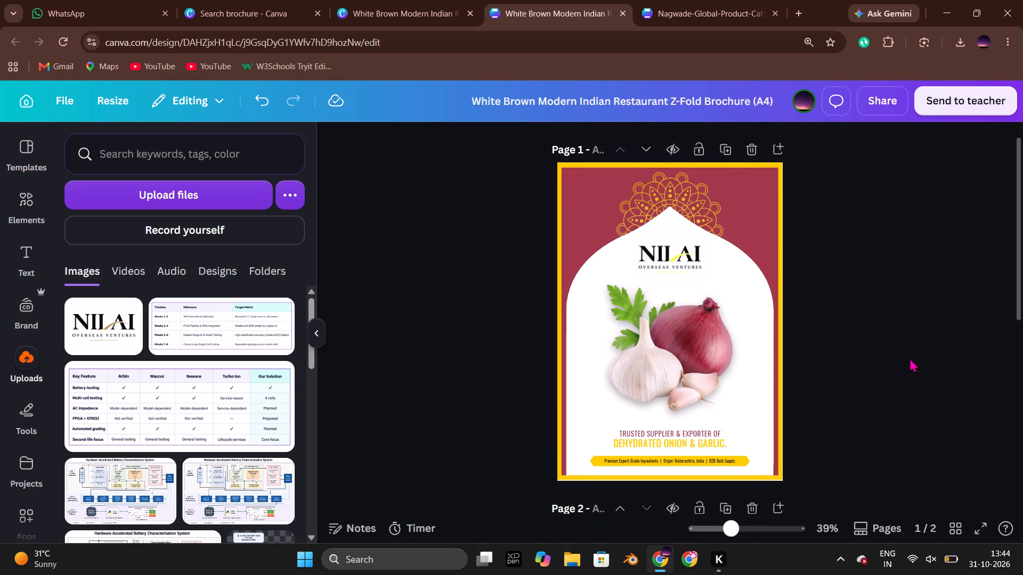
scroll(896, 358, down, 4)
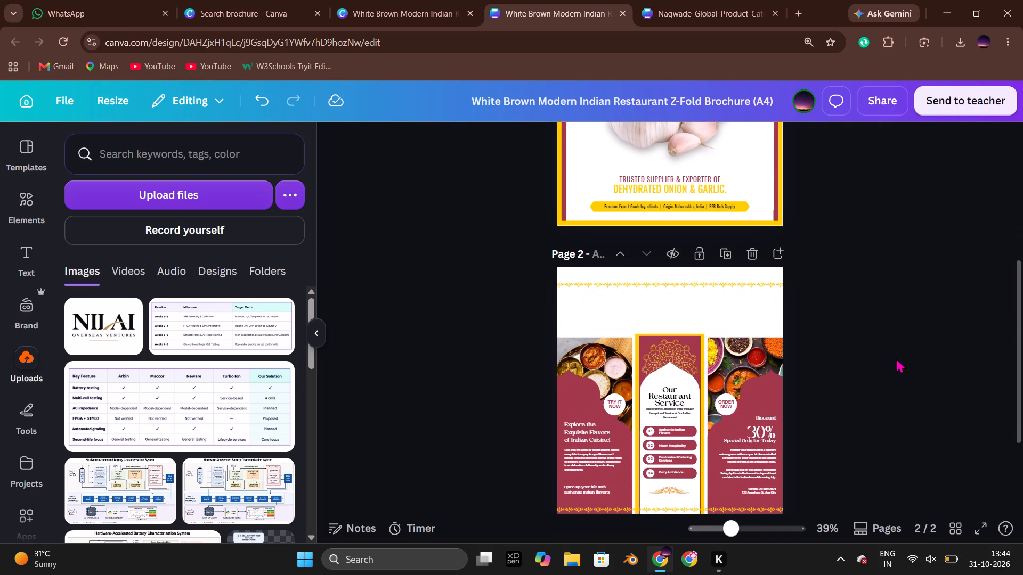
scroll(896, 358, down, 1)
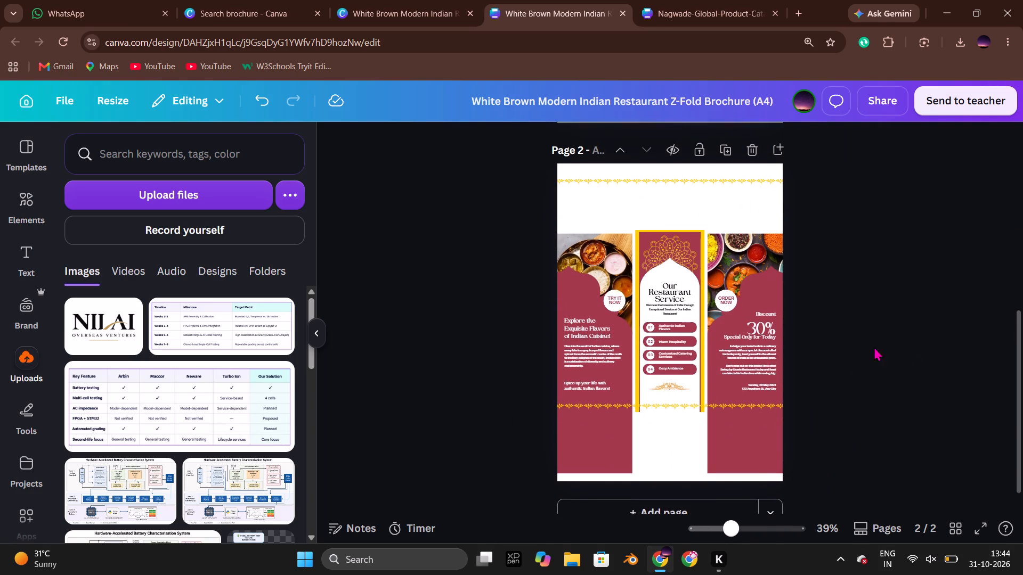
scroll(874, 347, down, 1)
drag(553, 197, 788, 217)
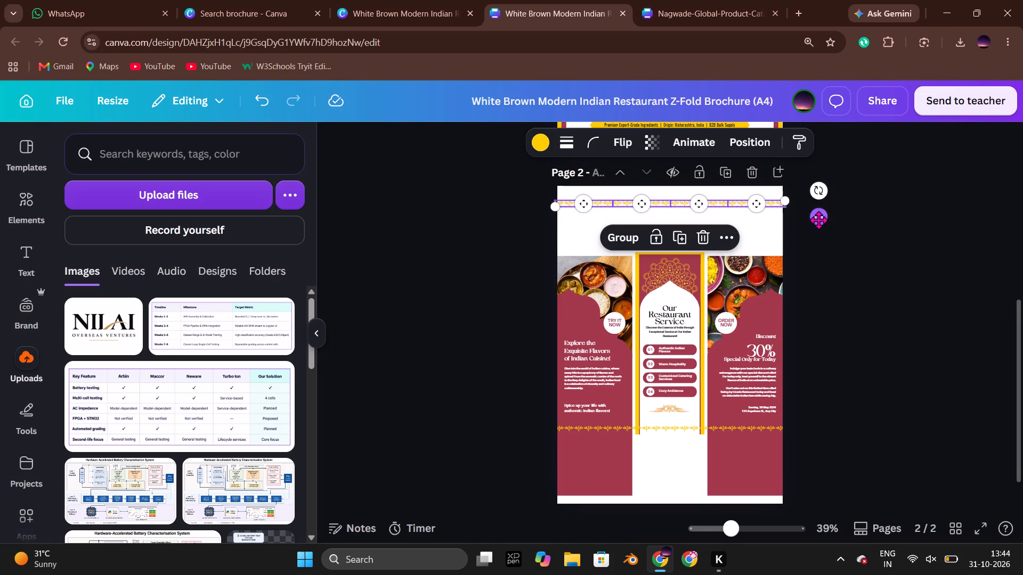
scroll(758, 227, right, 2)
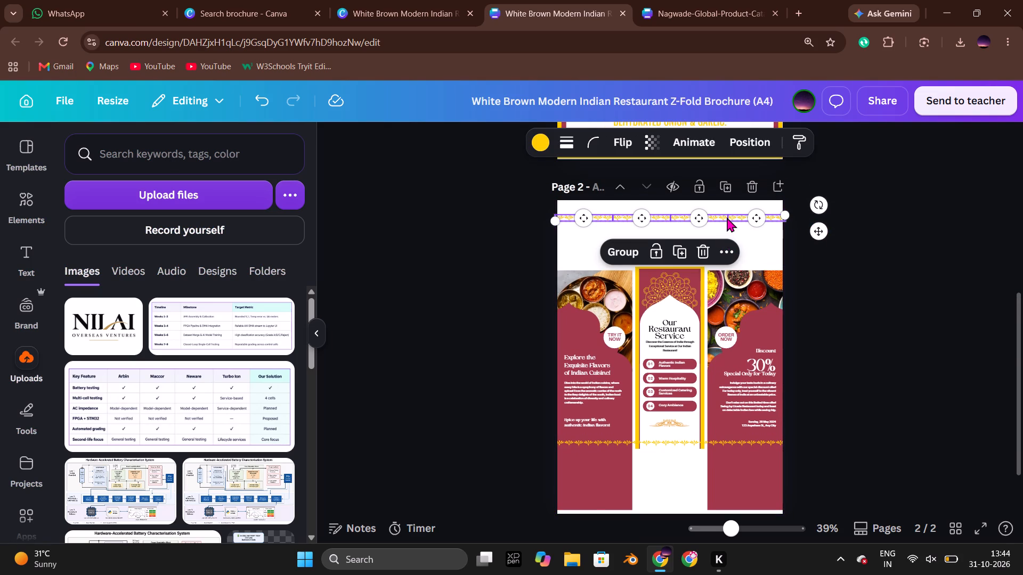
drag(727, 217, 727, 203)
scroll(727, 208, right, 2)
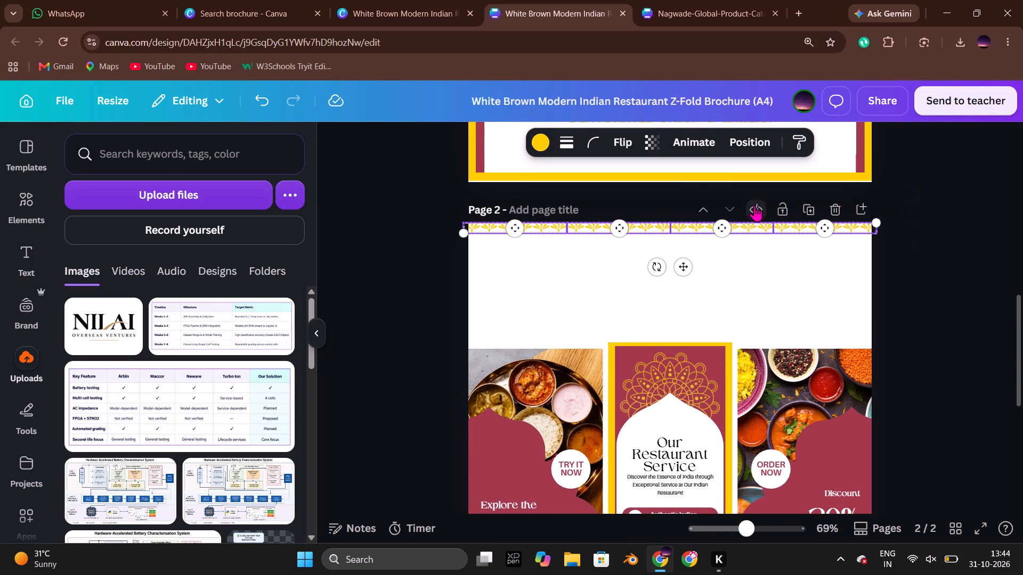
drag(764, 226, 764, 231)
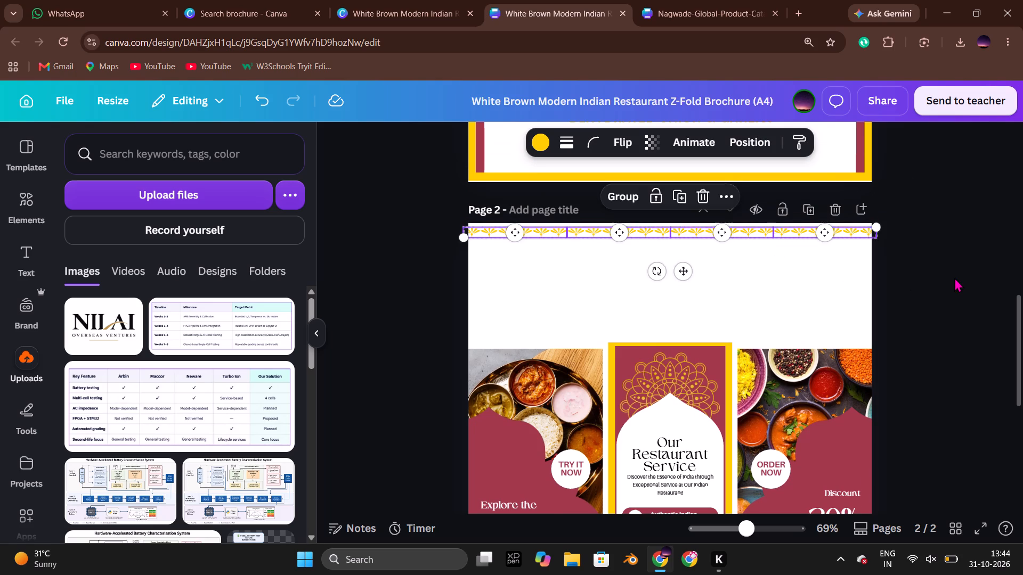
click(954, 277)
Compare the panel layout of page 2 with page 2 of the original Z-Fold brochure in its own browser tab.
scroll(931, 279, down, 2)
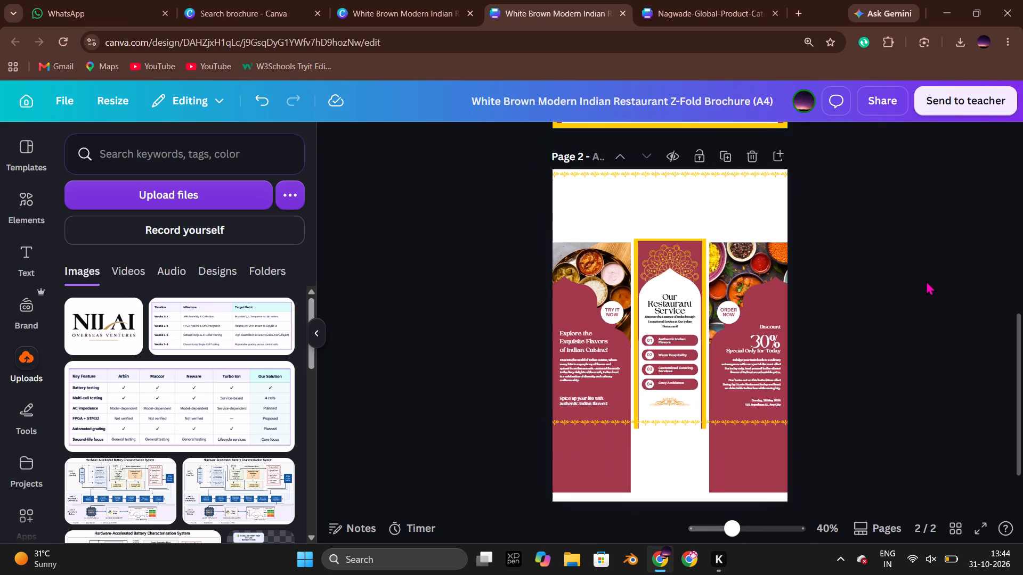
click(598, 437)
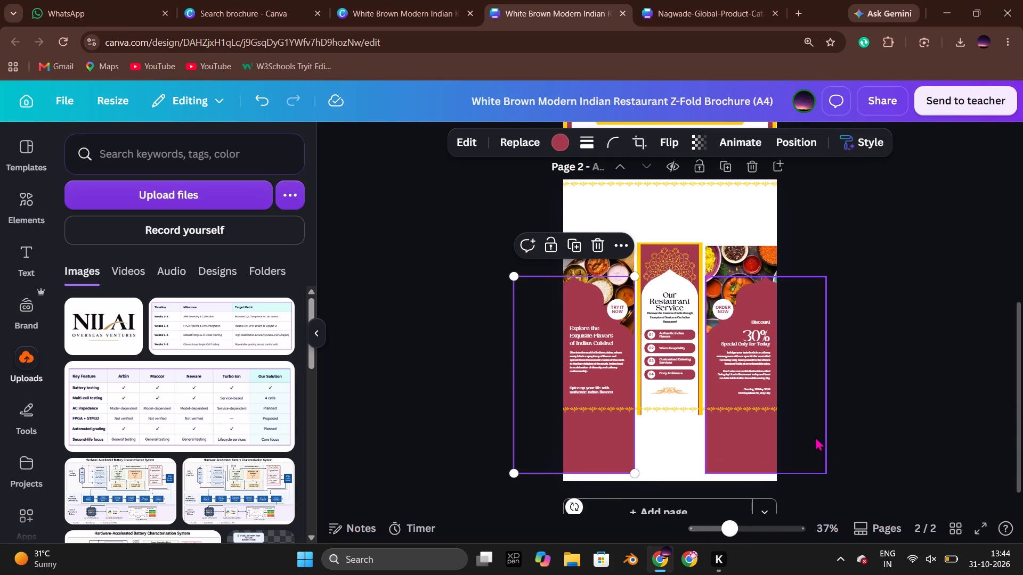
click(888, 375)
click(369, 0)
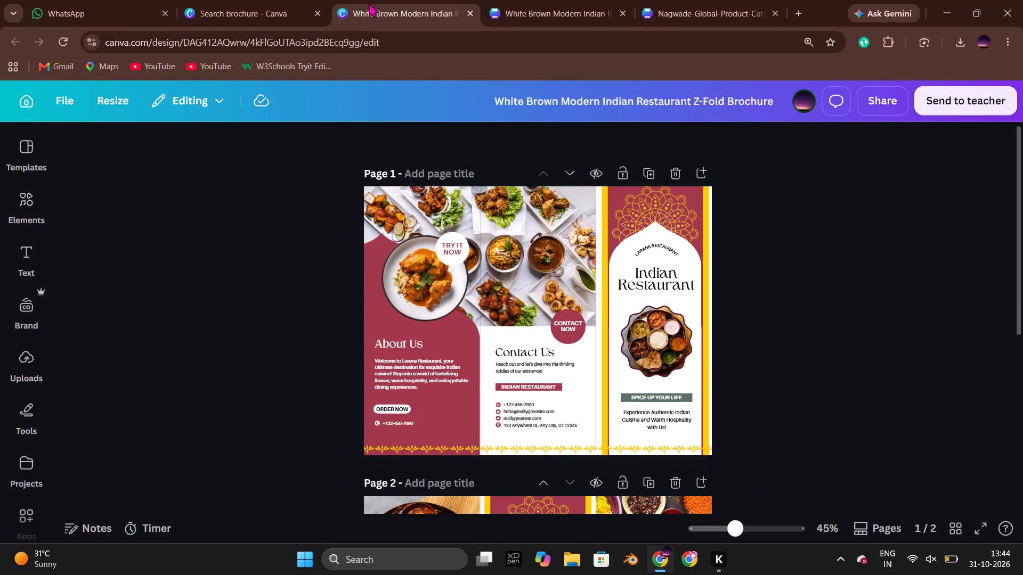
scroll(695, 319, down, 3)
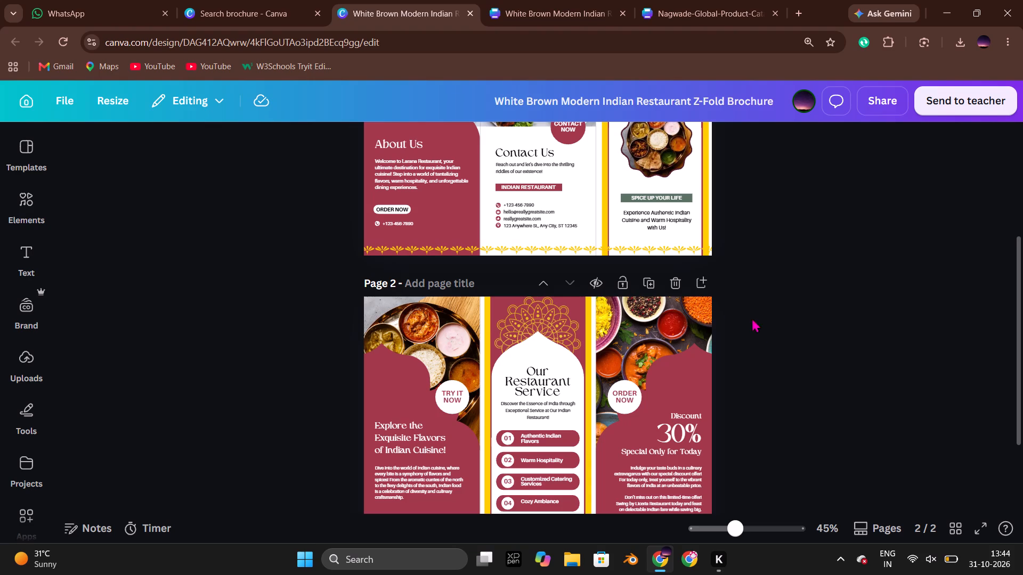
Copy the dark red scalloped arch shape behind About Us on page 1 of the Z-Fold brochure and return to the A4 version's browser tab.
scroll(748, 371, up, 4)
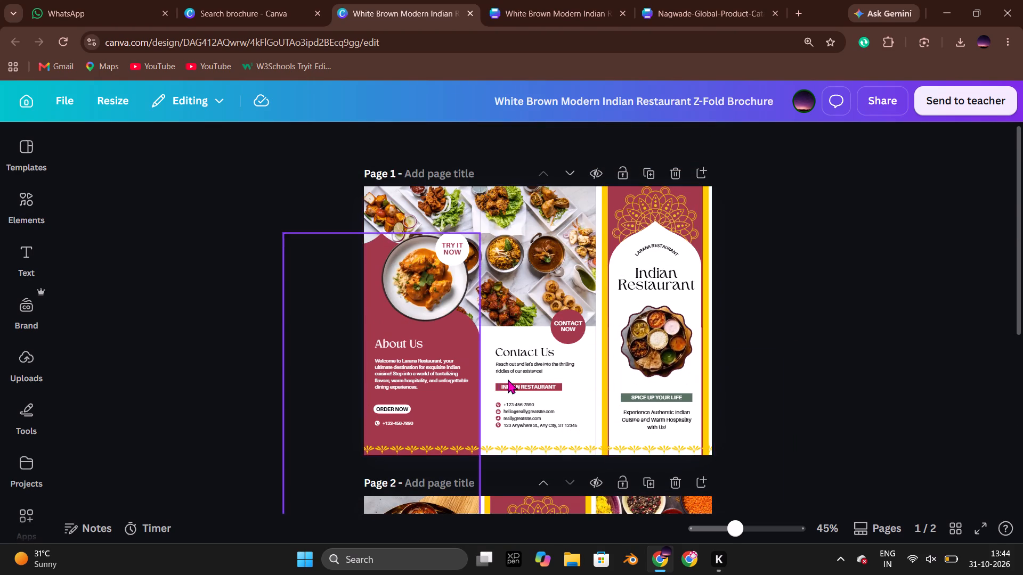
click(788, 358)
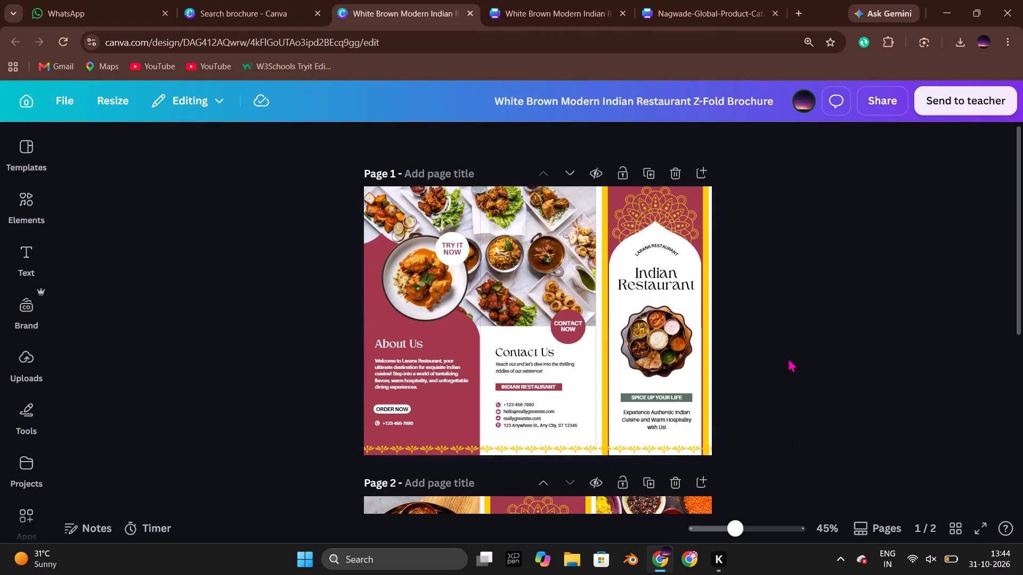
click(368, 311)
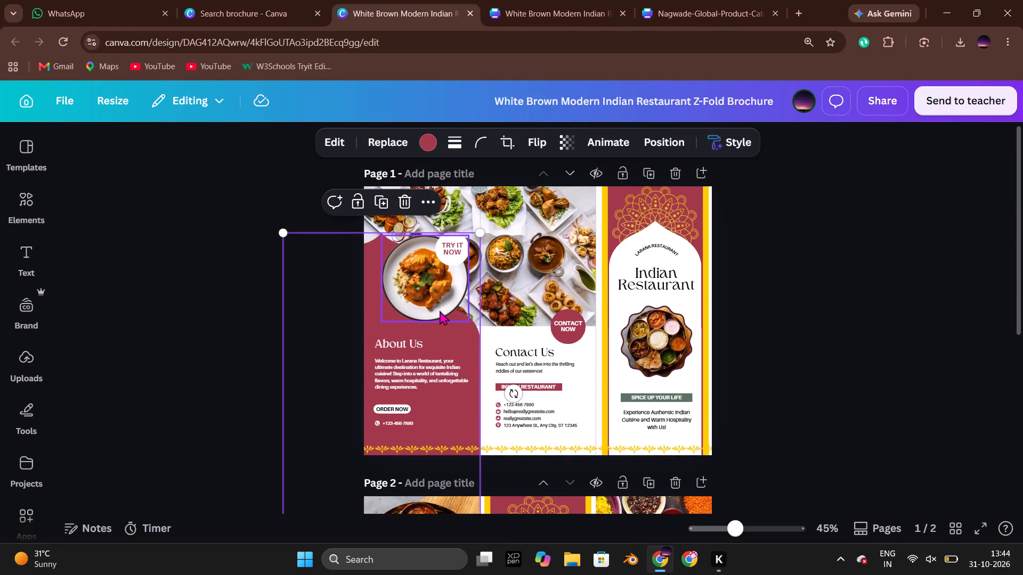
click(899, 340)
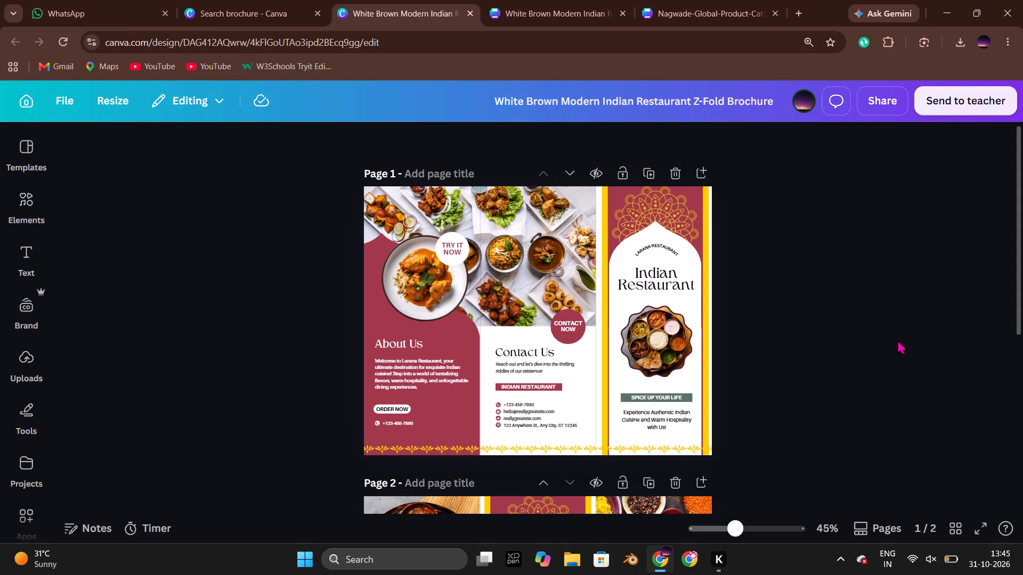
click(375, 304)
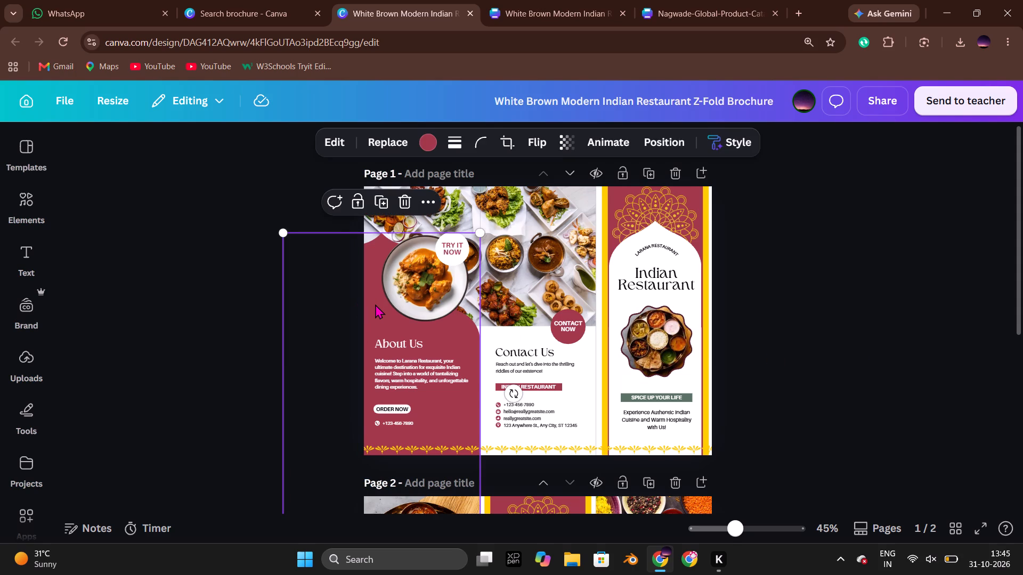
key(ctrl+c)
click(587, 0)
scroll(837, 280, down, 2)
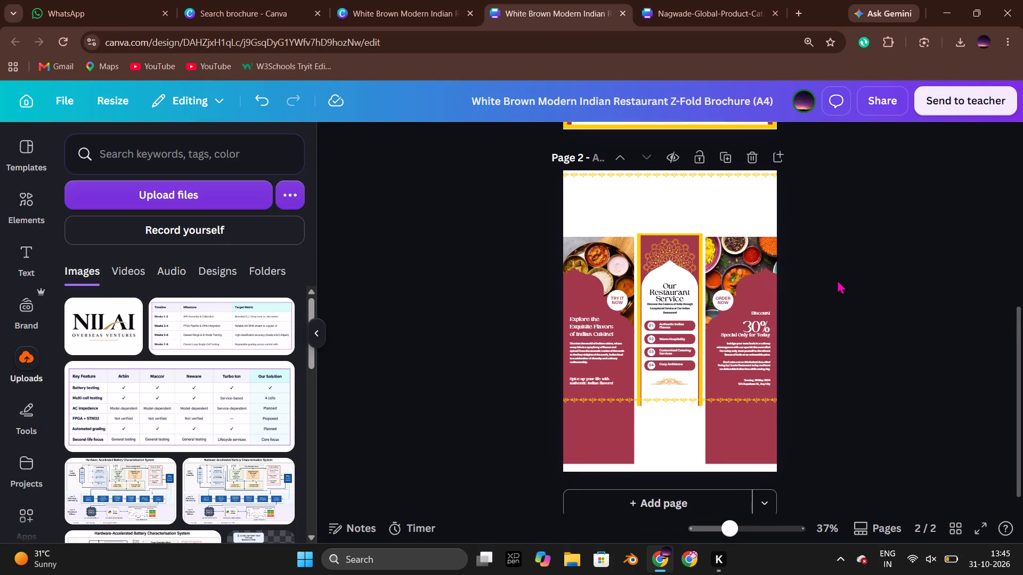
scroll(837, 280, up, 1)
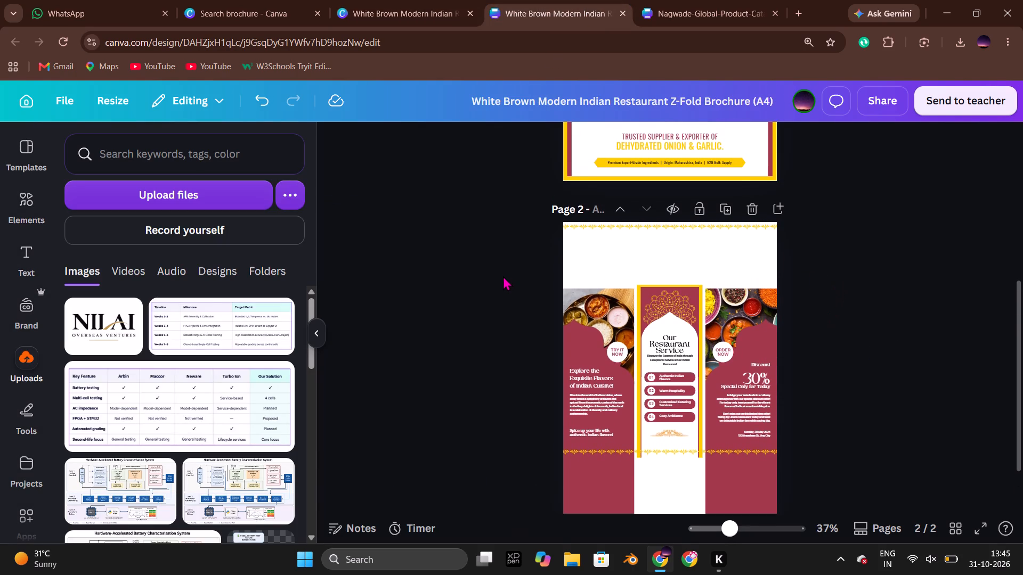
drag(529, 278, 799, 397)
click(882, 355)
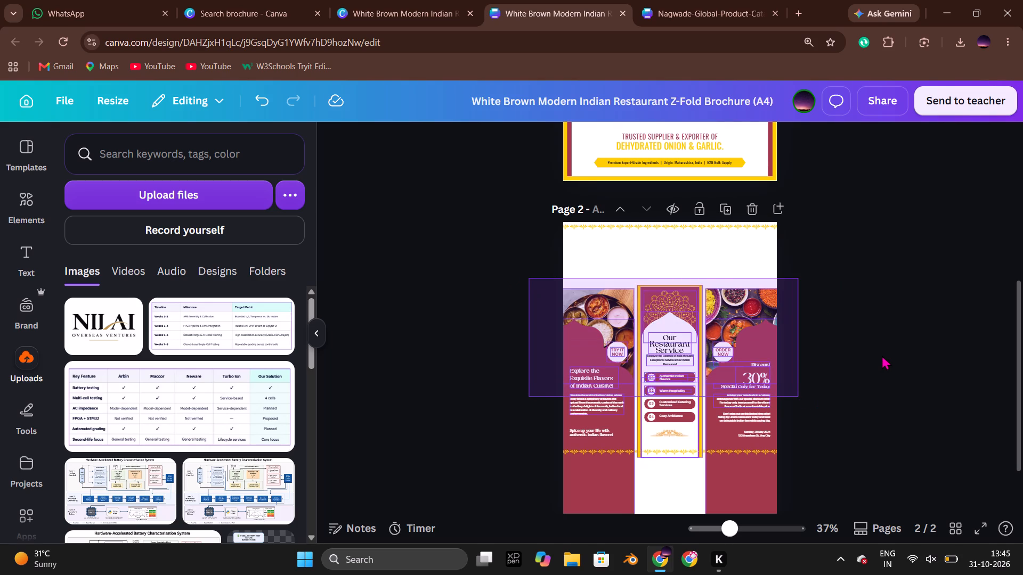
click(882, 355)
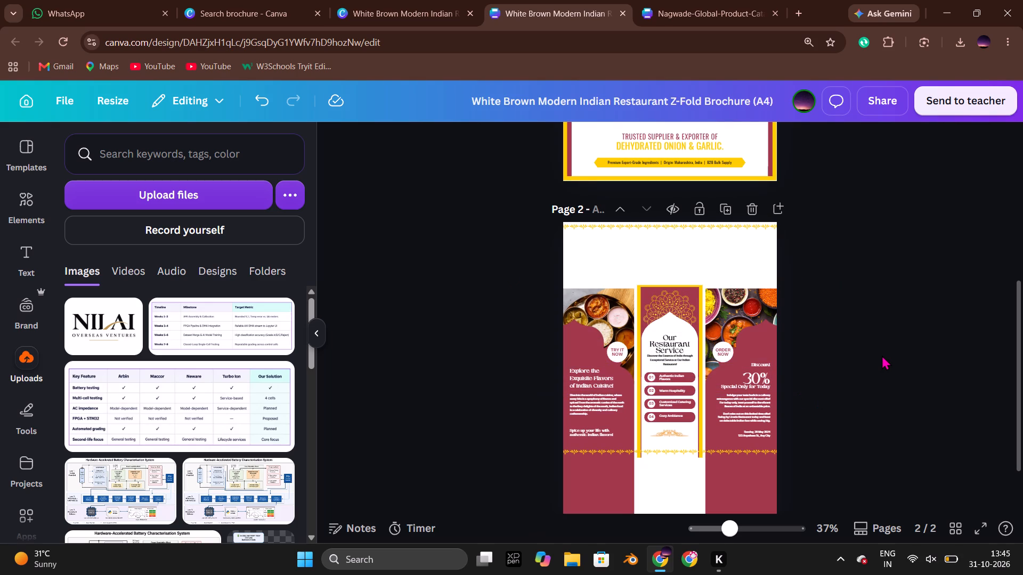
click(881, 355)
Move all segments of the lower yellow ornamental border on page 2 straight down to just inside the page's bottom edge.
scroll(879, 356, down, 1)
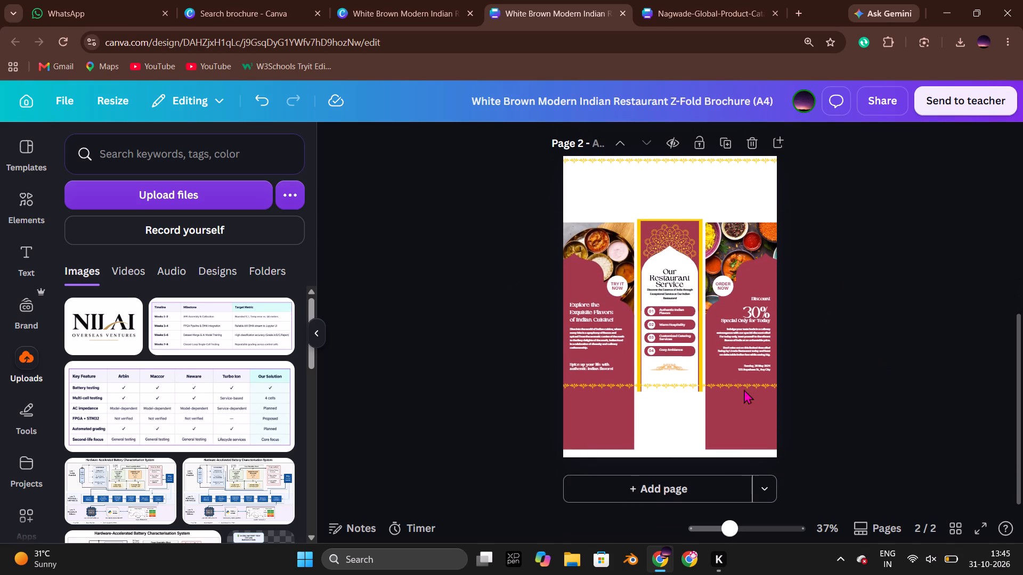
click(676, 383)
shift+click(742, 385)
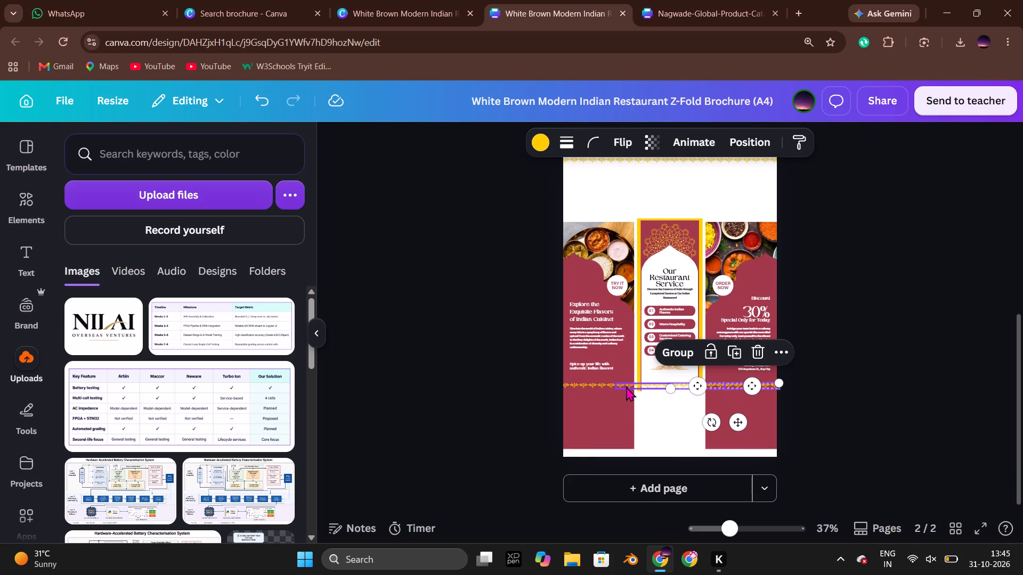
shift+click(629, 387)
shift+click(602, 384)
key(Down)
key(Down)
key(Down)
key(Down)
key(Down)
key(Down)
key(Down)
key(Down)
key(Down)
key(Down)
key(Down)
key(Down)
key(Down)
key(Down)
key(Down)
key(Down)
key(Down)
key(Down)
key(Down)
key(Down)
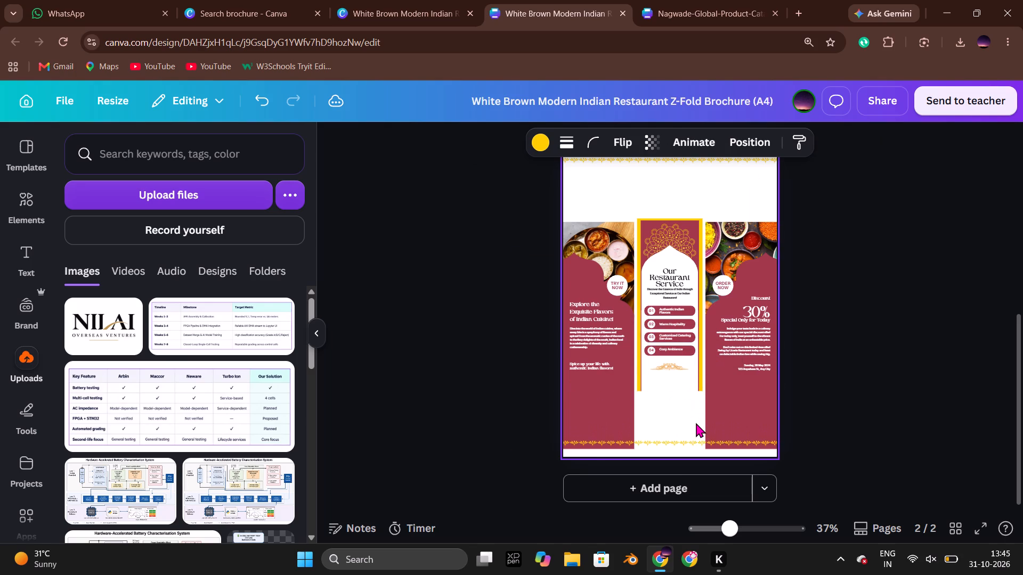
key(Up)
key(Up)
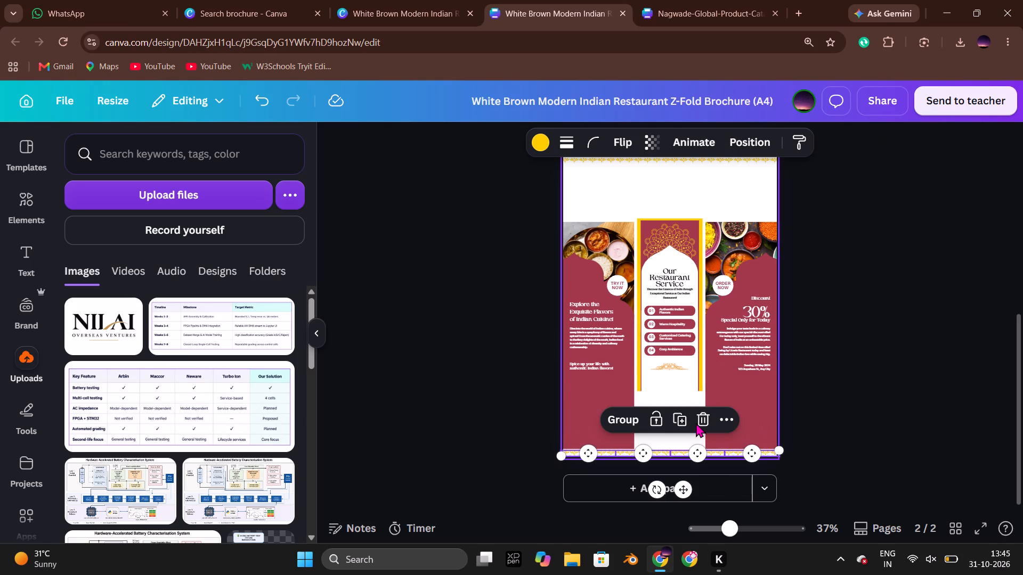
click(846, 333)
Delete all restaurant panels, photos and texts on page 2, keeping only the top and bottom ornamental borders.
scroll(846, 333, up, 1)
scroll(846, 333, down, 1)
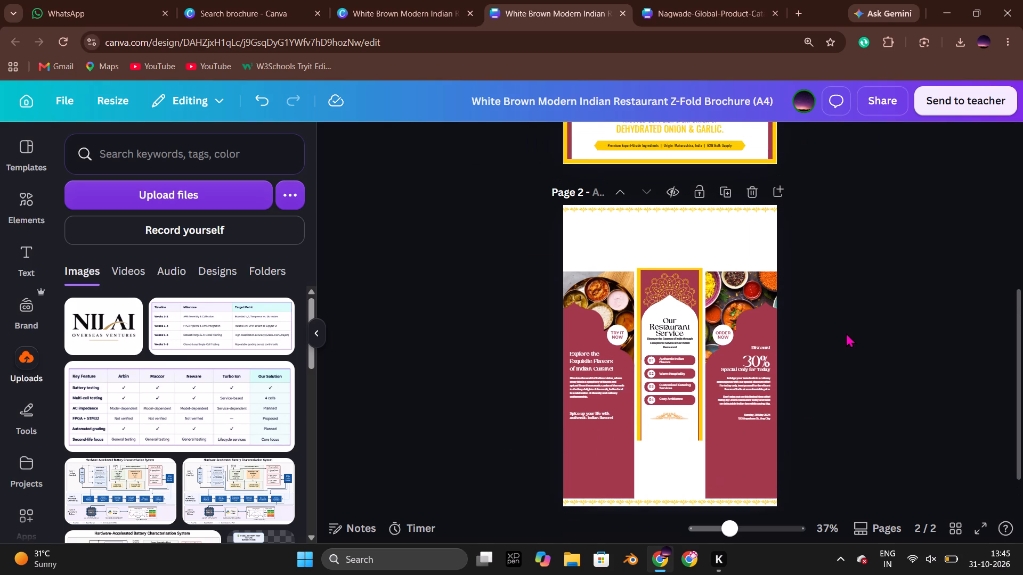
drag(492, 247, 859, 405)
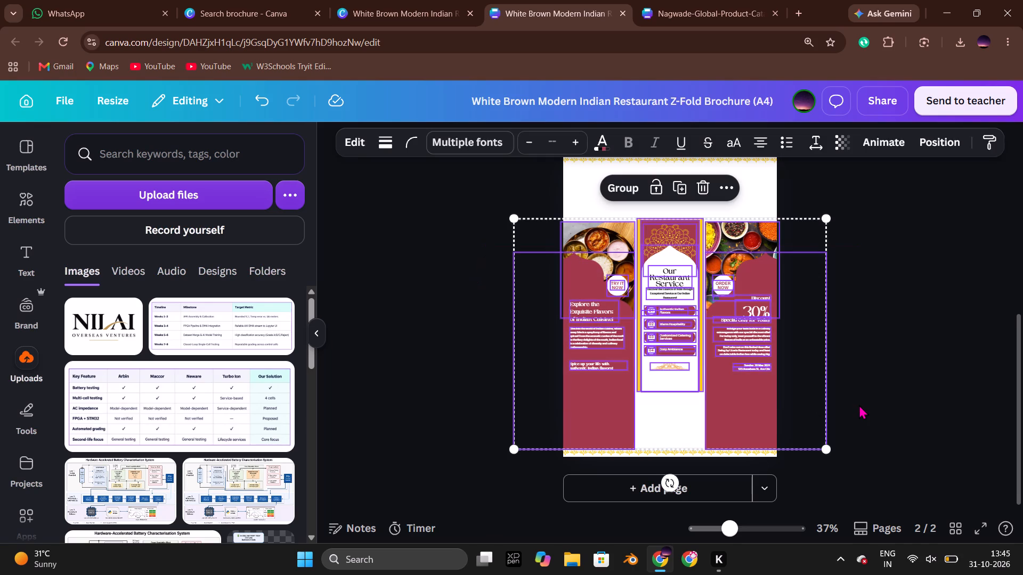
key(Delete)
click(712, 337)
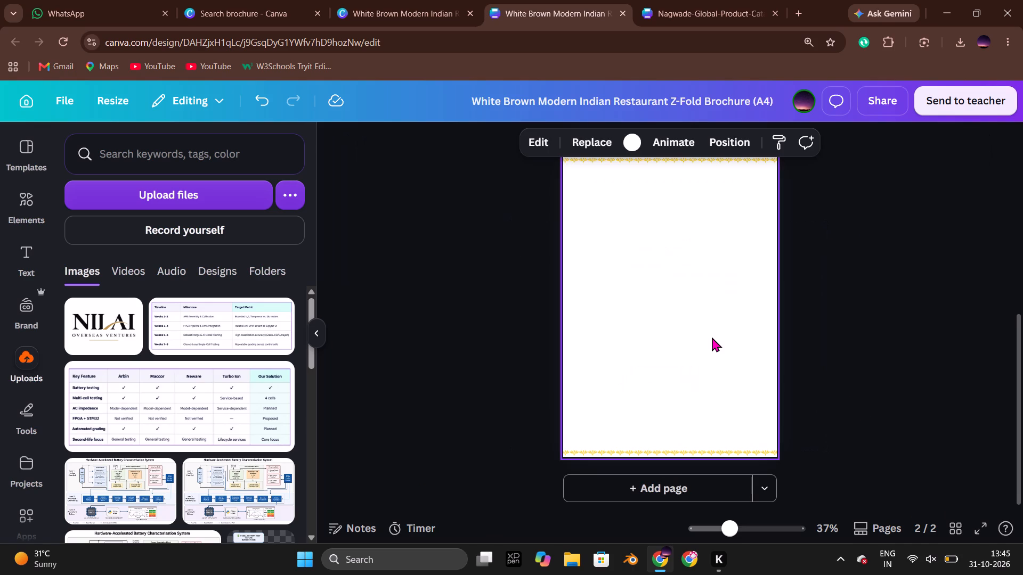
click(840, 300)
drag(553, 187, 848, 395)
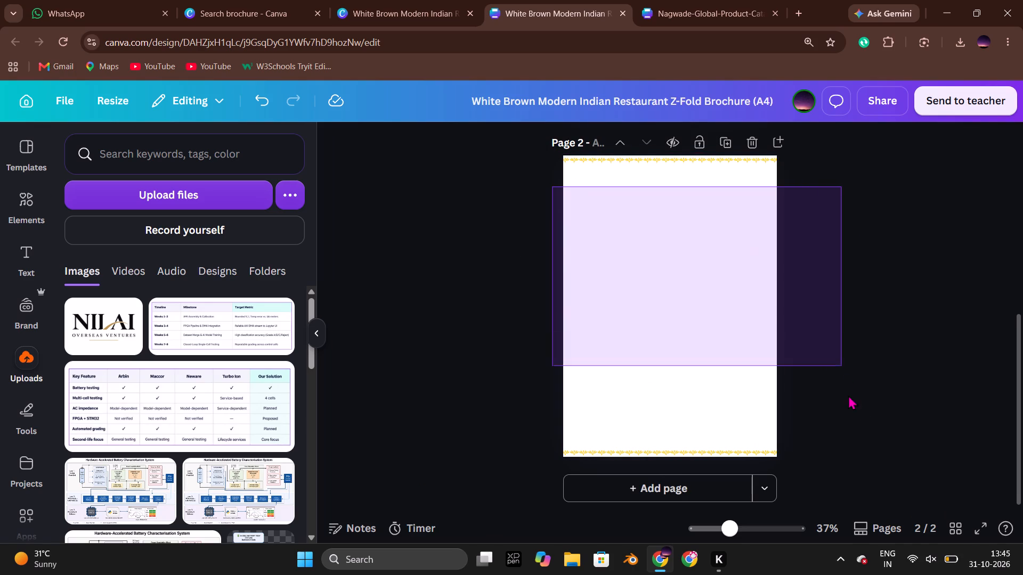
drag(848, 395, 848, 434)
click(906, 376)
Paste the copied red arch shape onto page 2 and place it partly off the left page edge, with its base near the bottom border.
click(618, 342)
key(ctrl+v)
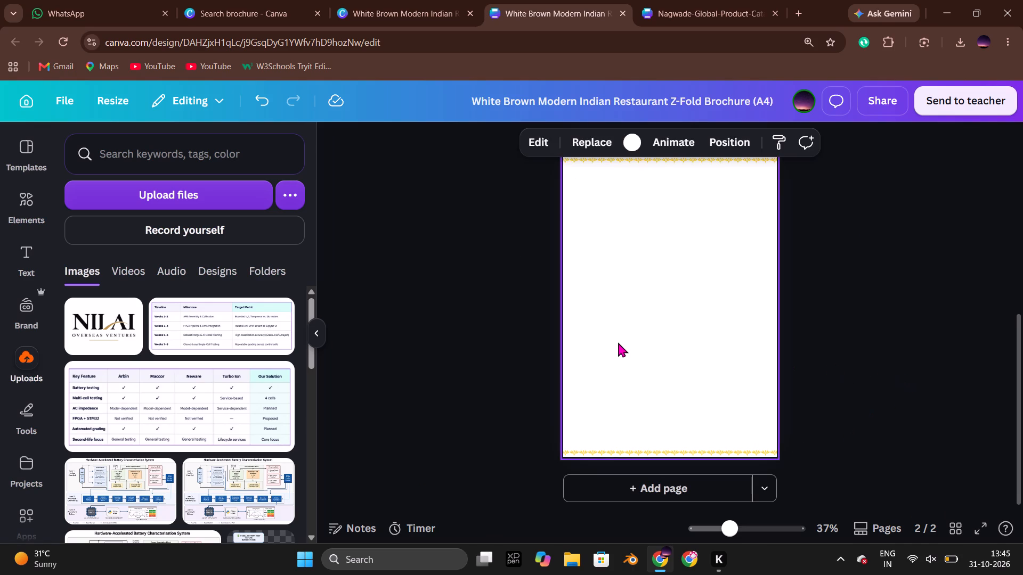
scroll(748, 325, down, 1)
drag(685, 320, 639, 342)
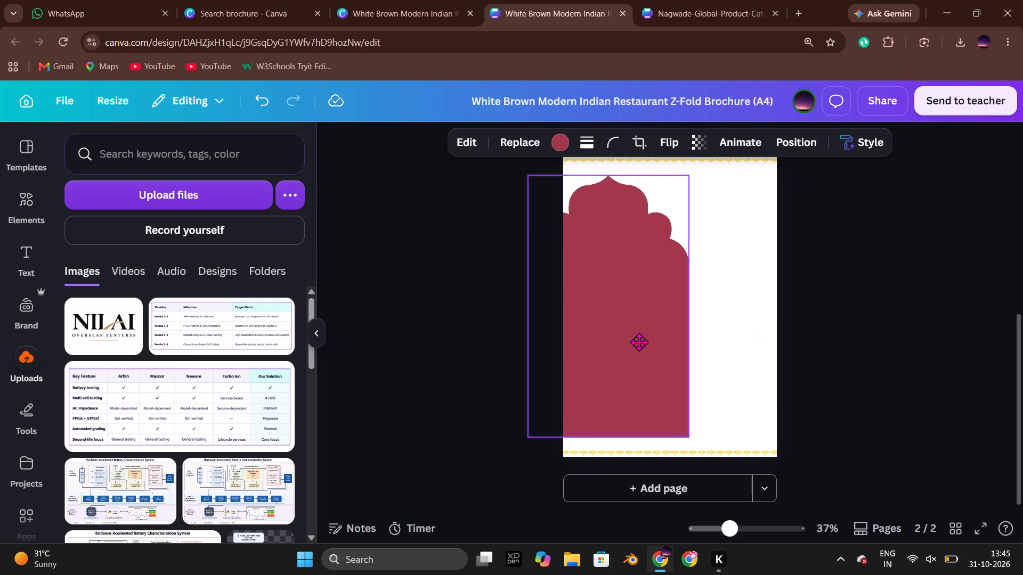
drag(639, 342, 602, 351)
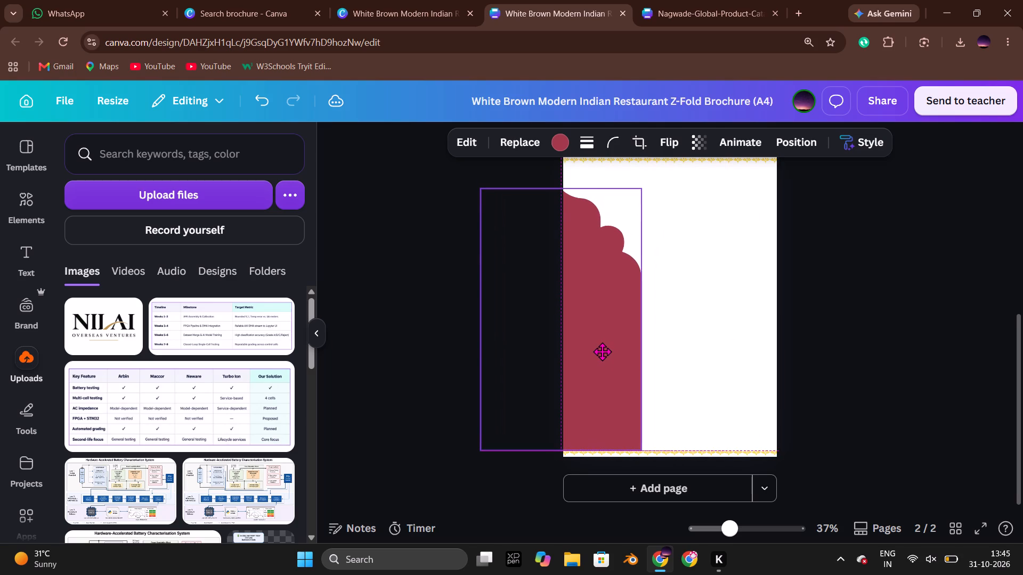
drag(602, 351, 601, 356)
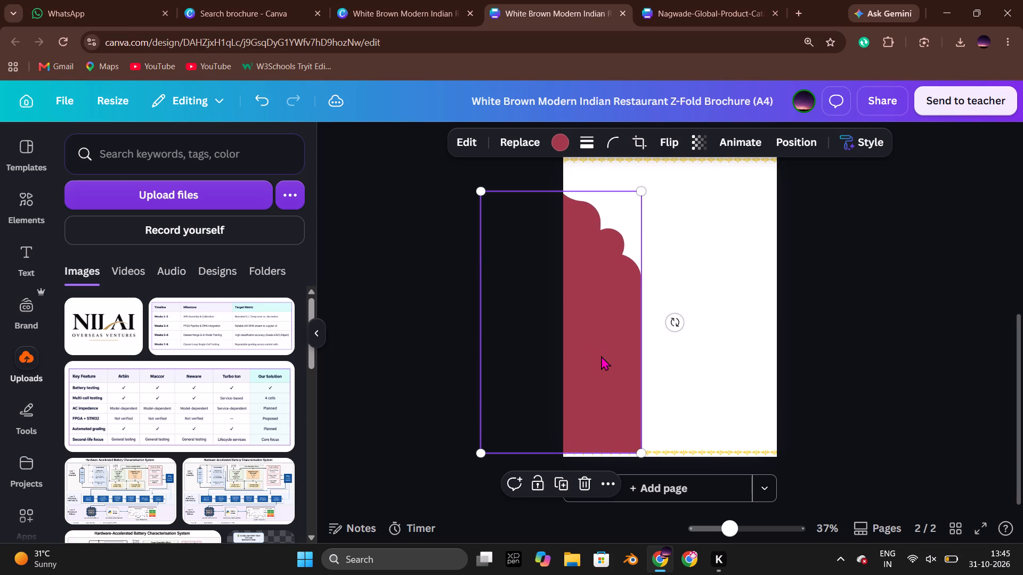
Send the red arch shape to the back, behind the ornamental borders, as in the original Z-Fold brochure.
click(361, 0)
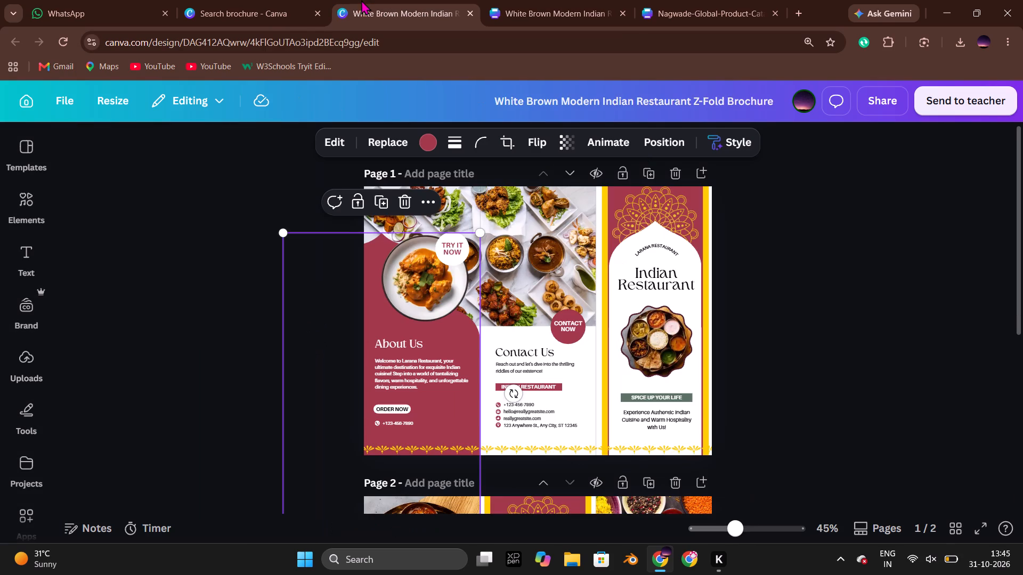
click(513, 0)
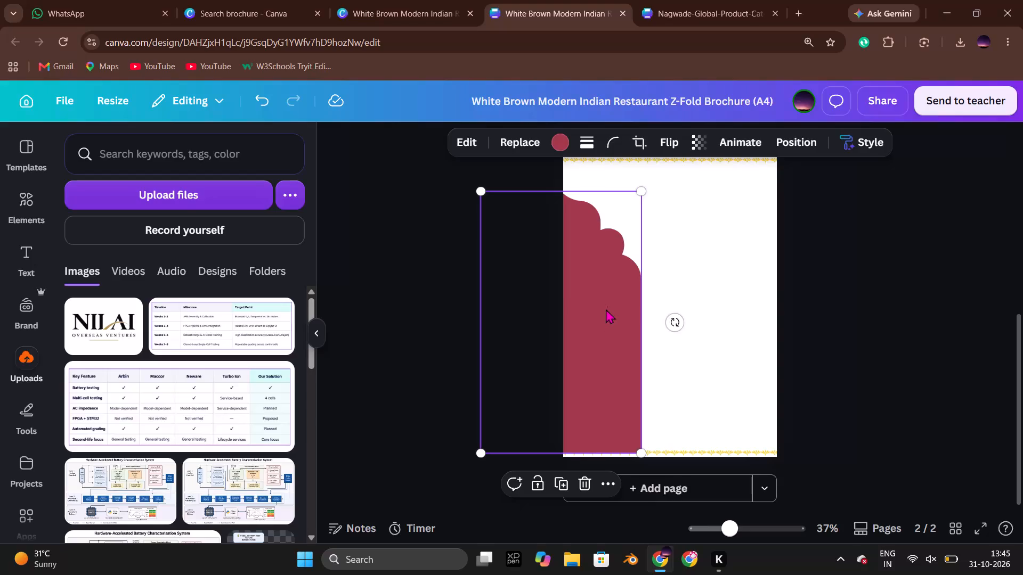
right_click(606, 309)
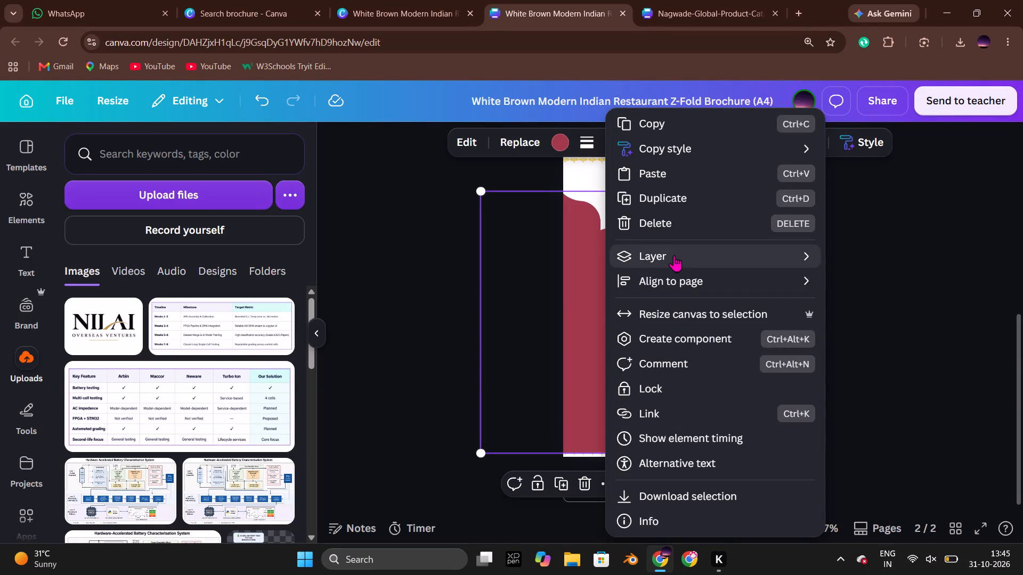
click(437, 355)
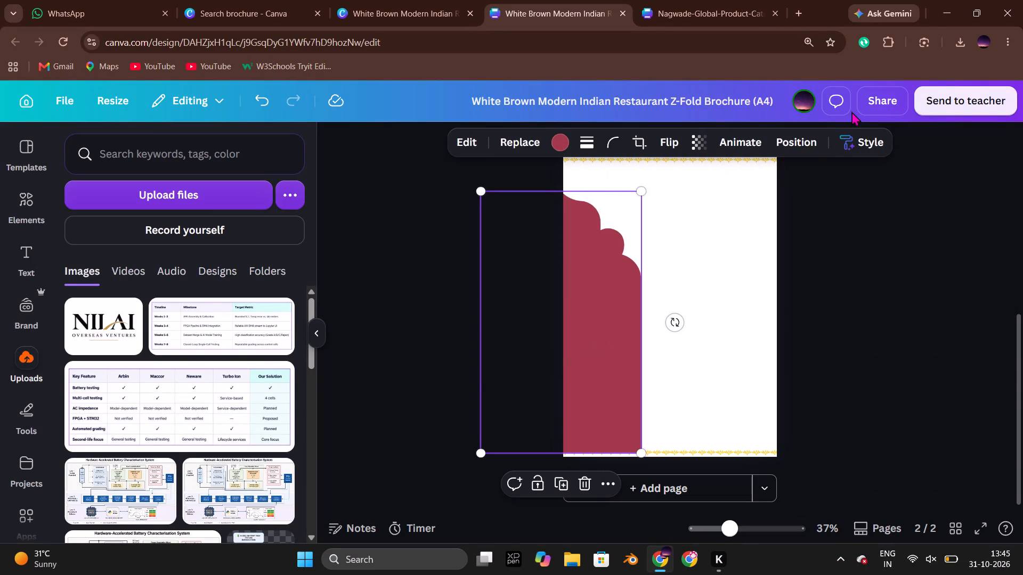
click(804, 147)
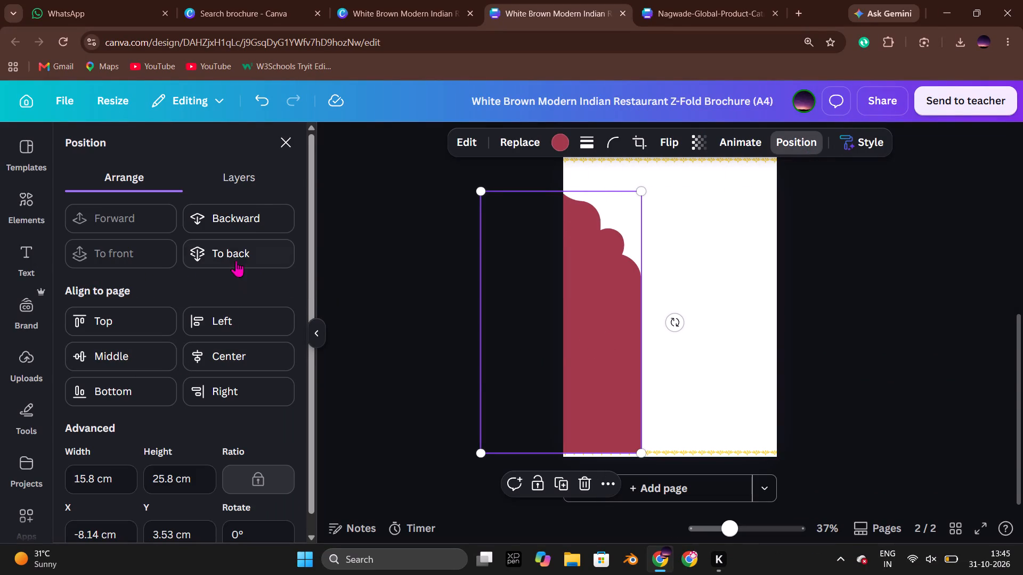
click(237, 249)
click(876, 382)
Lower the red arch shape slightly so its base meets the bottom edge of page 2.
drag(608, 360, 607, 368)
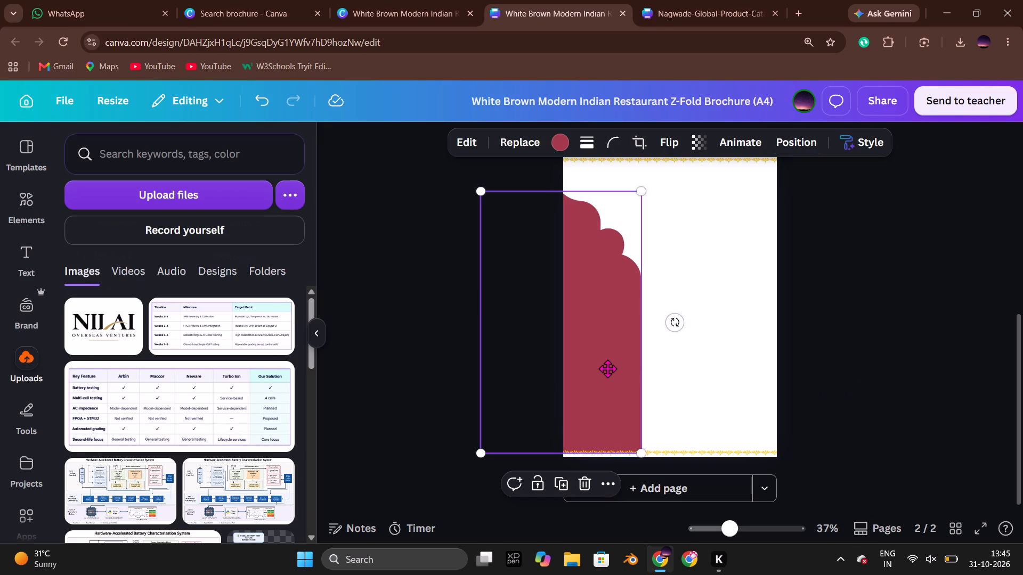
drag(607, 368, 607, 367)
click(439, 301)
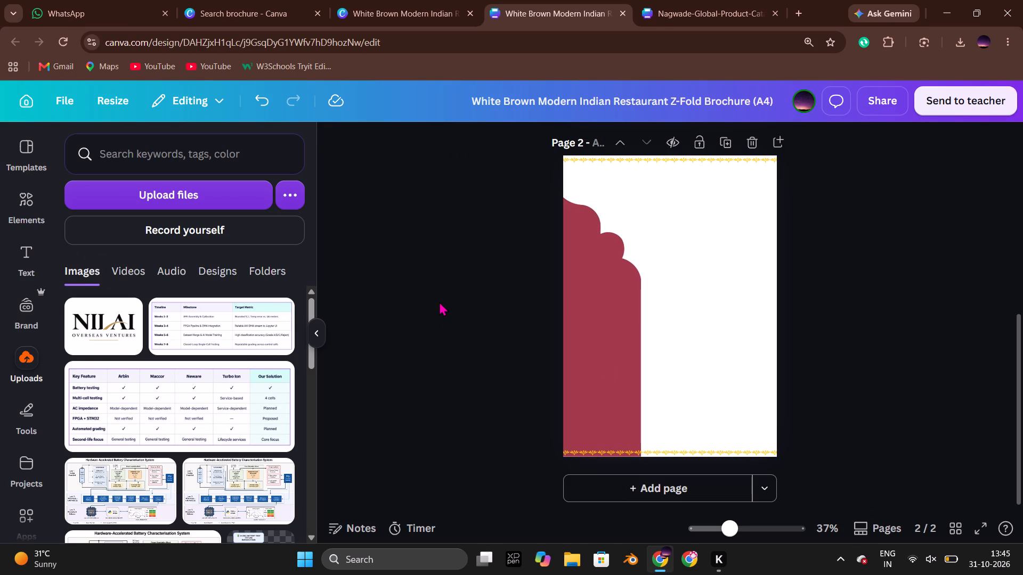
Enlarge the red arch shape proportionally and shift it so its visible part fills the left side of page 2 from top to bottom.
click(621, 326)
drag(641, 198, 653, 177)
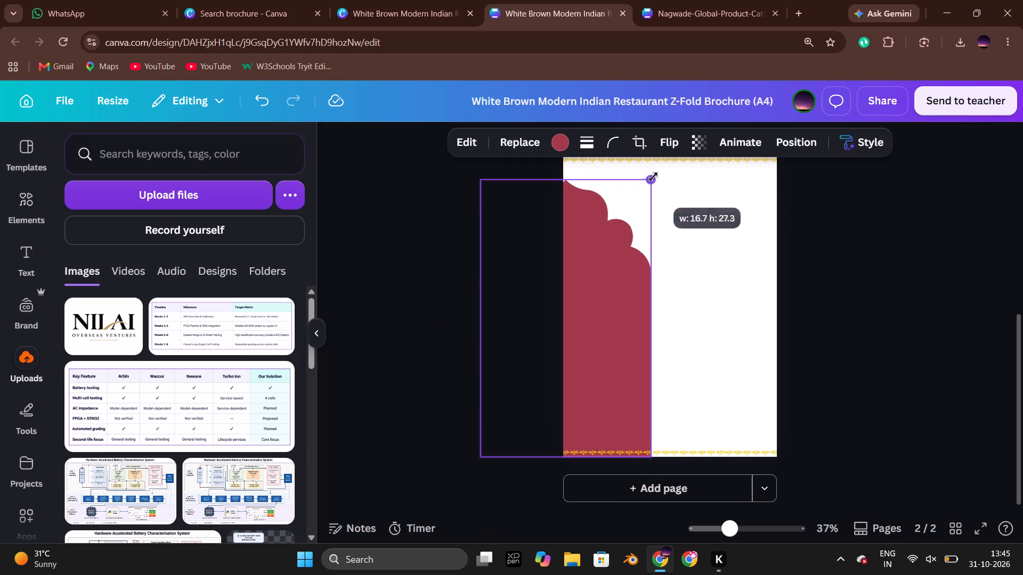
drag(653, 177, 668, 154)
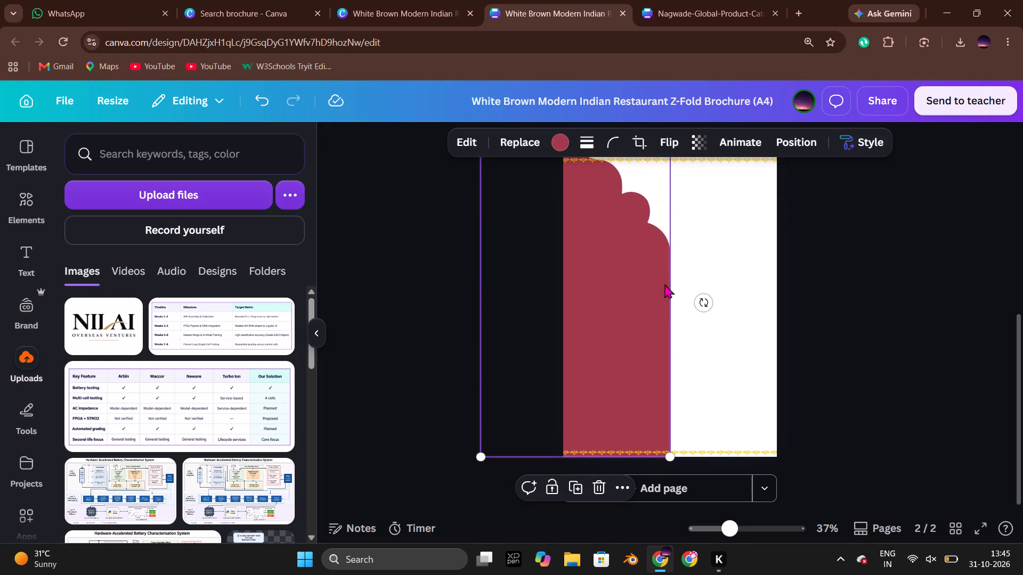
drag(640, 304, 630, 323)
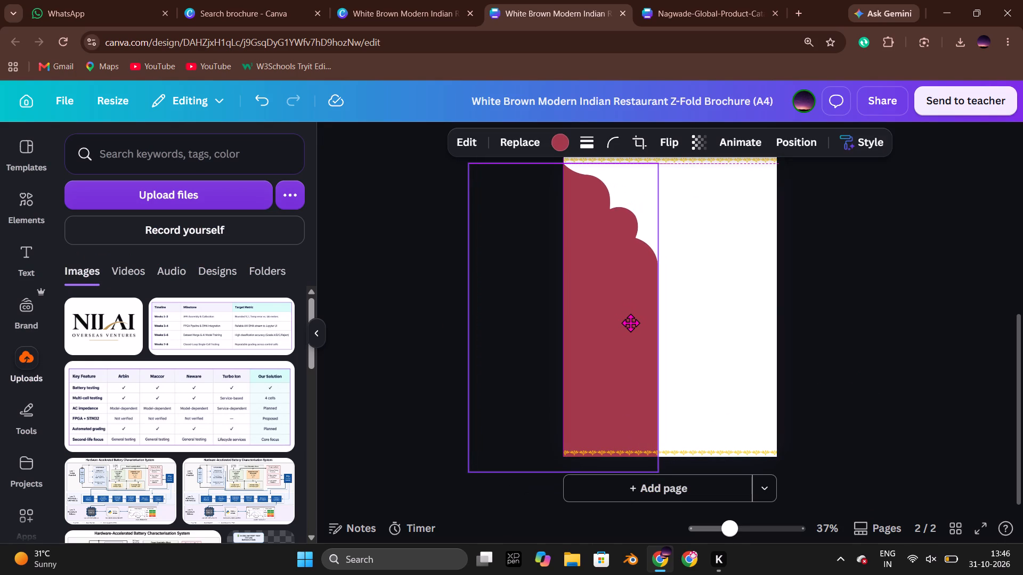
drag(630, 323, 631, 314)
click(443, 291)
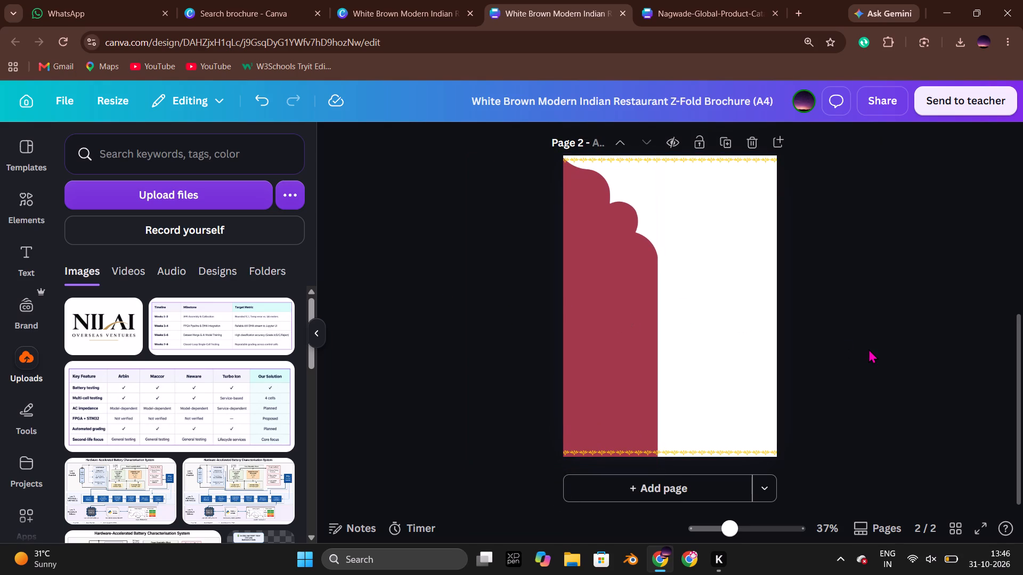
Rotate the red arch shape on page 2 a quarter turn clockwise so it lies horizontally with its tip pointing right.
click(618, 330)
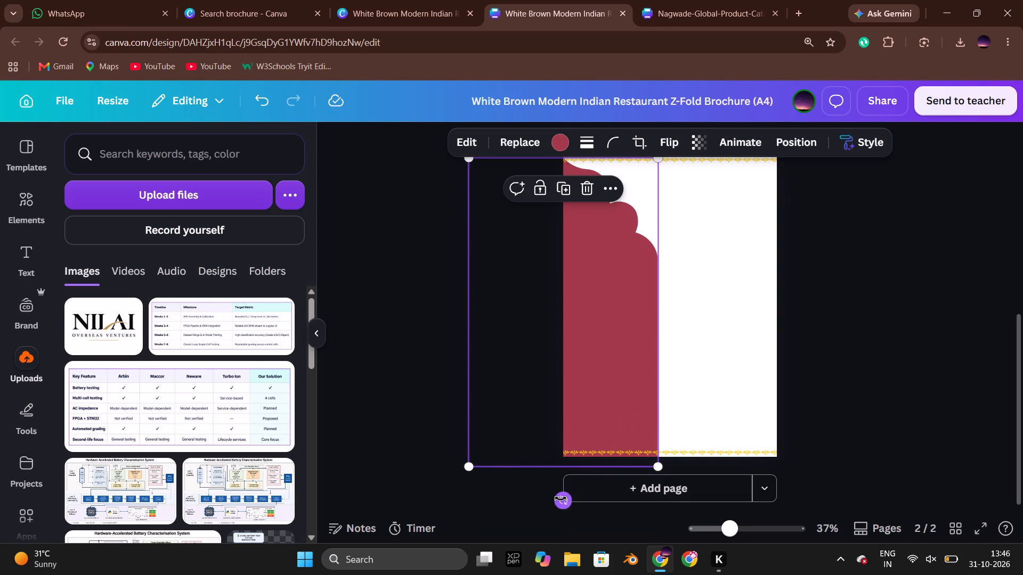
drag(561, 498, 464, 349)
click(457, 334)
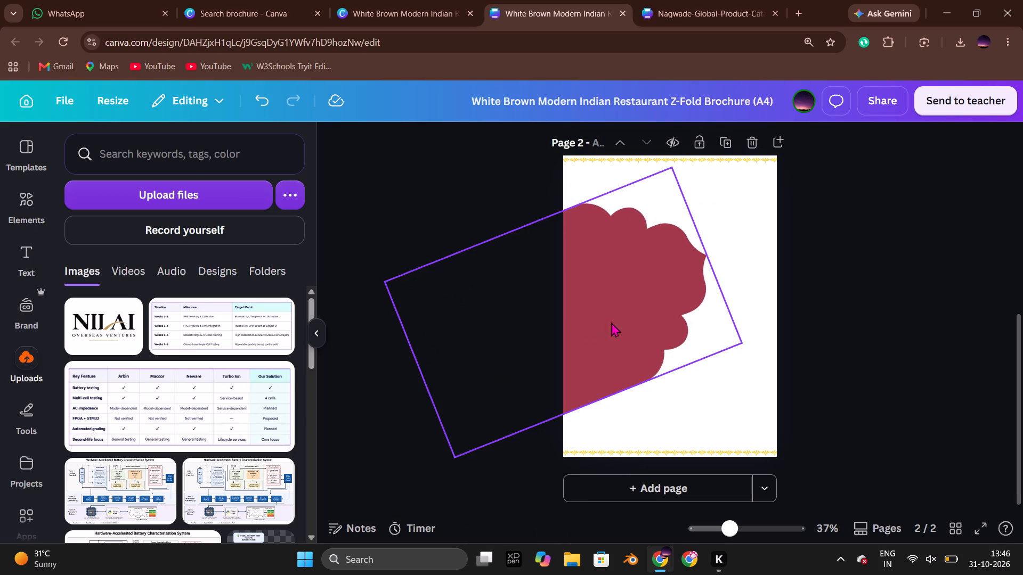
click(639, 320)
drag(384, 380, 380, 301)
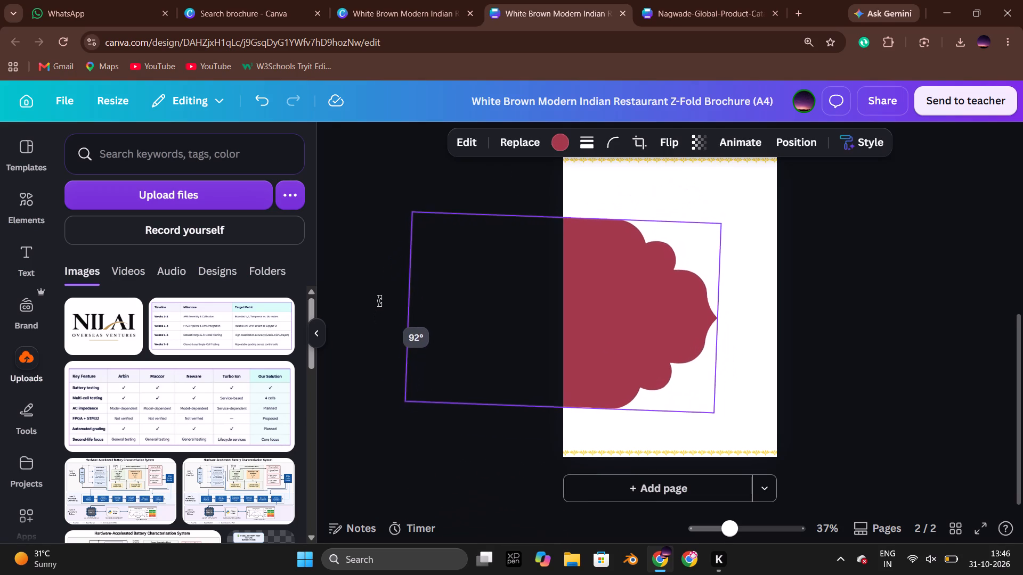
drag(380, 301, 379, 306)
Shrink the rotated arch to slightly wider than page 2 and place it half off the top edge, its tip meeting the page's right edge.
drag(588, 343, 729, 274)
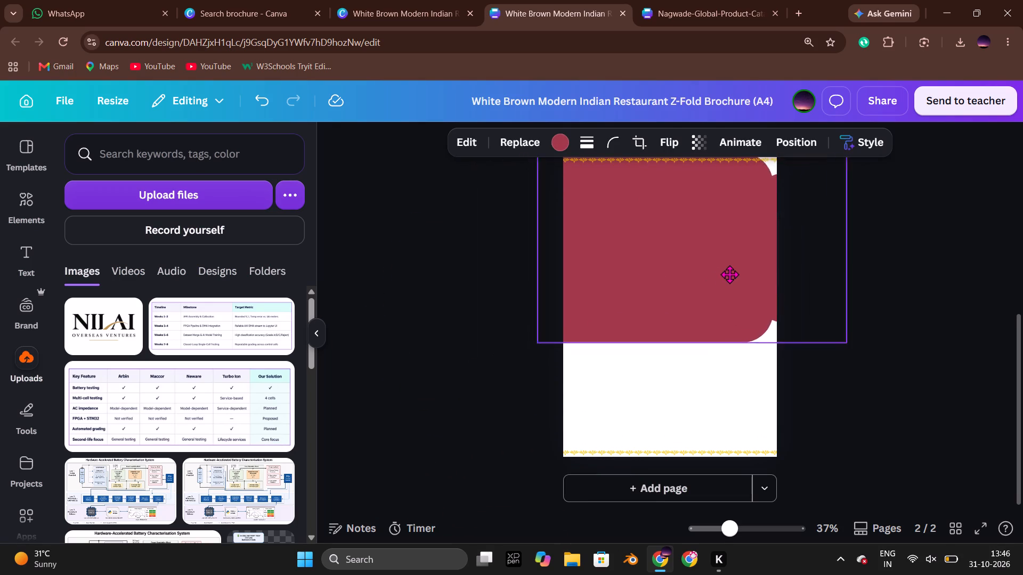
drag(729, 274, 735, 286)
scroll(745, 311, up, 1)
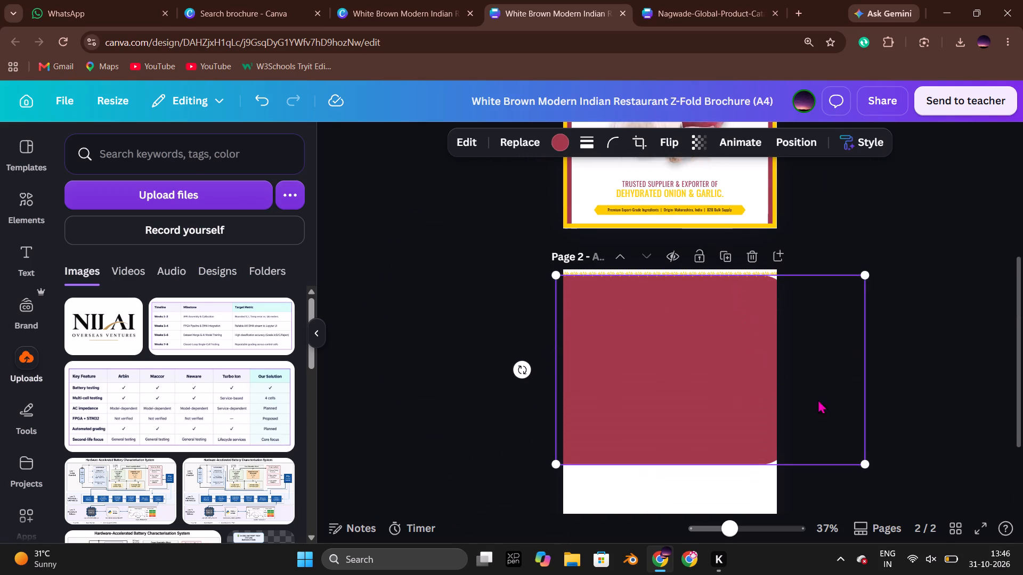
scroll(818, 399, up, 1)
drag(868, 443, 790, 385)
drag(712, 359, 713, 321)
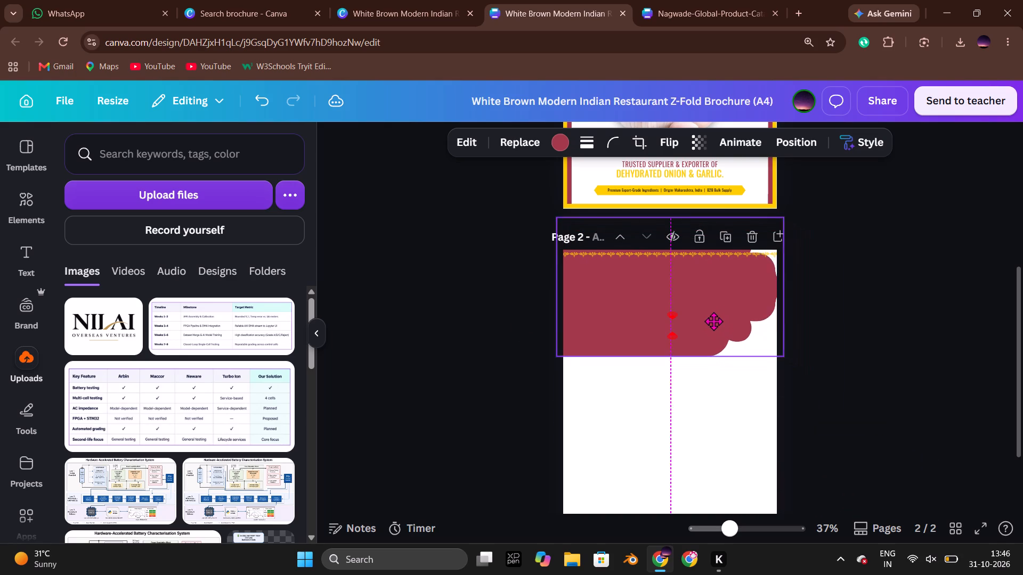
drag(713, 321, 708, 287)
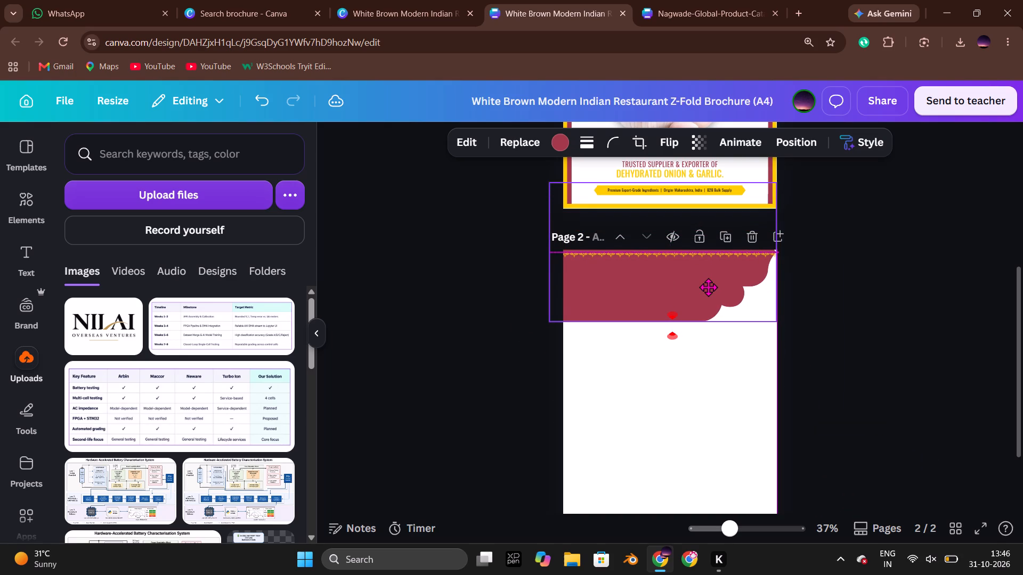
drag(708, 287, 708, 287)
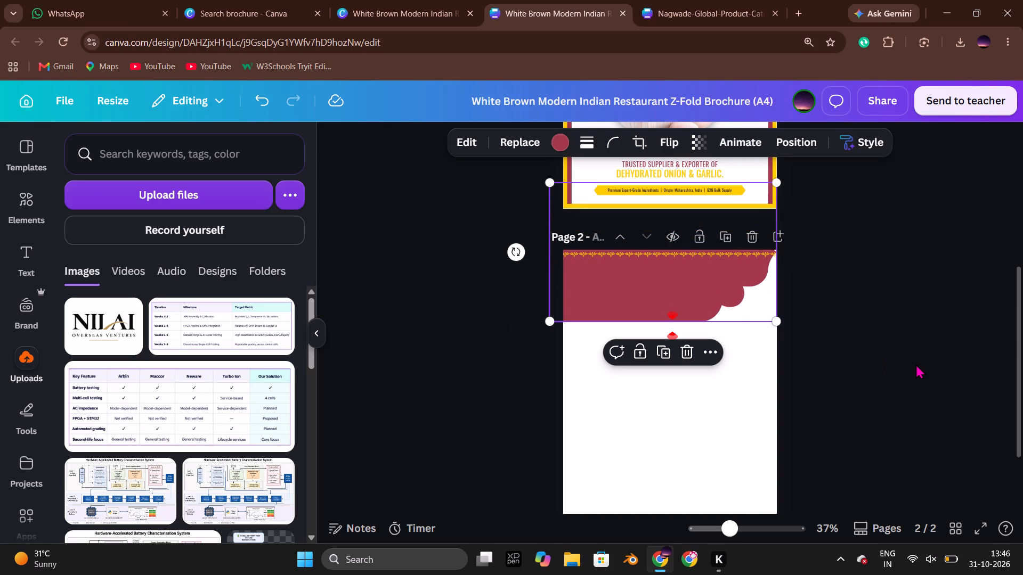
click(916, 364)
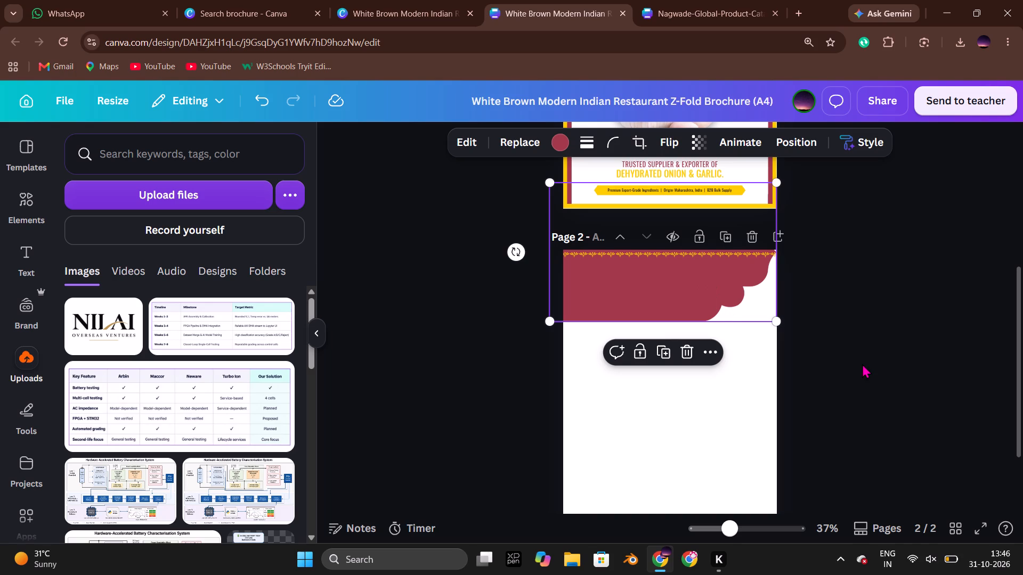
Switch to the original Z-Fold brochure design to consult its page 1 layout.
click(403, 0)
click(866, 339)
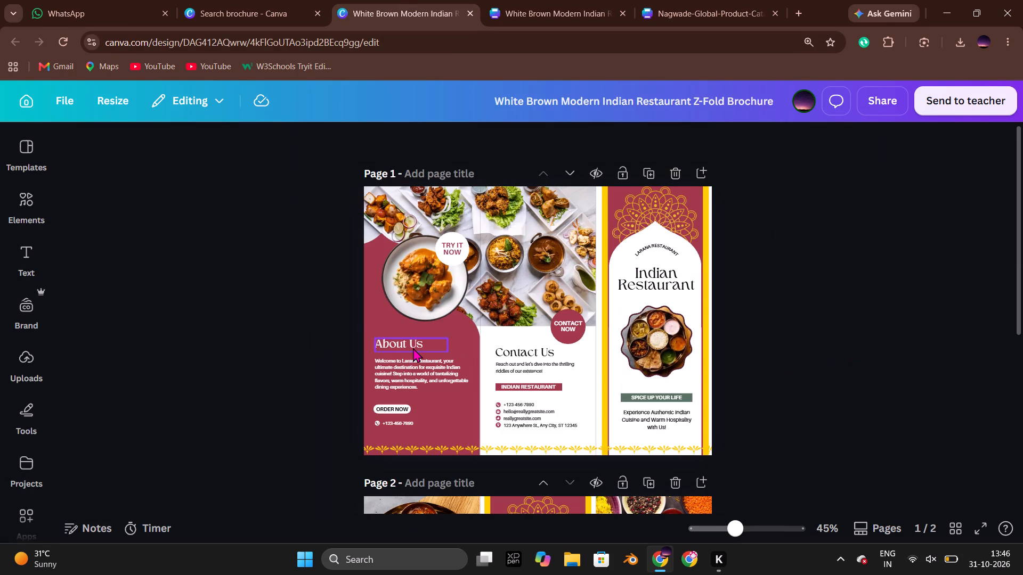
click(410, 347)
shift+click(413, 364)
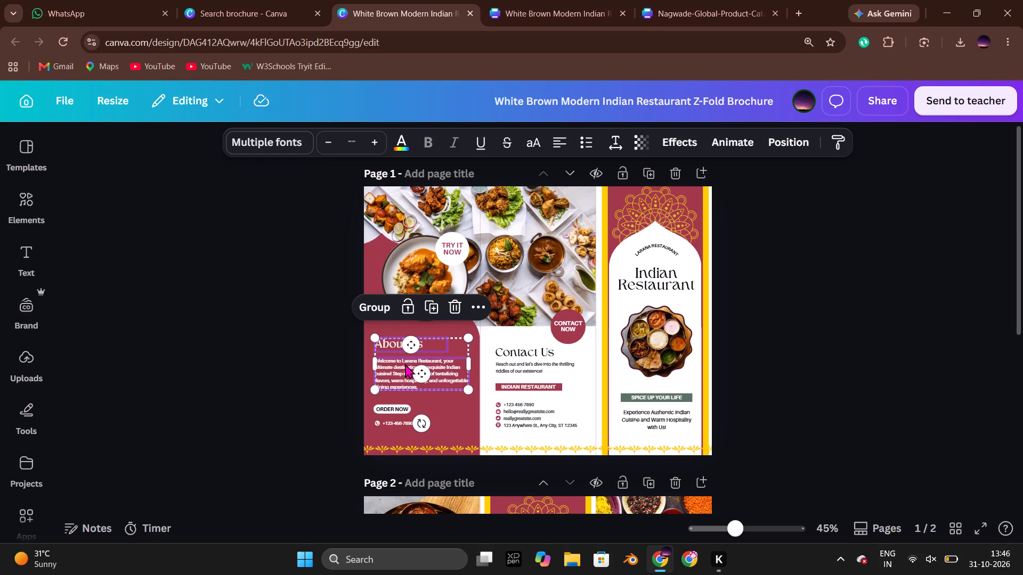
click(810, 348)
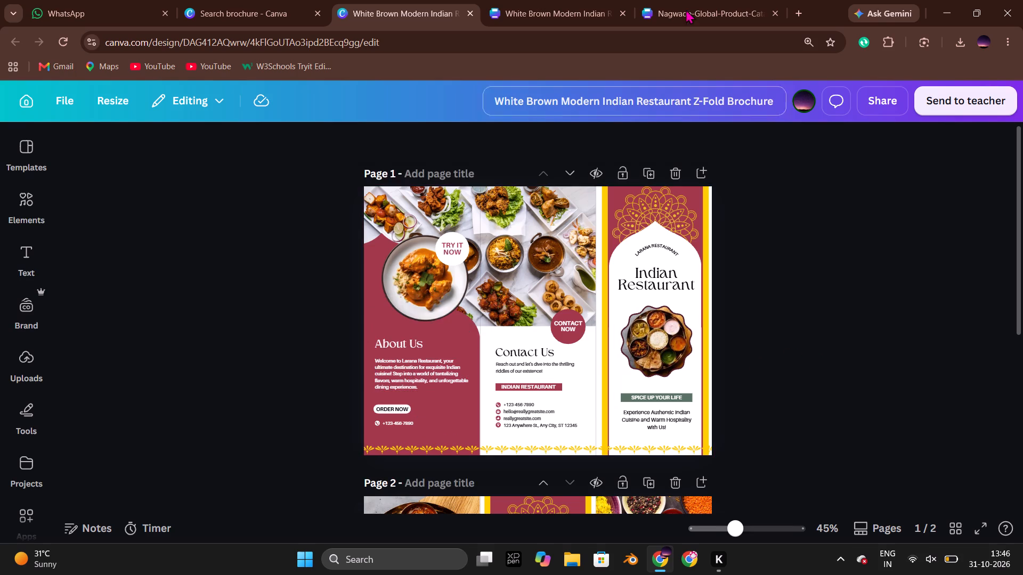
Compare the Nagwade Global catalog's About page with the A4 brochure's cover and page 1 of the original Z-Fold brochure.
click(704, 0)
scroll(755, 310, down, 5)
click(798, 307)
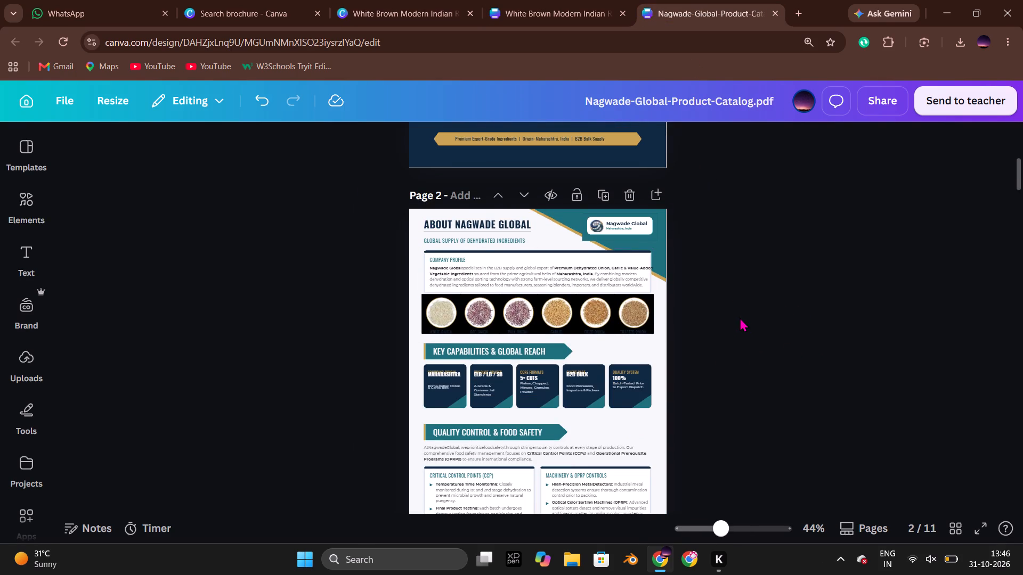
click(595, 0)
scroll(786, 262, up, 5)
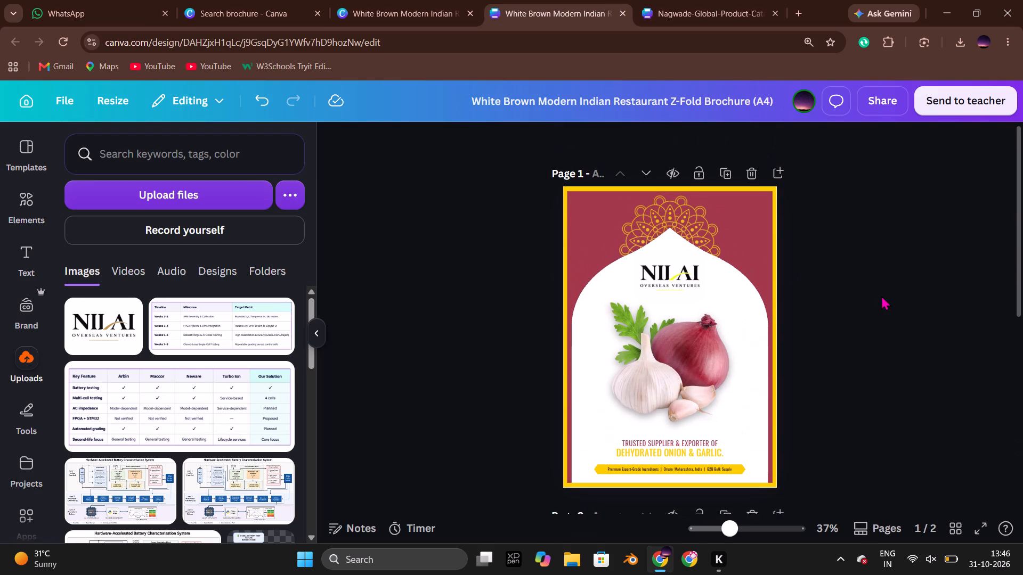
click(432, 0)
scroll(722, 285, up, 4)
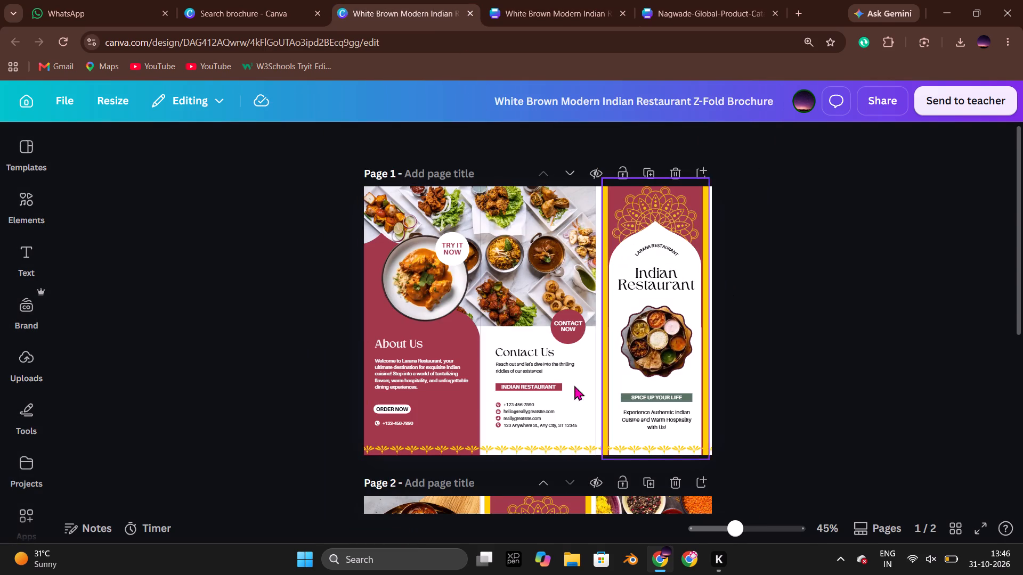
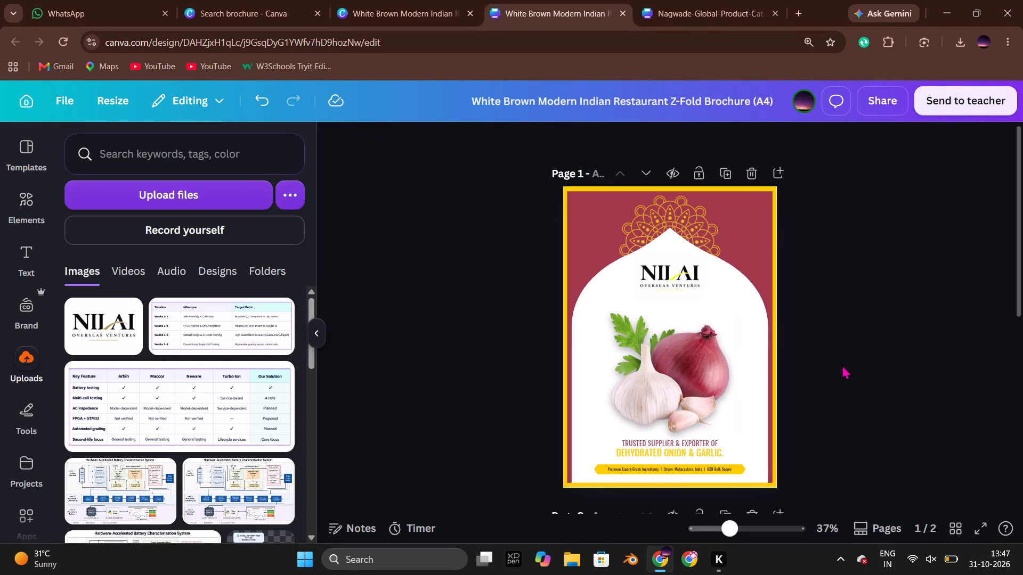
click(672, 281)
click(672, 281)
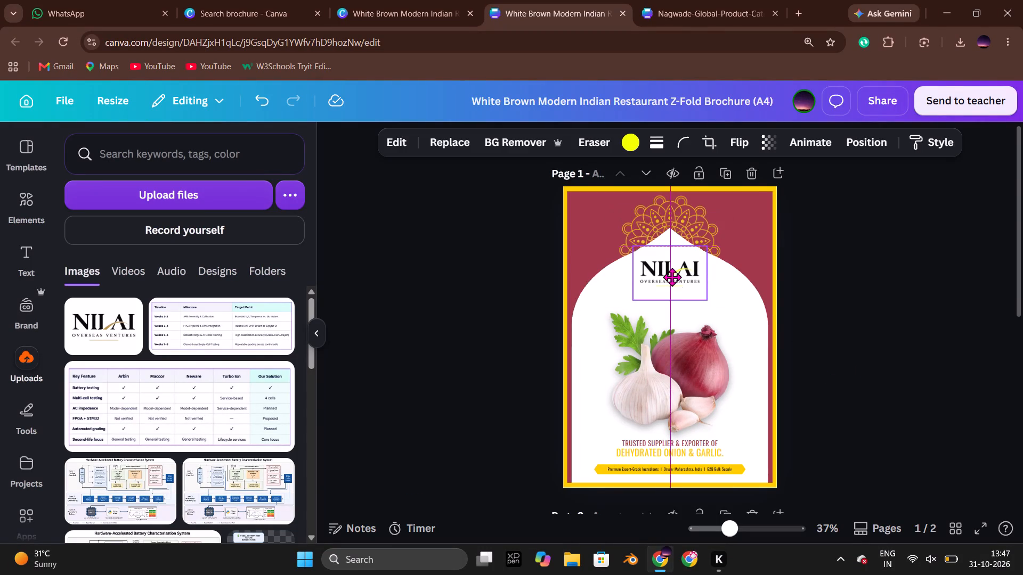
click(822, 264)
Copy the "Experience Authentic Indian Cuisine" tagline from the original Z-Fold brochure's cover onto page 1 of the A4 brochure, just below the Nilai logo.
click(439, 0)
click(807, 310)
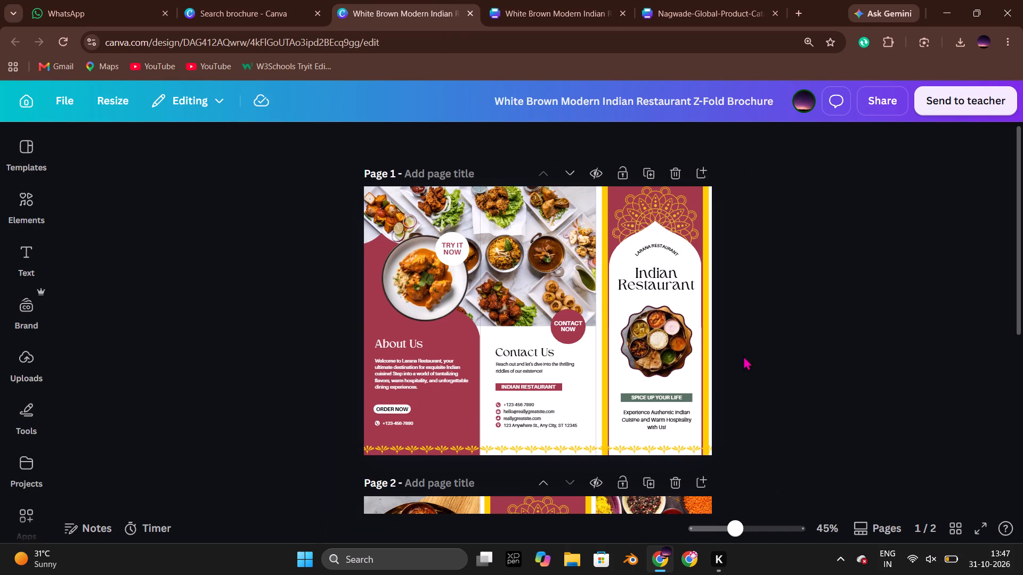
click(673, 415)
key(ctrl+c)
click(558, 8)
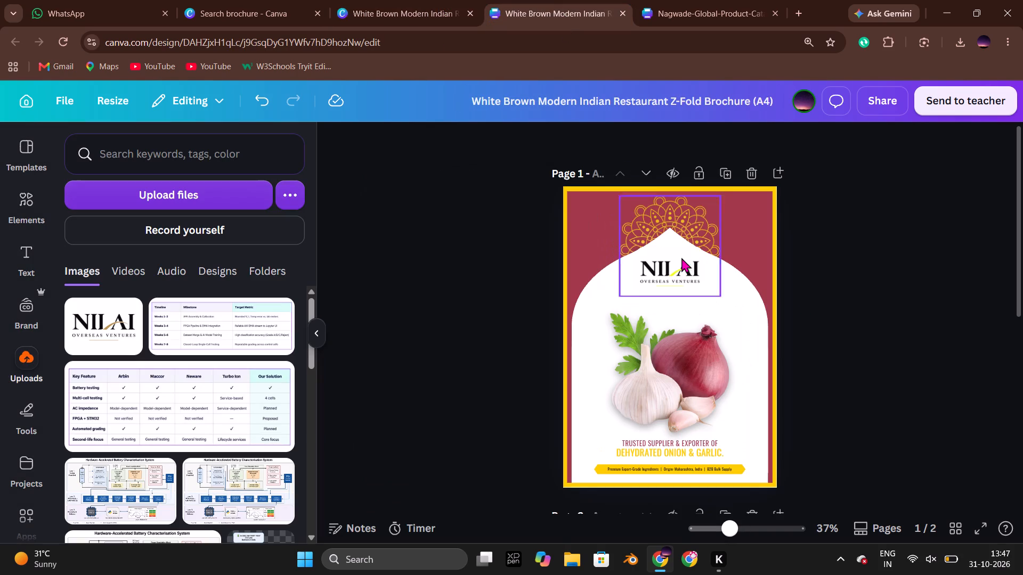
click(746, 304)
key(ctrl+v)
click(926, 307)
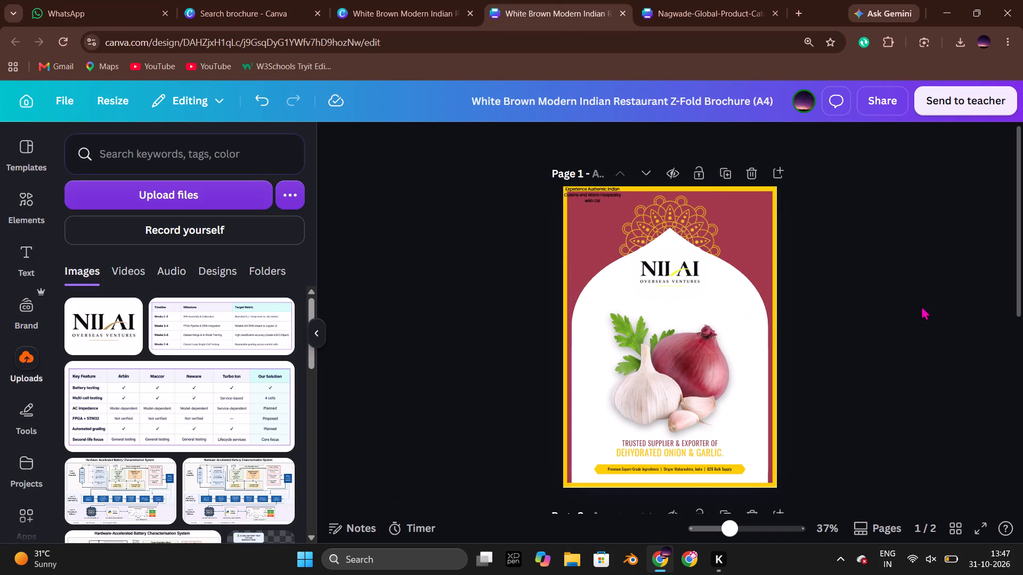
drag(580, 195, 664, 299)
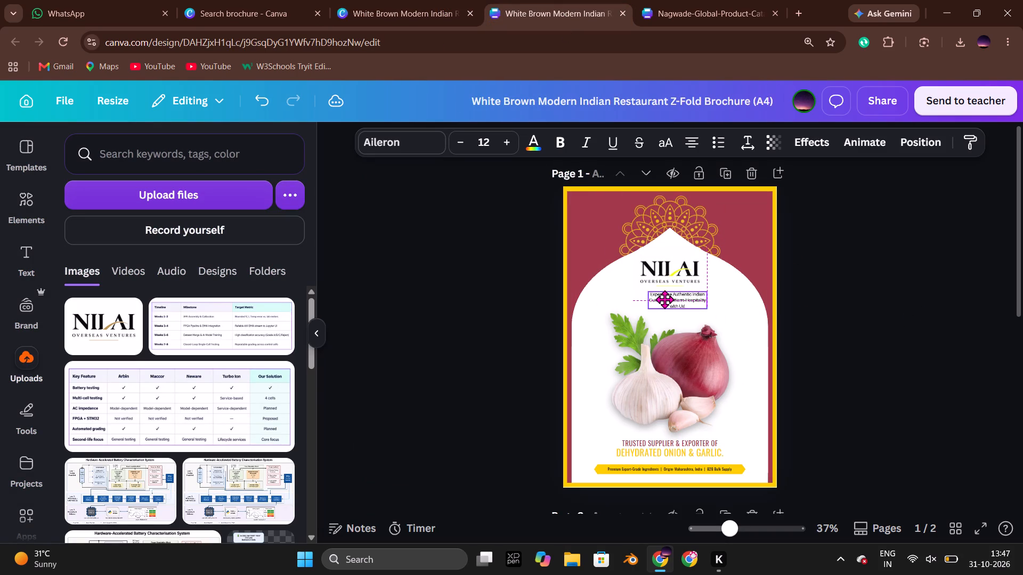
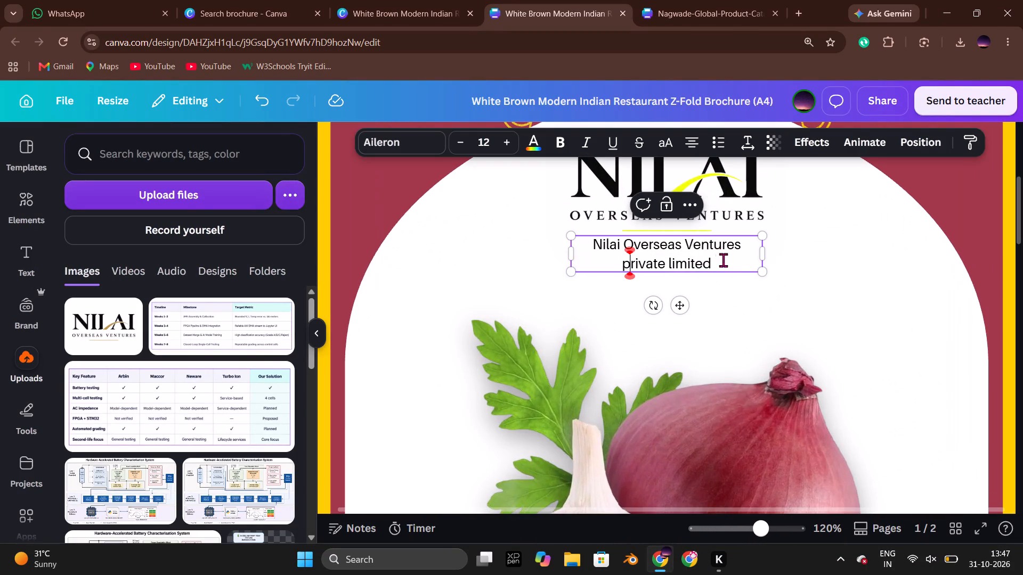
Replace "private limited" with "Pvt. Ltd." in the company name below the logo and widen its text box to fit one line.
drag(719, 264, 626, 270)
text(PVT)
key(BackSpace)
key(BackSpace)
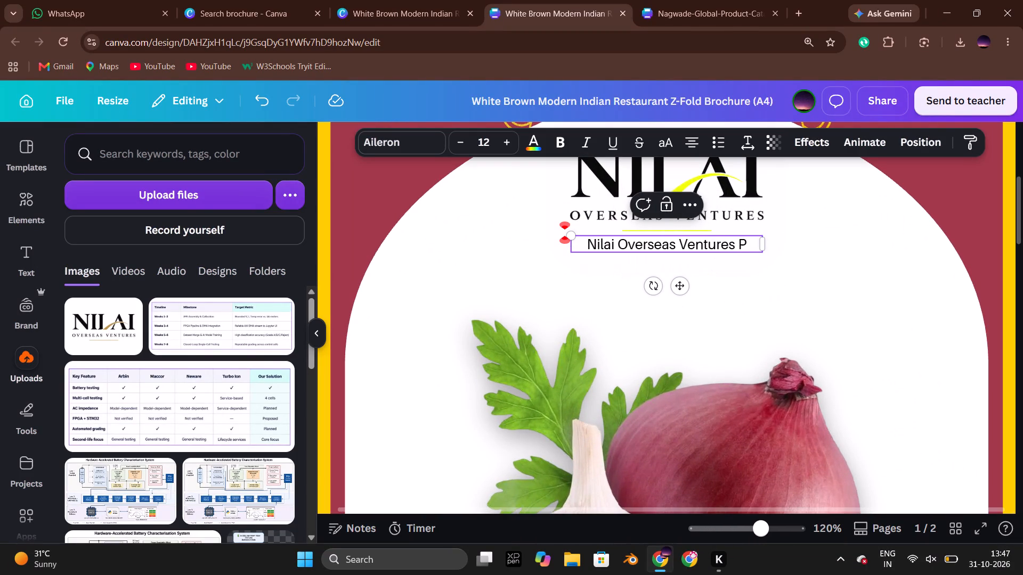
text(vt)
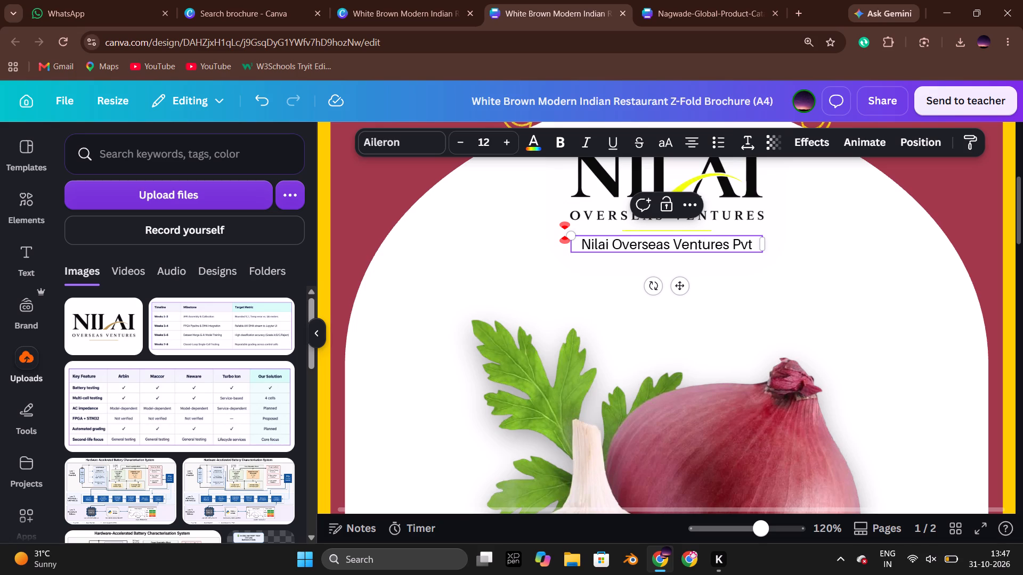
text(. Ltd)
key(period)
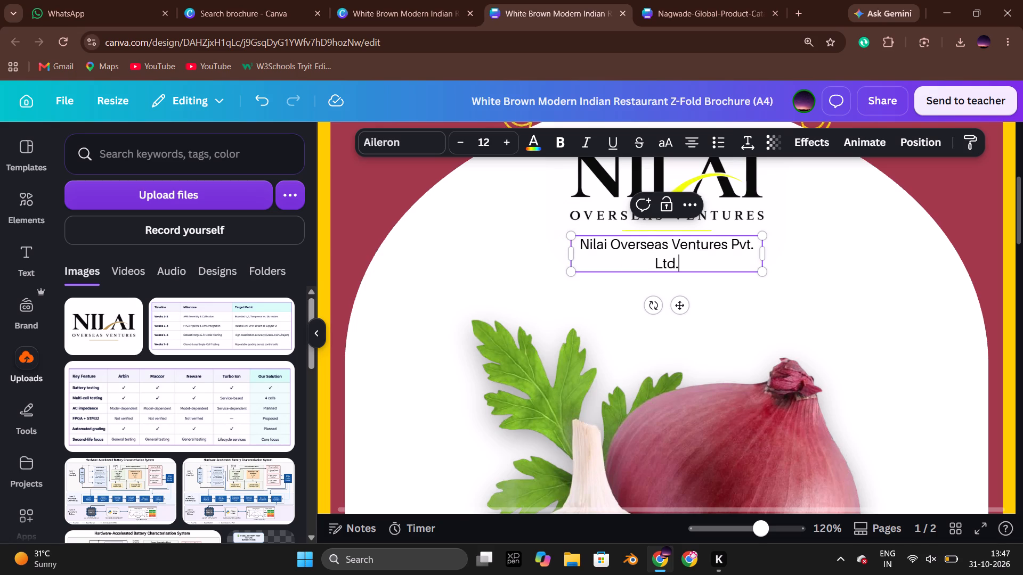
click(367, 231)
click(641, 247)
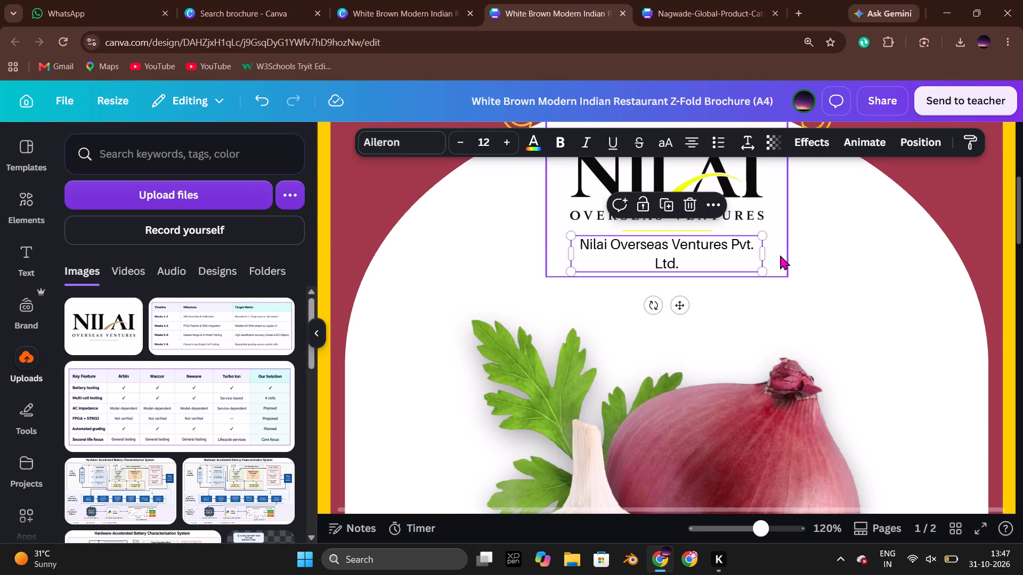
drag(766, 254, 778, 259)
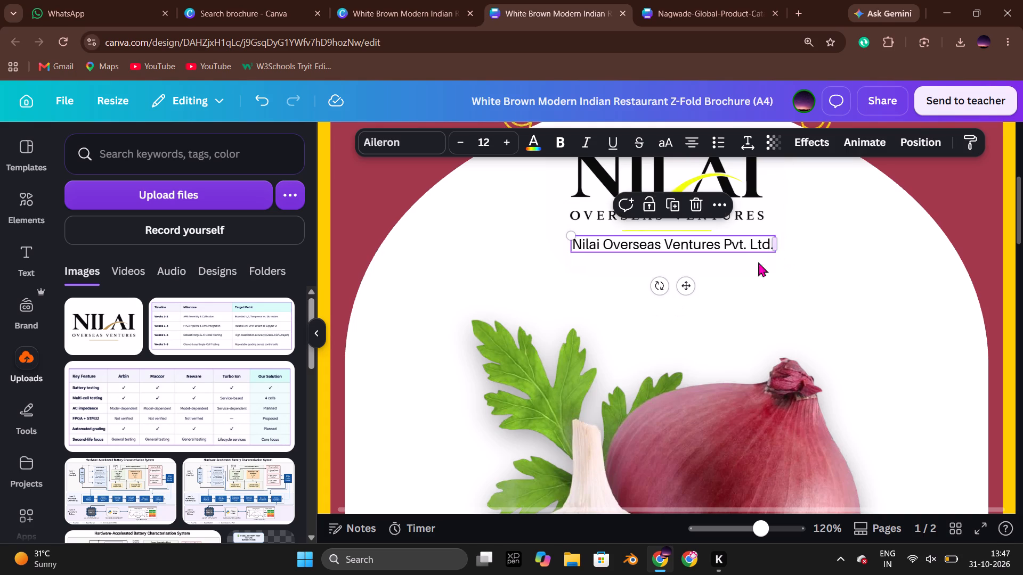
click(583, 221)
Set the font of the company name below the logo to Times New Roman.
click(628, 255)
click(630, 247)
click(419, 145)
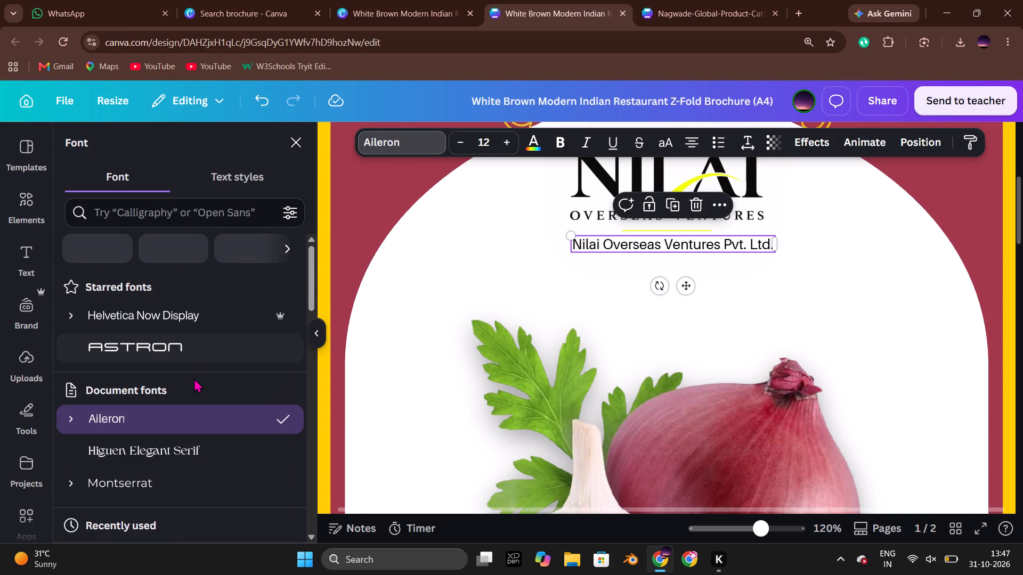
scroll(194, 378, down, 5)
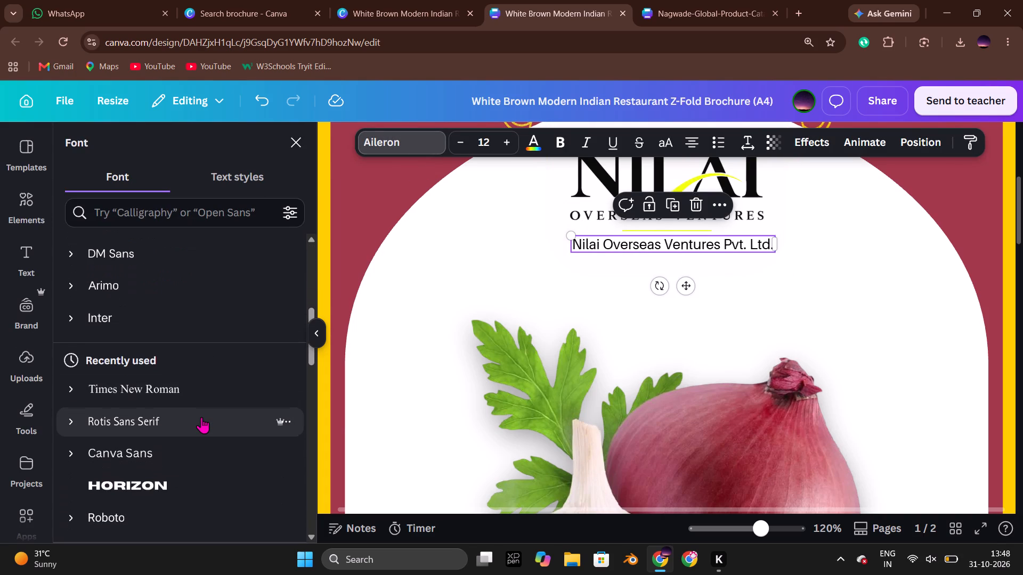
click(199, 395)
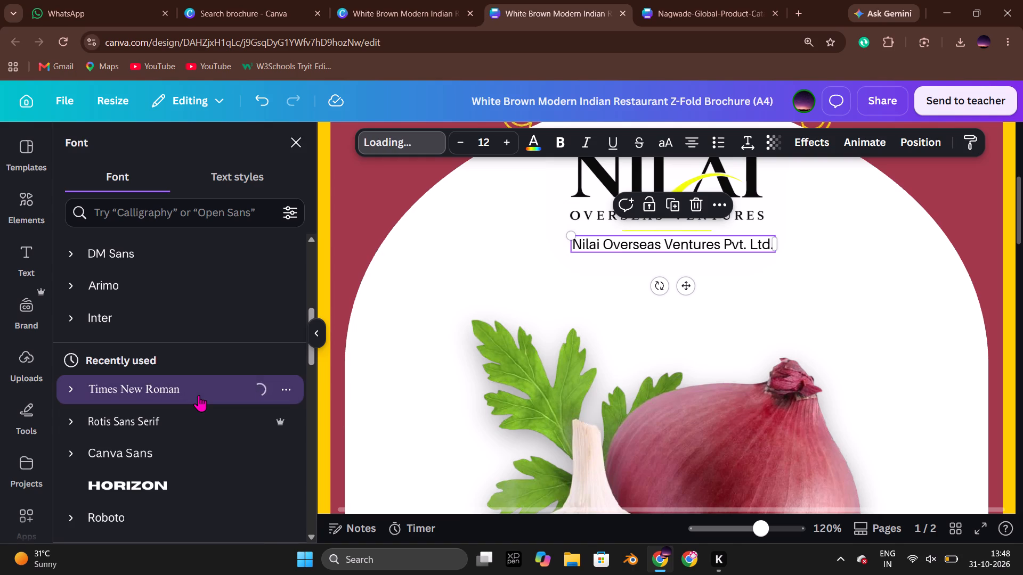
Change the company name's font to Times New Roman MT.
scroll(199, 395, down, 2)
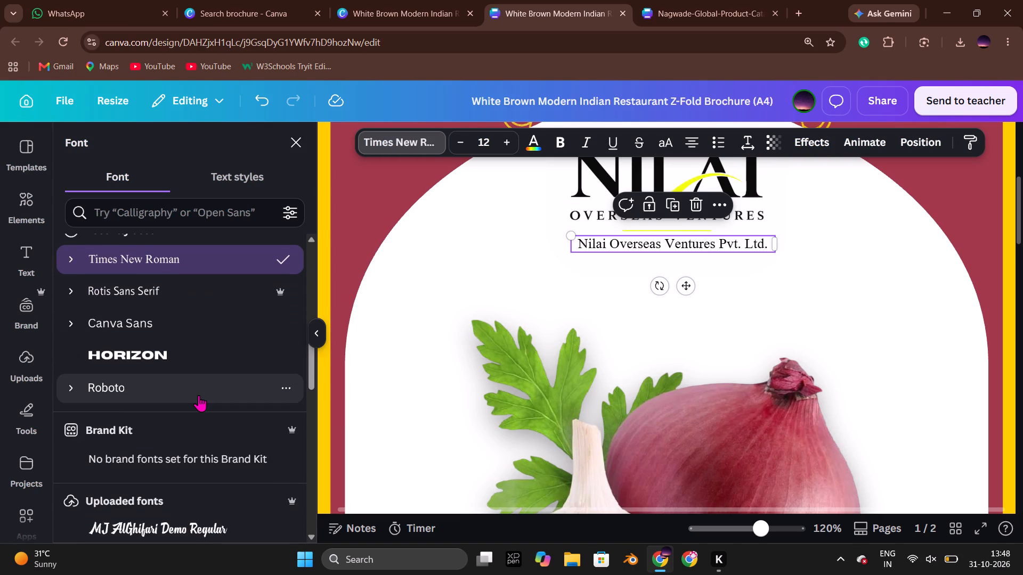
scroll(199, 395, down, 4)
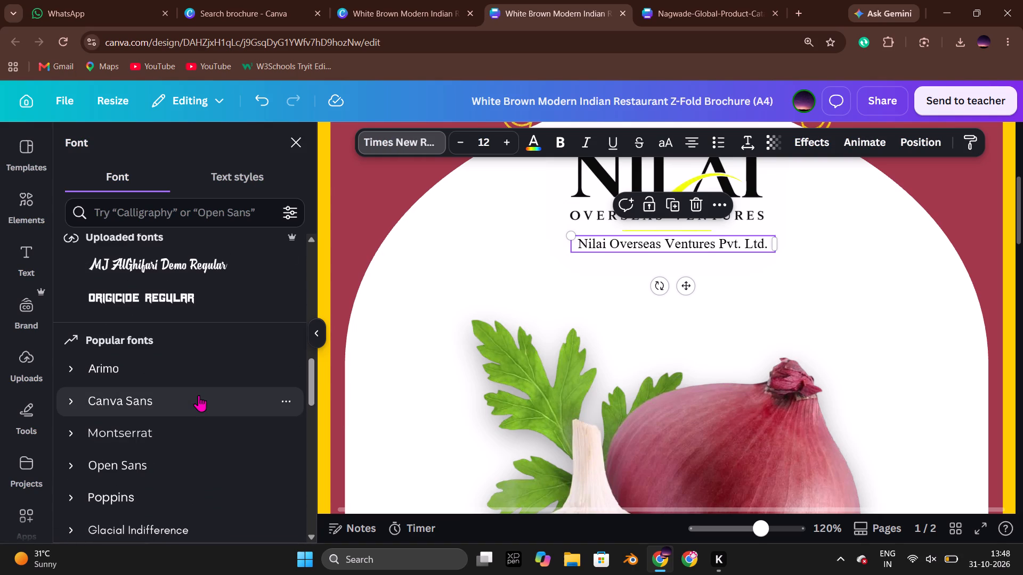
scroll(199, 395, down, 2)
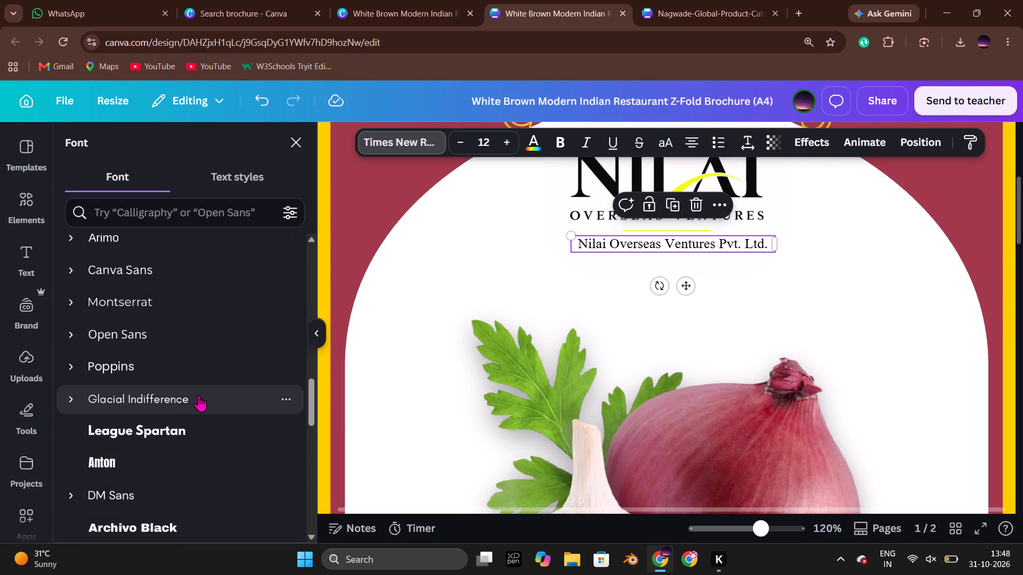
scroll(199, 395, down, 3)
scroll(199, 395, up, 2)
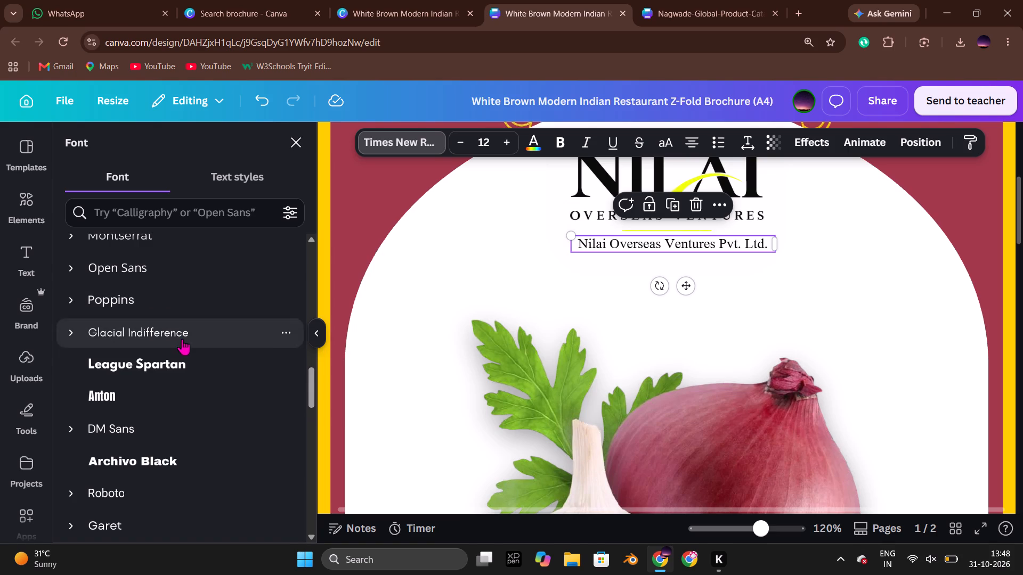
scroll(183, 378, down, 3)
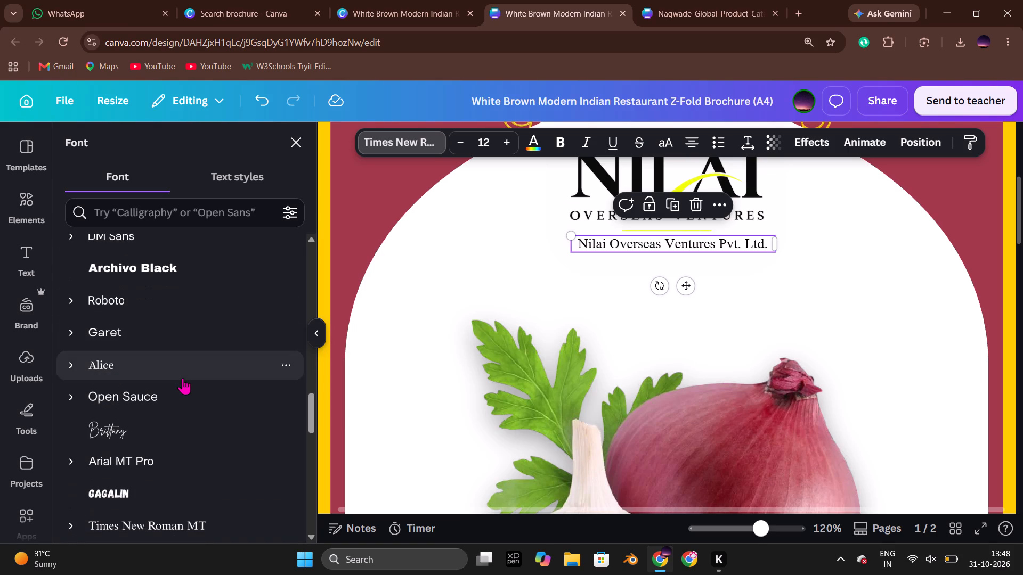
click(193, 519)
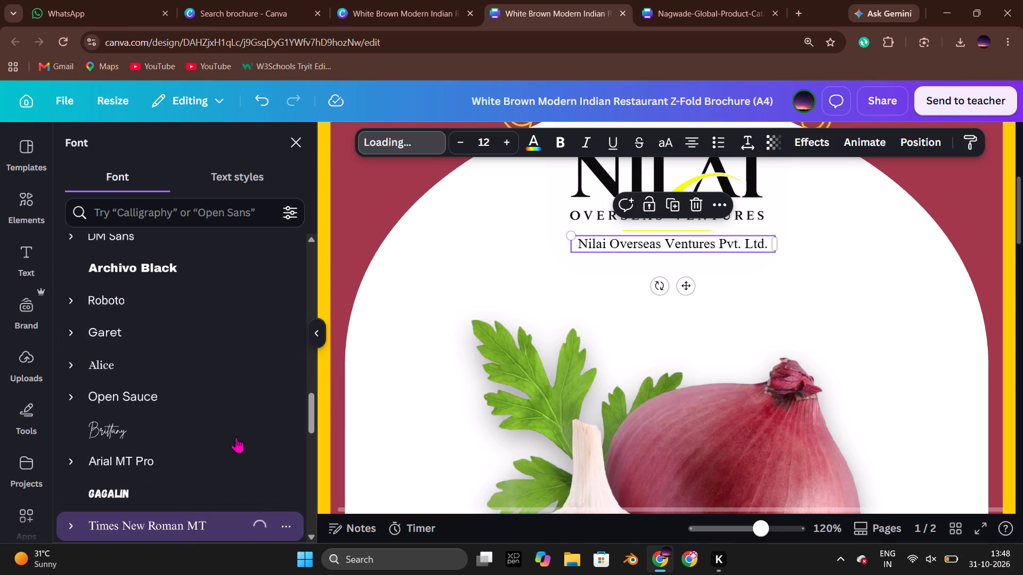
Make the company name bold and set its font size to 14.
click(557, 142)
double_click(510, 144)
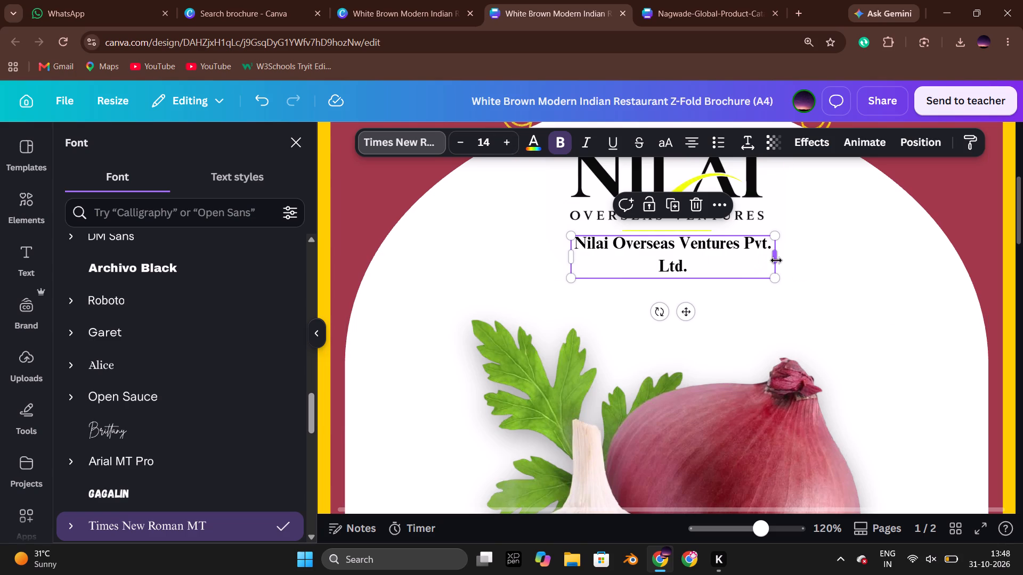
Widen the company name's text box to fit one line and place it centred slightly lower beneath the logo.
drag(776, 260, 815, 261)
drag(754, 243, 743, 254)
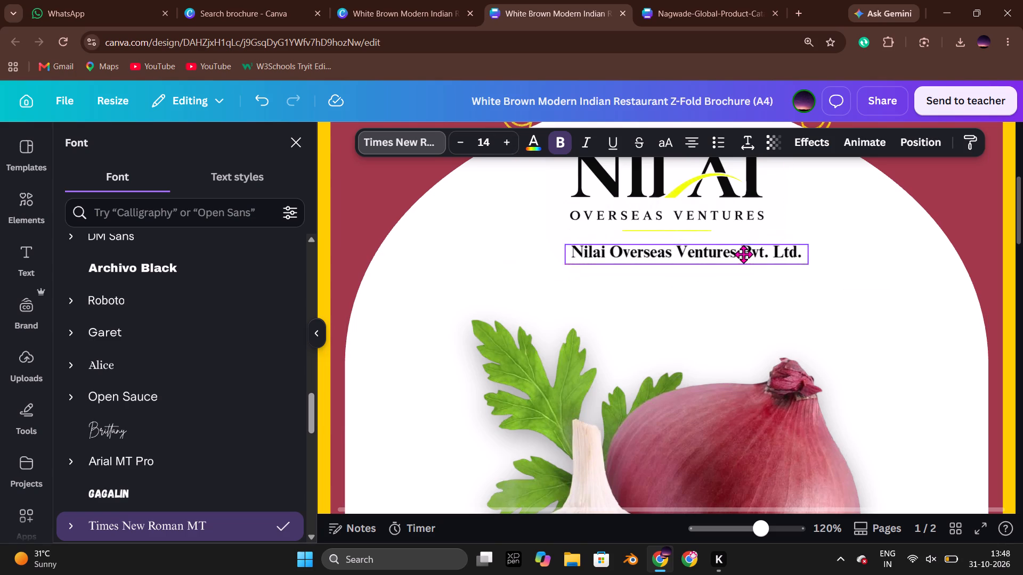
drag(743, 254, 736, 256)
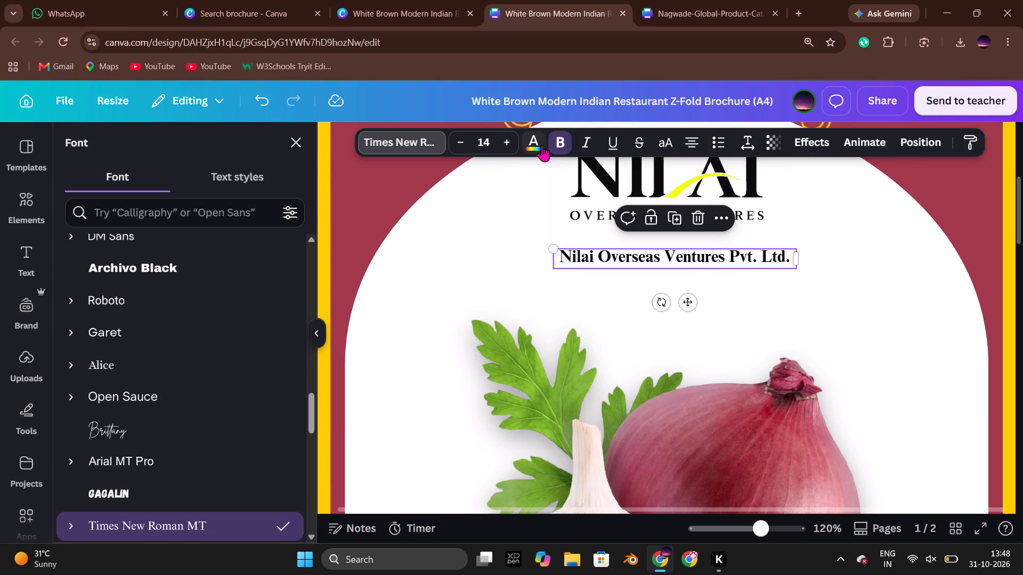
Recolour the company name with the near-black sampled from the NILAI logo lettering.
click(536, 145)
click(104, 251)
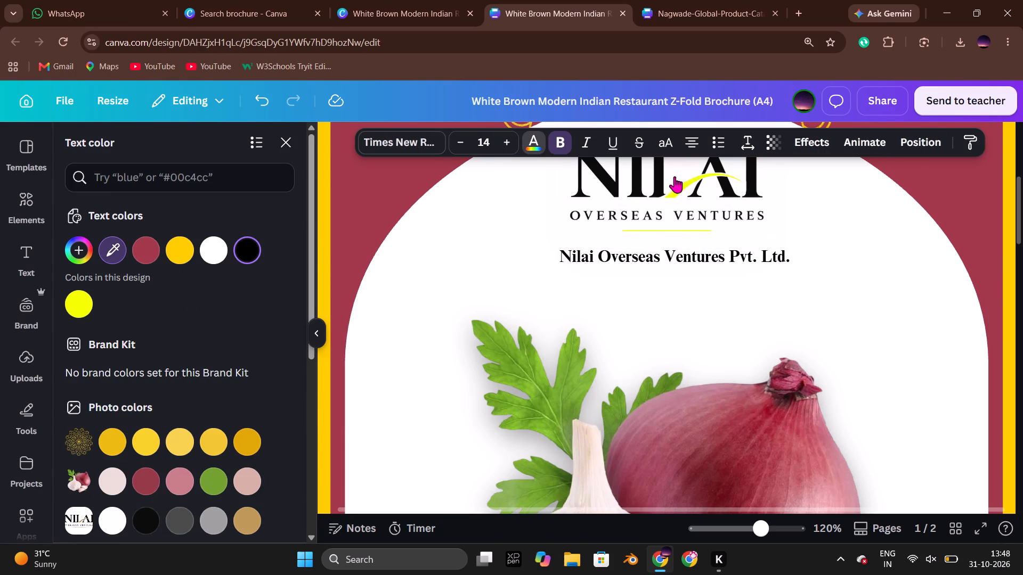
click(636, 180)
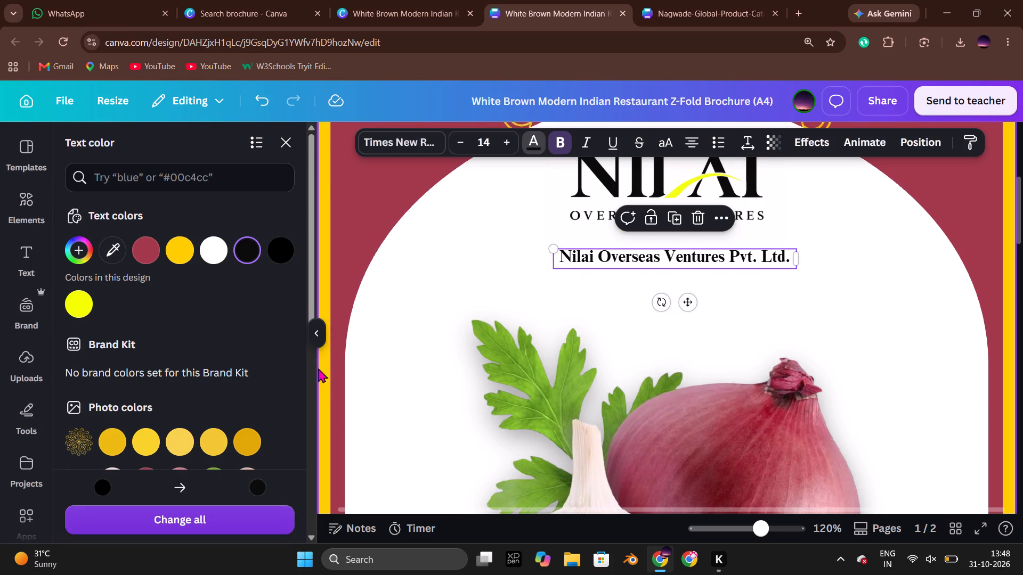
scroll(232, 369, down, 3)
scroll(232, 369, up, 6)
click(400, 192)
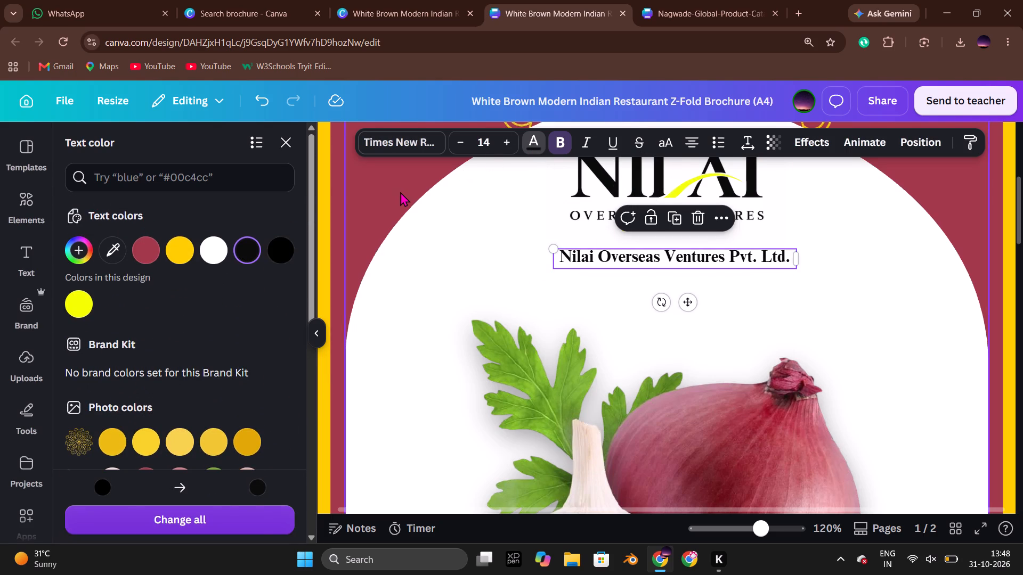
Set the company name's letter spacing to 53 and widen its text box so the name fits on one line.
click(680, 269)
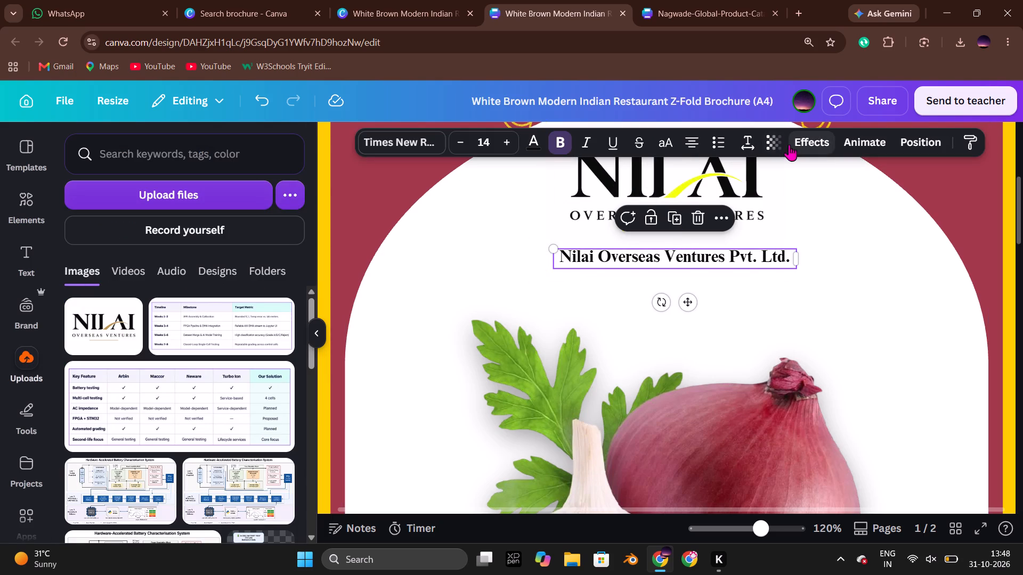
click(756, 147)
click(695, 204)
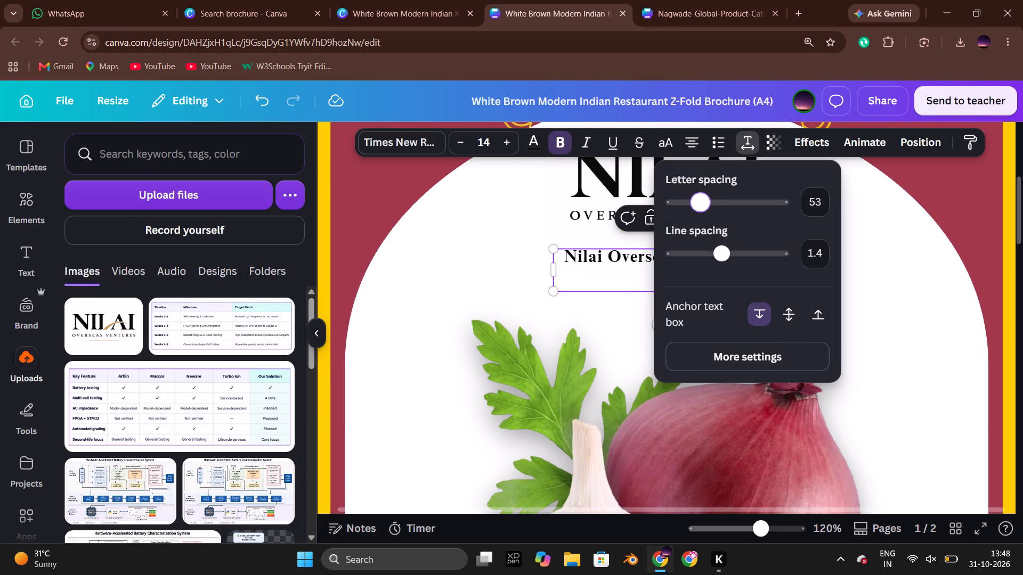
click(868, 225)
click(727, 262)
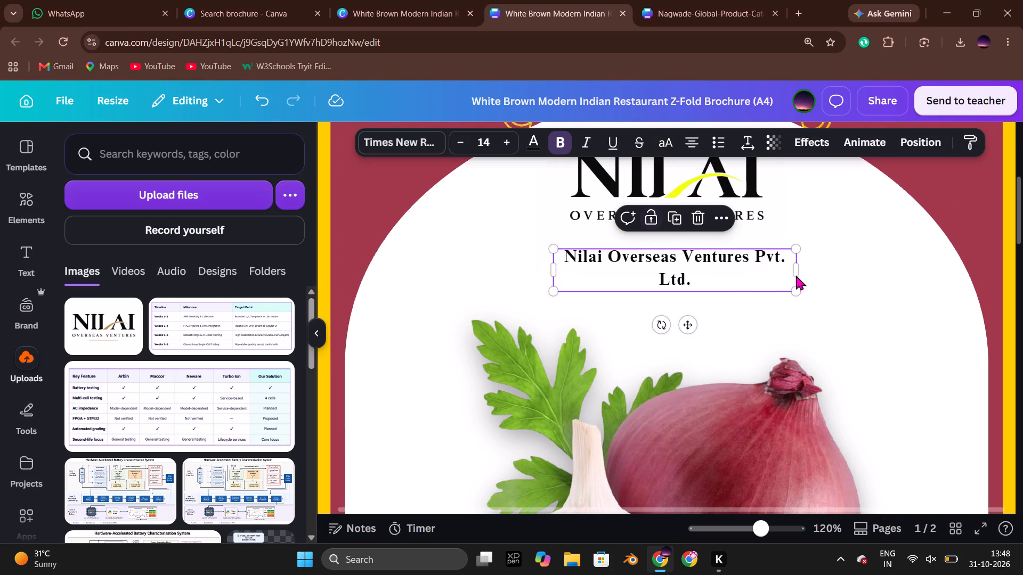
drag(798, 274, 821, 274)
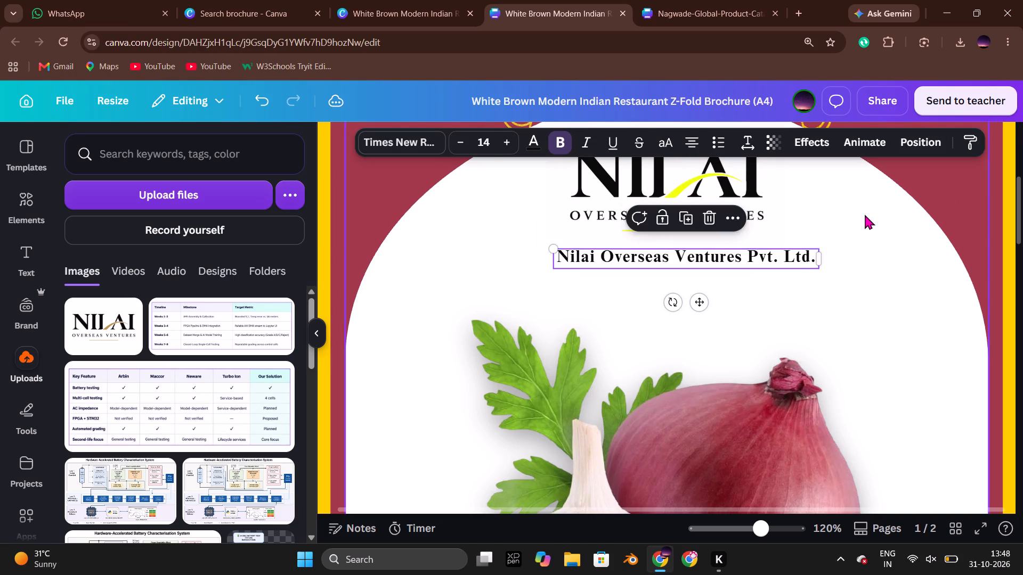
click(865, 215)
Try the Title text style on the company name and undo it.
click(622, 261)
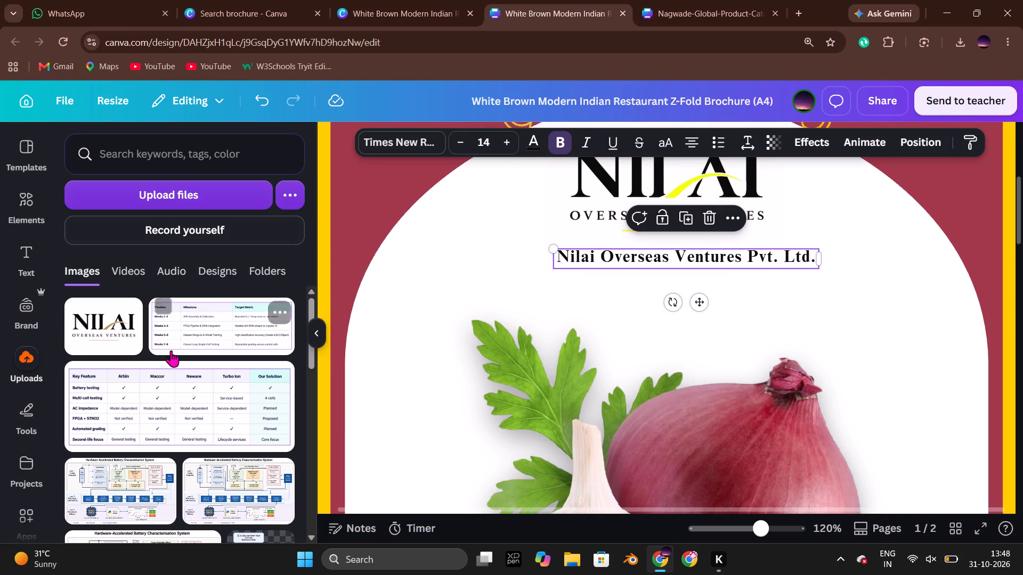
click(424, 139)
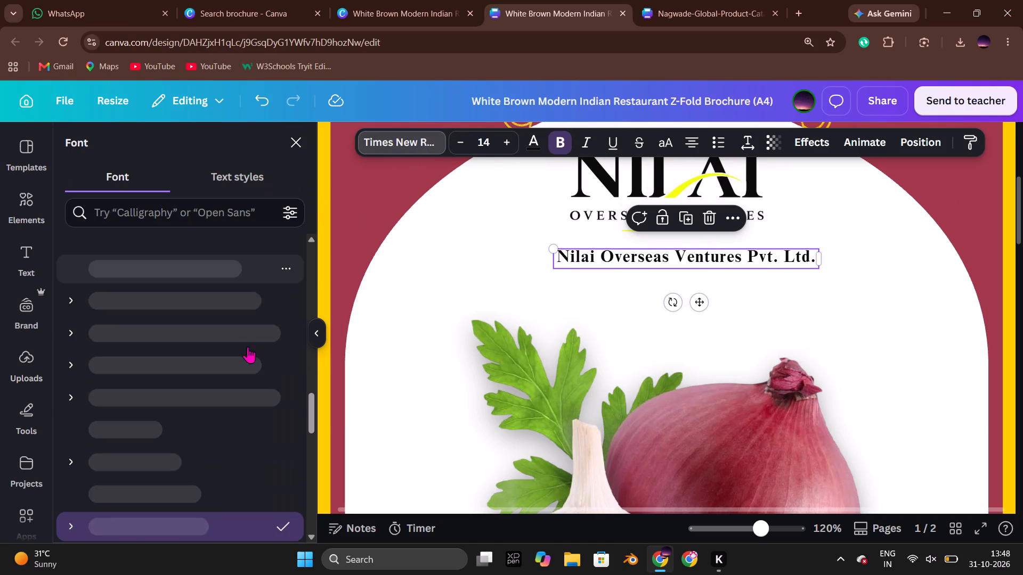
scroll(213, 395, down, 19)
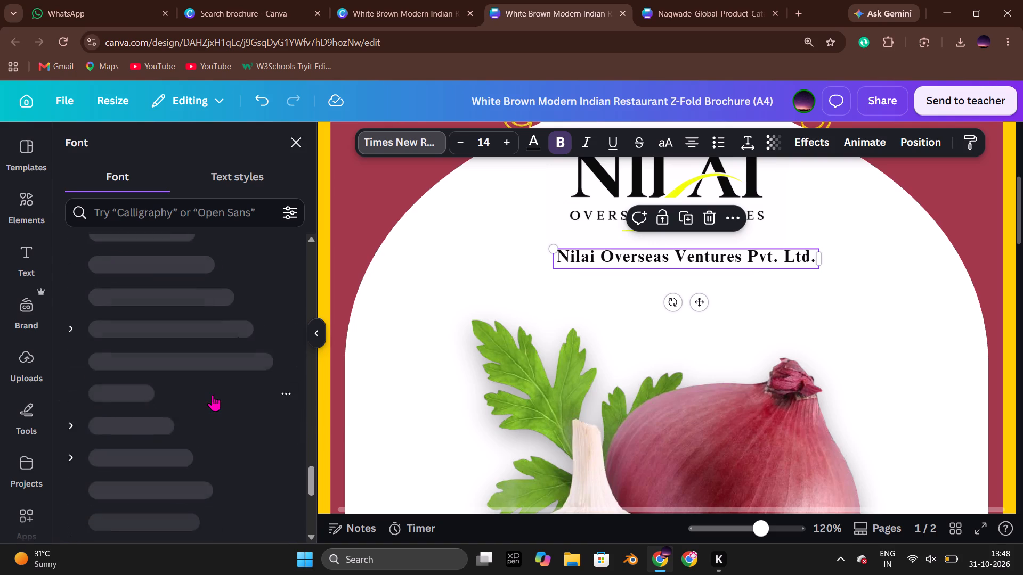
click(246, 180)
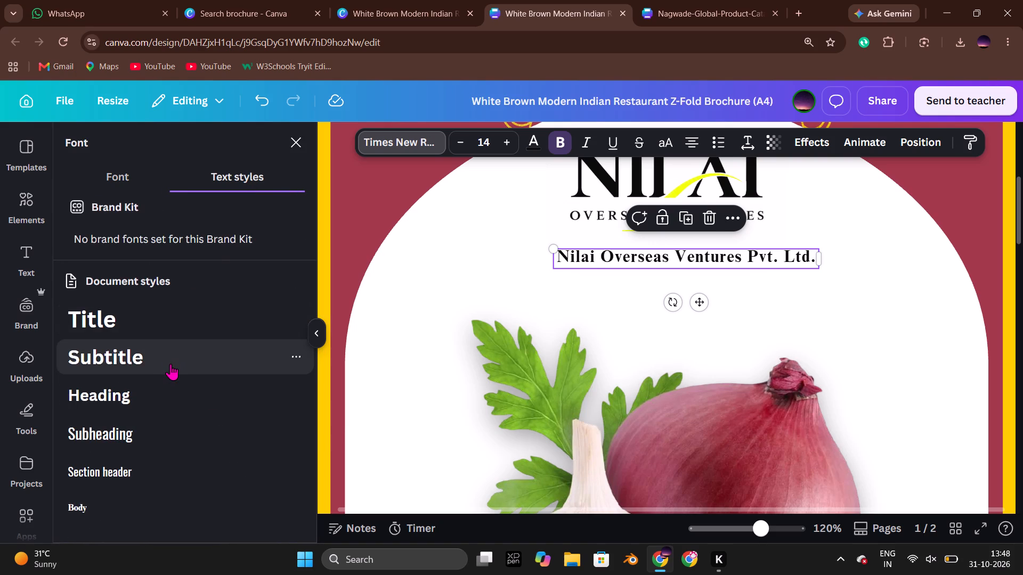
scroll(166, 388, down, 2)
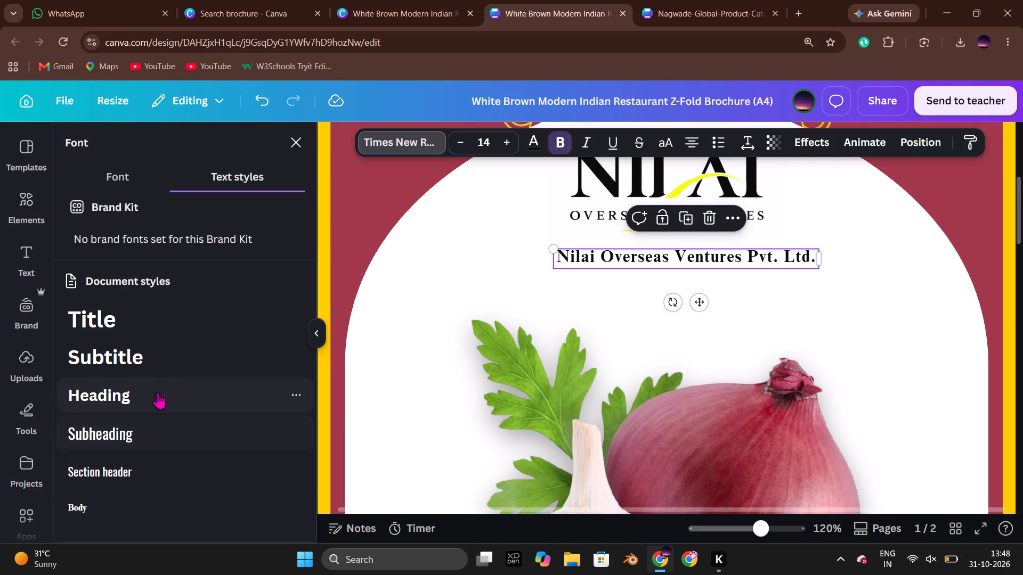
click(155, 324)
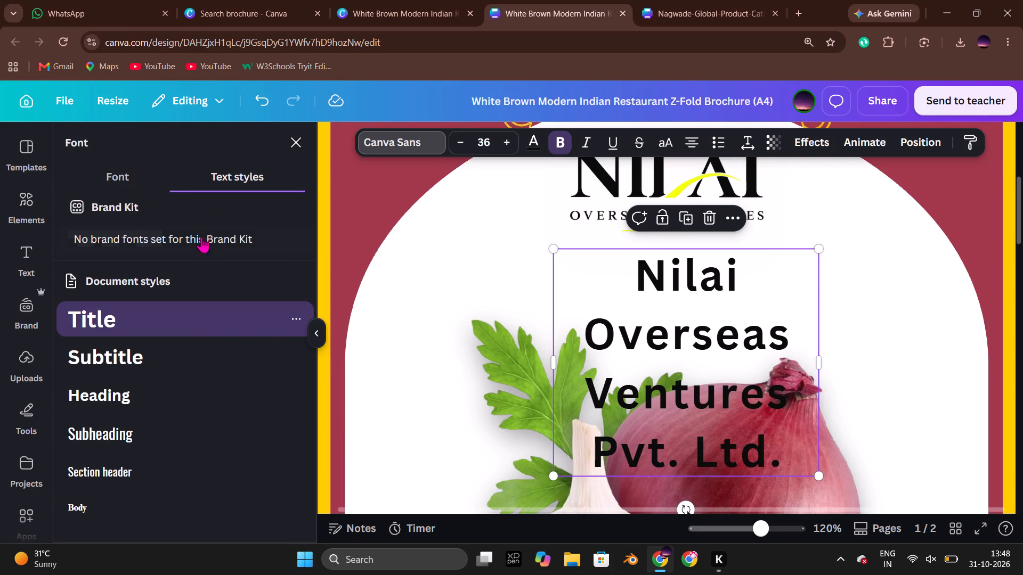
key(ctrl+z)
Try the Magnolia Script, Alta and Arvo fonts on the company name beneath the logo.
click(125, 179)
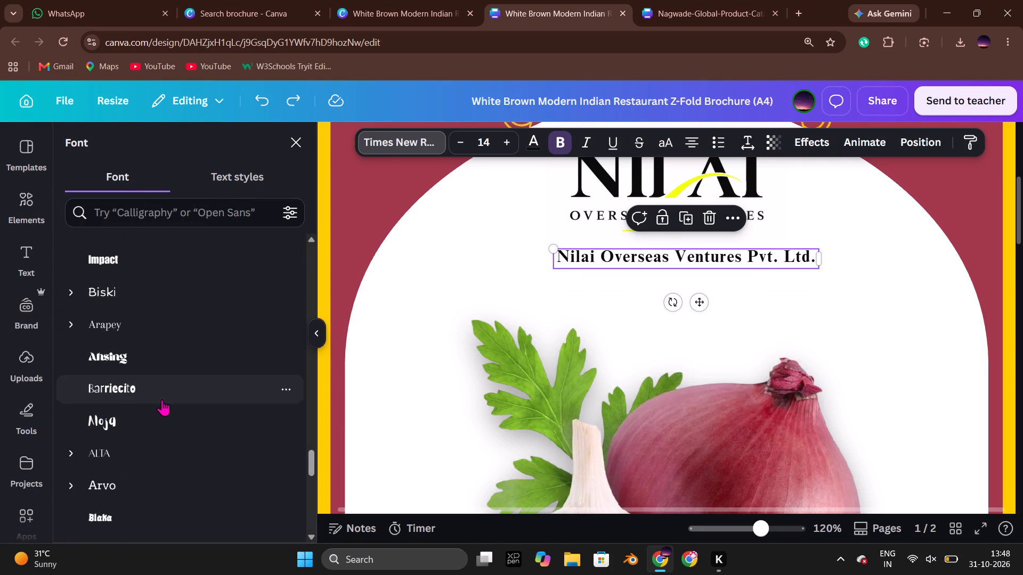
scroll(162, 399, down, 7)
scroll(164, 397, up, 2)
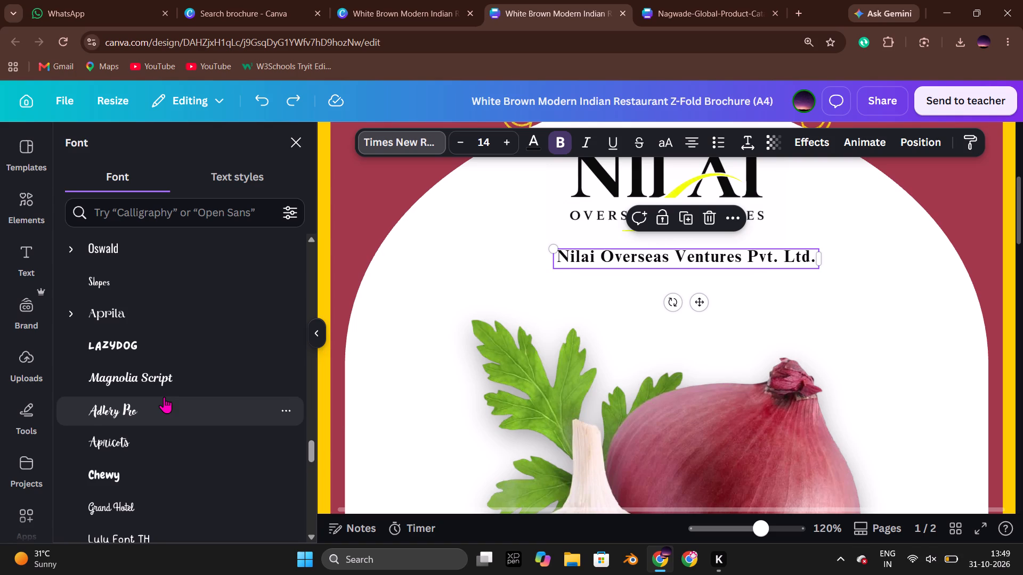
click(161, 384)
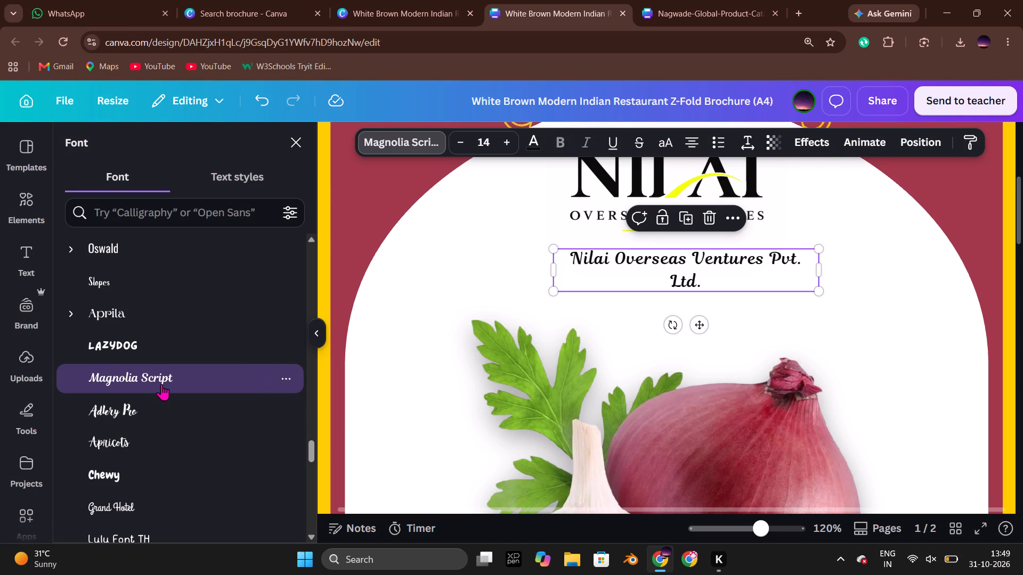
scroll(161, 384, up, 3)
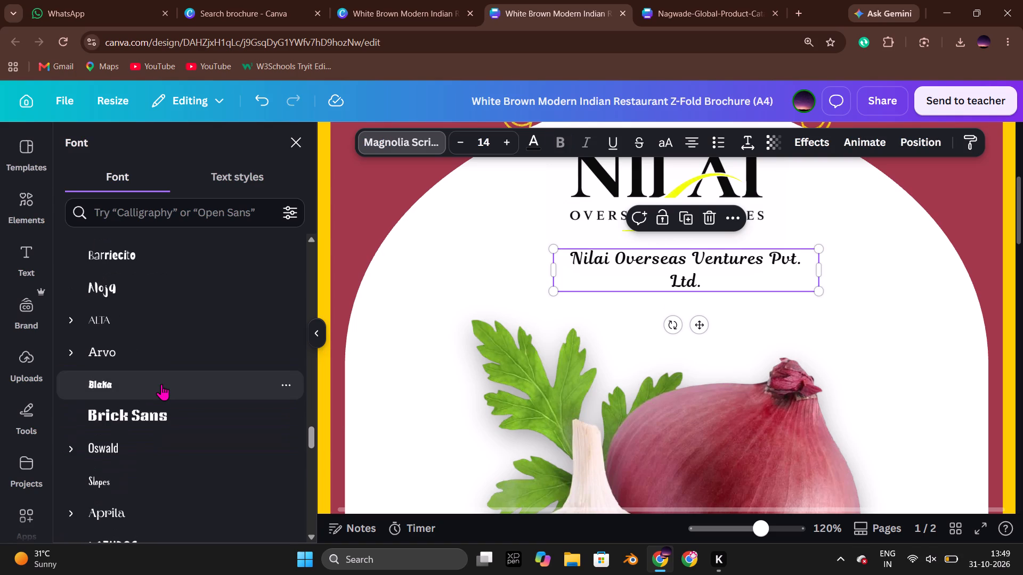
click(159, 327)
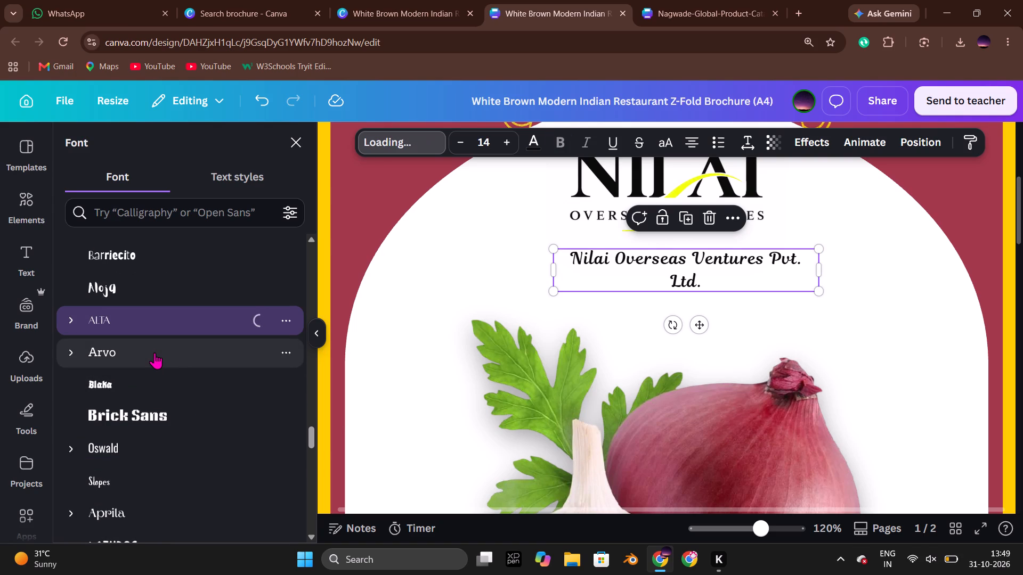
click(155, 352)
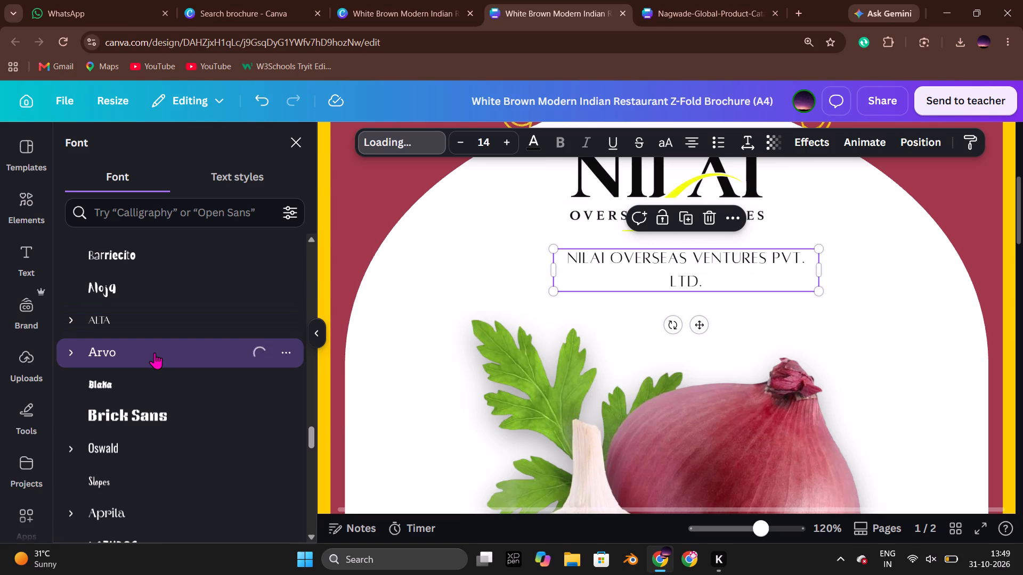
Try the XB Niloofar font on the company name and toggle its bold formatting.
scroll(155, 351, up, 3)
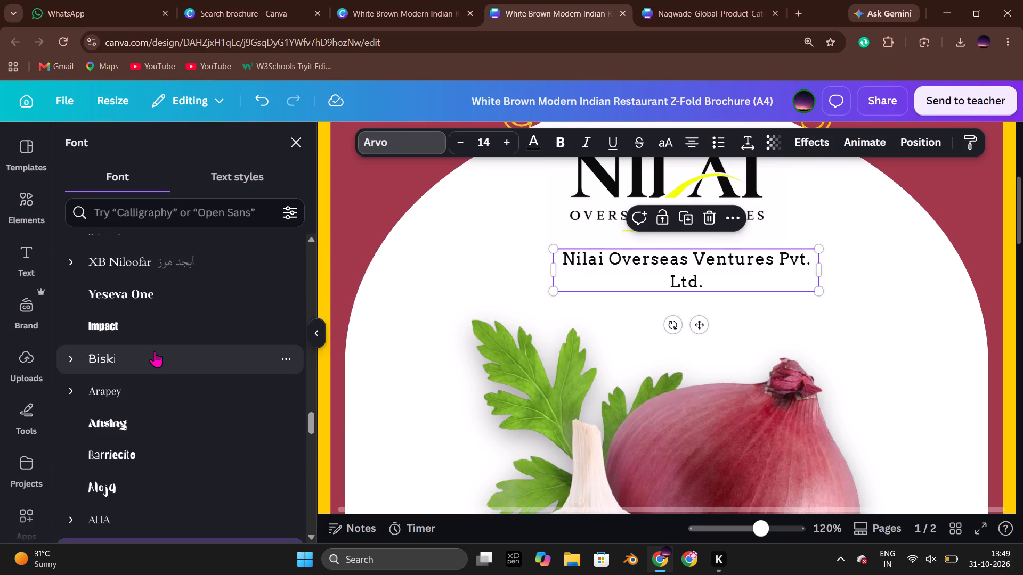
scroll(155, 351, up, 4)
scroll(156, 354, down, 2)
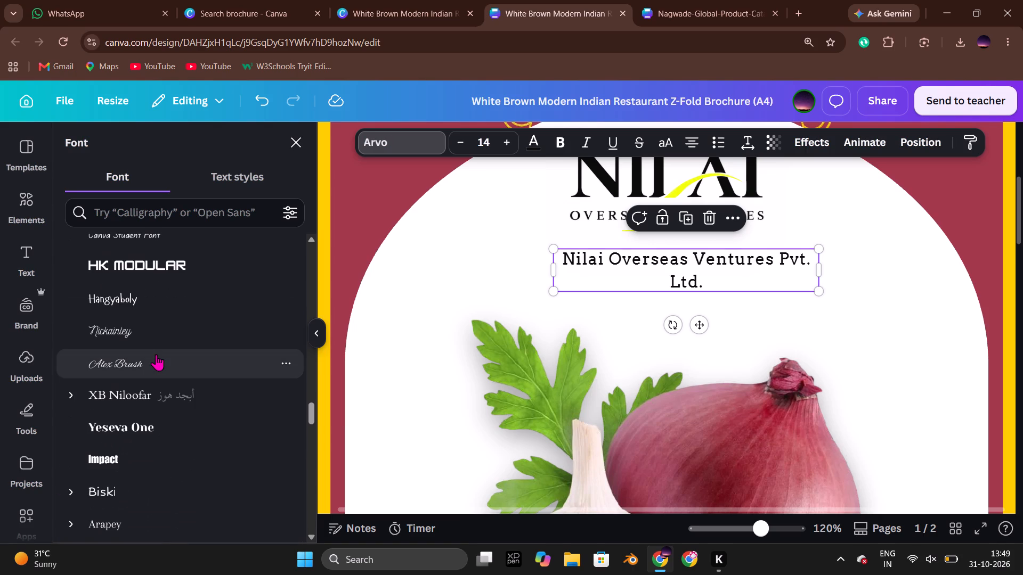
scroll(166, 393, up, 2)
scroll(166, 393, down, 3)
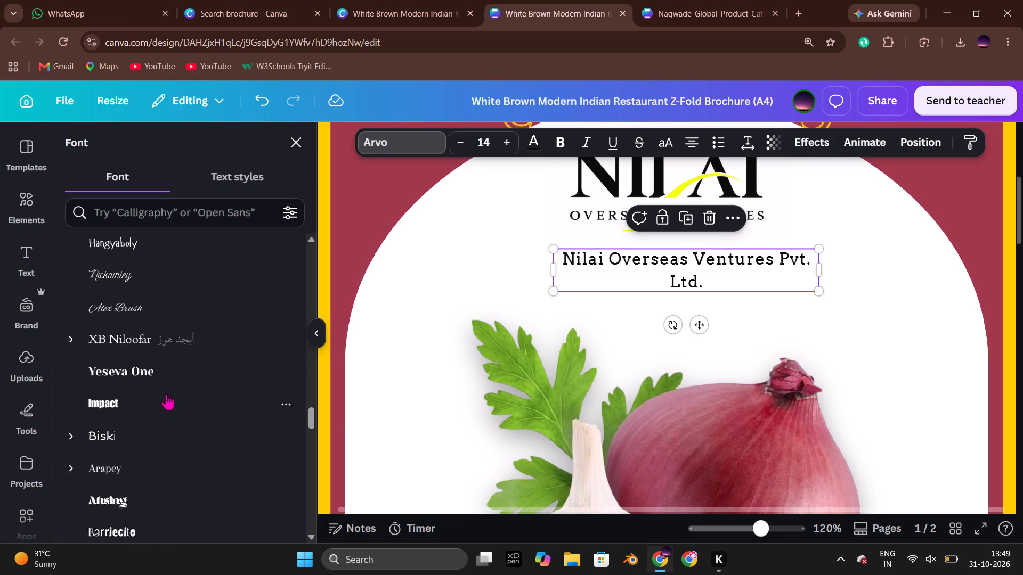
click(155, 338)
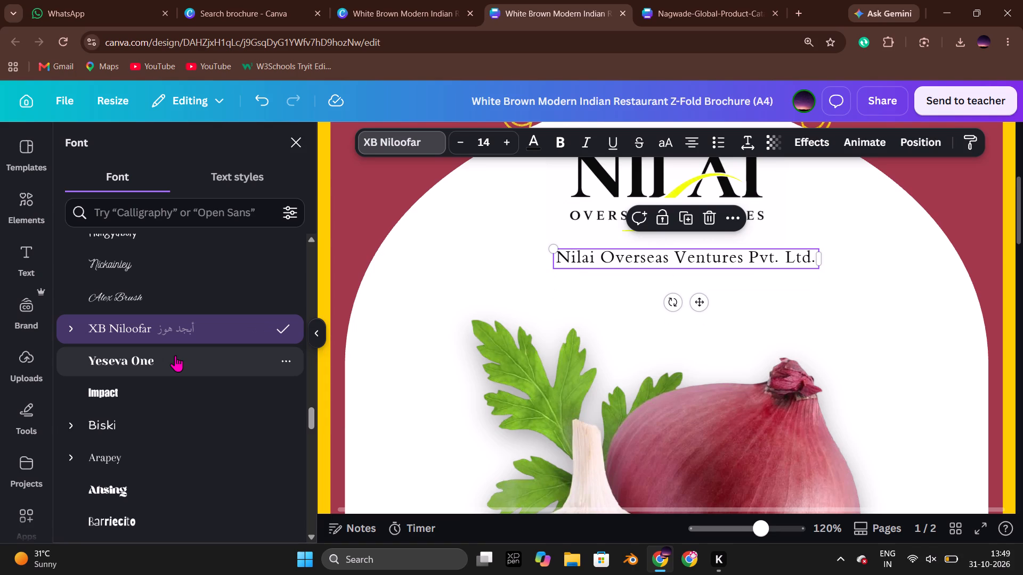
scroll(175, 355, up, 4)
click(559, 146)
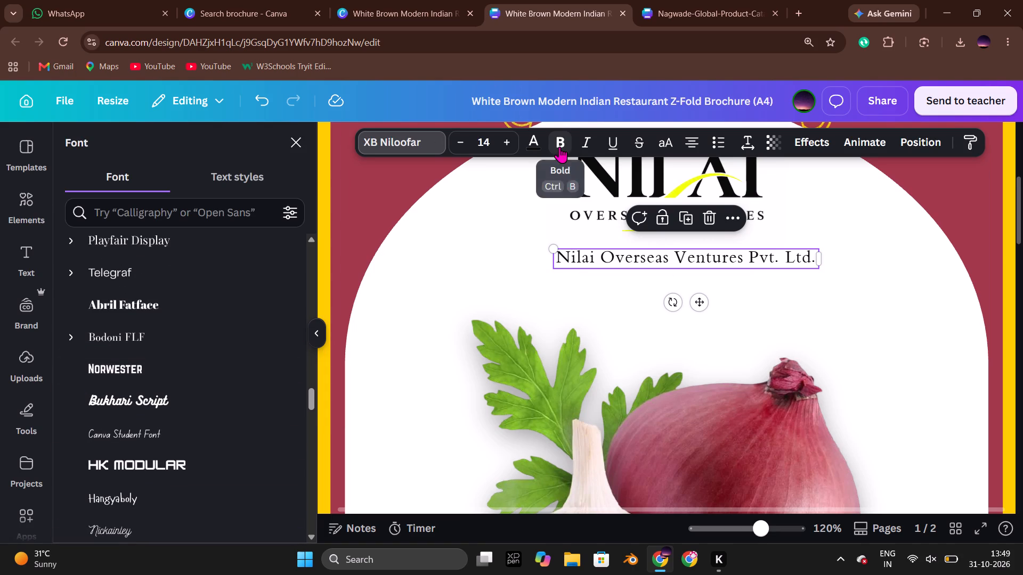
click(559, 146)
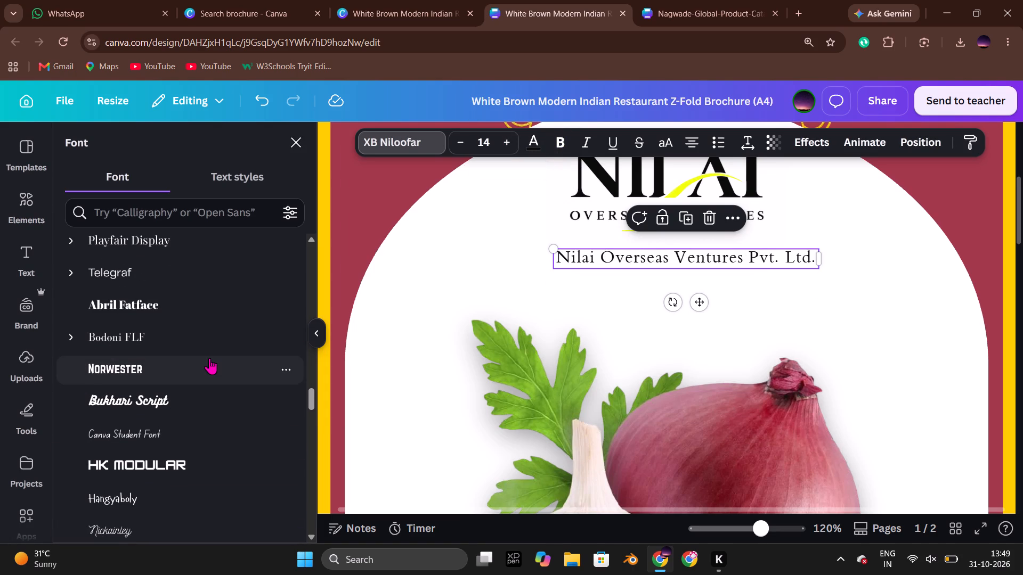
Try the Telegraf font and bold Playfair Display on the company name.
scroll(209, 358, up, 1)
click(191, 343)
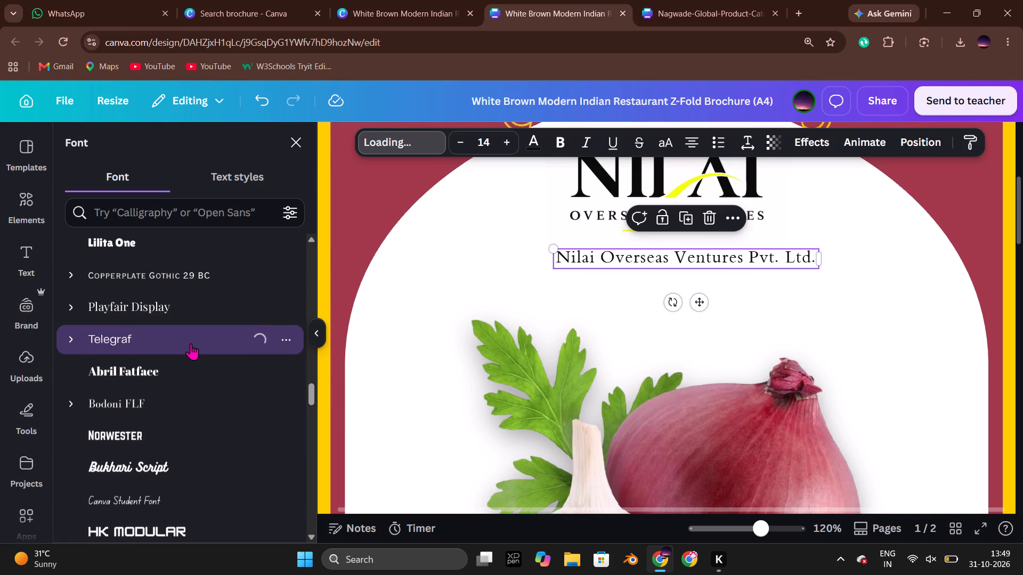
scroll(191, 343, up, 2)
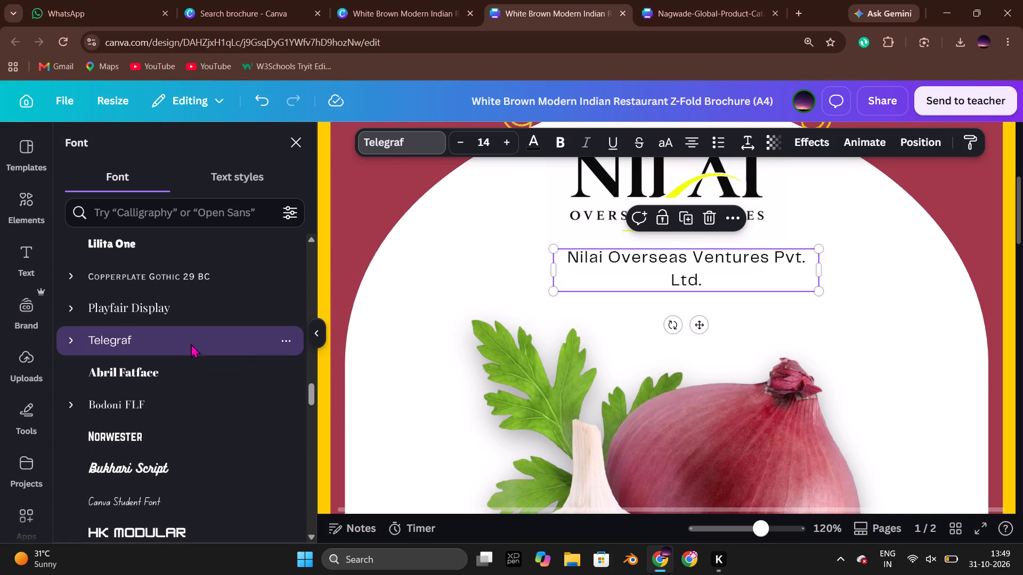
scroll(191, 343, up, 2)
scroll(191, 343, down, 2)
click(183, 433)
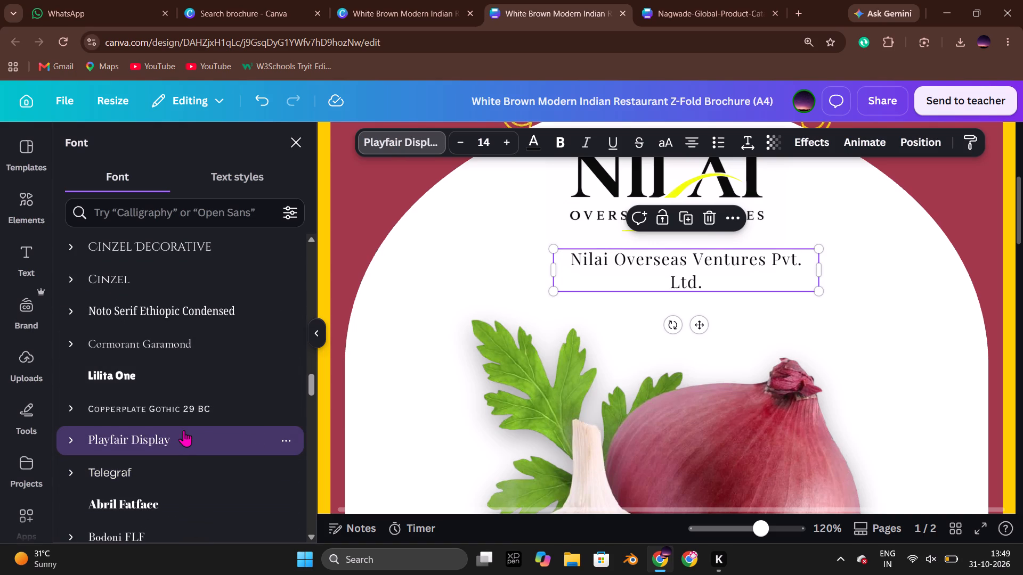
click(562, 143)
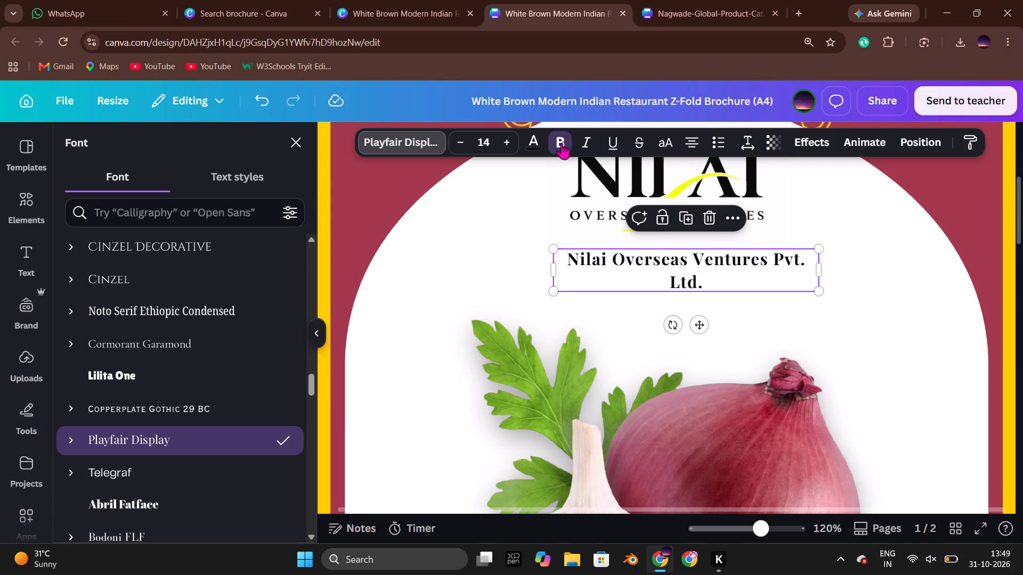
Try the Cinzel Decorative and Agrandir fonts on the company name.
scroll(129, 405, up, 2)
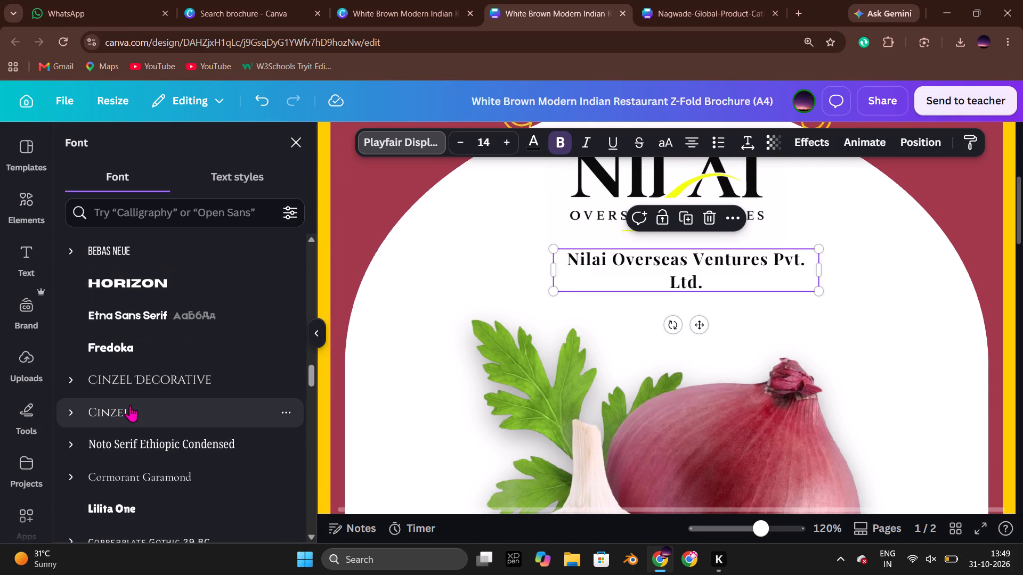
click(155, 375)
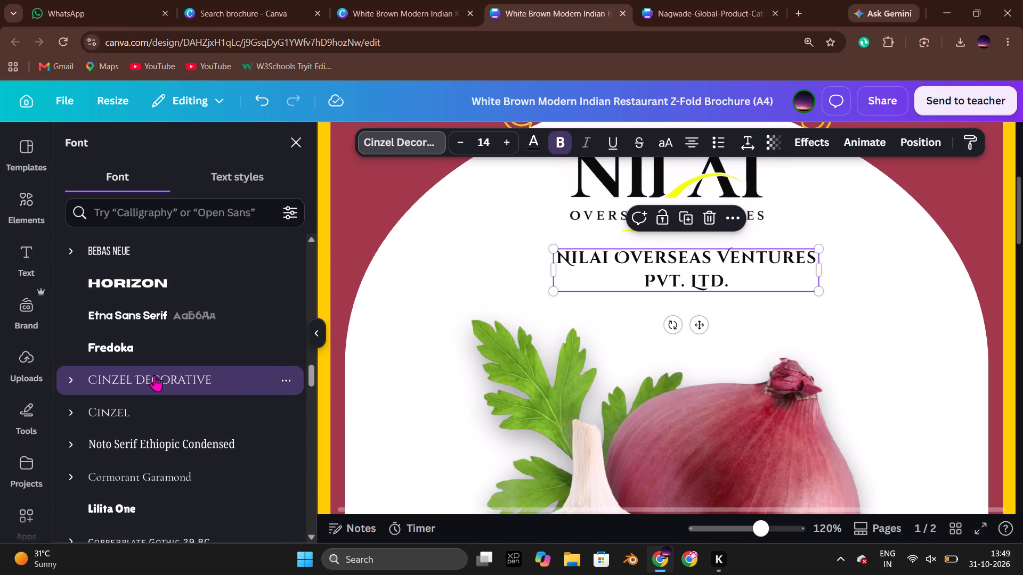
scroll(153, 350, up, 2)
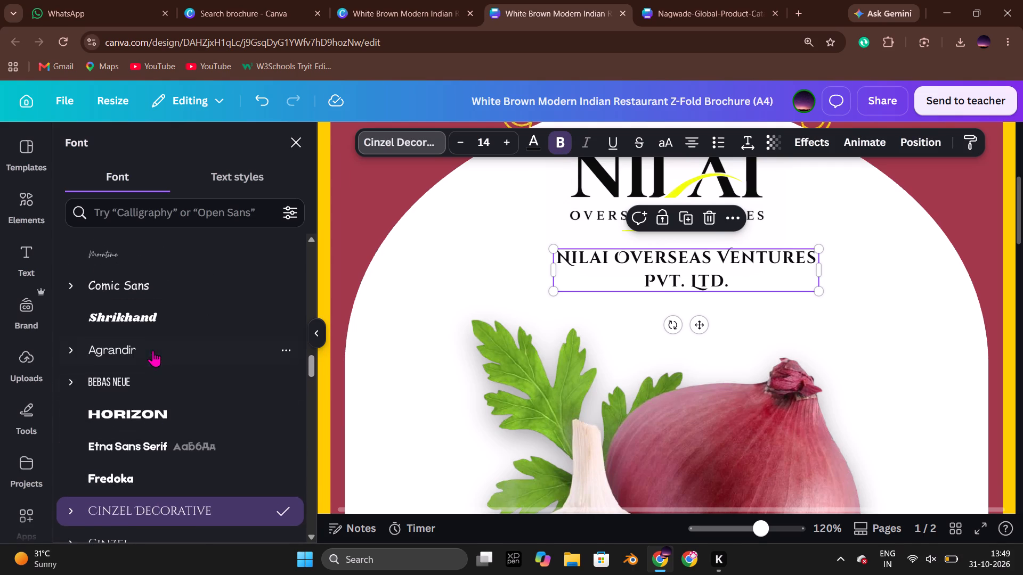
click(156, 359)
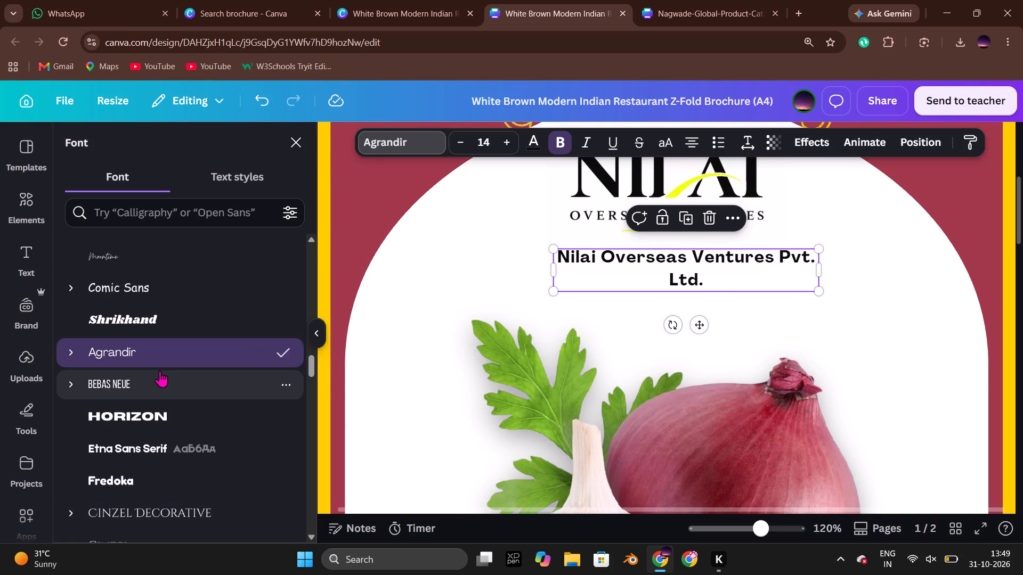
Look through the recommended, recently used and popular fonts for a typeface that suits the company name.
scroll(160, 371, up, 5)
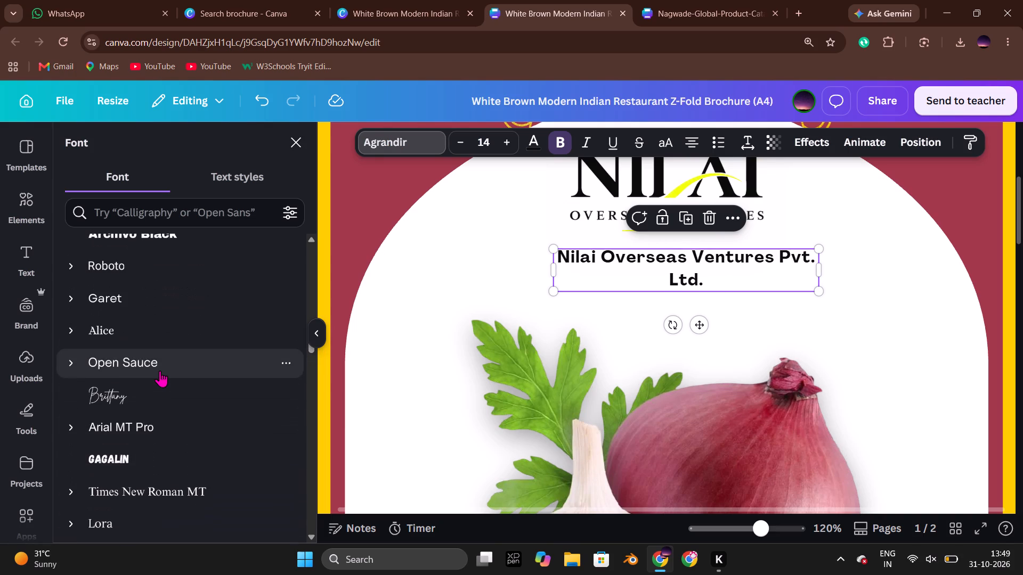
scroll(160, 371, up, 4)
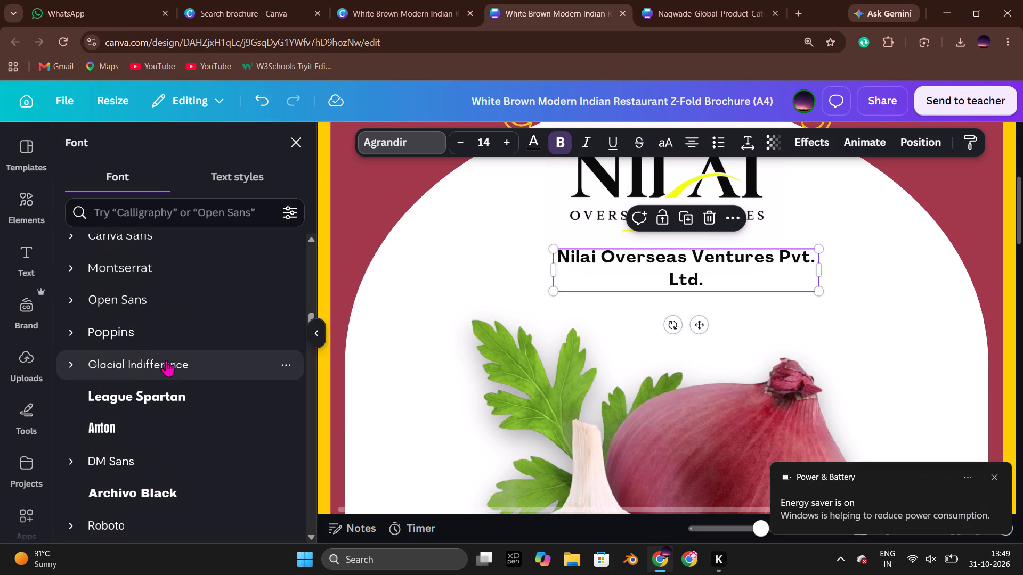
scroll(184, 355, up, 5)
scroll(195, 374, down, 1)
scroll(195, 374, up, 3)
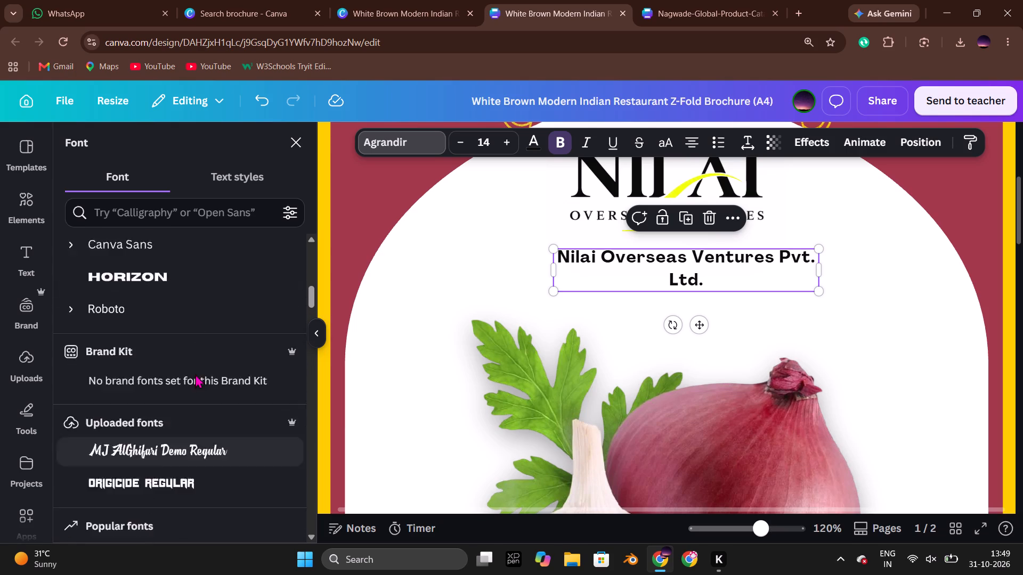
scroll(195, 374, up, 4)
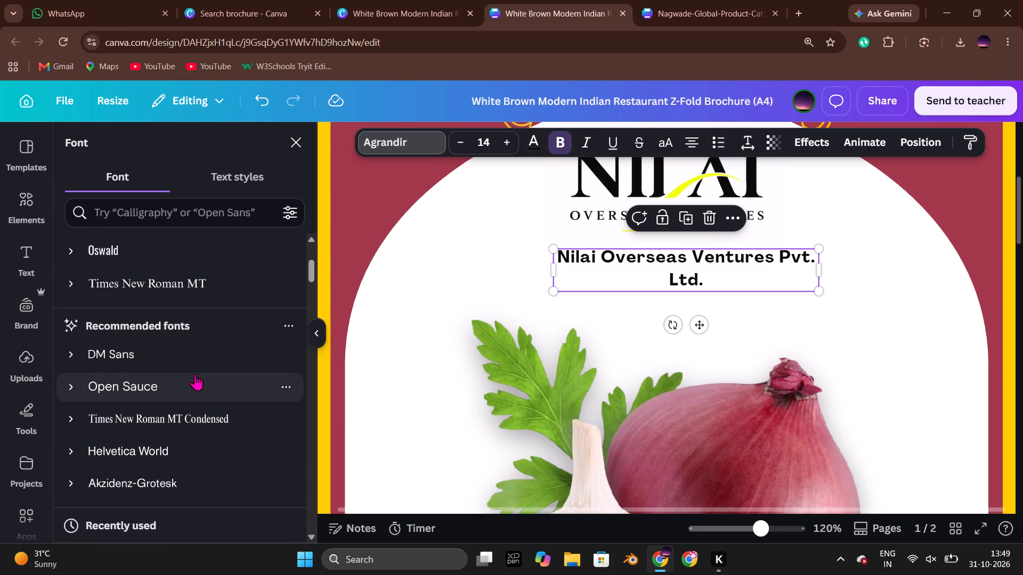
scroll(195, 374, down, 20)
scroll(195, 374, down, 7)
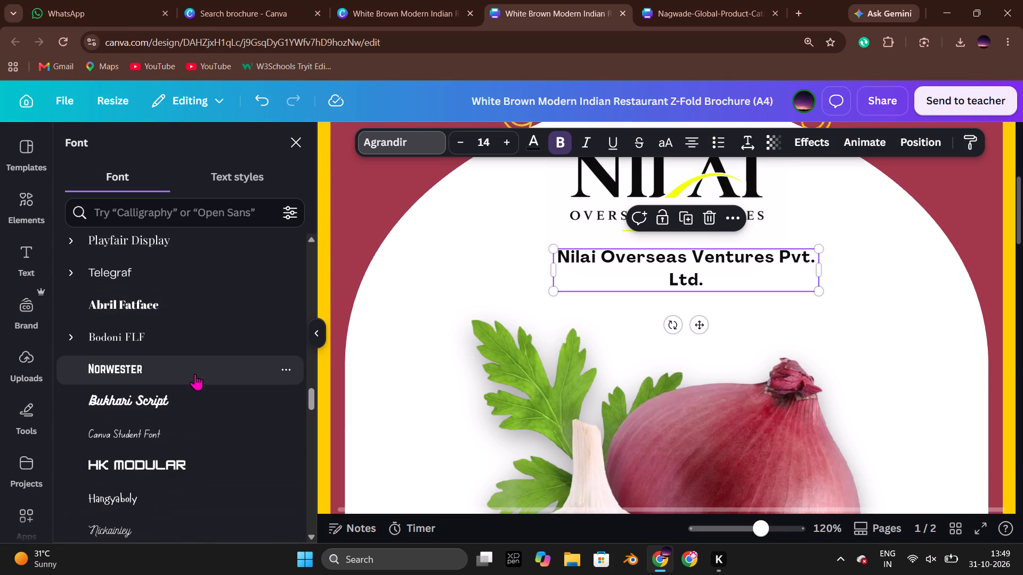
scroll(195, 374, down, 11)
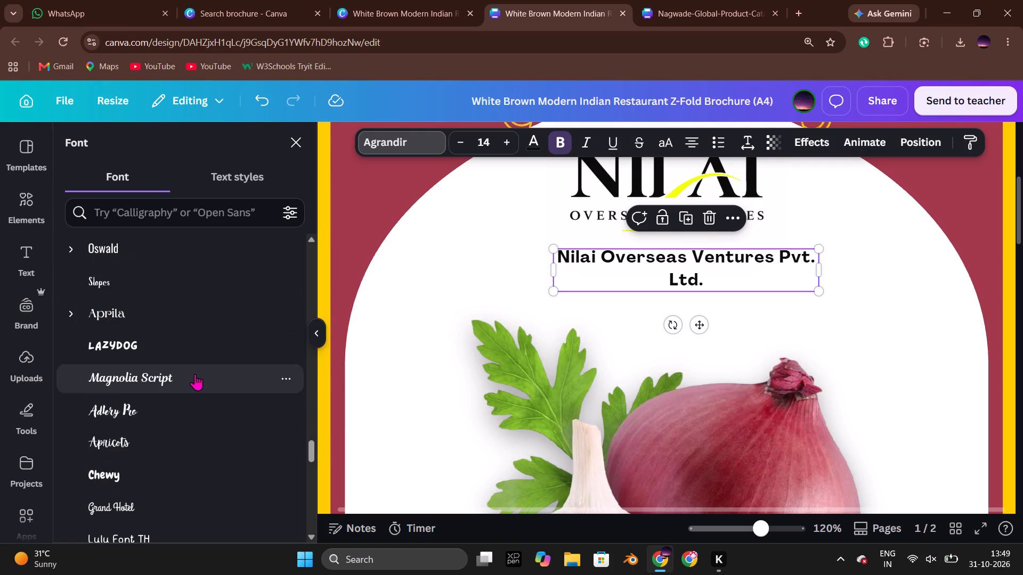
scroll(195, 374, down, 10)
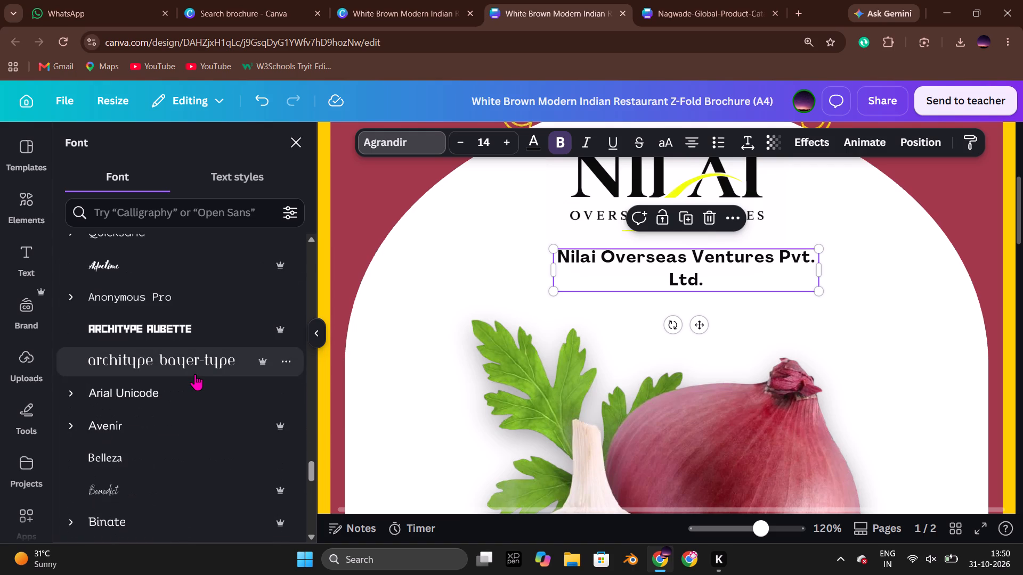
scroll(195, 374, down, 5)
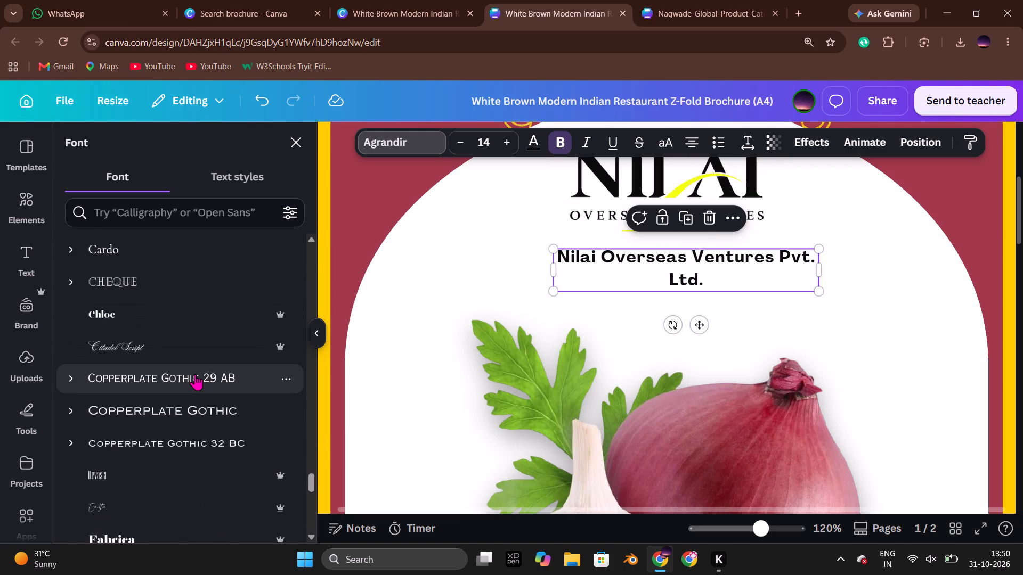
scroll(195, 374, down, 5)
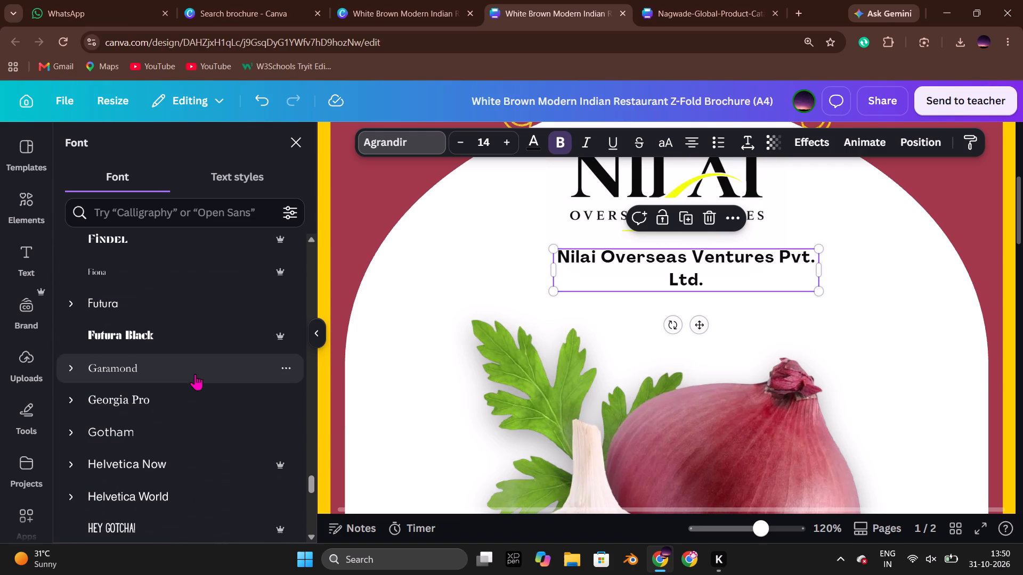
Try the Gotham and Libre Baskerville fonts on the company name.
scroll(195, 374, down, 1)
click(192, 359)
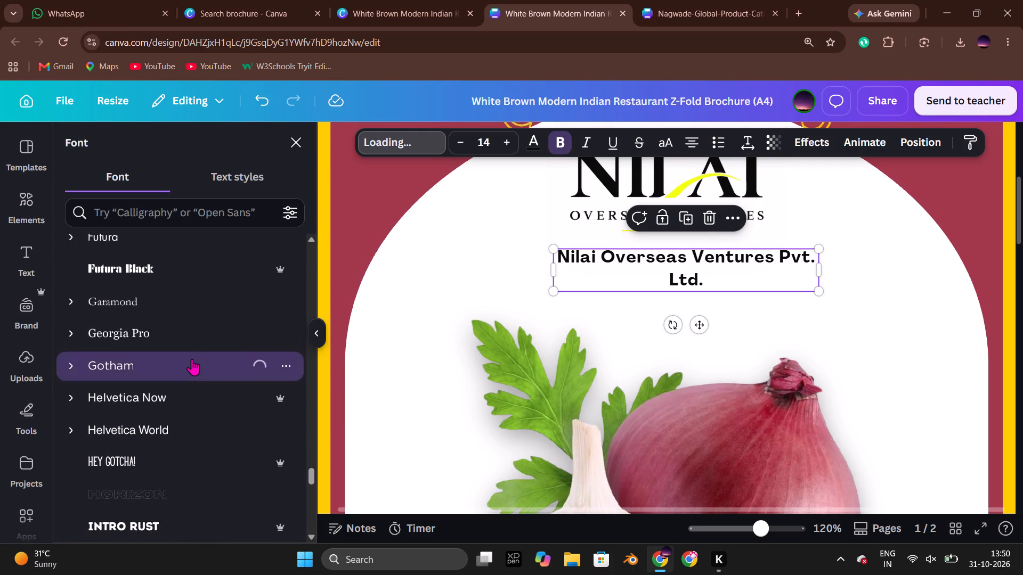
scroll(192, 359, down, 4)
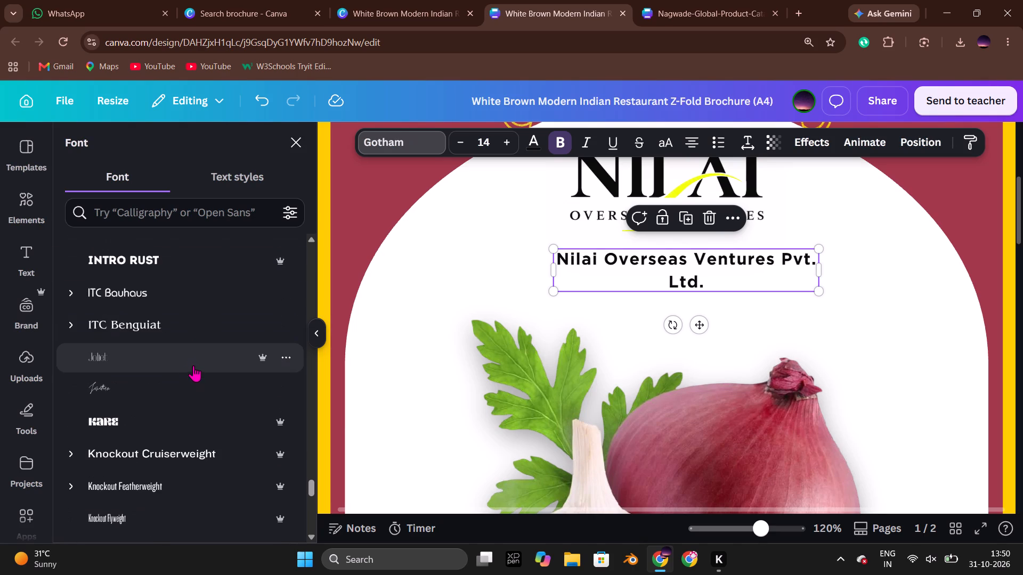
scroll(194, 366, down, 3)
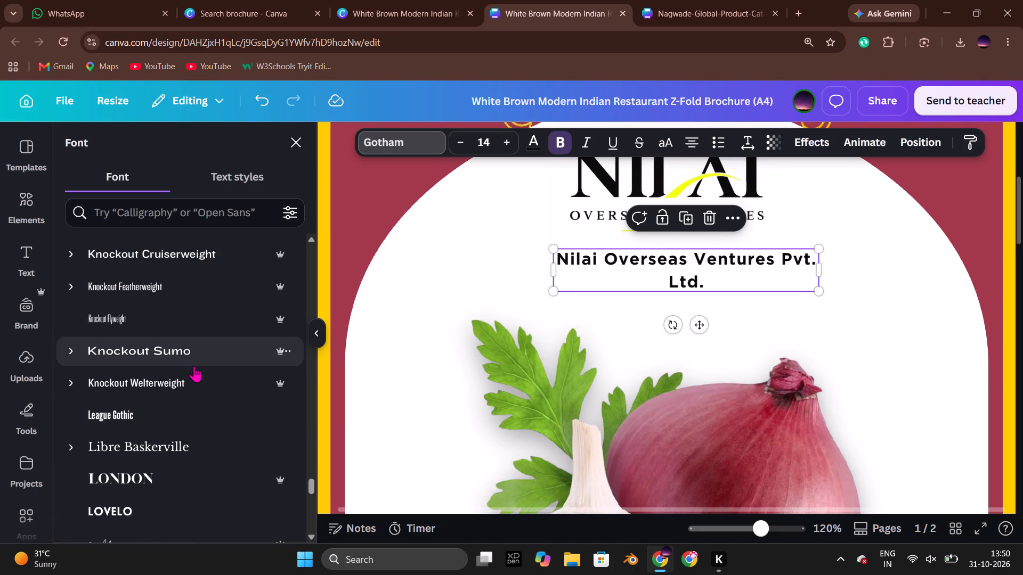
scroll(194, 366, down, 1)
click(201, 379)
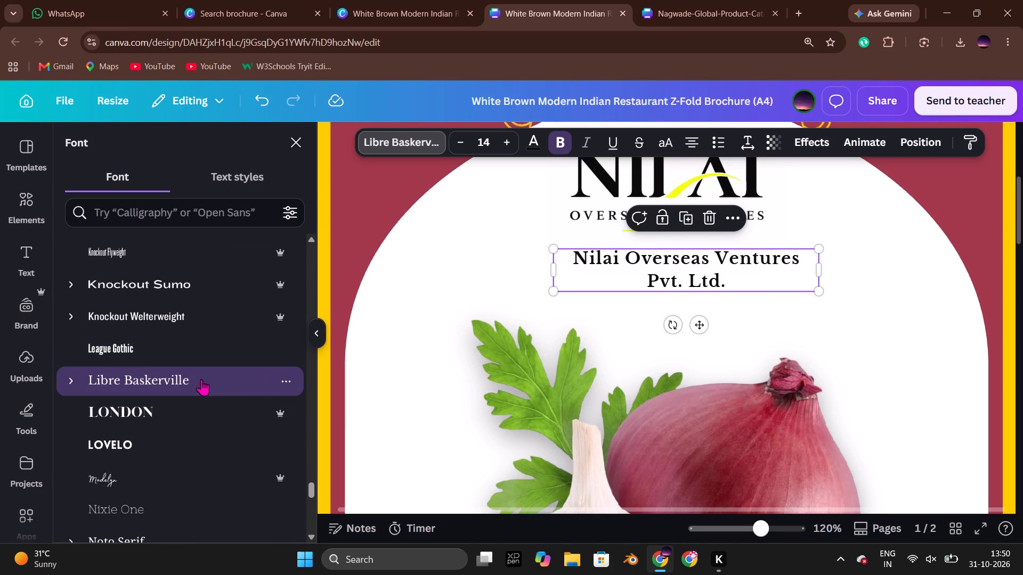
Set the company name's font to Nixie One.
scroll(201, 379, down, 3)
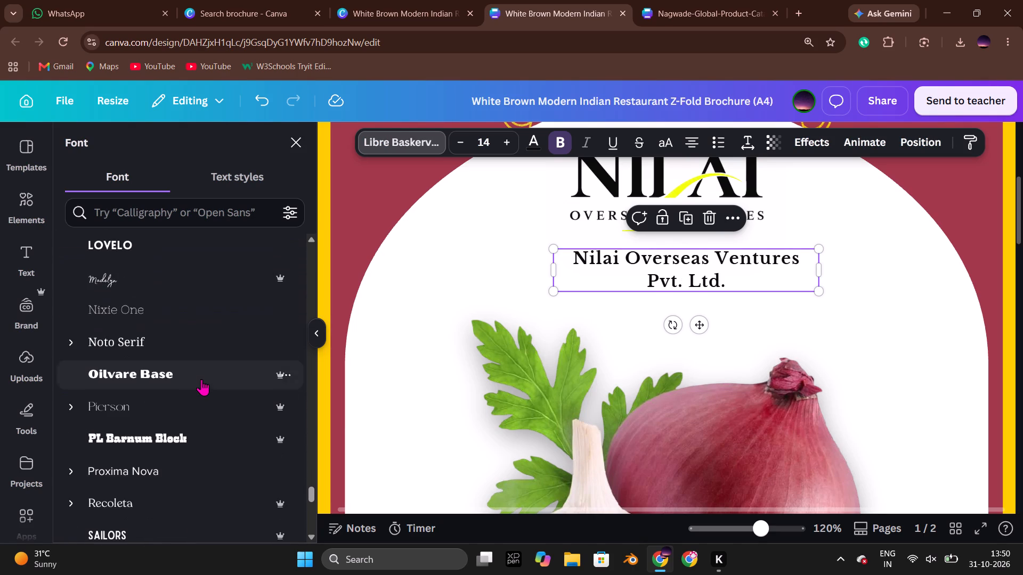
click(193, 314)
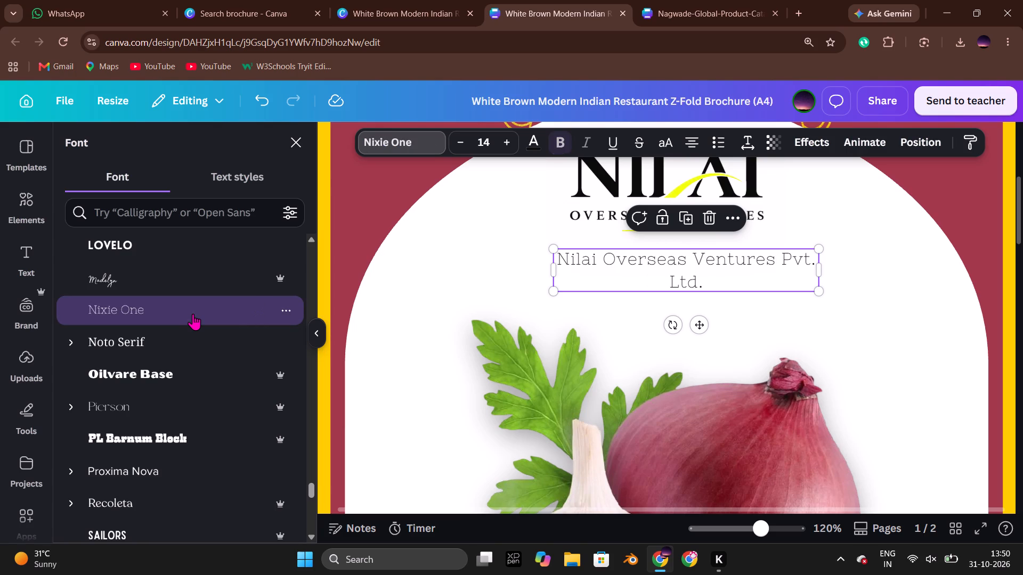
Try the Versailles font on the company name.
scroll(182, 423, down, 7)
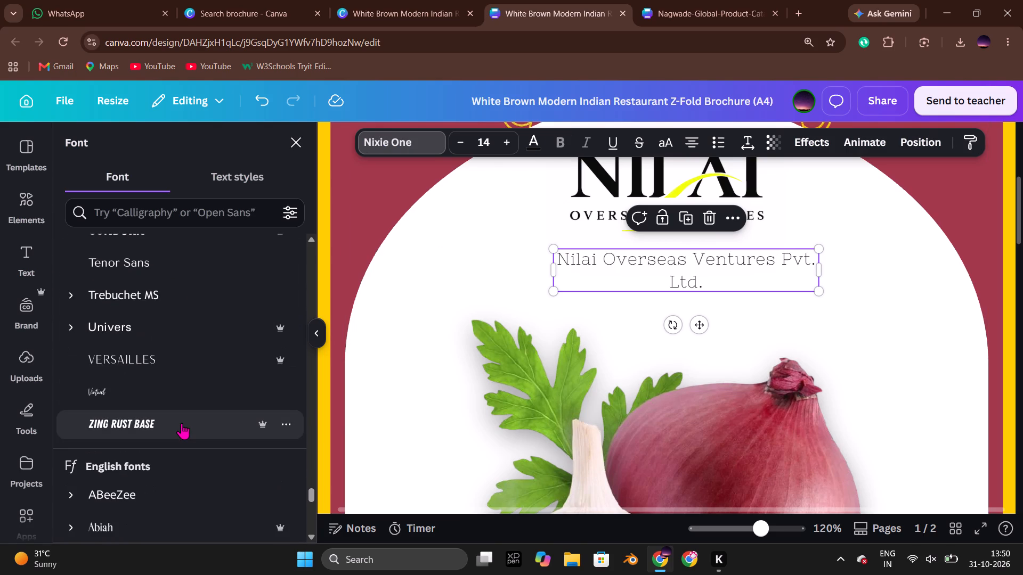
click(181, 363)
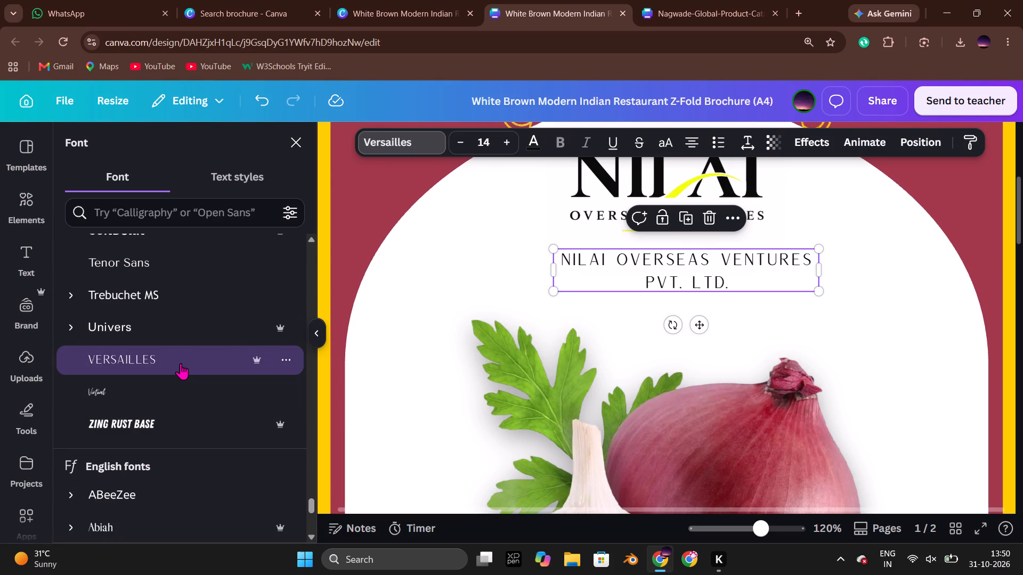
Look through the English fonts for another typeface that suits the company name.
scroll(181, 363, down, 3)
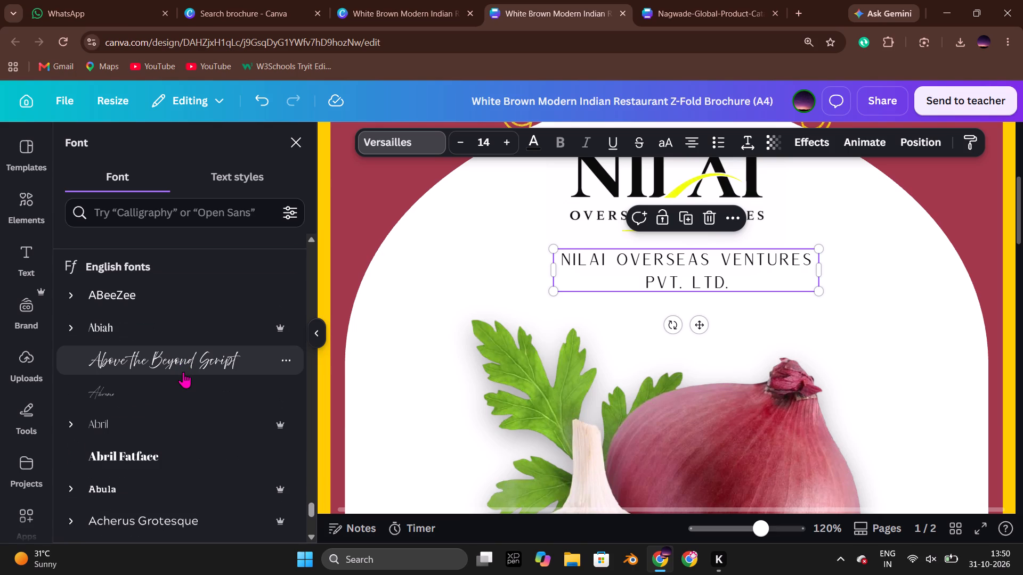
scroll(183, 372, down, 6)
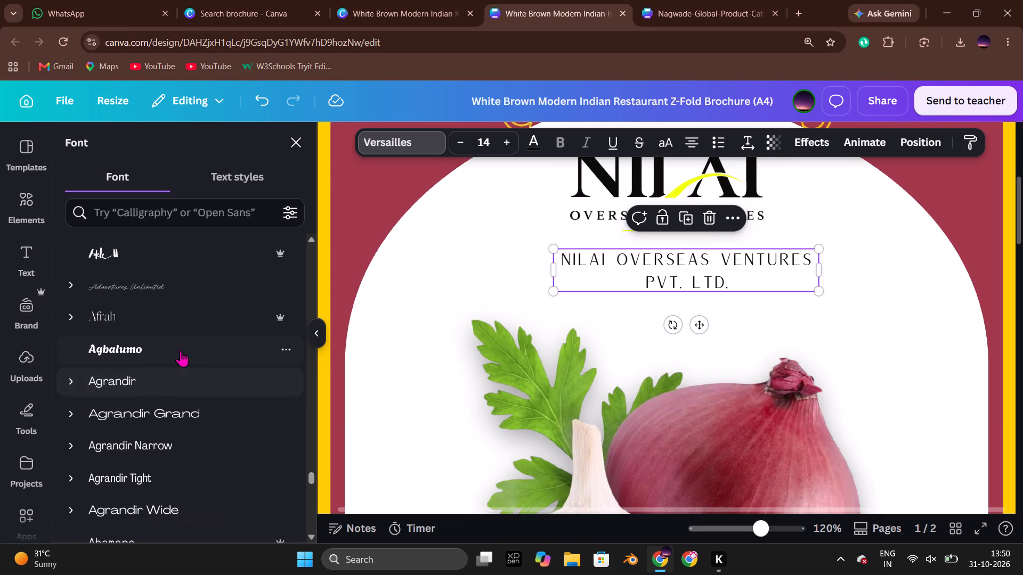
scroll(191, 403, down, 2)
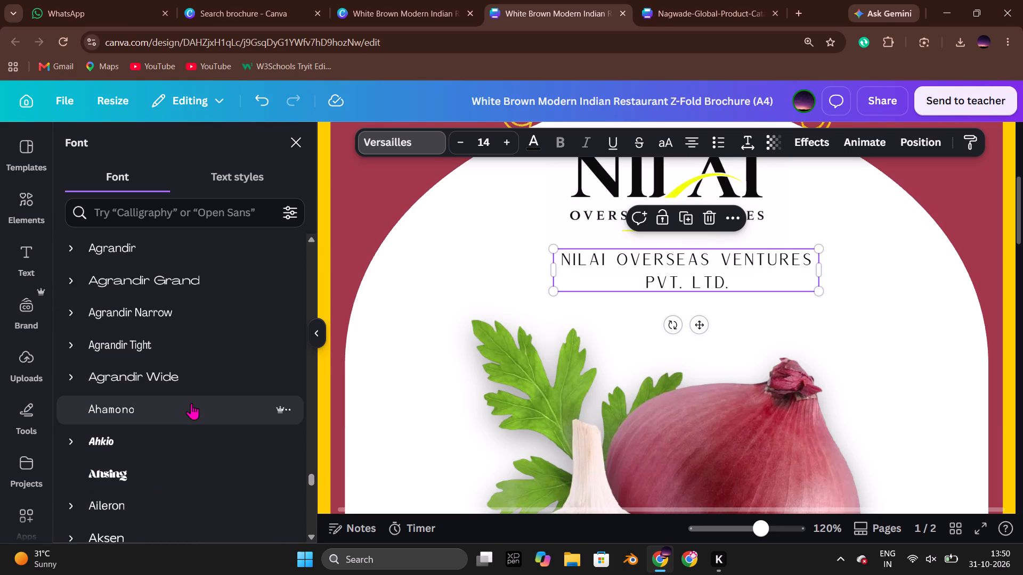
scroll(191, 403, down, 7)
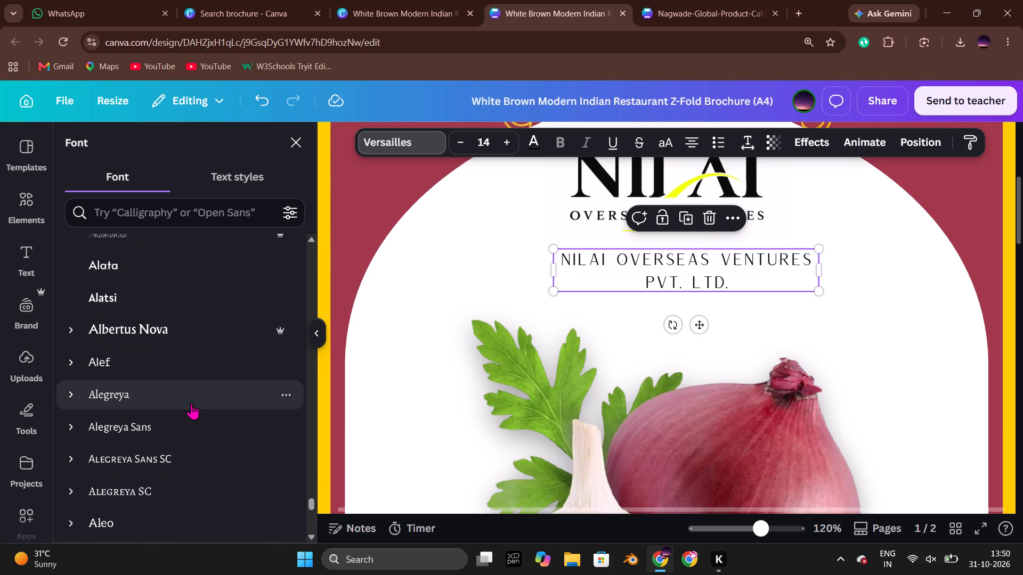
scroll(191, 403, up, 2)
scroll(186, 387, down, 4)
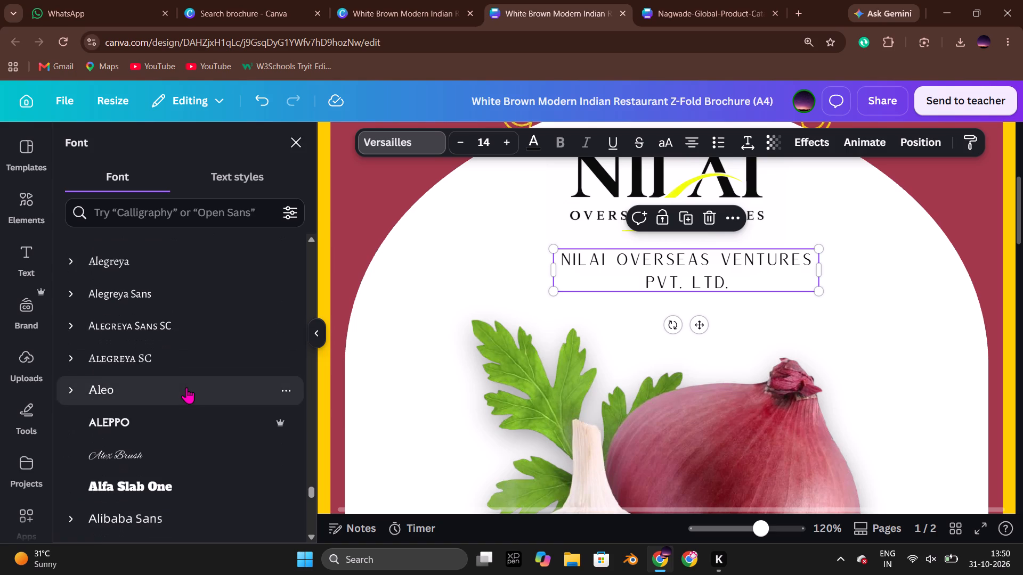
scroll(186, 387, down, 5)
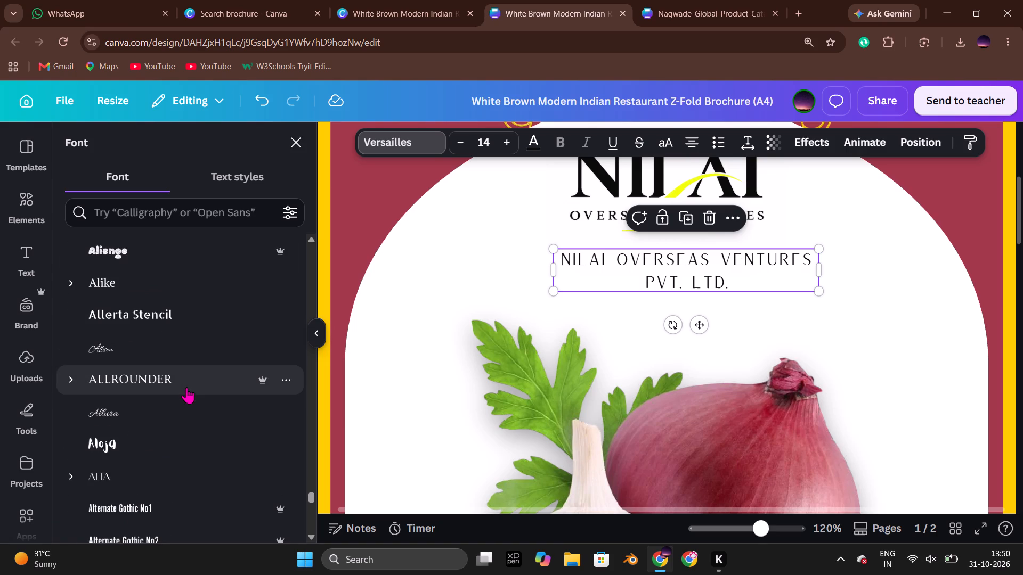
scroll(186, 387, down, 5)
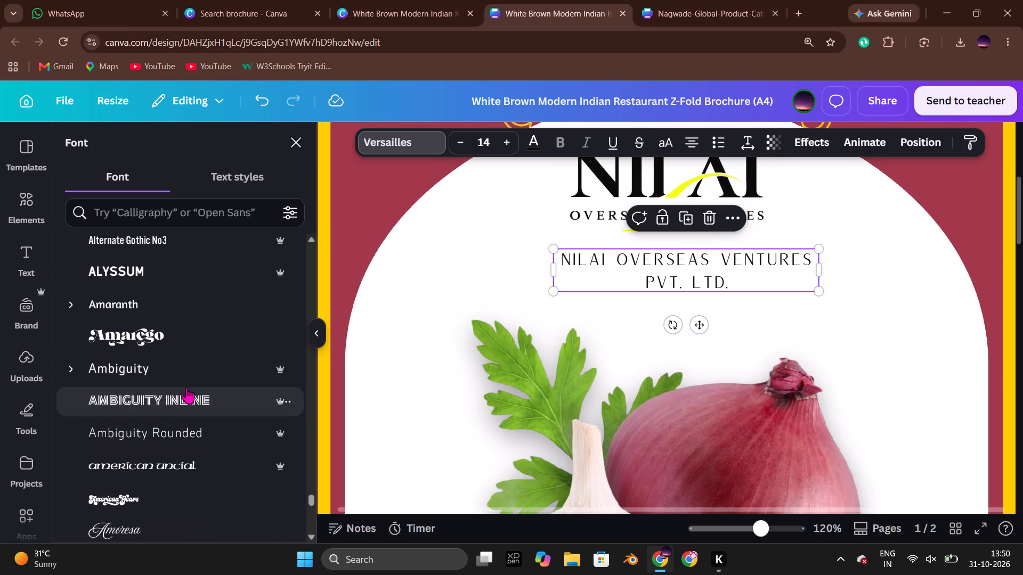
scroll(188, 393, down, 5)
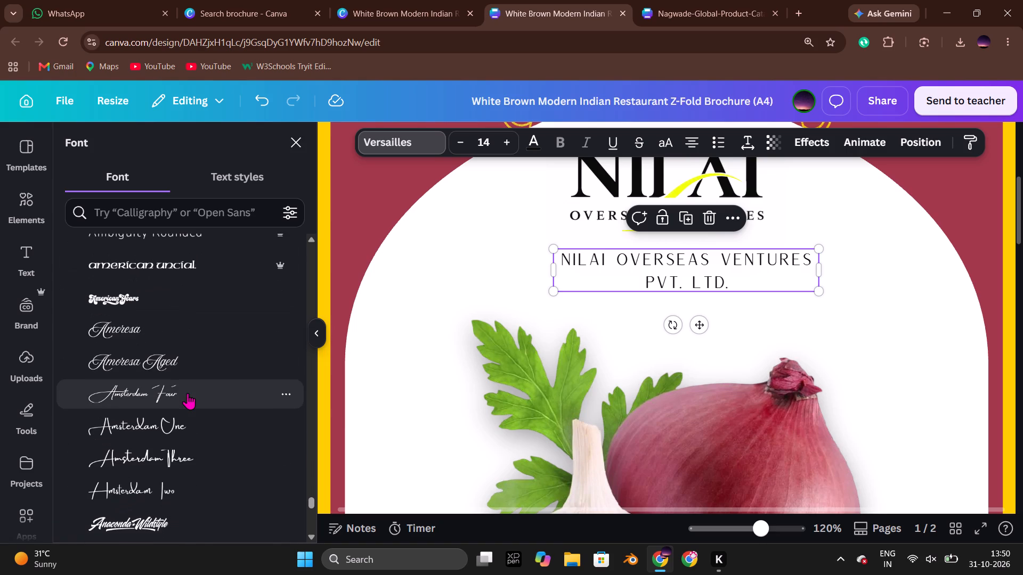
scroll(188, 393, down, 10)
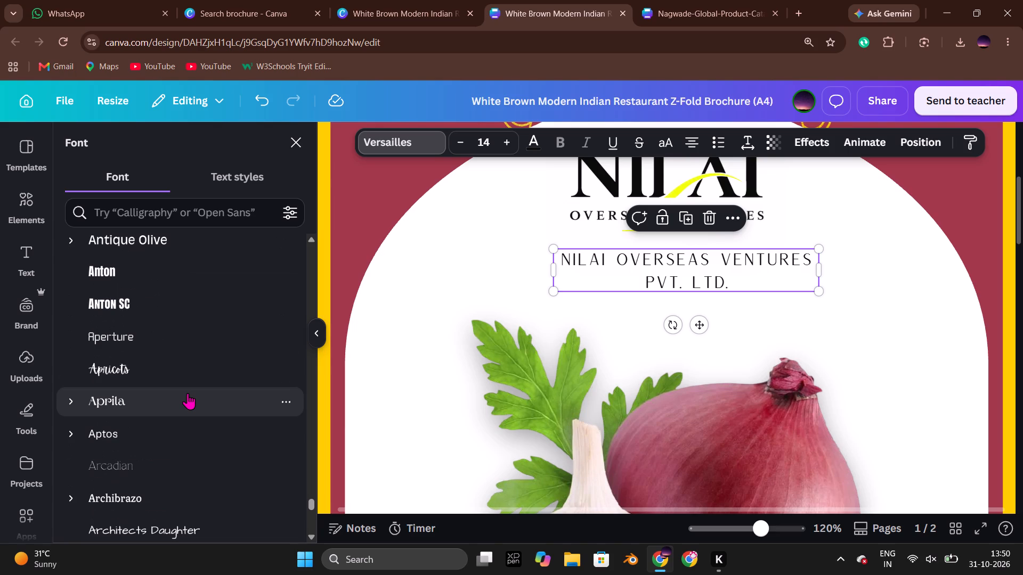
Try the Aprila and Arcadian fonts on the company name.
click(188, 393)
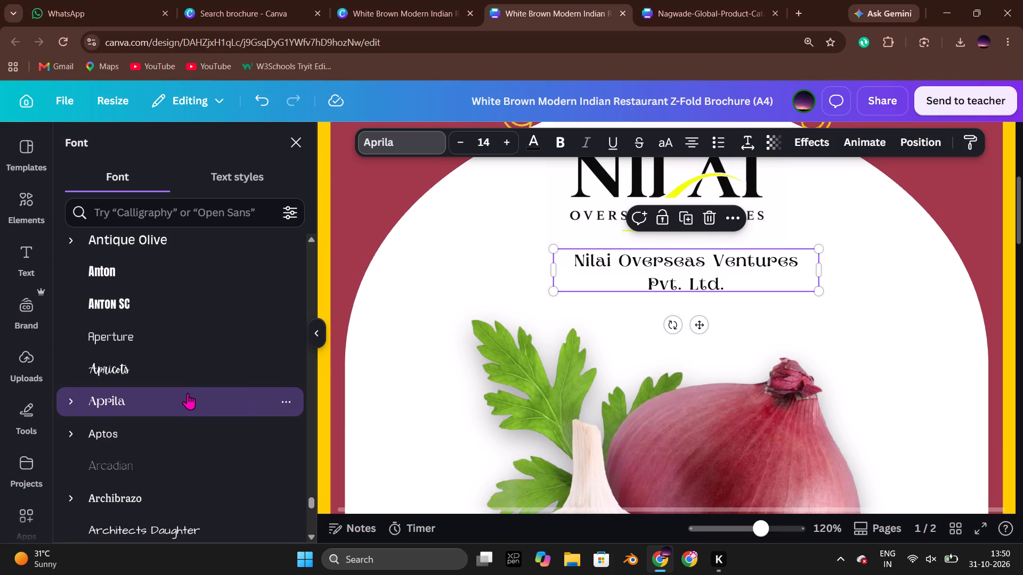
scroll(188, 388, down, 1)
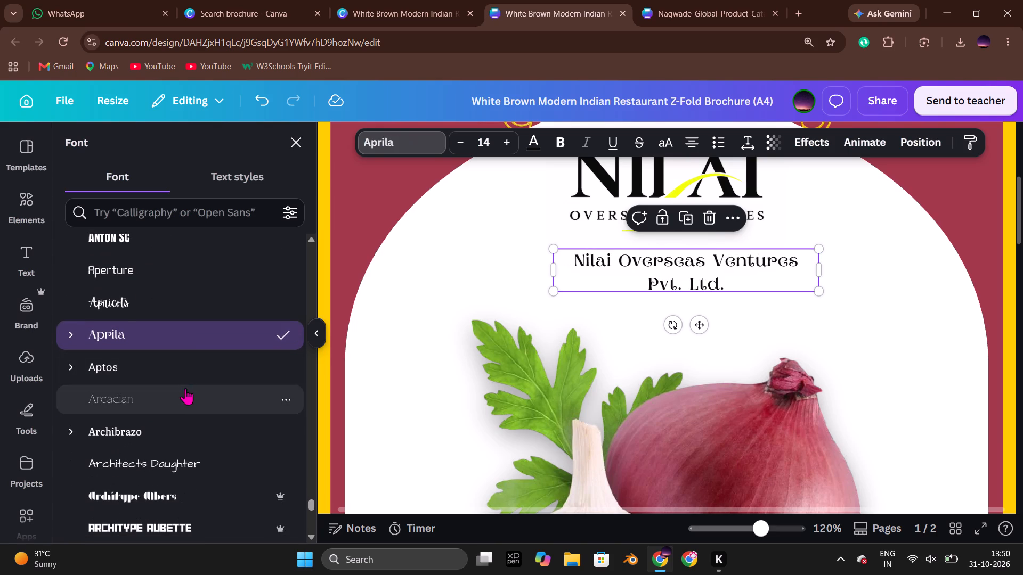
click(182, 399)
Set the company name's font to Times New Roman MT from the document fonts.
scroll(182, 399, down, 4)
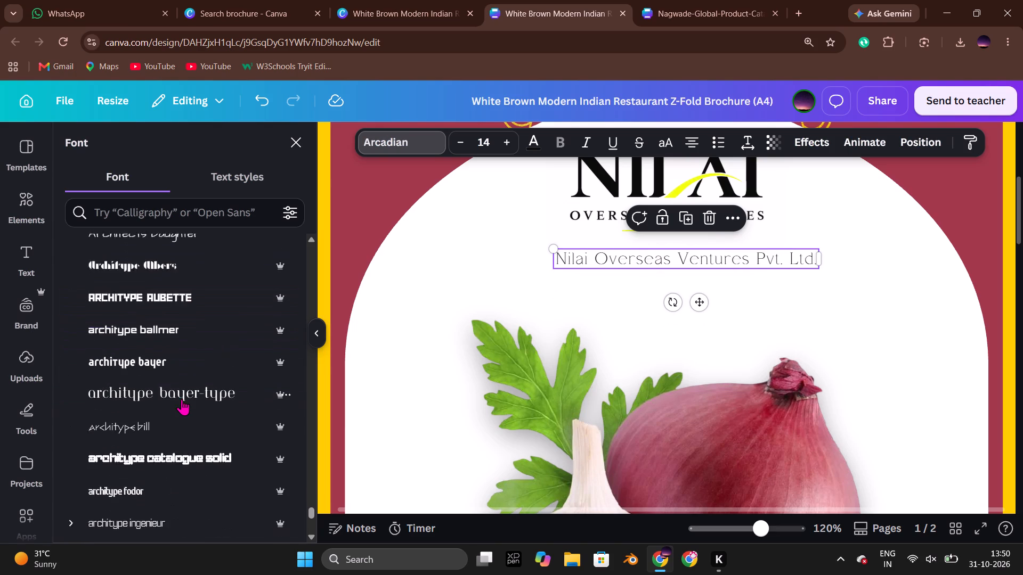
scroll(182, 399, down, 1)
scroll(182, 399, up, 2)
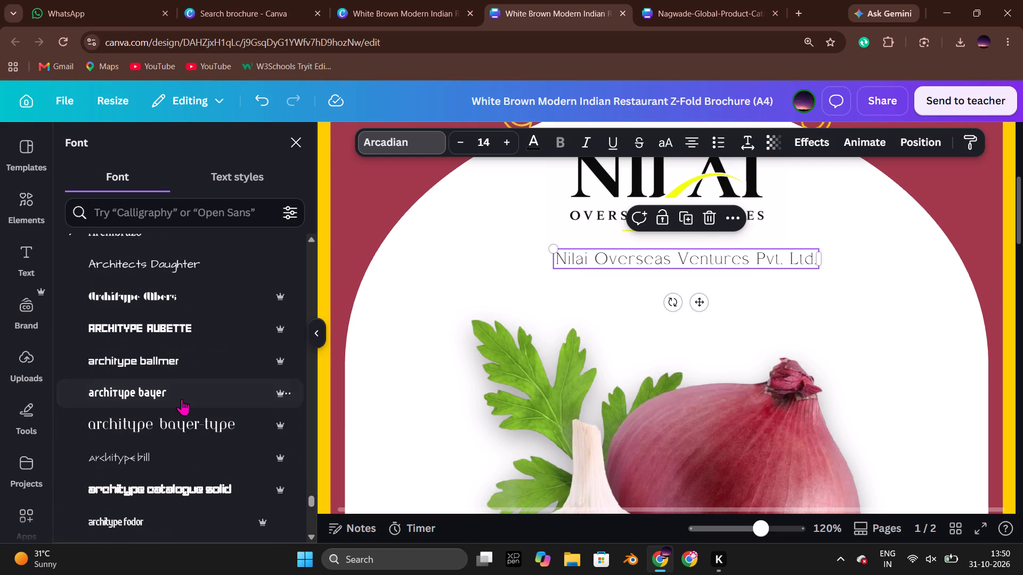
scroll(182, 399, up, 6)
drag(314, 486, 312, 516)
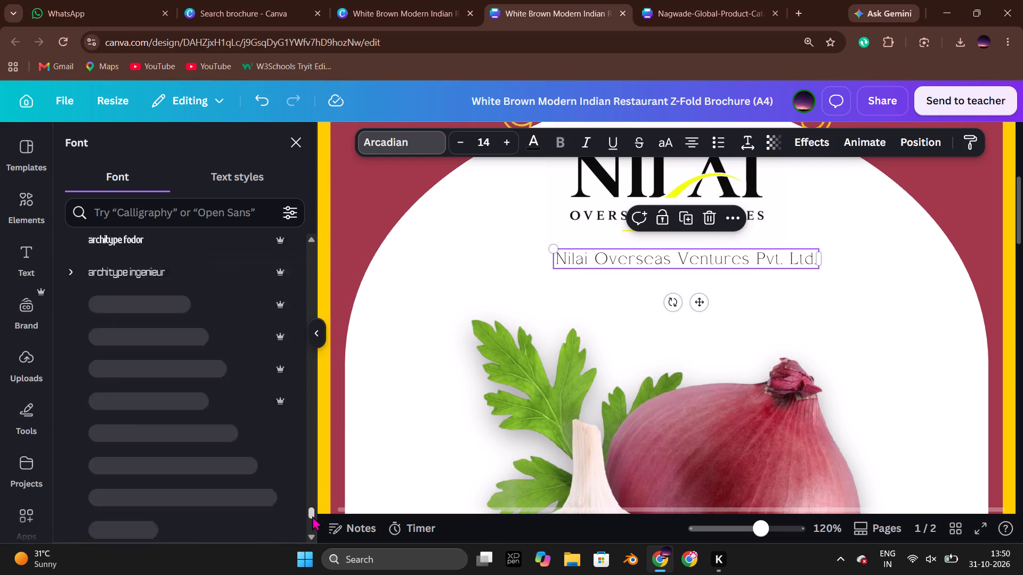
drag(312, 516, 308, 501)
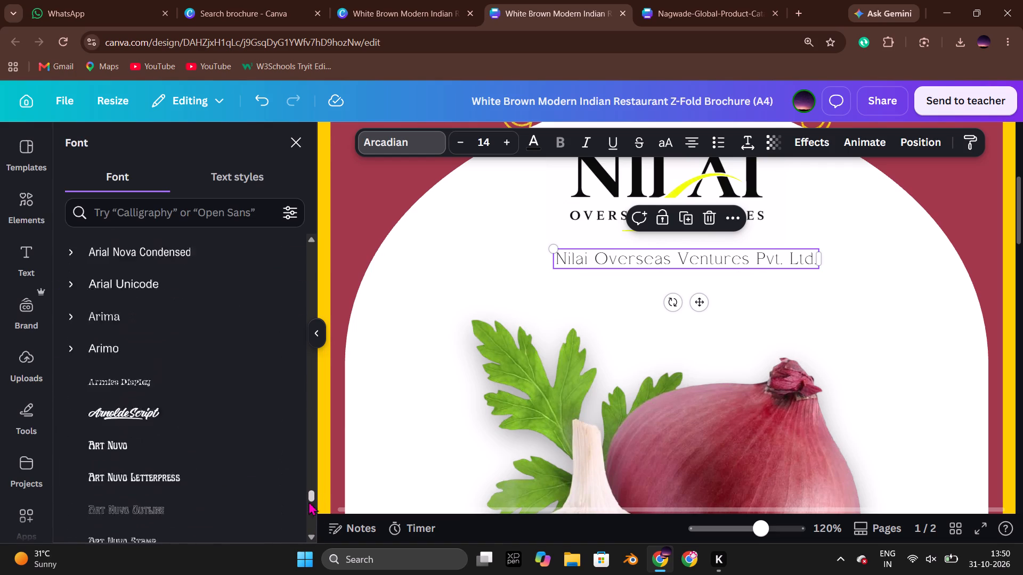
drag(308, 501, 312, 247)
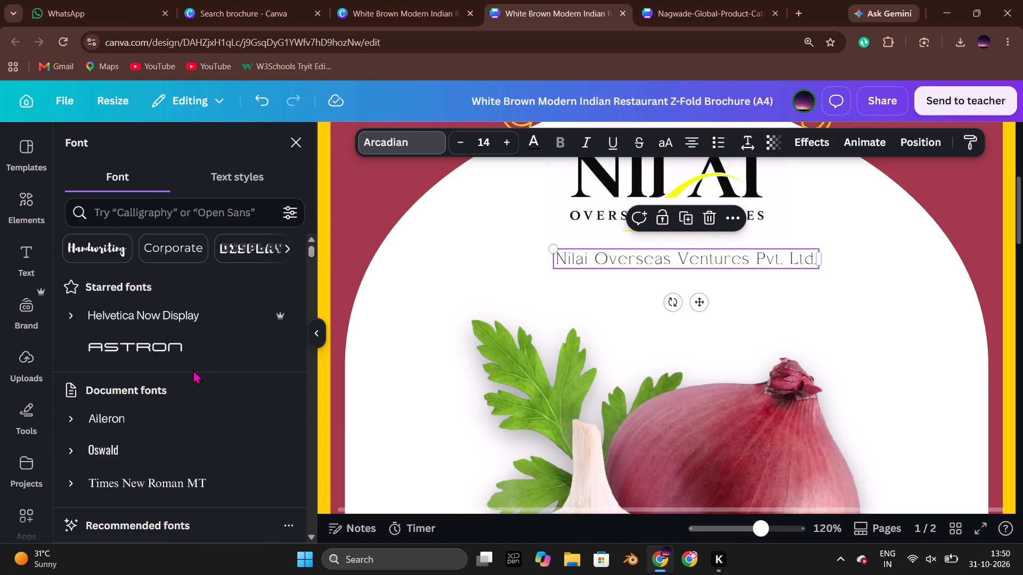
scroll(191, 389, down, 2)
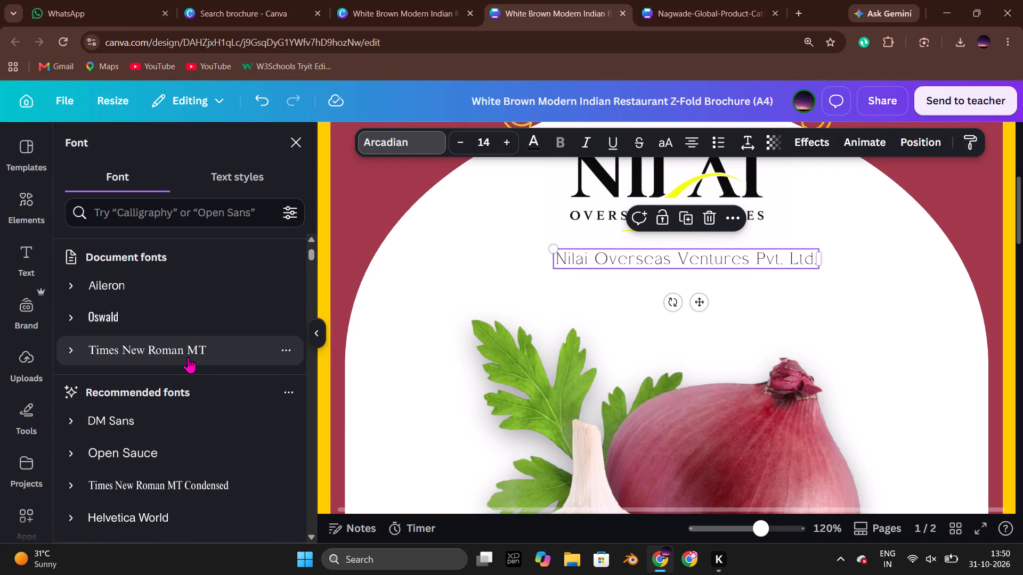
click(188, 357)
scroll(394, 297, down, 4)
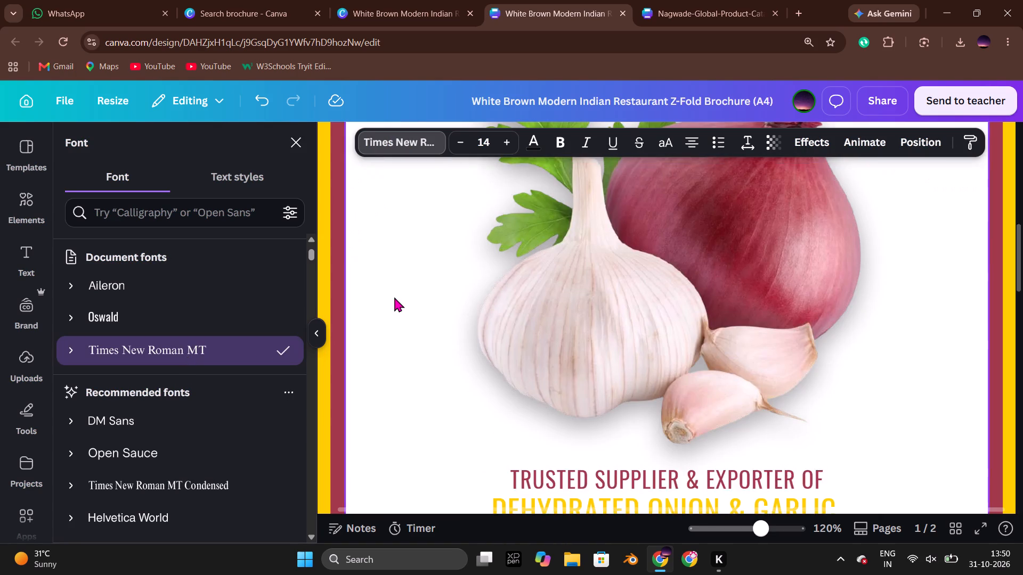
scroll(403, 308, up, 3)
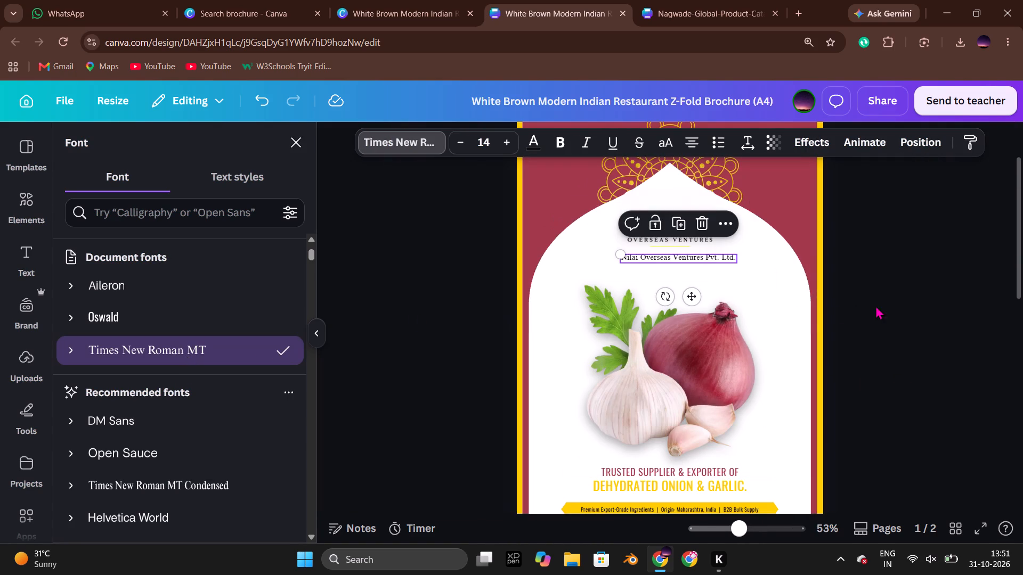
click(882, 303)
click(872, 237)
Increase the company name's font size to 17.
click(715, 257)
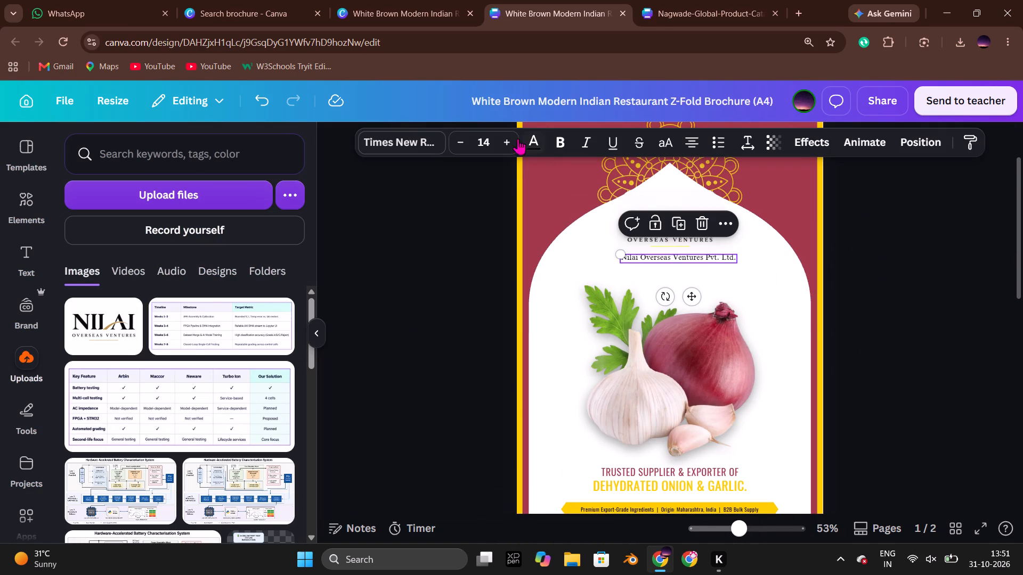
double_click(504, 137)
click(501, 138)
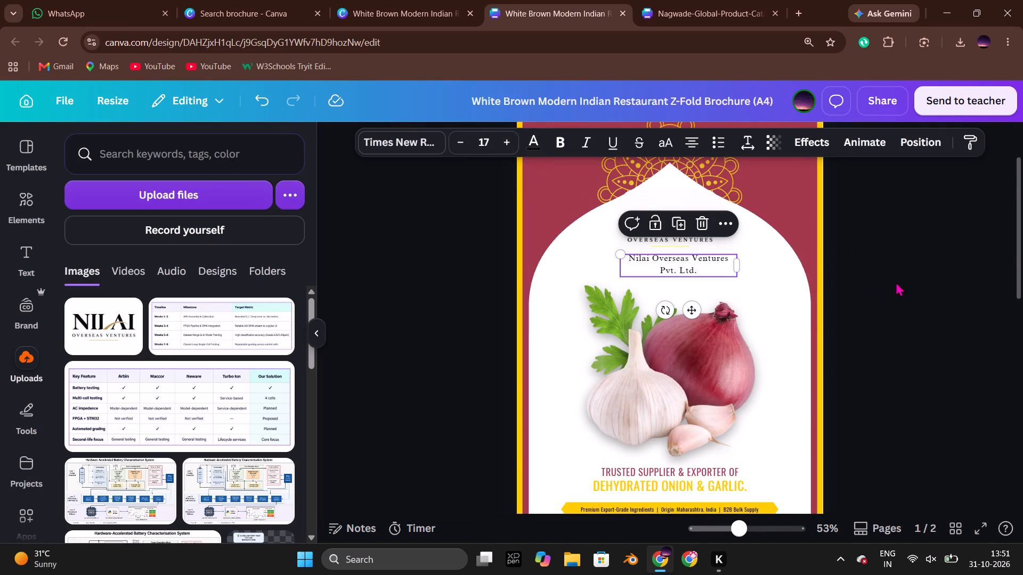
click(899, 282)
Move the company name slightly up, closer beneath the NILAI logo.
click(723, 266)
drag(699, 268, 694, 266)
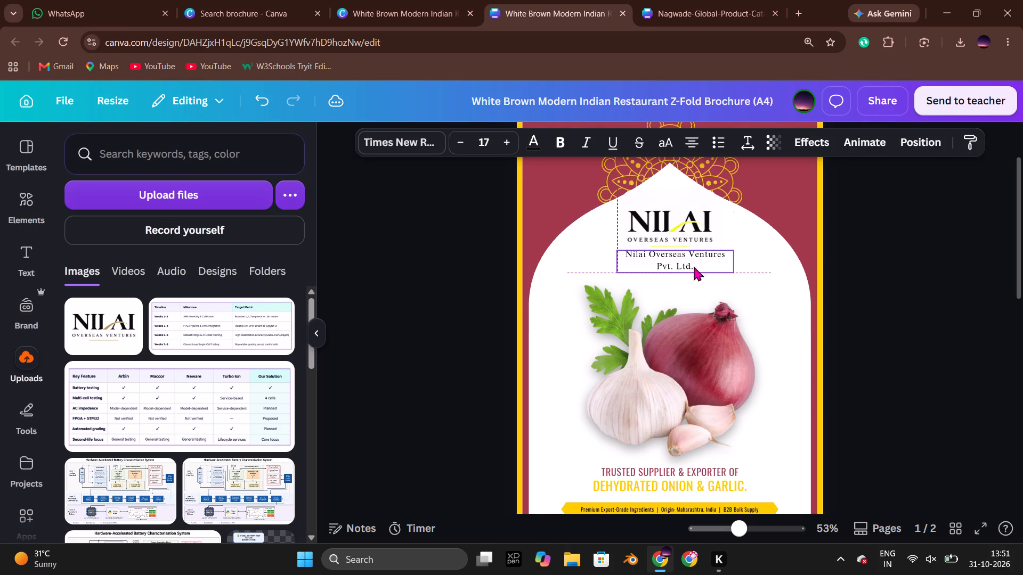
click(881, 264)
Tighten the line spacing of the two-line company name to below 1.41.
scroll(762, 254, right, 1)
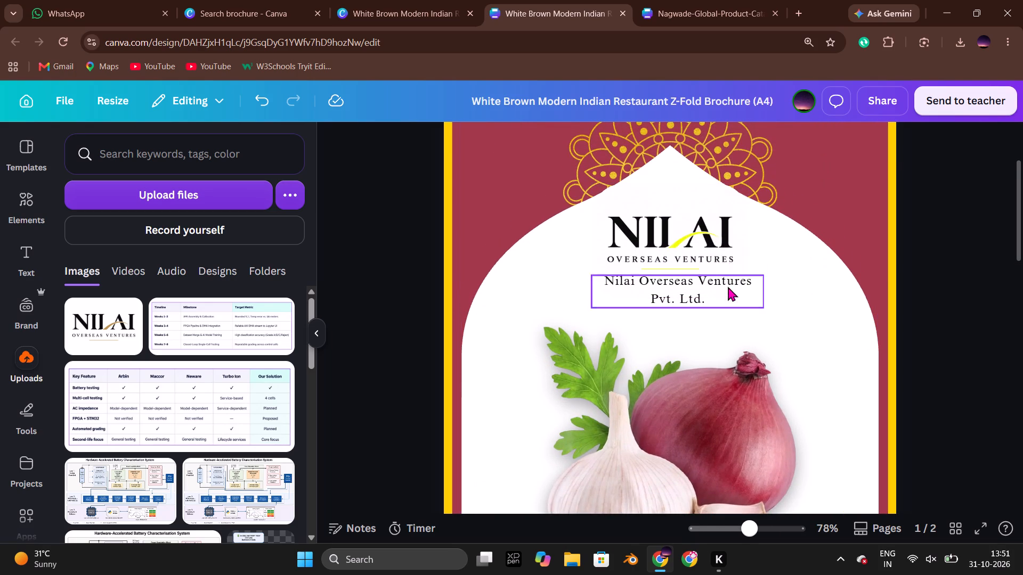
click(728, 286)
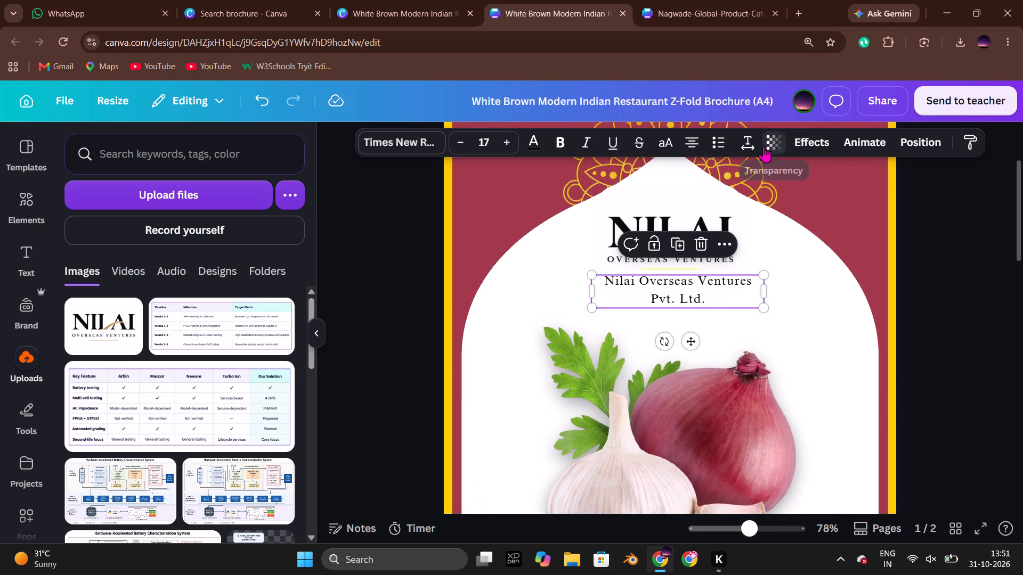
click(748, 146)
drag(725, 258, 721, 259)
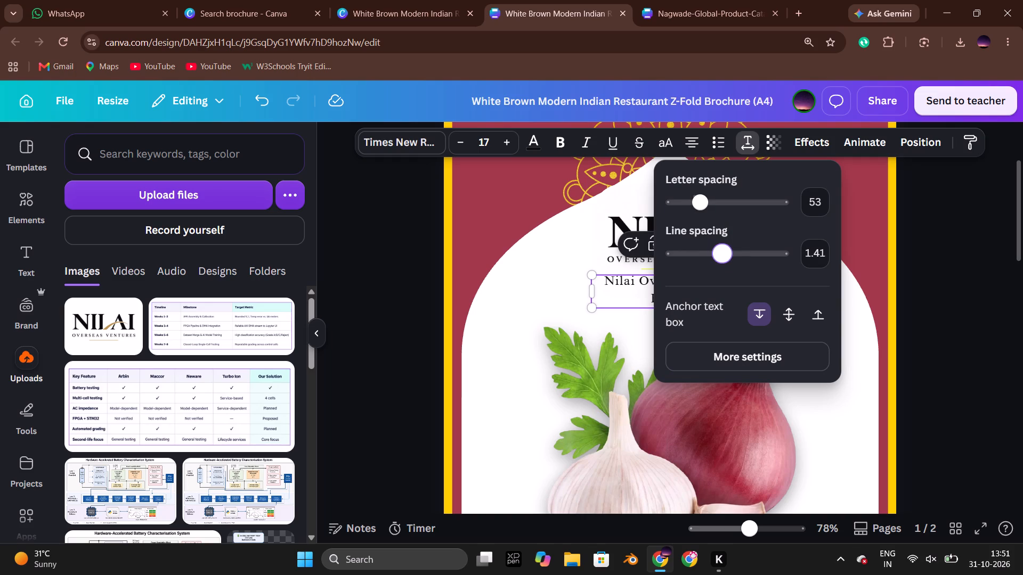
drag(721, 259, 710, 262)
click(948, 286)
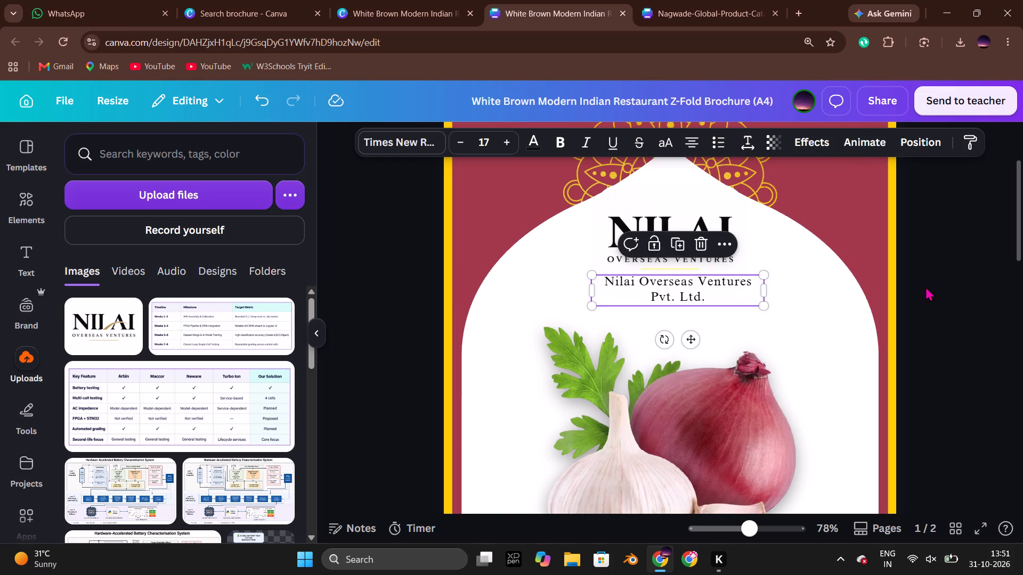
click(960, 287)
Center the company name horizontally on page 1.
click(737, 285)
click(912, 139)
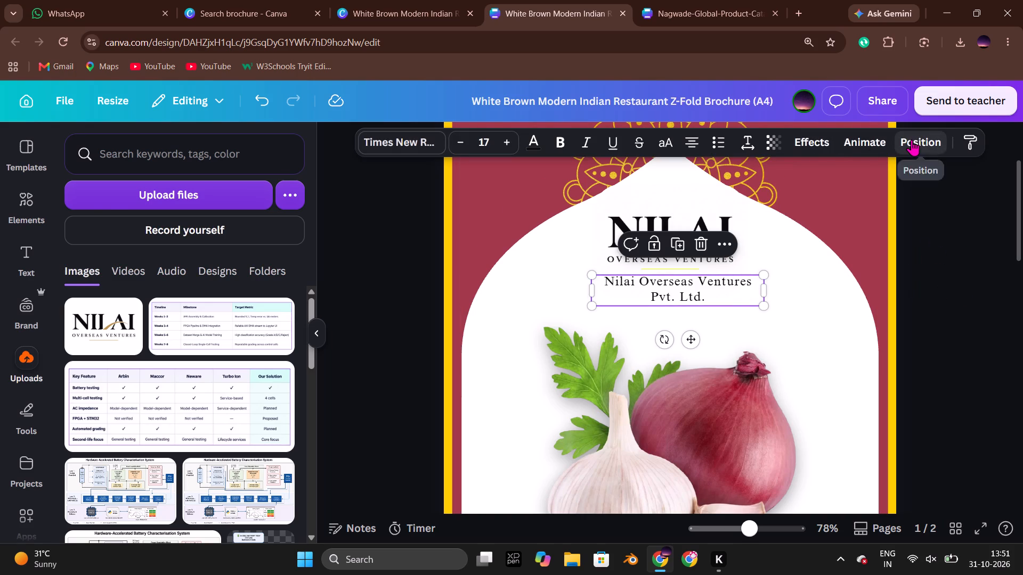
click(248, 352)
click(967, 329)
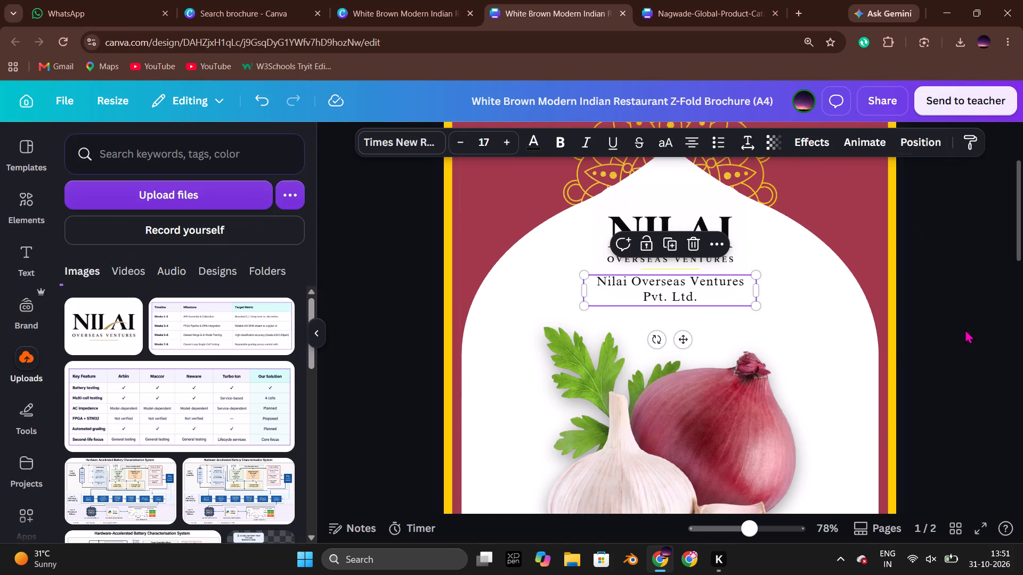
click(965, 329)
Move the NILAI logo slightly down, closer to the company name, keeping it centered on page 1.
scroll(963, 328, left, 1)
scroll(856, 332, down, 1)
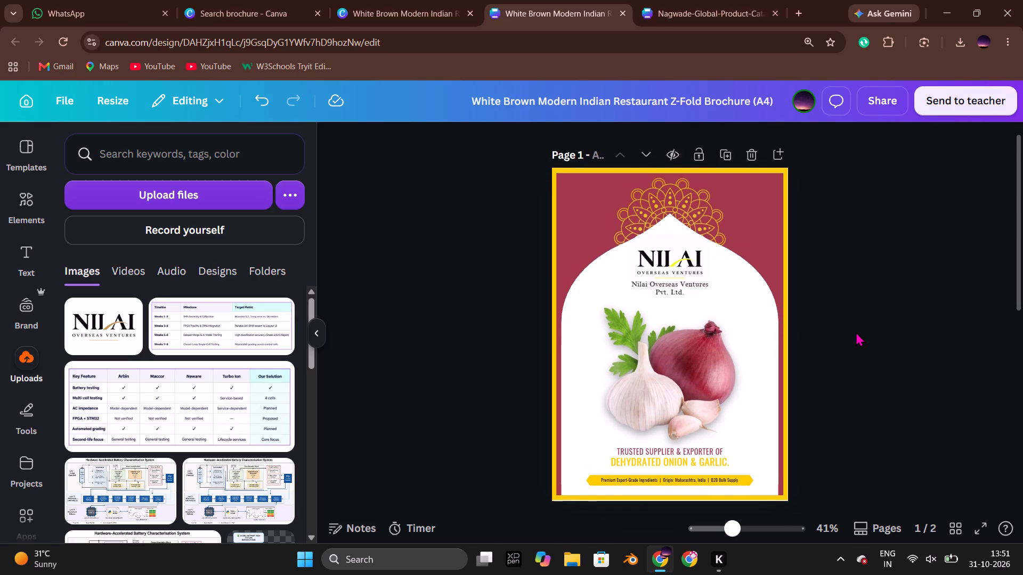
scroll(856, 332, down, 1)
click(669, 214)
click(669, 214)
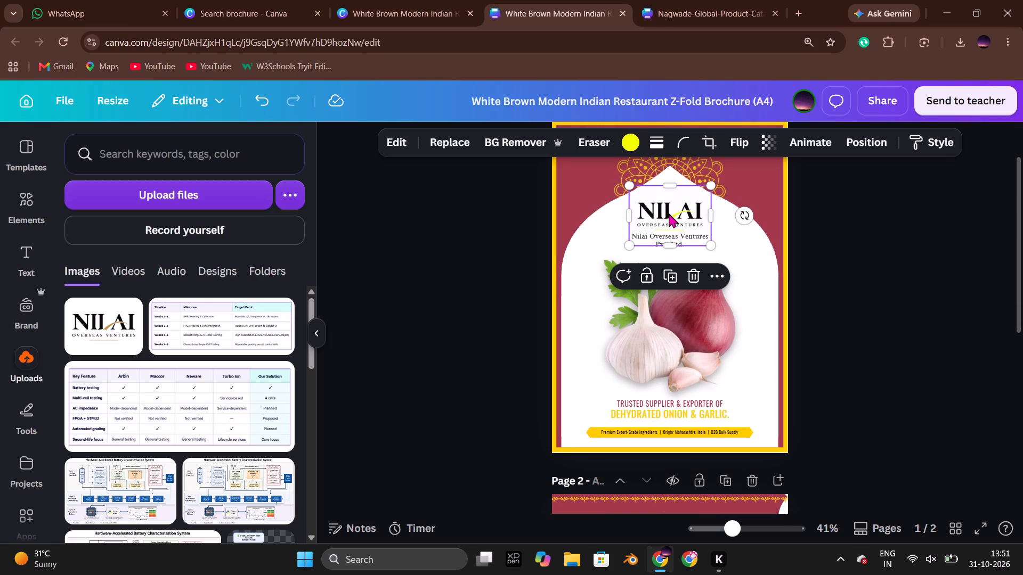
click(862, 229)
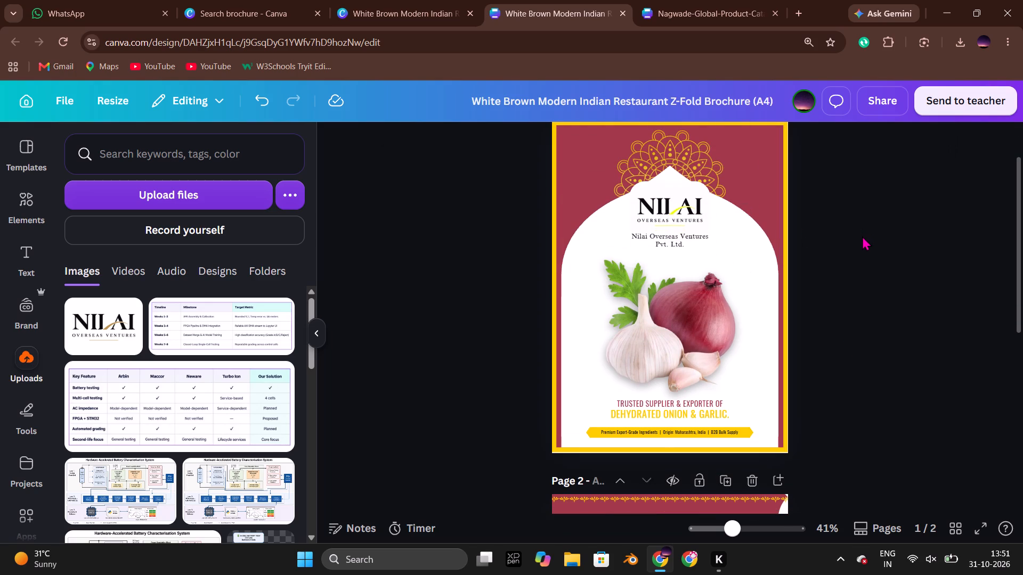
click(692, 216)
drag(689, 213, 689, 220)
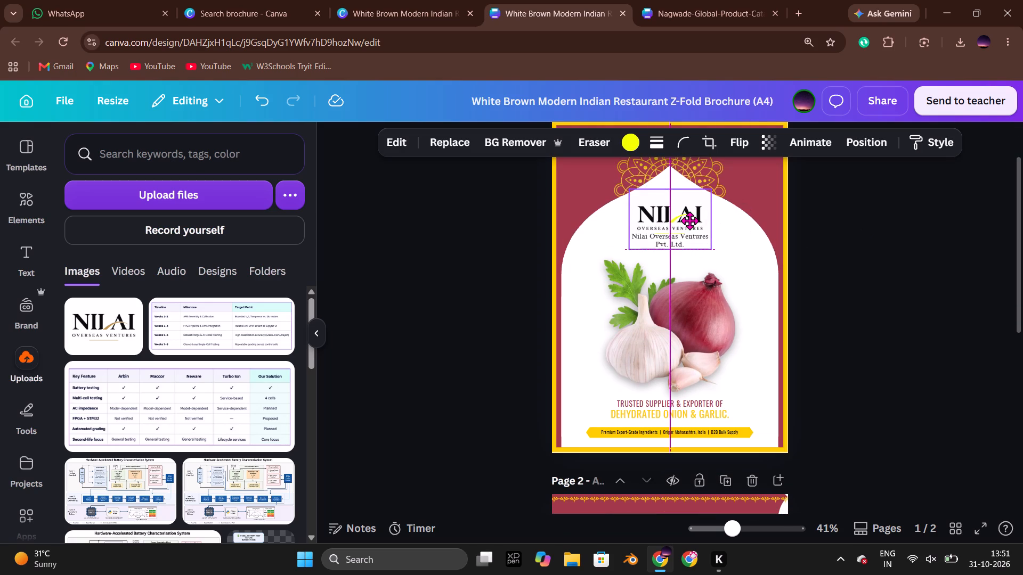
Increase the corner rounding of the NILAI logo on page 1 to the maximum.
drag(689, 220, 690, 219)
click(681, 150)
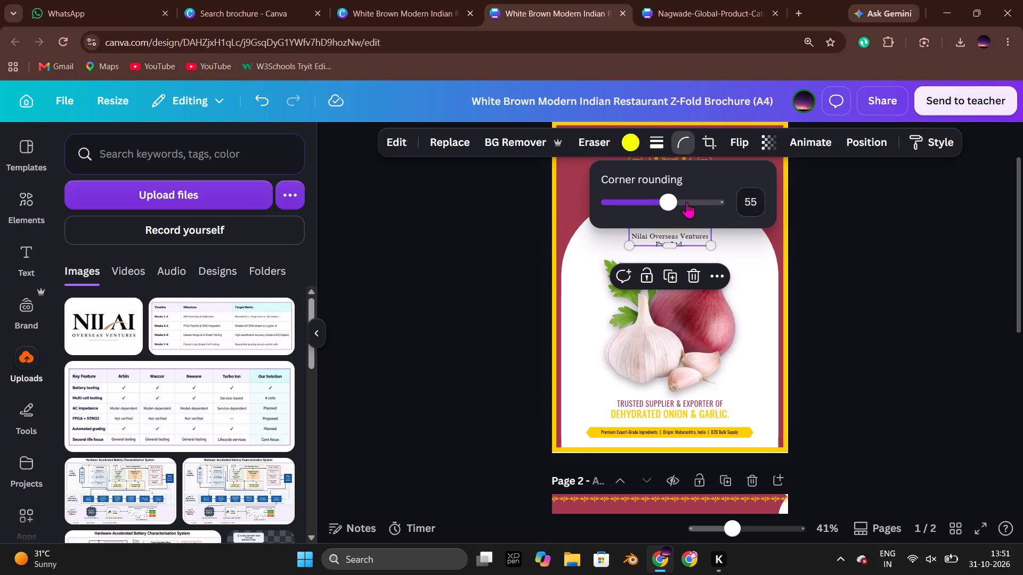
drag(671, 202, 741, 206)
double_click(879, 249)
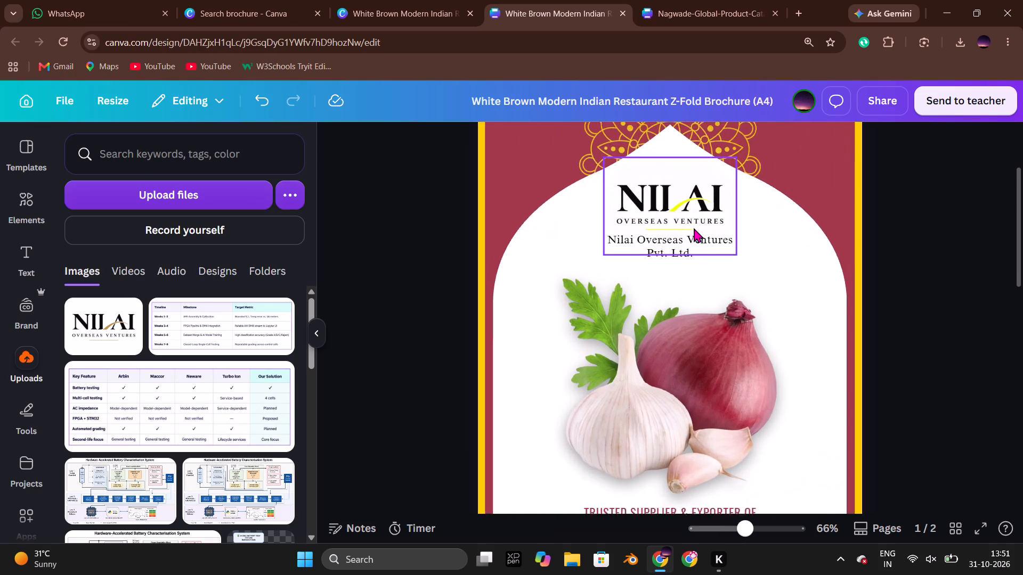
Move the NILAI logo slightly up, away from the company name, keeping it centered on page 1.
click(695, 216)
click(696, 212)
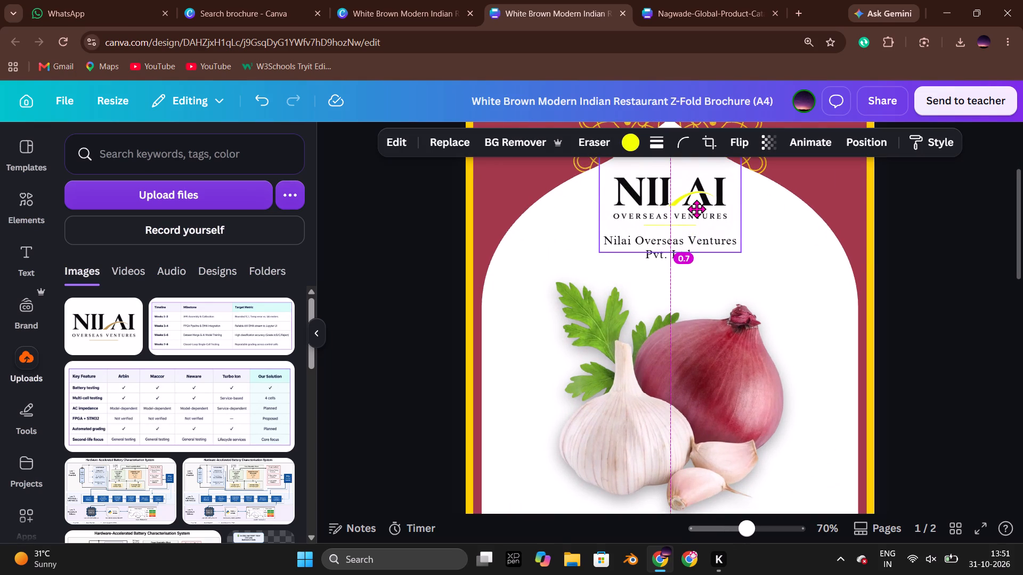
click(906, 255)
scroll(913, 263, down, 1)
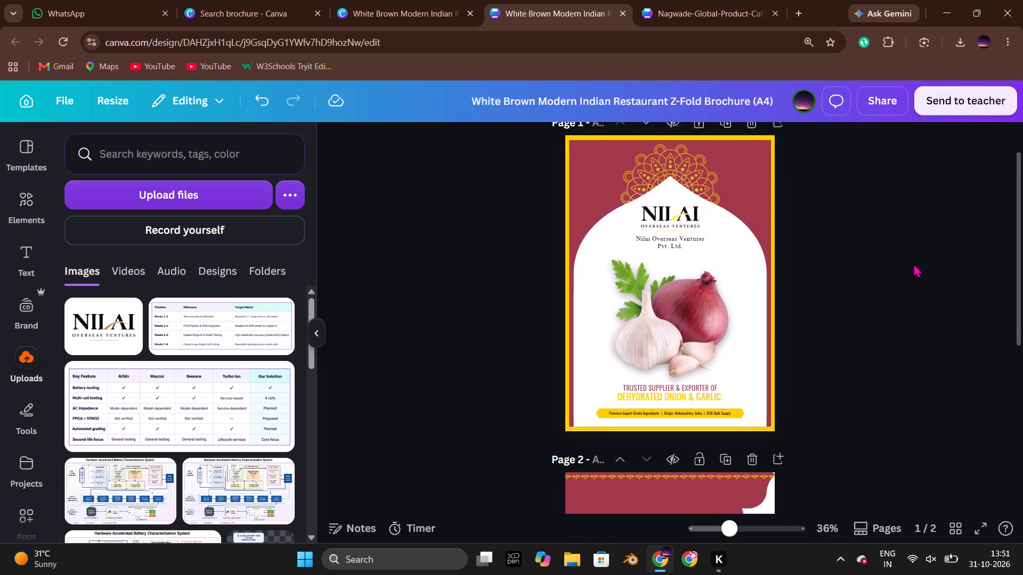
scroll(913, 263, down, 1)
scroll(913, 263, up, 1)
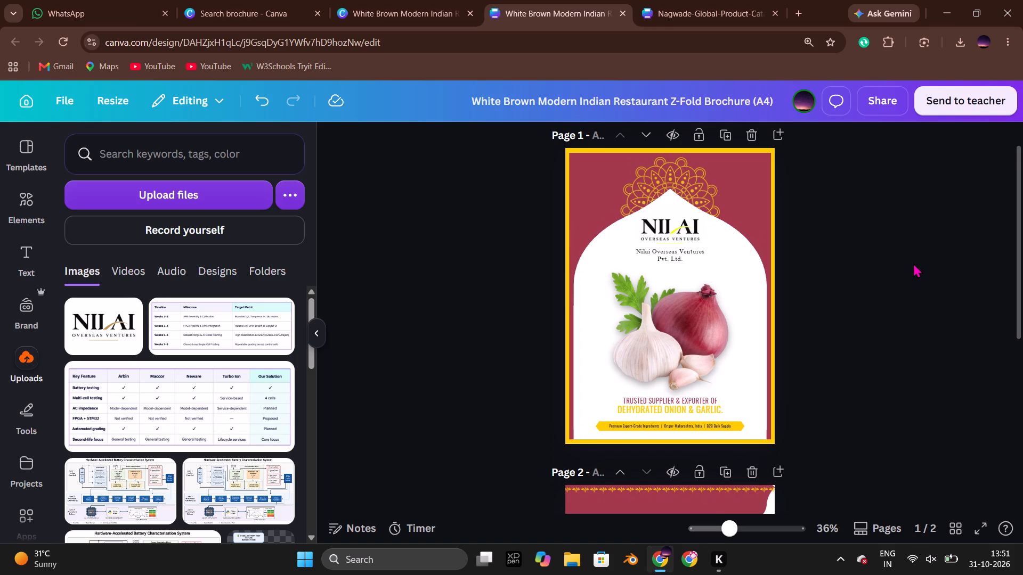
Save the brochure design.
key(ctrl+s)
Compare the brochure's page 2 with page 2 of the Nagwade Global product catalog to see which content it needs.
scroll(913, 276, down, 5)
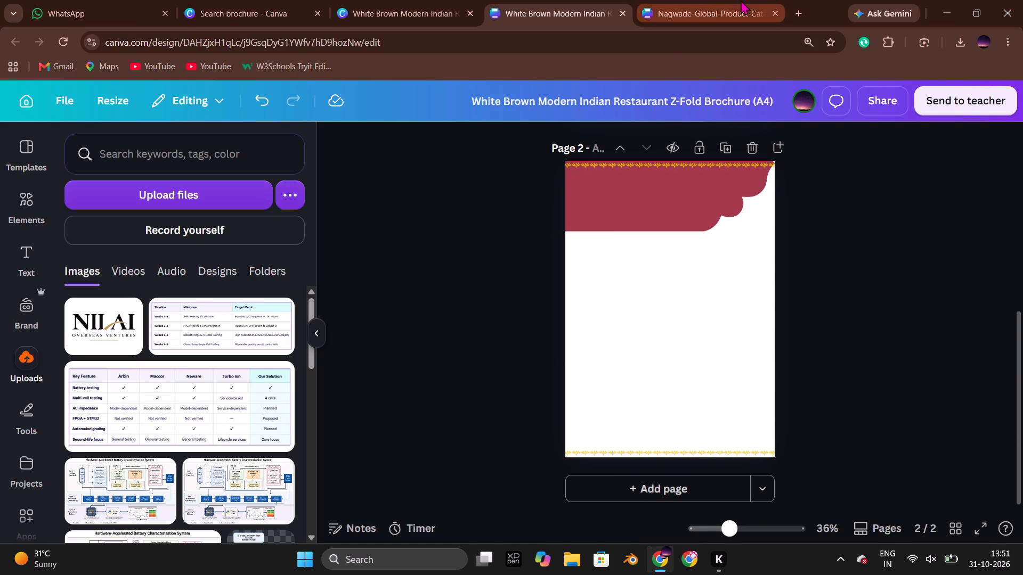
click(716, 1)
scroll(760, 316, down, 2)
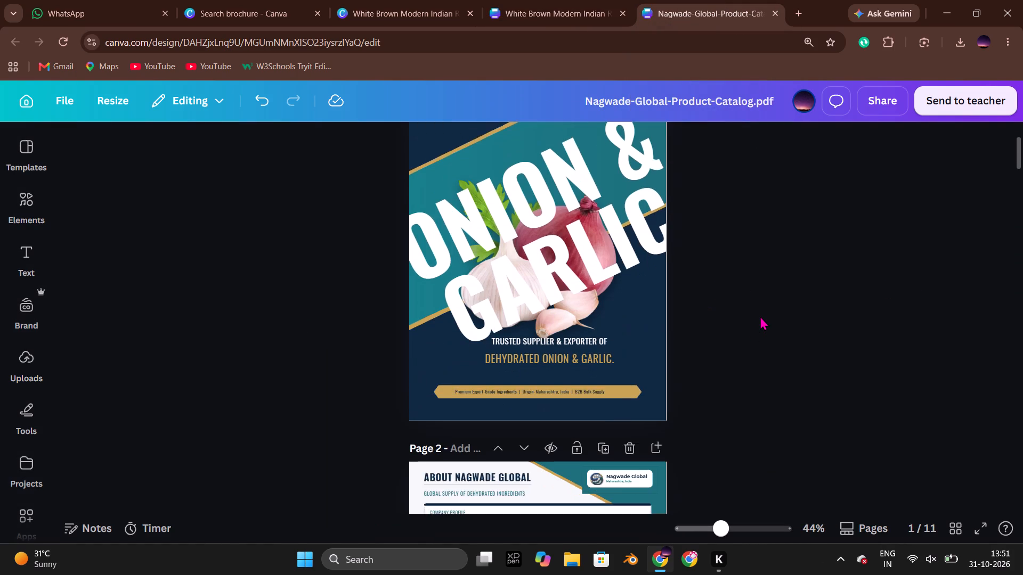
scroll(760, 316, down, 2)
scroll(760, 316, up, 5)
scroll(760, 316, down, 3)
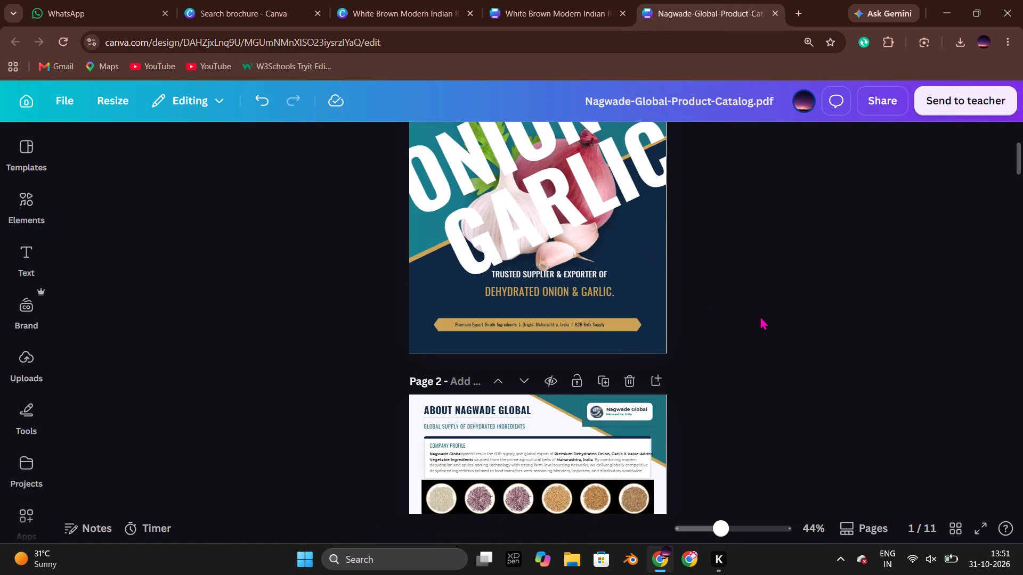
scroll(764, 323, down, 2)
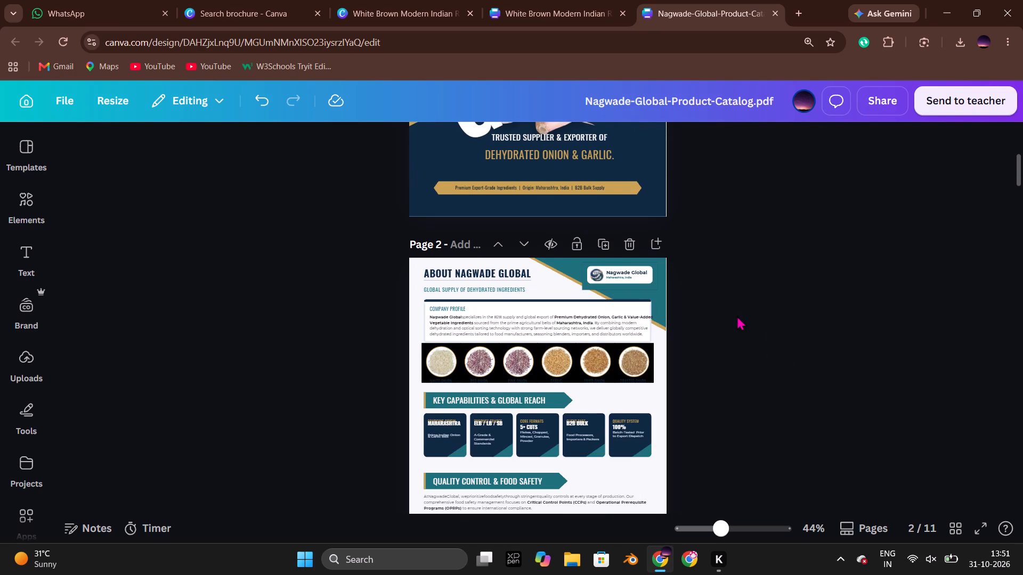
click(583, 0)
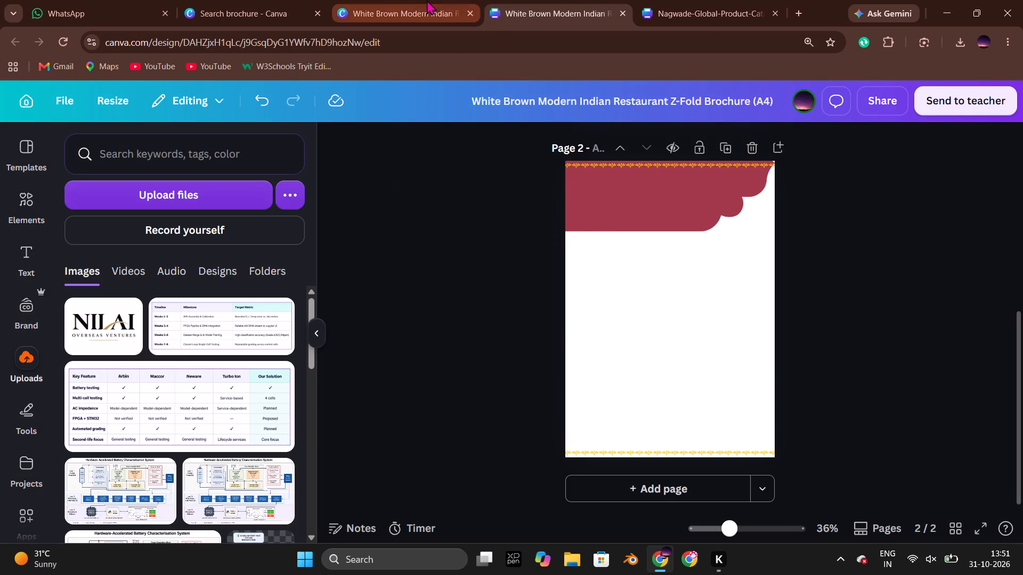
Copy the About Us heading and its paragraph from the original Z-Fold brochure and paste them onto page 2 of the A4 brochure.
click(427, 0)
shift+click(419, 348)
shift+click(420, 374)
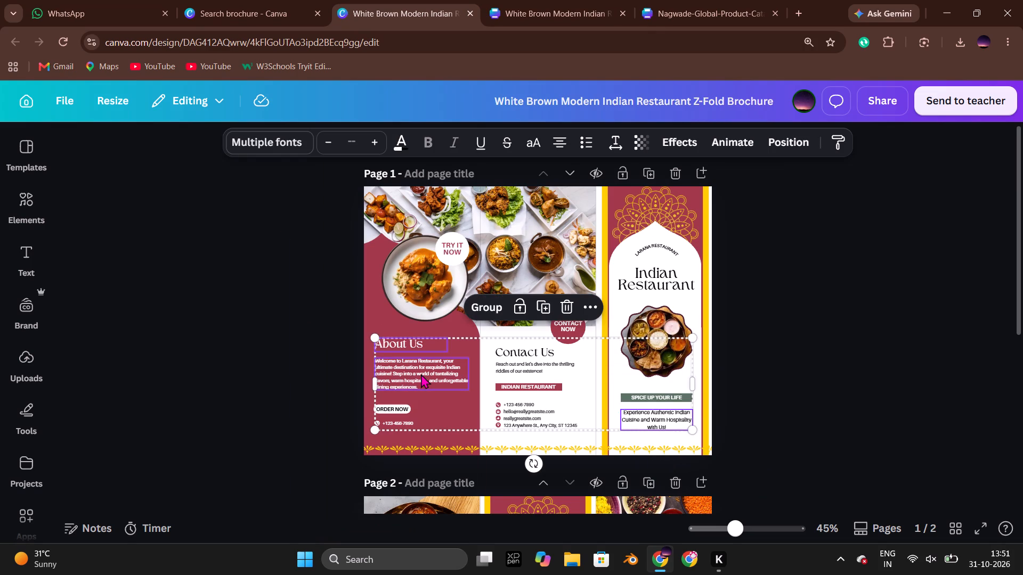
click(290, 352)
drag(351, 340, 408, 362)
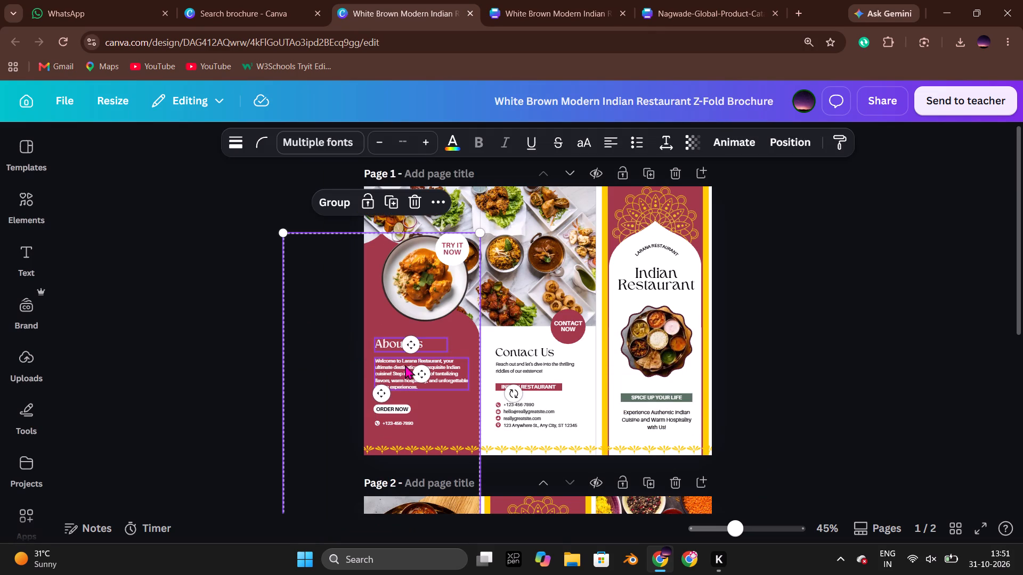
click(293, 361)
click(389, 341)
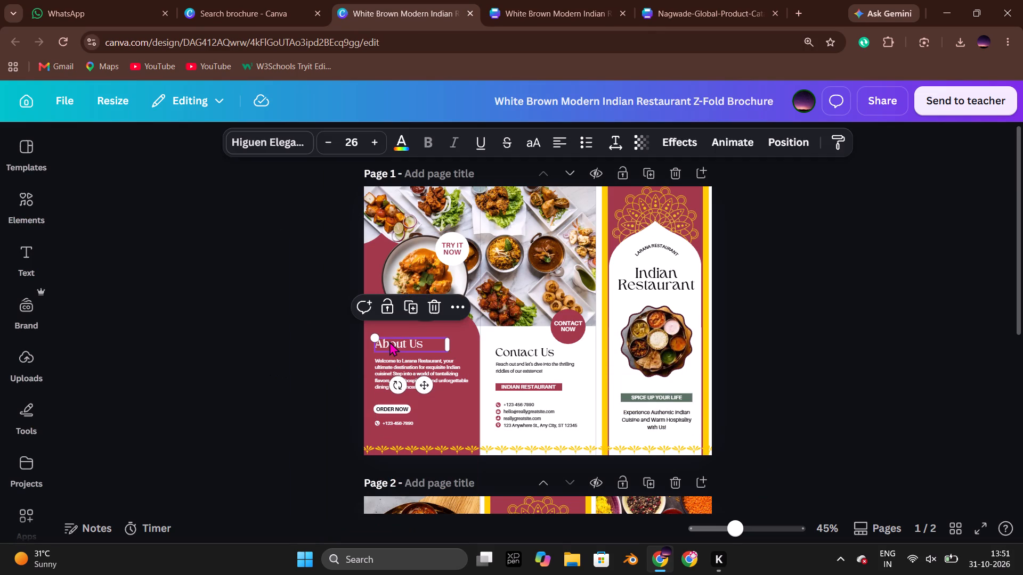
shift+click(404, 359)
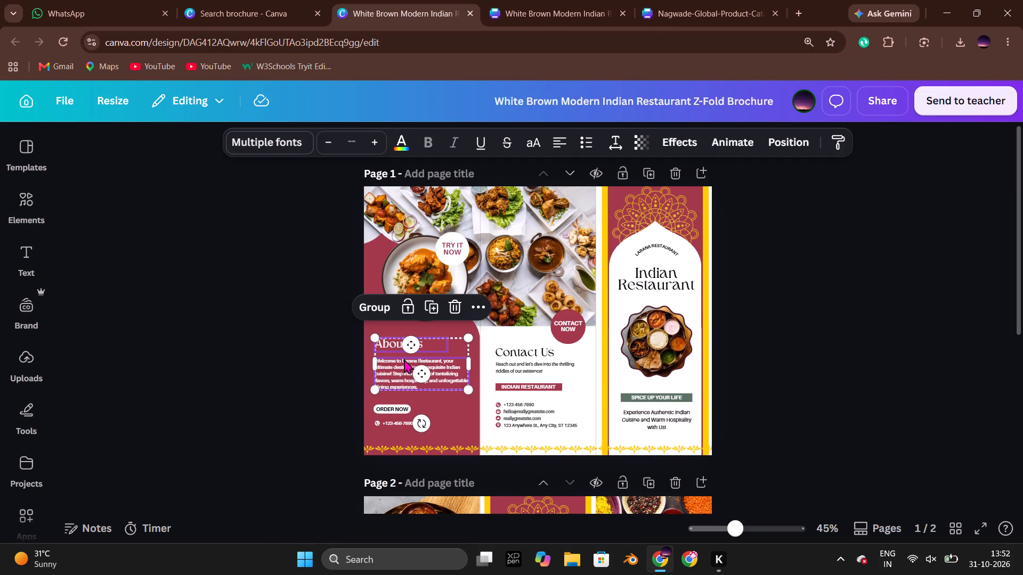
key(ctrl+c)
click(660, 0)
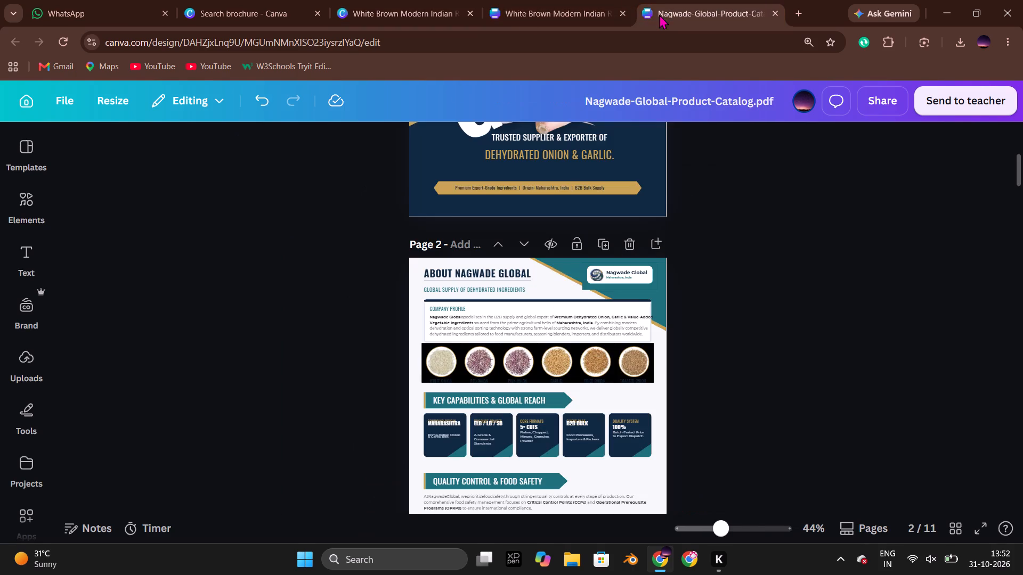
click(590, 0)
key(ctrl+v)
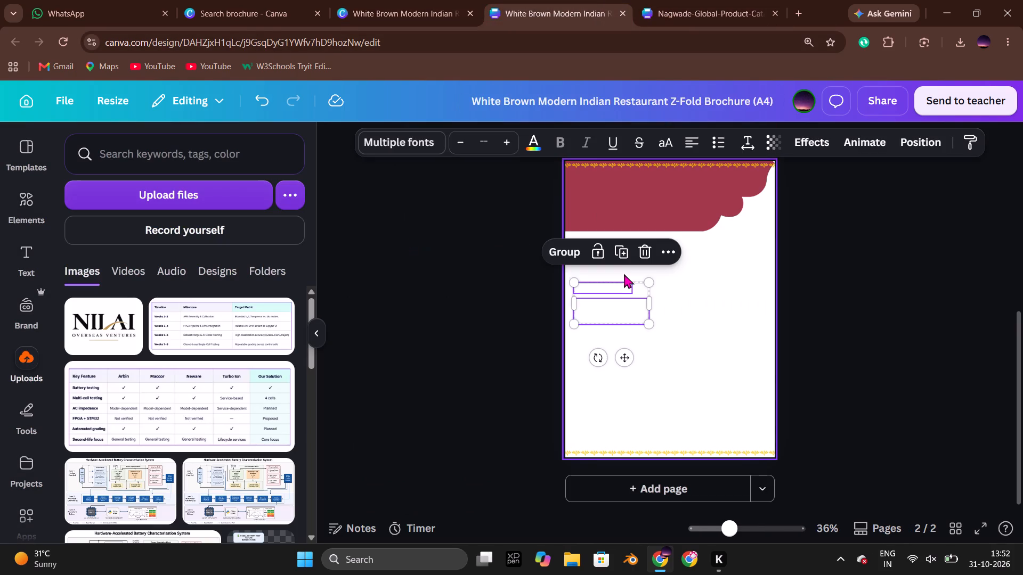
Move the pasted About Us heading and paragraph into the maroon header shape, near the page's left edge.
drag(615, 309, 614, 203)
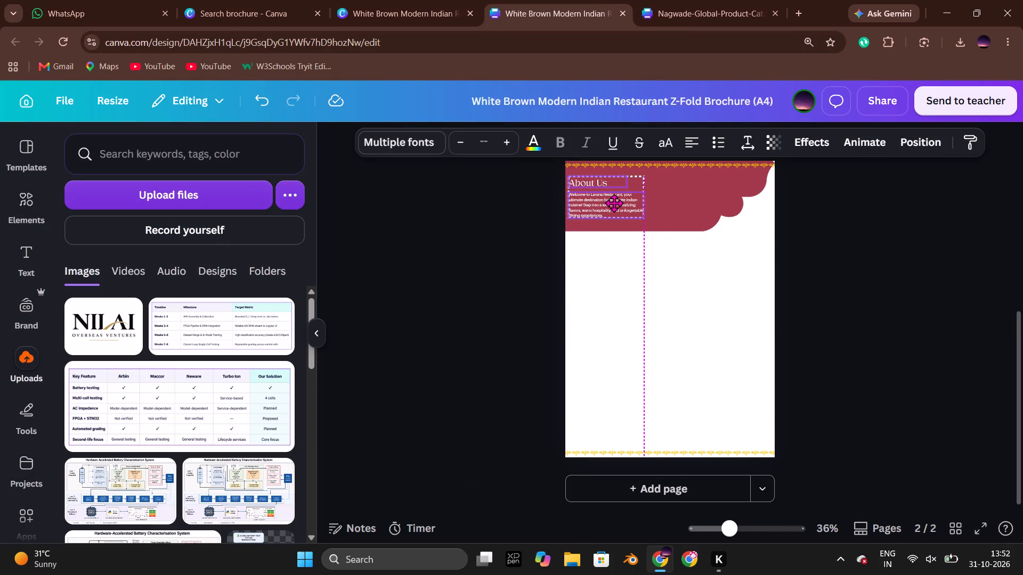
drag(614, 203, 615, 202)
click(452, 243)
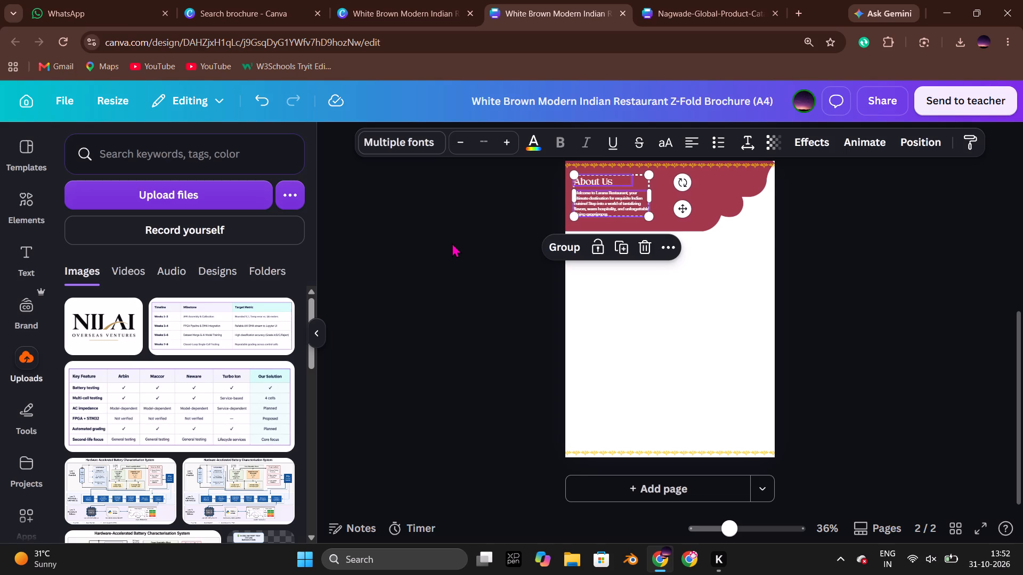
click(465, 246)
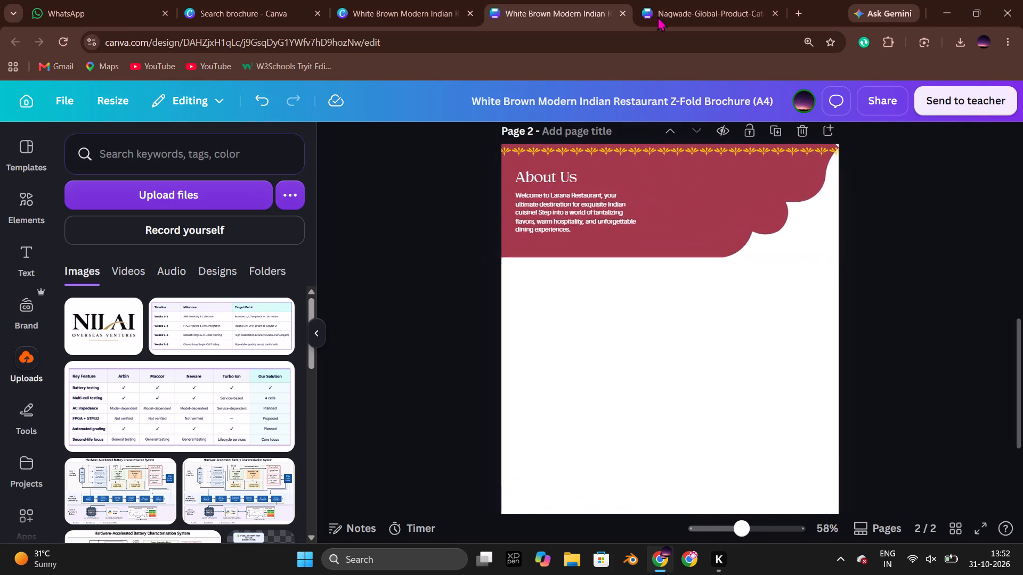
Replace the About Us heading on page 2 with the COMPANY PROFILE heading text copied from the Nagwade catalog.
click(664, 0)
click(780, 282)
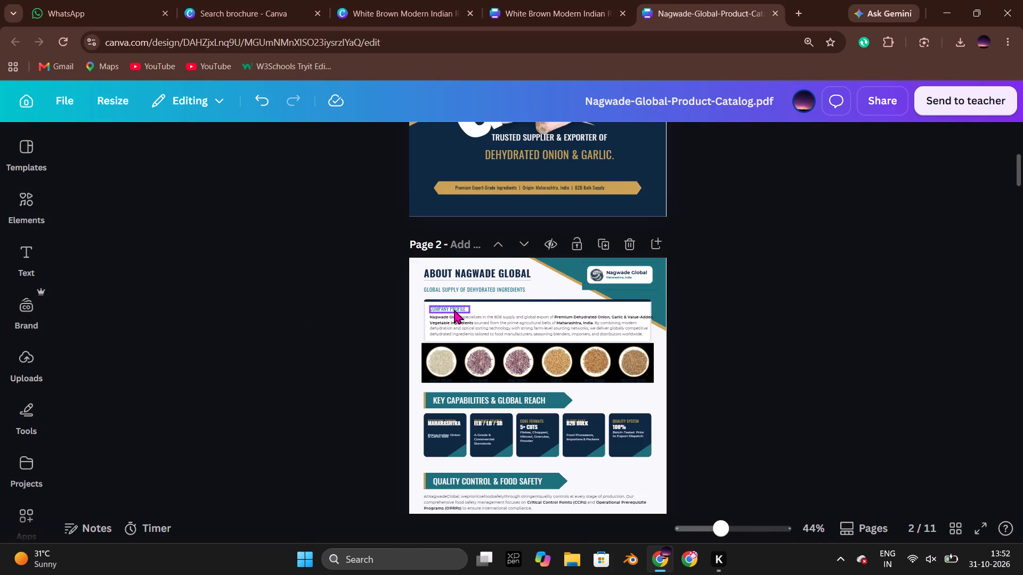
double_click(454, 309)
key(ctrl+c)
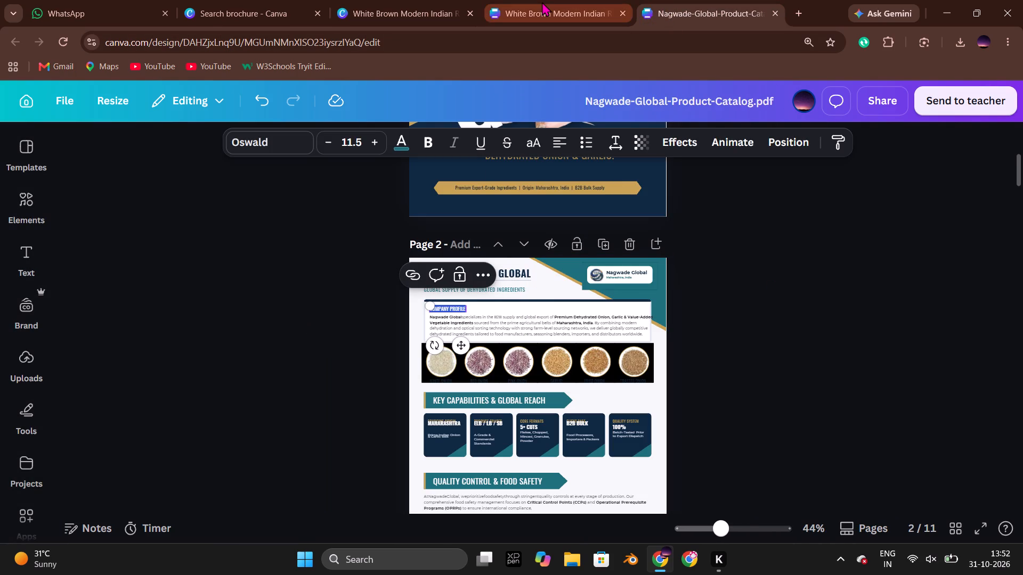
click(542, 2)
double_click(553, 177)
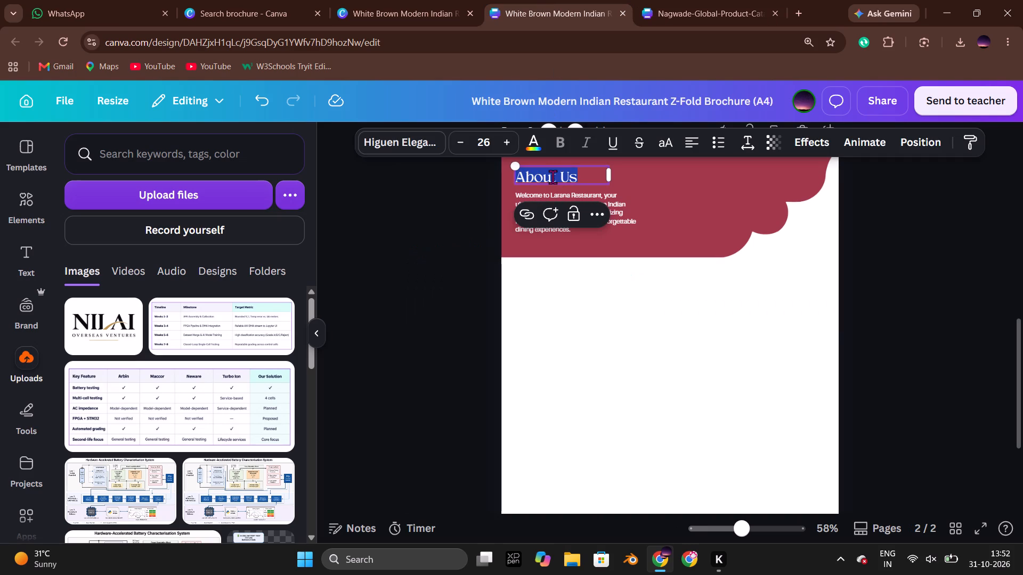
key(ctrl+c)
click(905, 185)
click(700, 0)
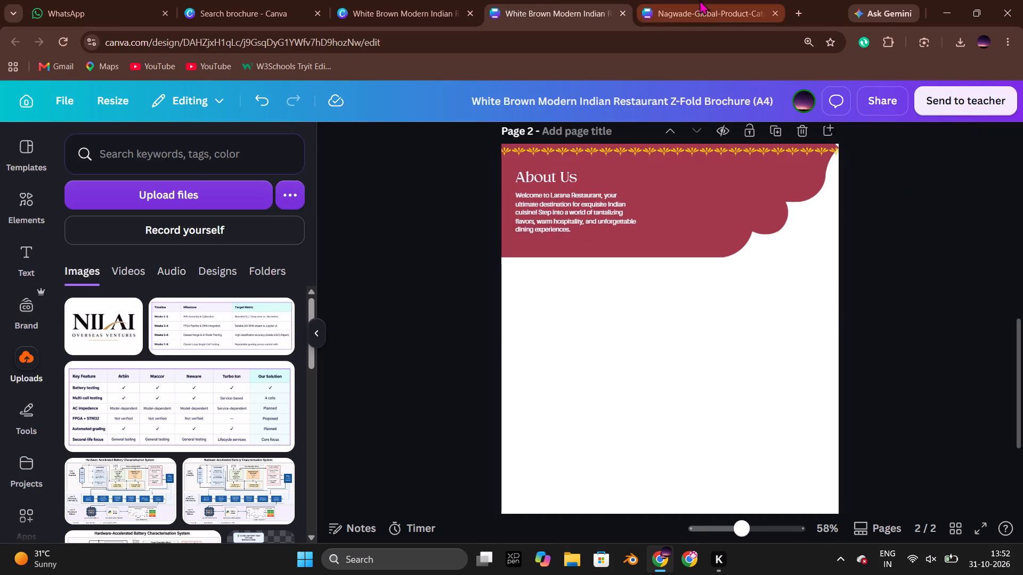
key(ctrl+c)
click(549, 0)
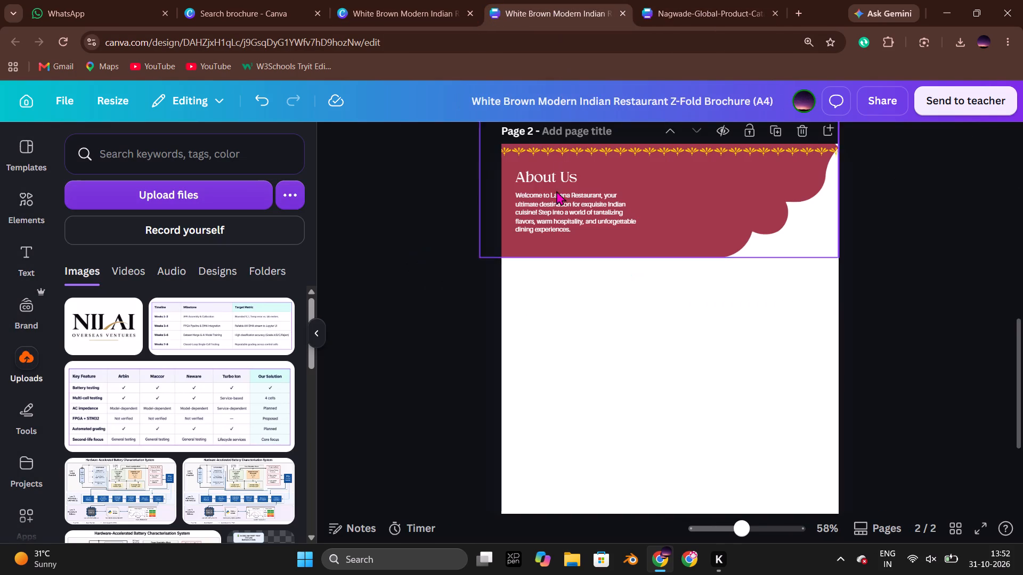
double_click(559, 177)
key(ctrl+v)
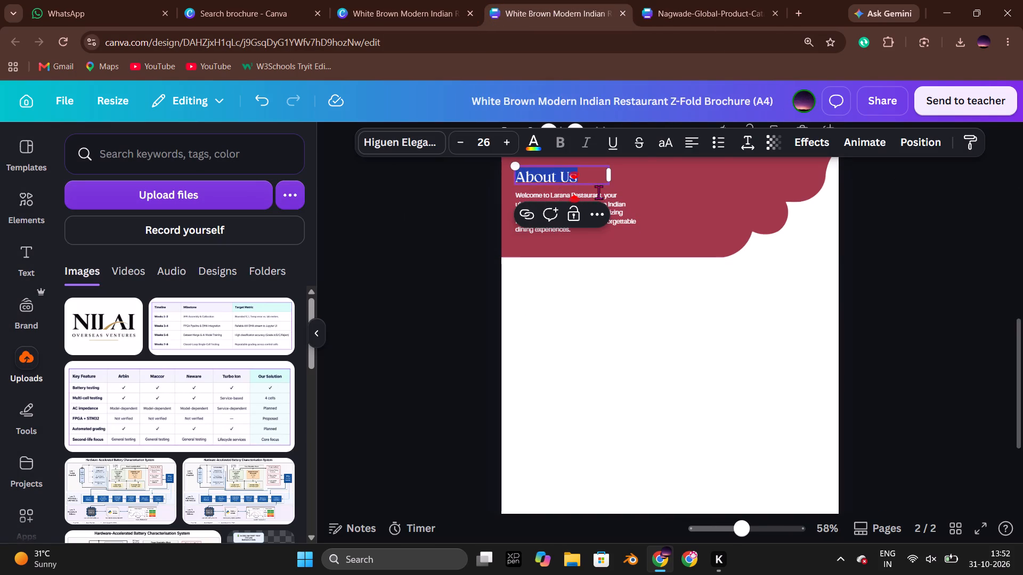
Widen the COMPANY PROFILE heading's text box to about 8.5 so it fits on one line.
drag(612, 184, 658, 183)
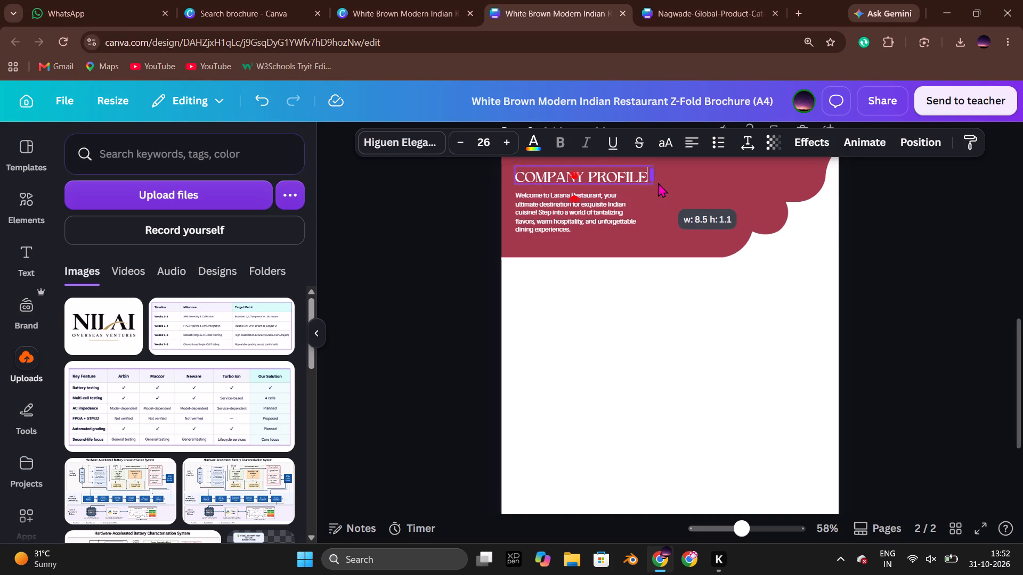
drag(658, 183, 653, 185)
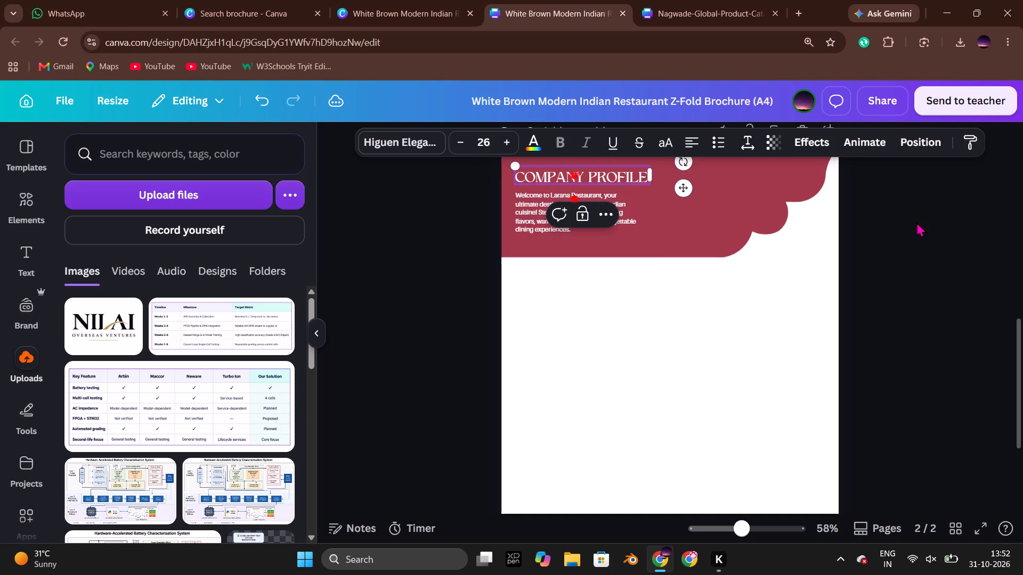
click(916, 222)
Replace the restaurant paragraph under COMPANY PROFILE with the first line of the company profile text from page 2 of the Nagwade catalog.
click(676, 0)
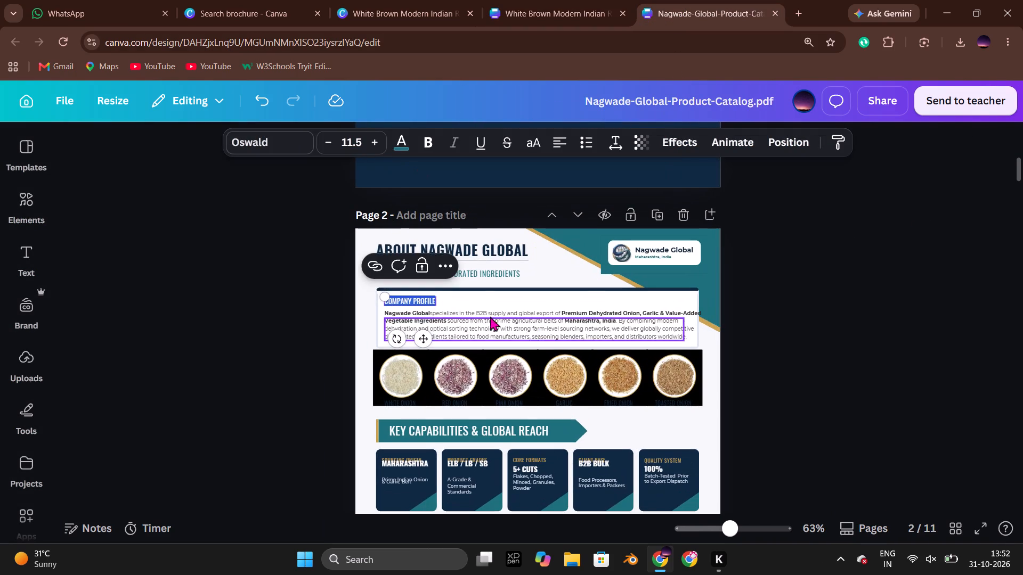
double_click(467, 315)
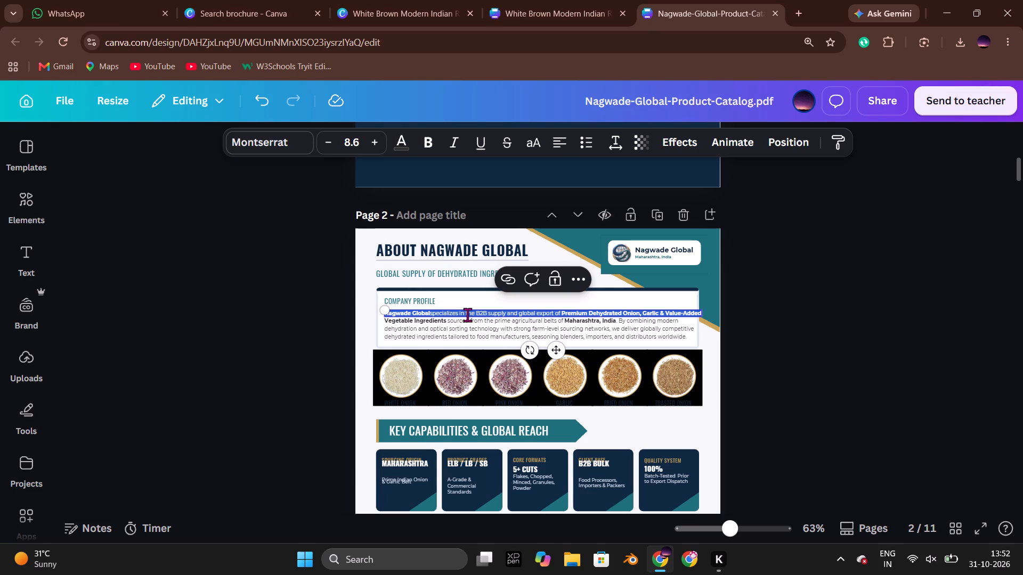
key(ctrl+c)
click(609, 3)
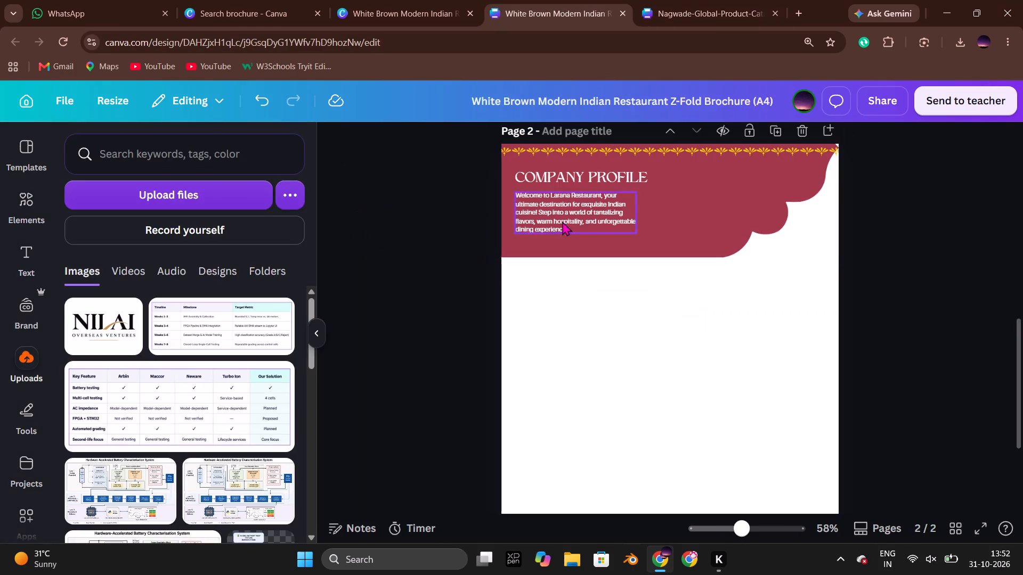
double_click(561, 223)
key(ctrl+v)
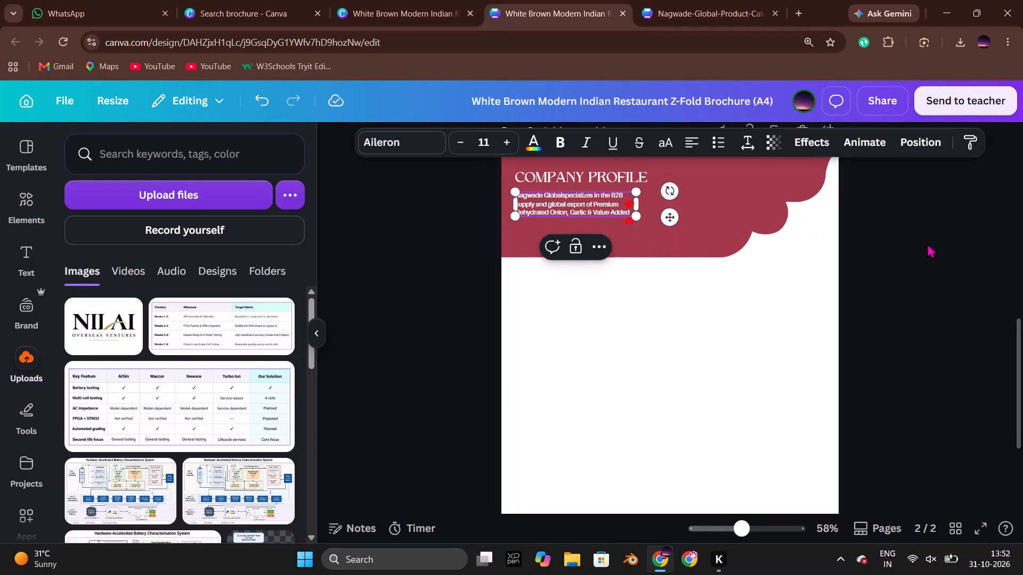
click(931, 243)
click(608, 209)
click(418, 229)
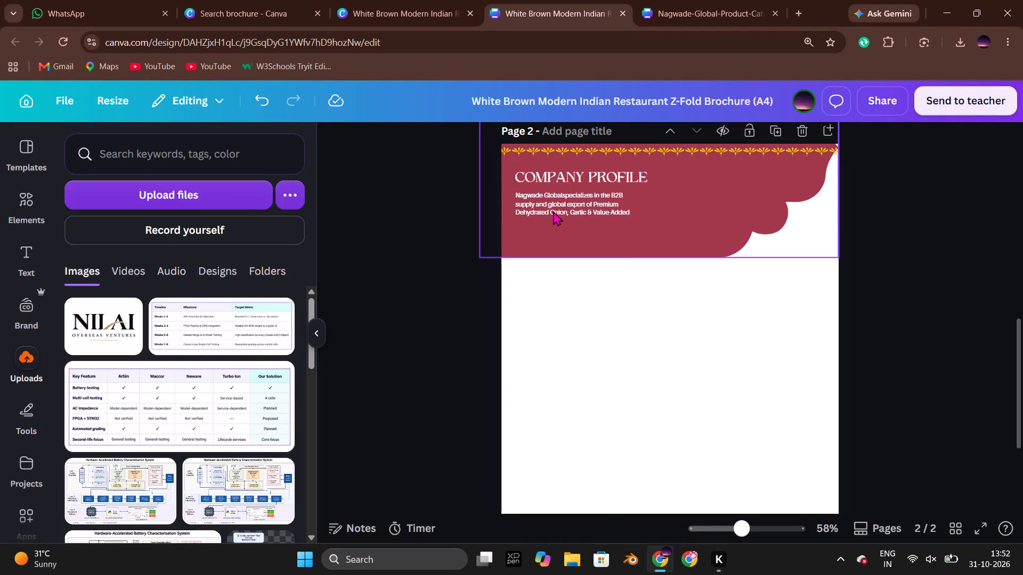
Set the letter spacing of the paragraph under COMPANY PROFILE to 38.
click(553, 211)
click(751, 149)
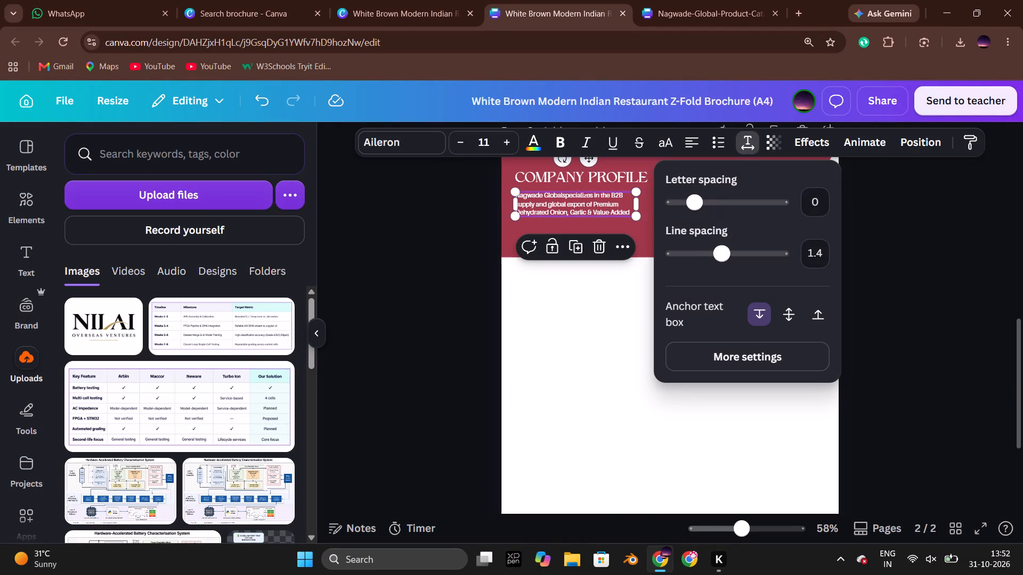
click(697, 208)
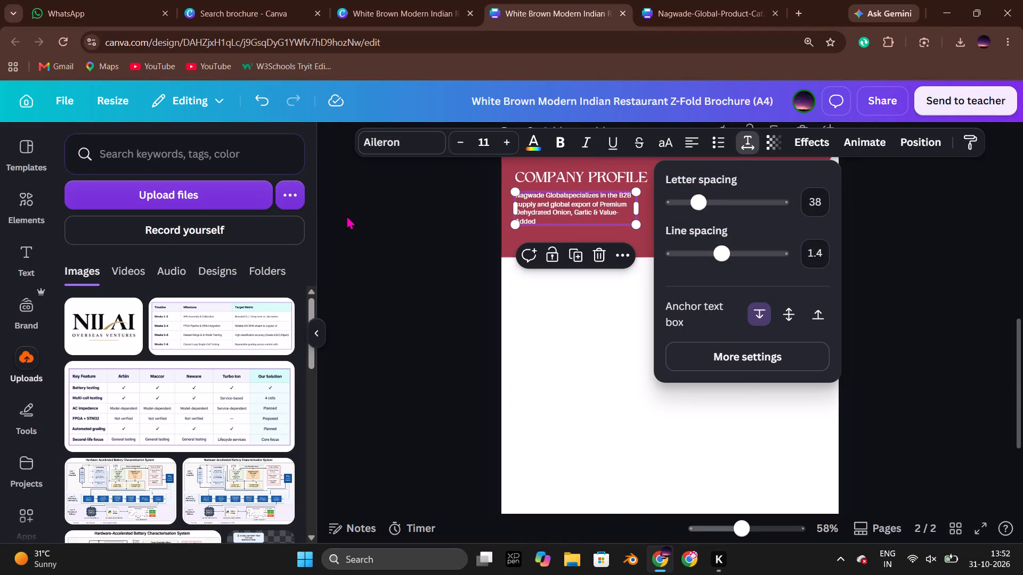
click(346, 215)
click(412, 227)
click(592, 210)
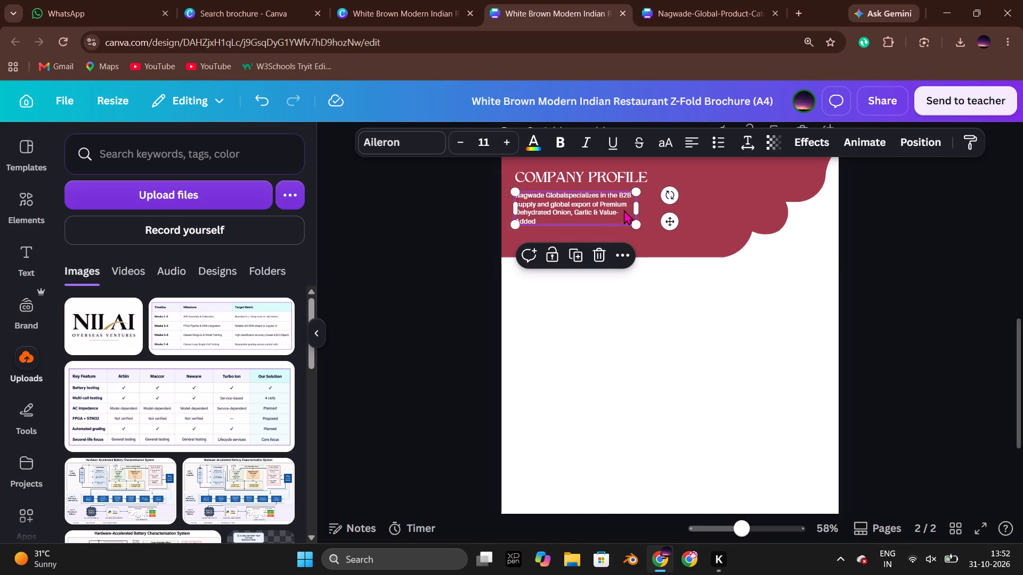
Widen the text box of the paragraph under COMPANY PROFILE on page 2 so its text fits on two lines.
drag(638, 208, 709, 207)
click(672, 0)
click(789, 257)
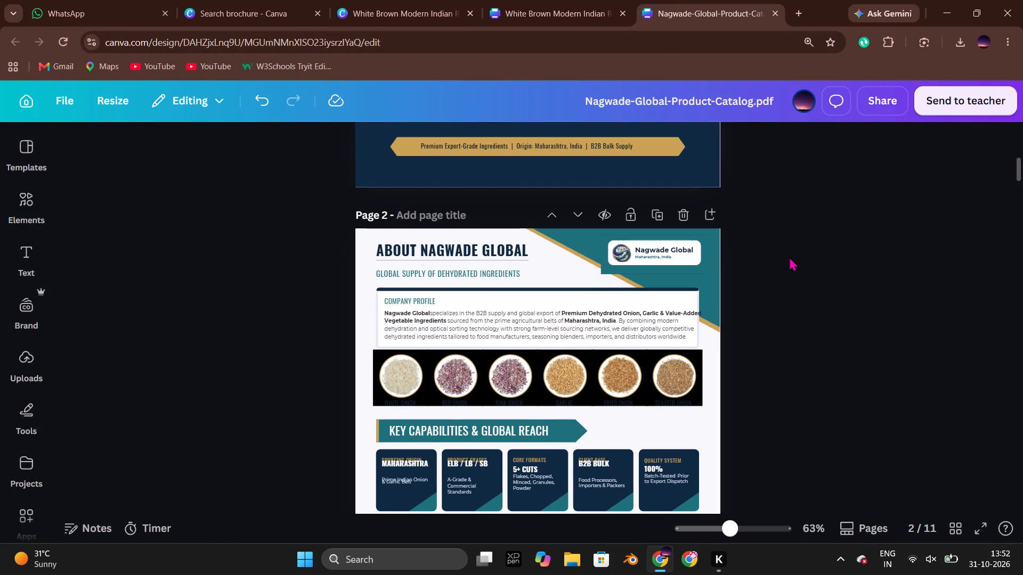
click(512, 0)
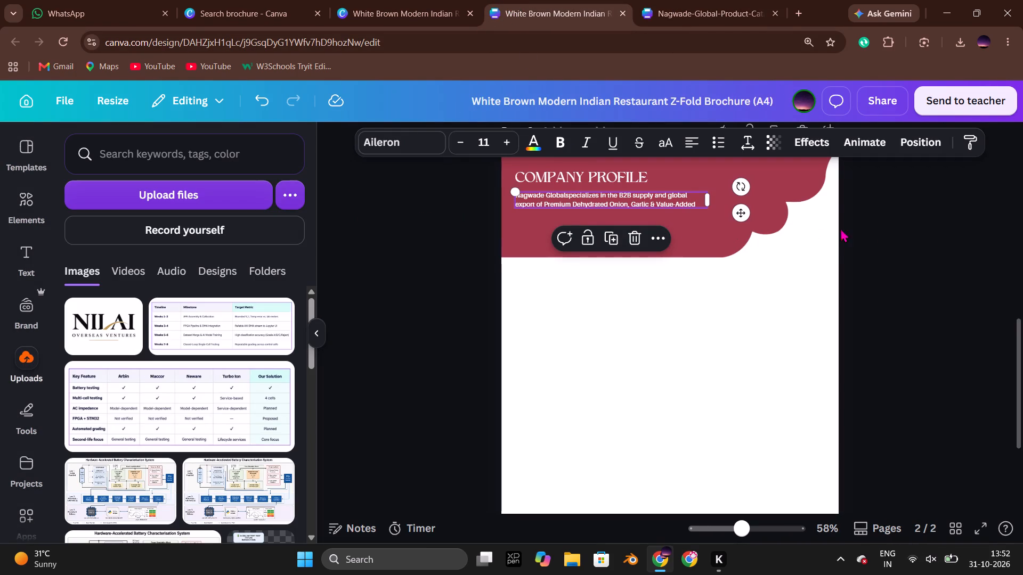
click(889, 227)
Append a comma and the rest of the company profile text, copied from page 2 of the Nagwade catalog, after "Value-Added" in the paragraph.
click(707, 0)
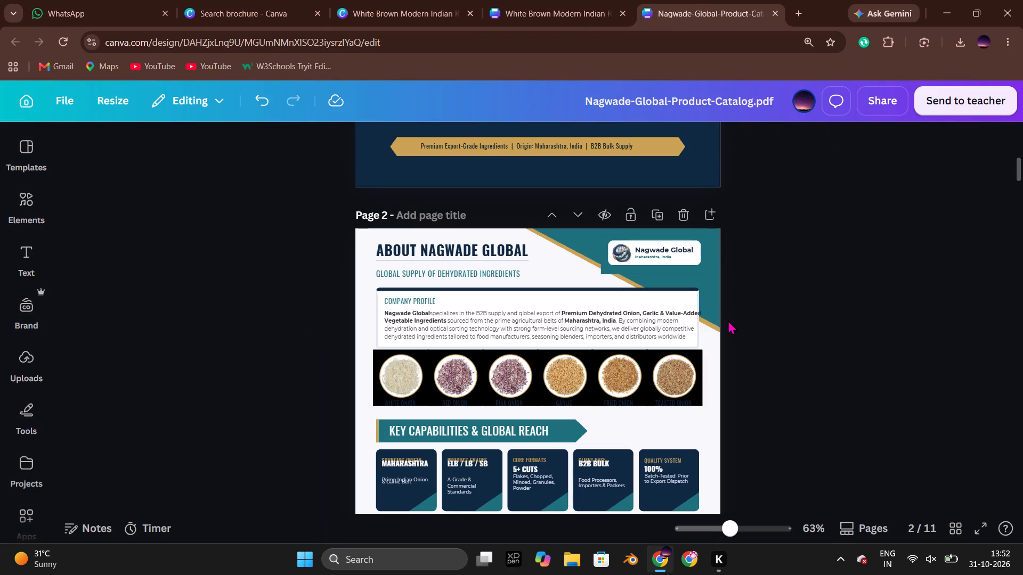
triple_click(658, 331)
key(ctrl+c)
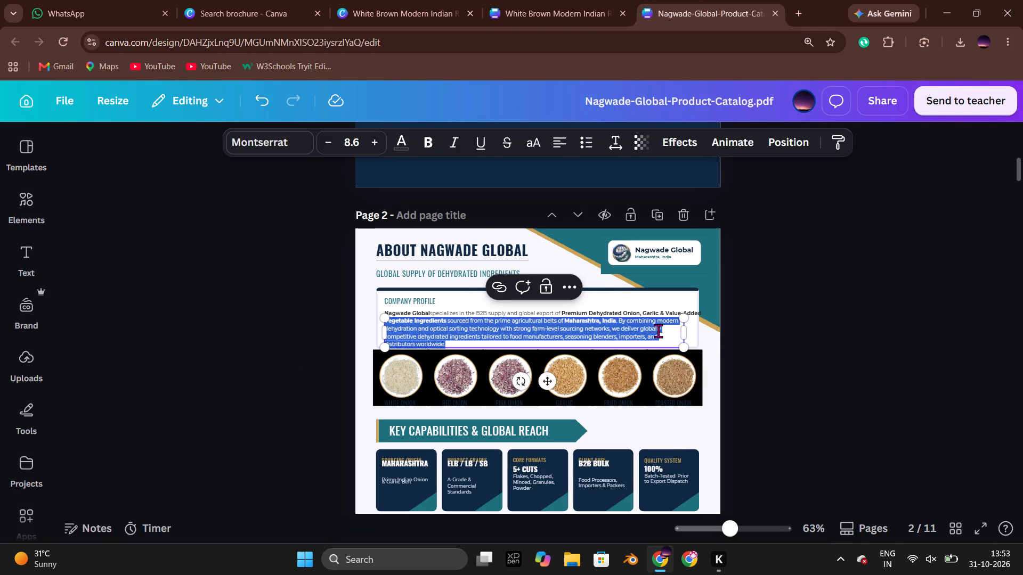
click(823, 315)
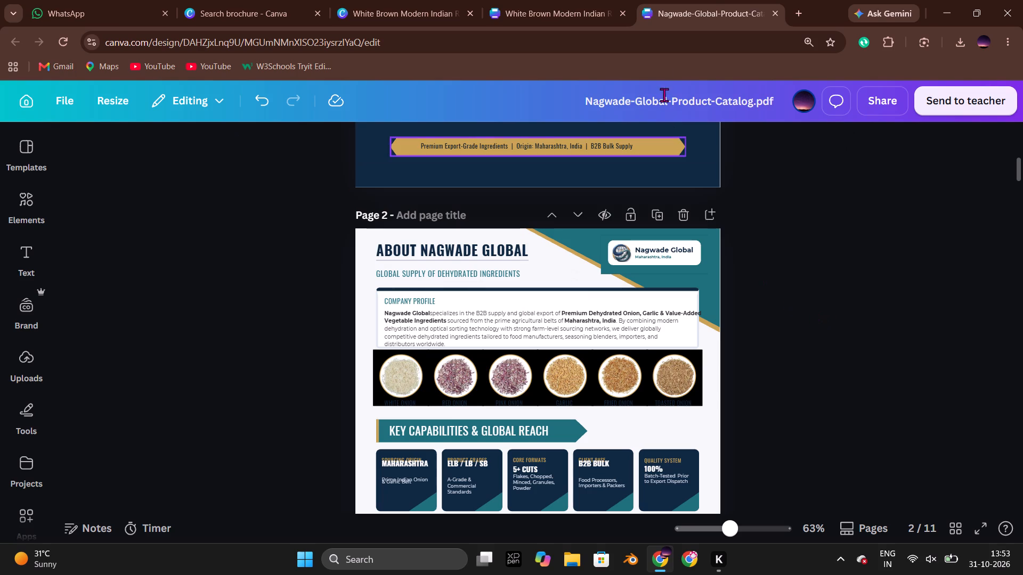
click(588, 0)
double_click(667, 194)
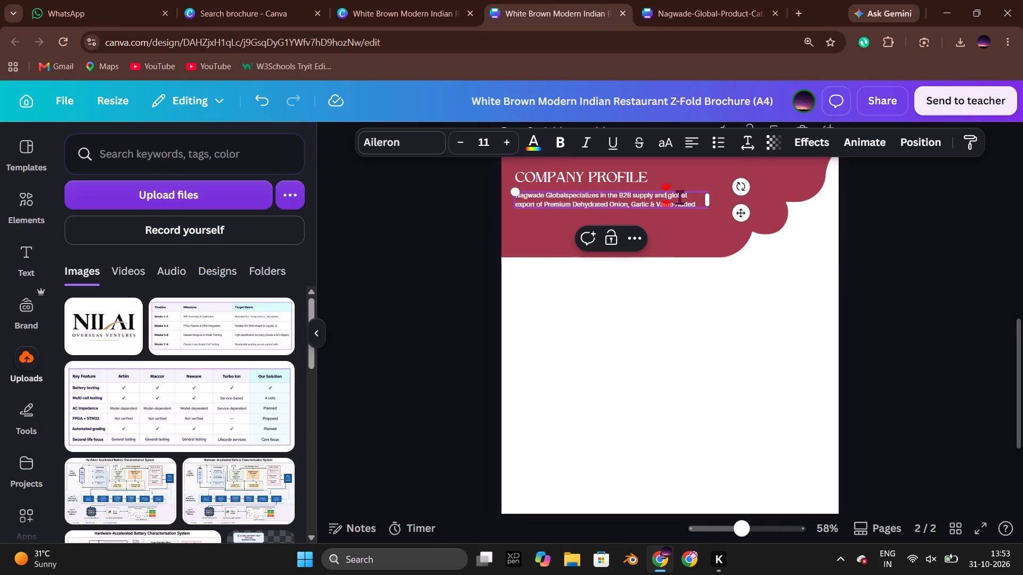
click(695, 205)
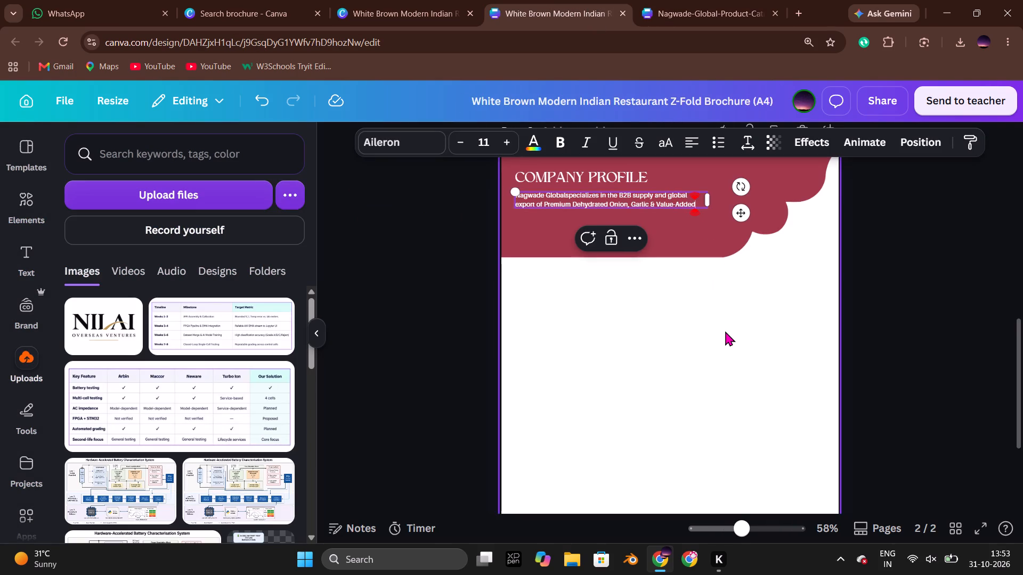
key(comma)
key(space)
key(ctrl+v)
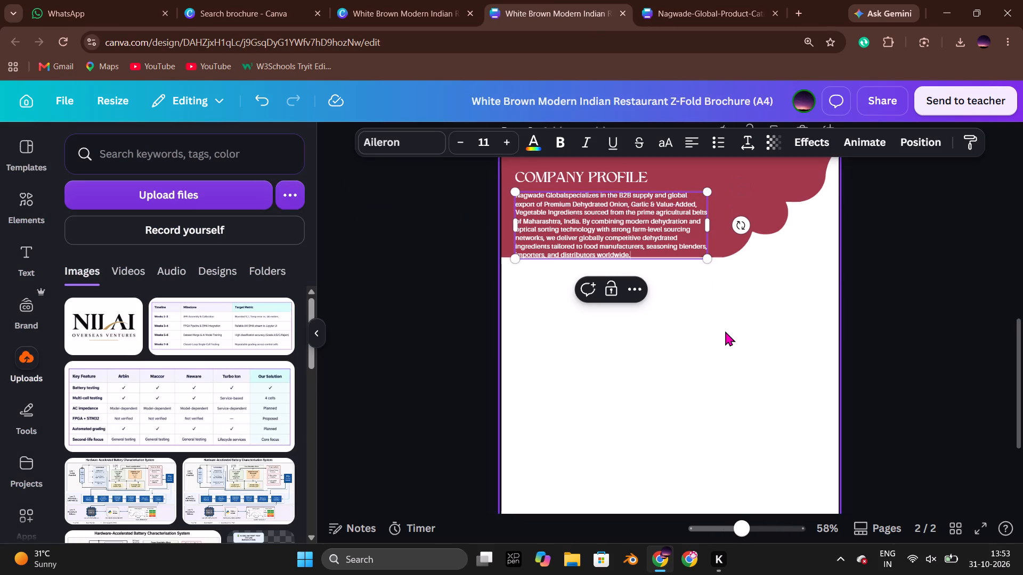
Widen the company profile paragraph's text box to slightly over 14 so the text stays inside the red shape.
click(937, 245)
click(697, 224)
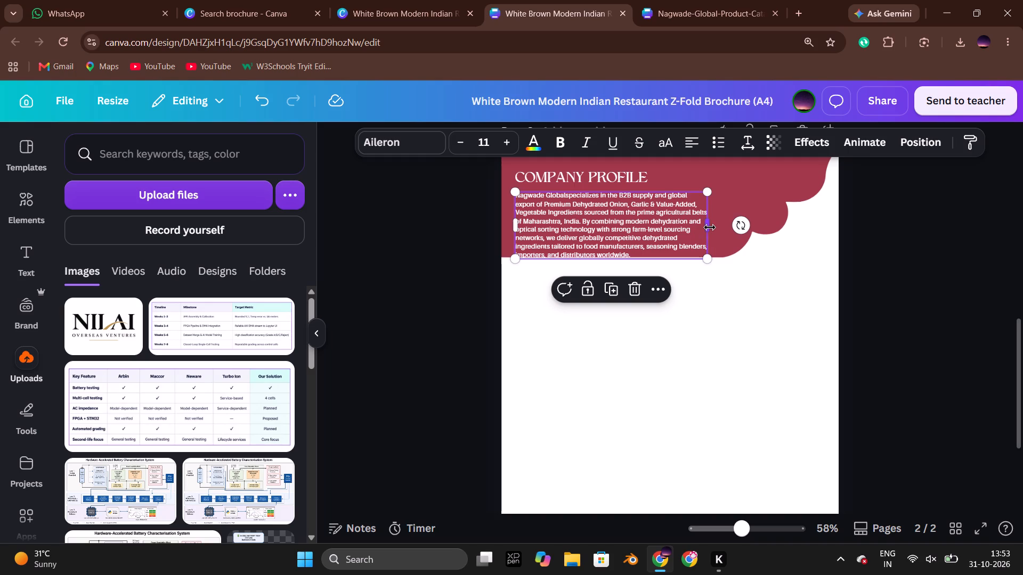
drag(710, 227, 746, 226)
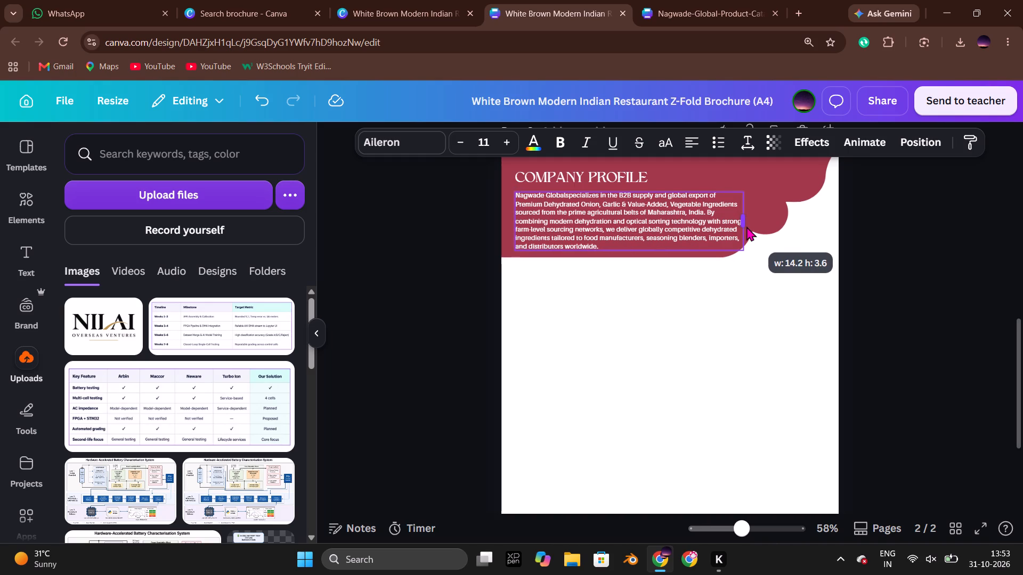
drag(746, 226, 750, 226)
click(915, 237)
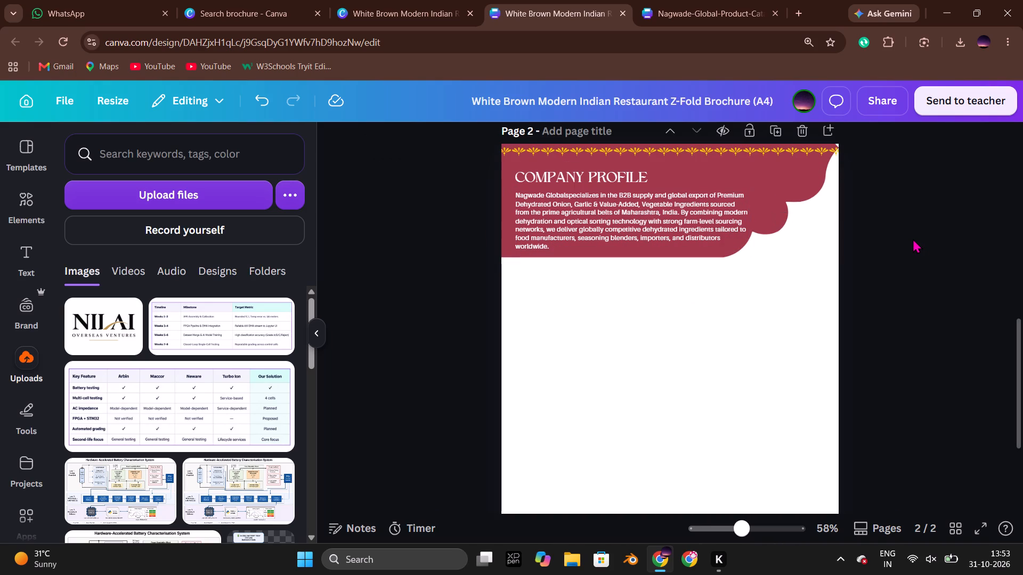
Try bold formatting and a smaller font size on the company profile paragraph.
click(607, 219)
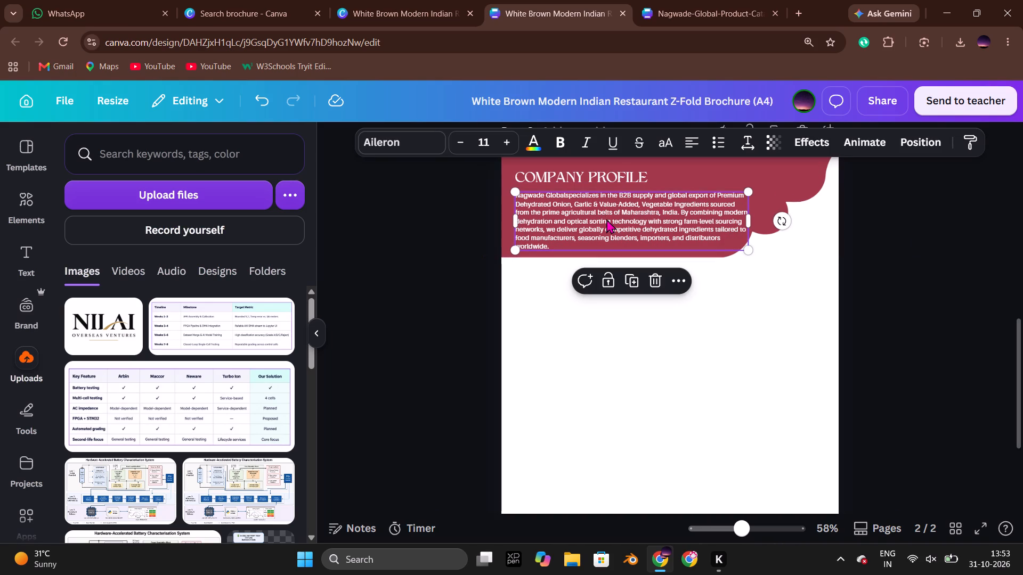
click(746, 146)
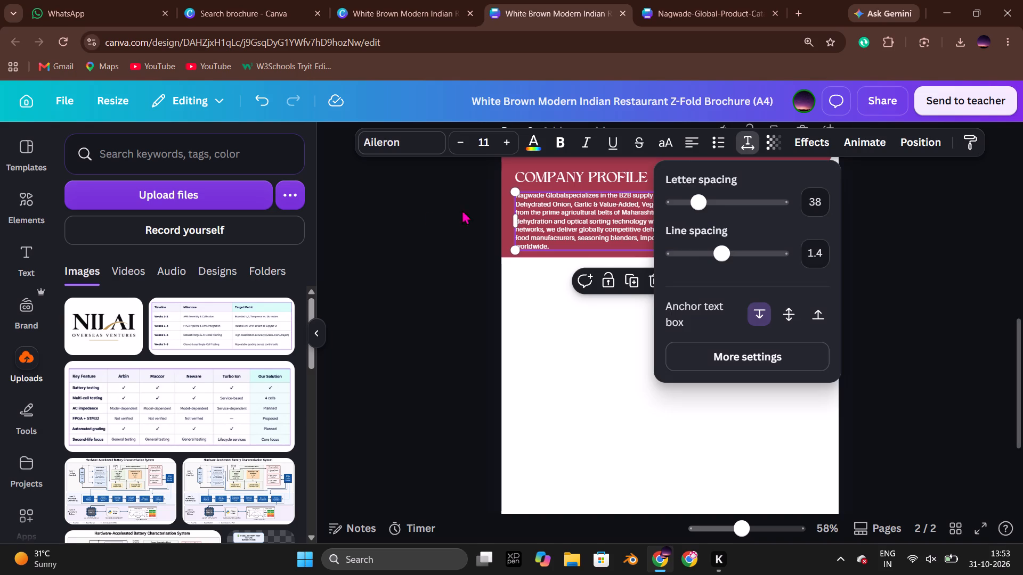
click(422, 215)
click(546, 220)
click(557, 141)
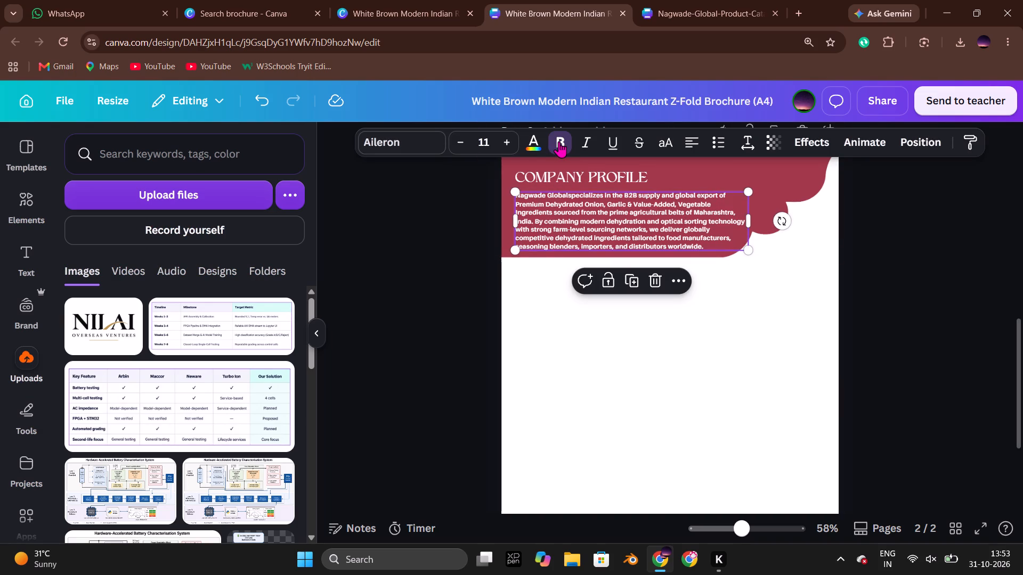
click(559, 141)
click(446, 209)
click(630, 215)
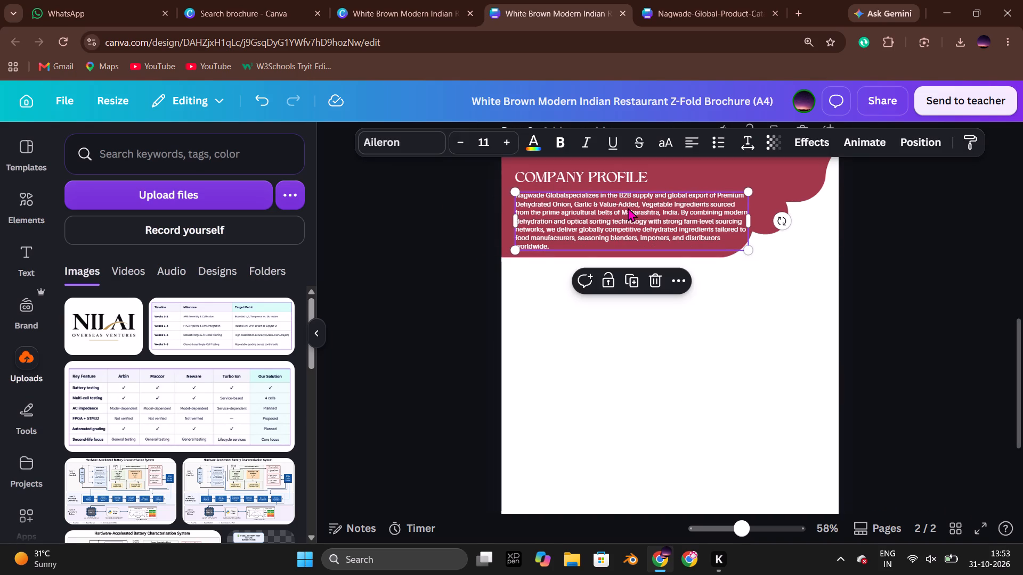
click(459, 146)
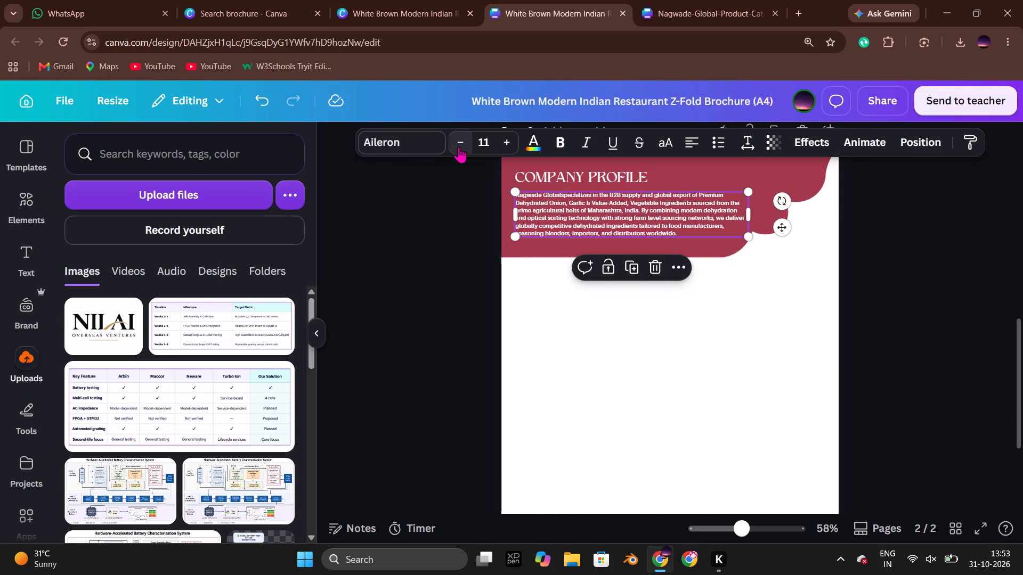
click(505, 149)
Set the letter spacing of the company profile paragraph to 96.
click(754, 150)
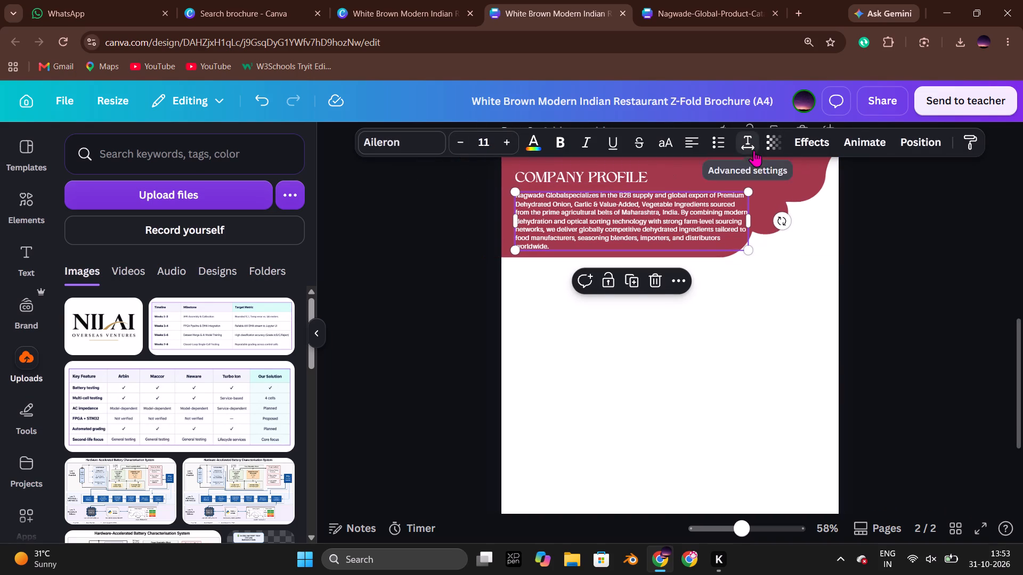
click(704, 210)
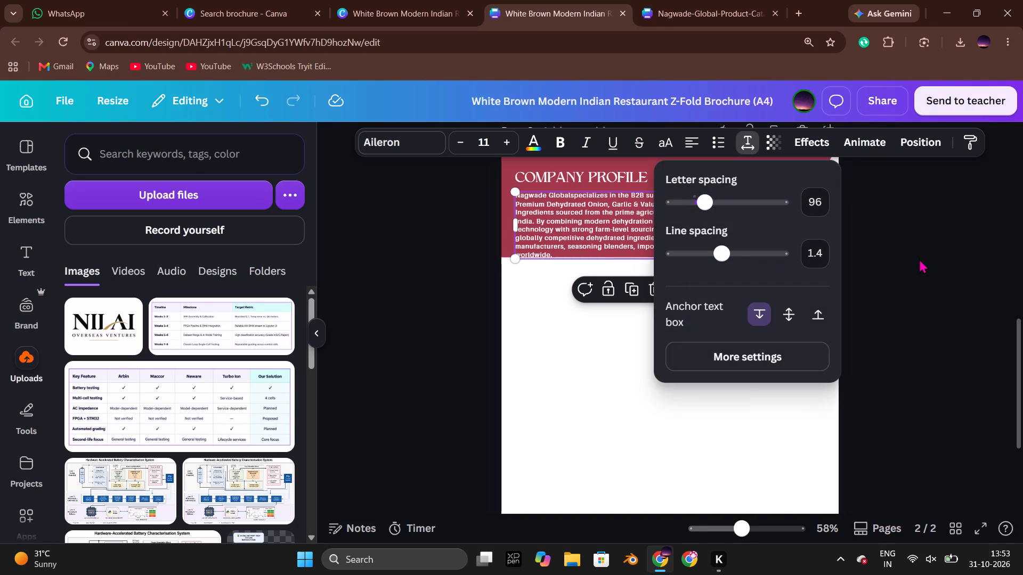
click(919, 259)
click(906, 257)
Widen the company profile paragraph's text box to about 15 so it fits on seven lines.
scroll(751, 248, right, 1)
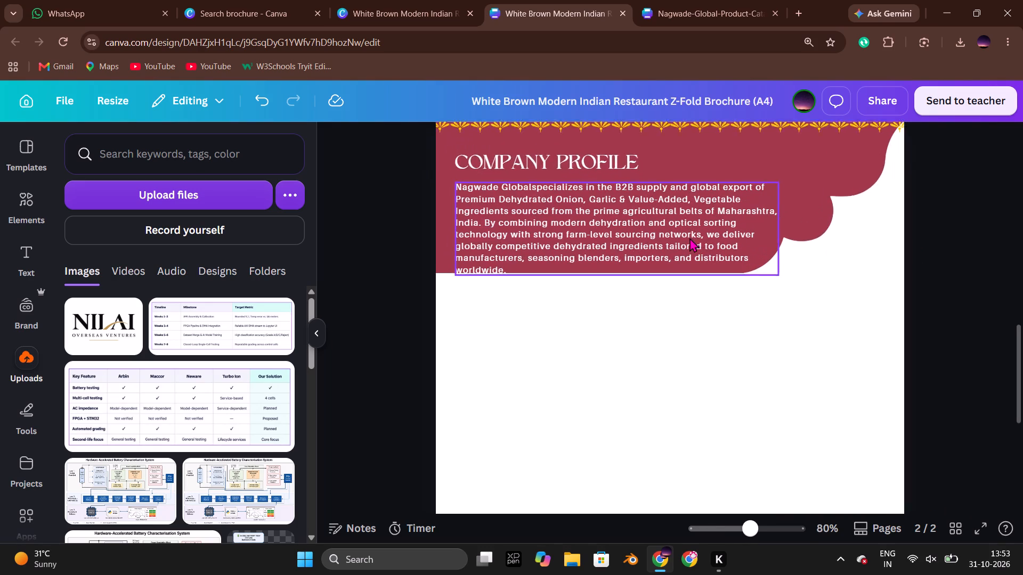
click(685, 231)
drag(787, 229, 810, 228)
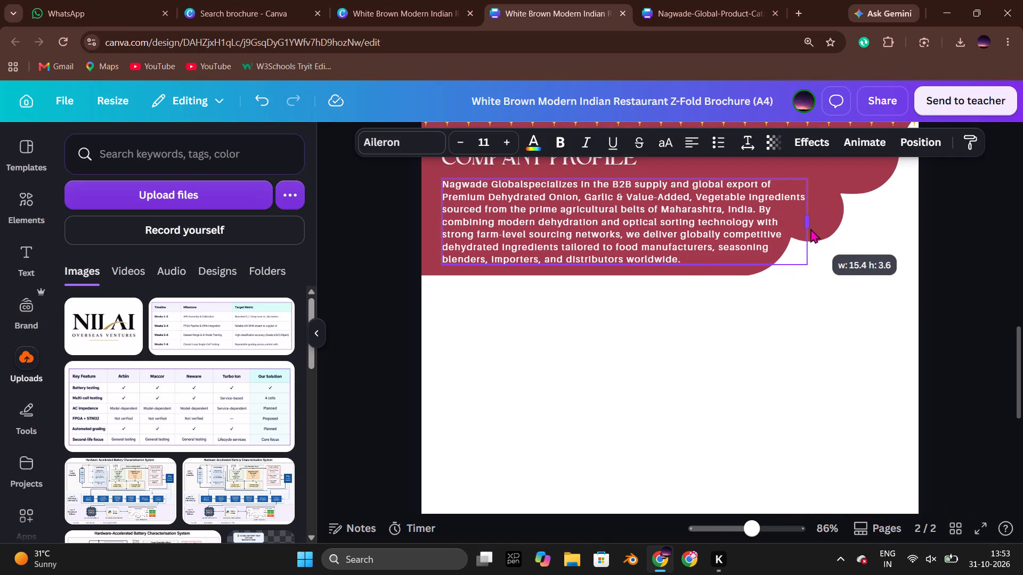
drag(810, 228, 807, 231)
click(945, 255)
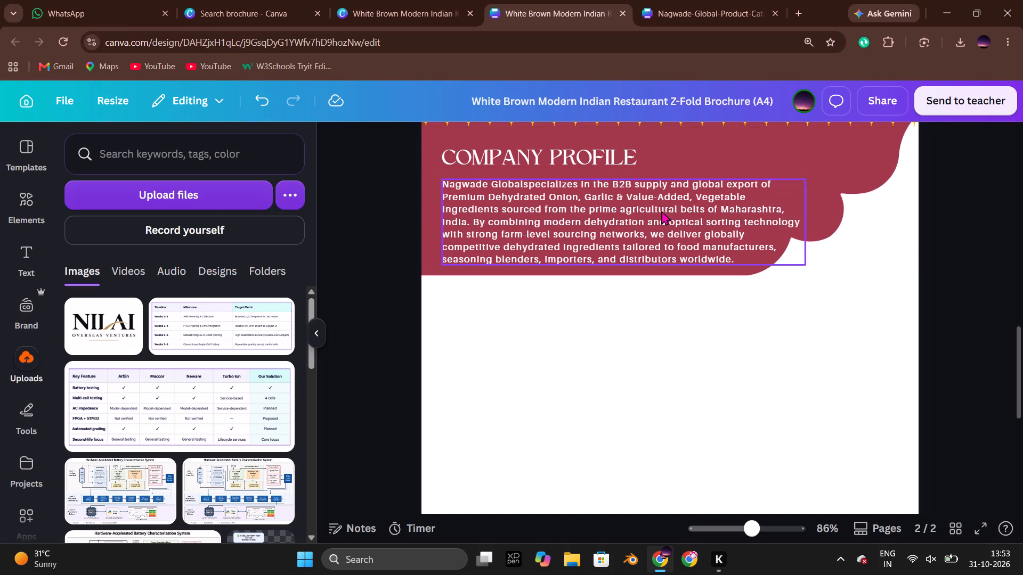
Move the COMPANY PROFILE heading and the paragraph below it slightly upward within the red shape.
click(572, 163)
scroll(578, 169, up, 1)
drag(581, 231, 582, 226)
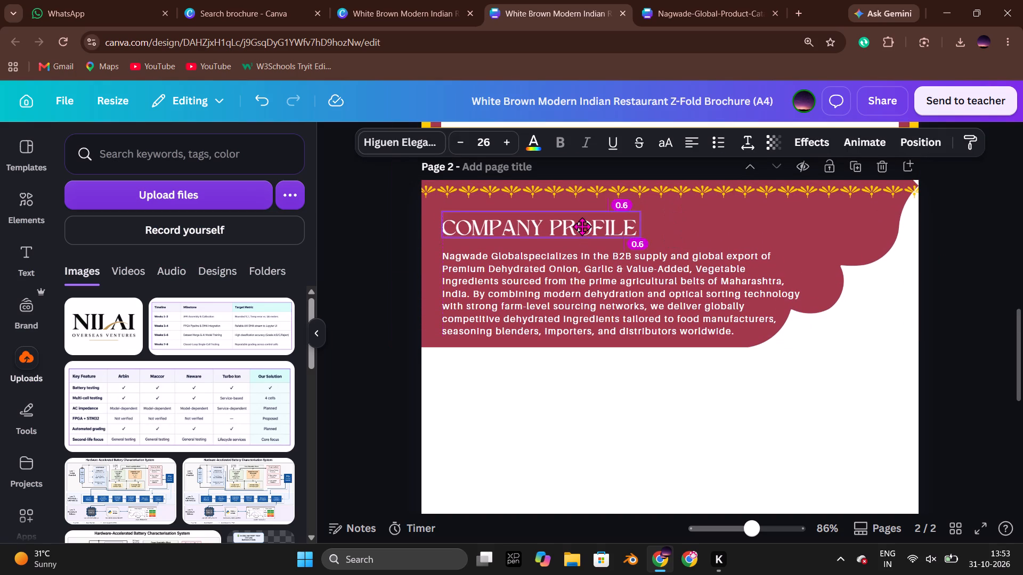
drag(582, 226, 580, 223)
click(421, 233)
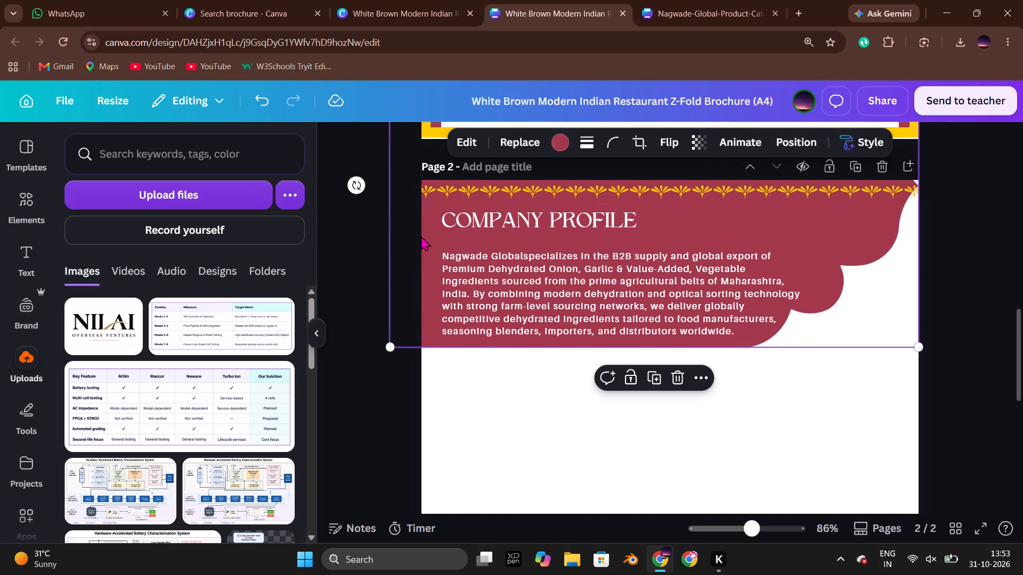
click(492, 280)
drag(505, 288, 505, 280)
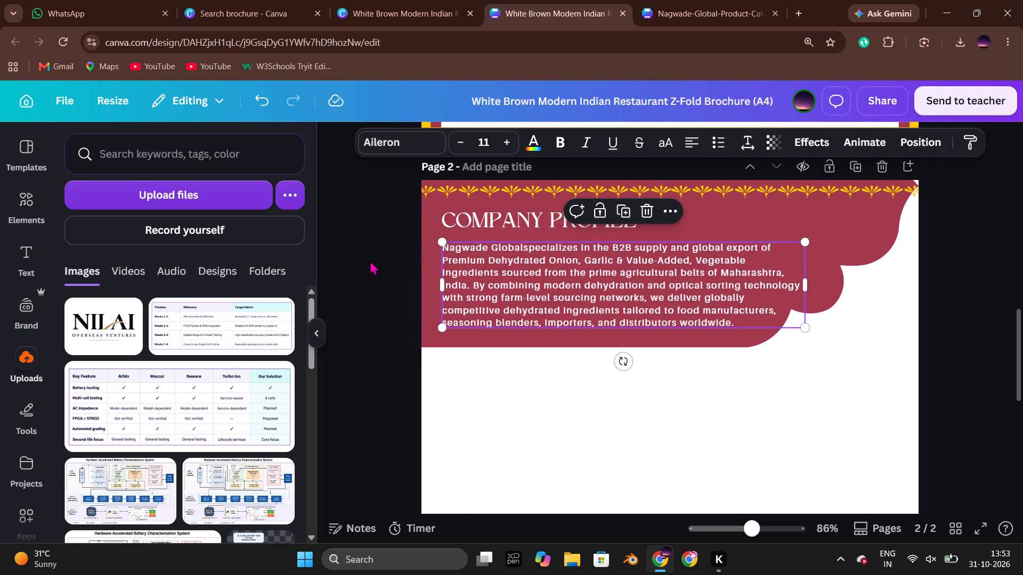
click(370, 260)
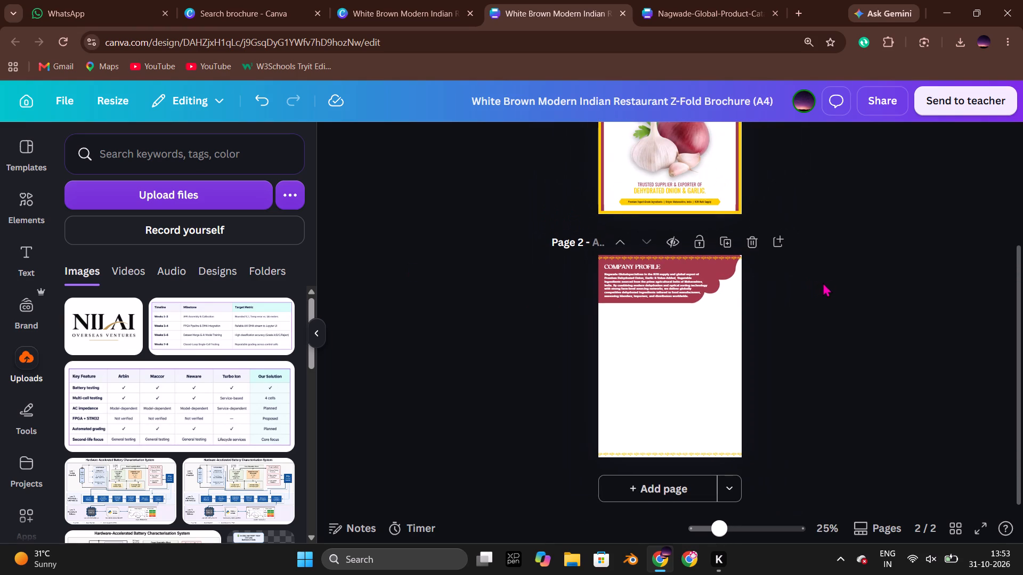
Set the line spacing of the company profile paragraph to 1.5.
click(825, 282)
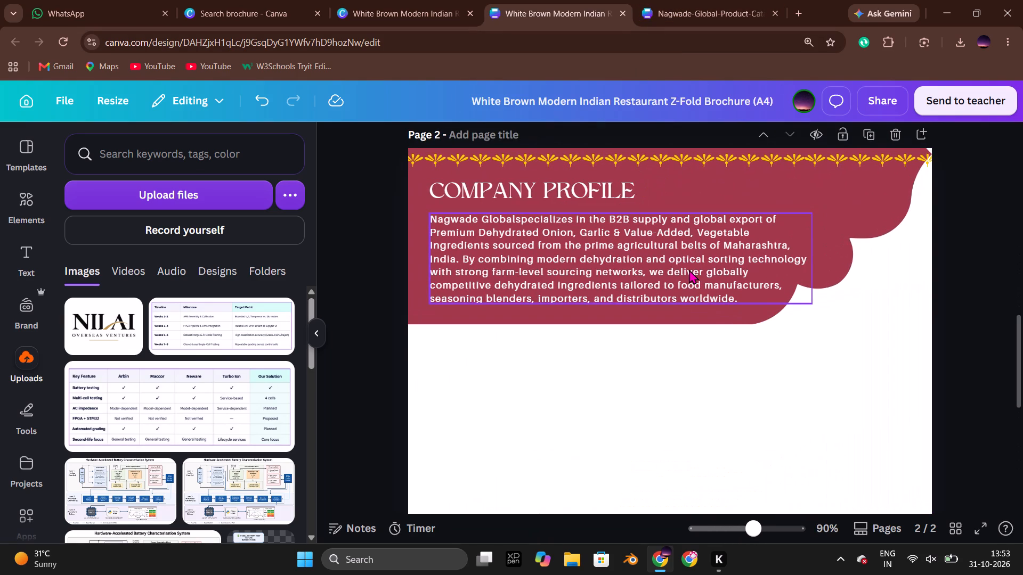
click(689, 269)
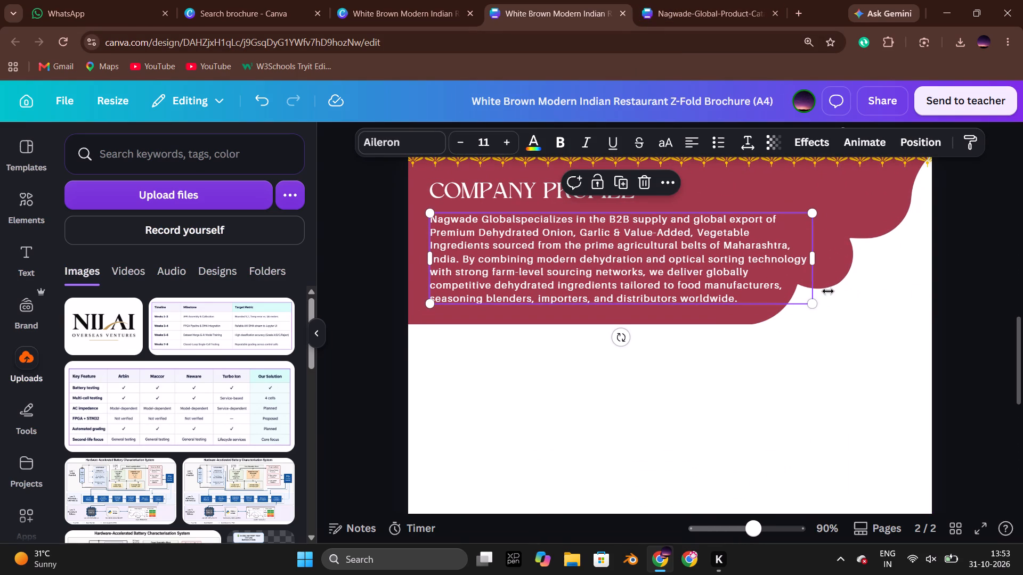
click(753, 143)
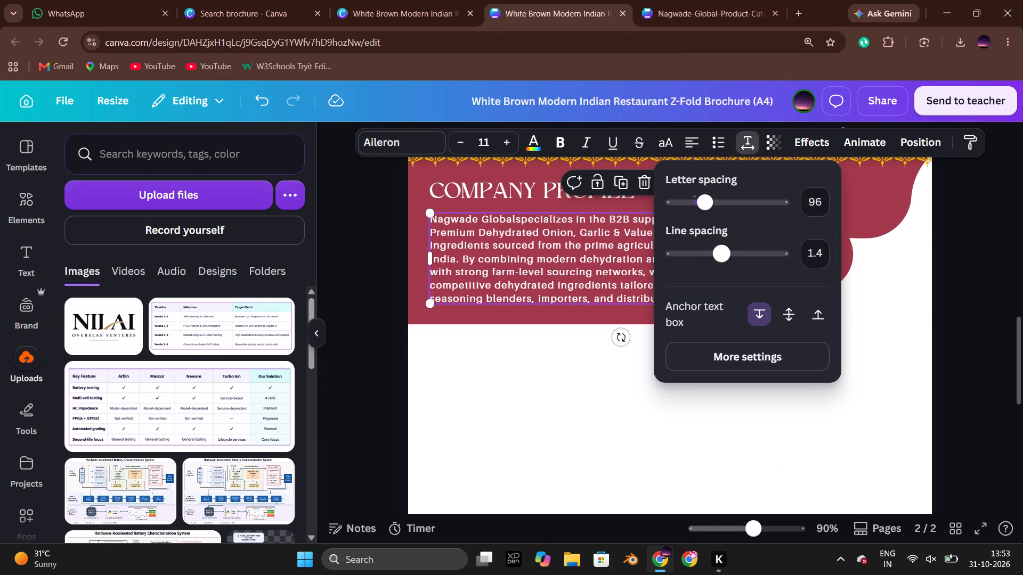
click(723, 255)
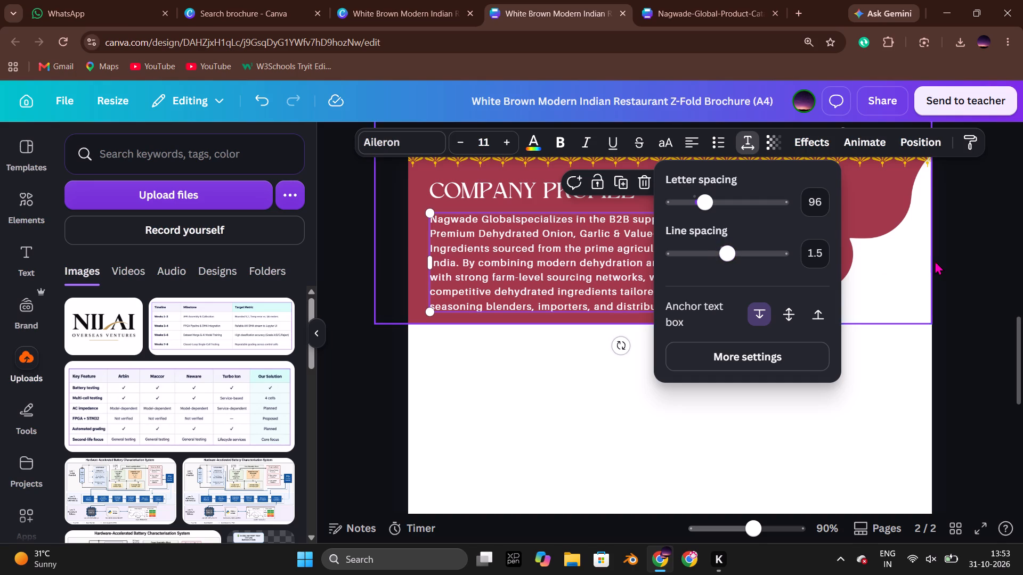
click(935, 260)
click(956, 260)
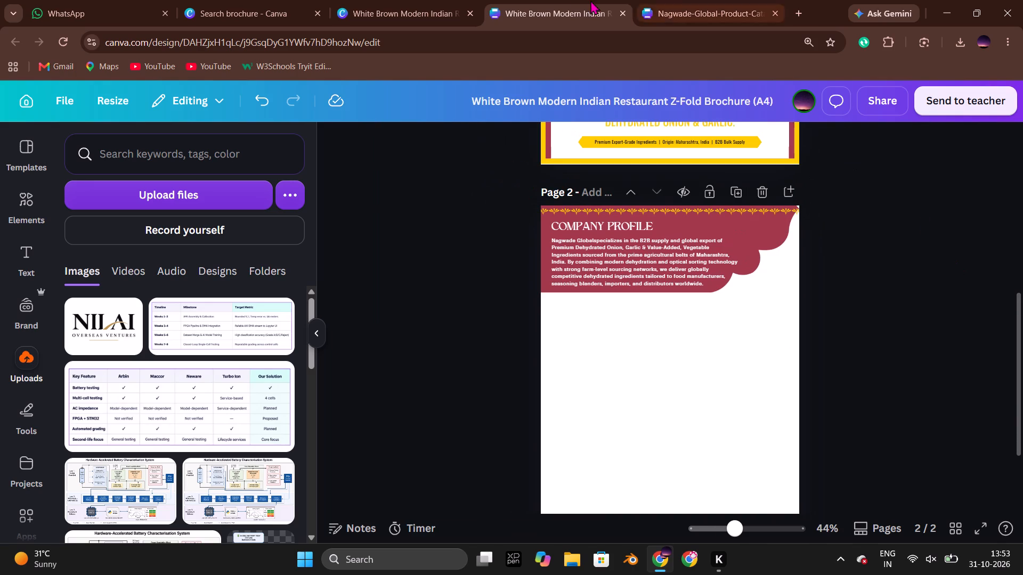
Check the heading style in the original restaurant brochure and retype the page 2 heading in title case as "Company Profile".
click(409, 0)
click(794, 316)
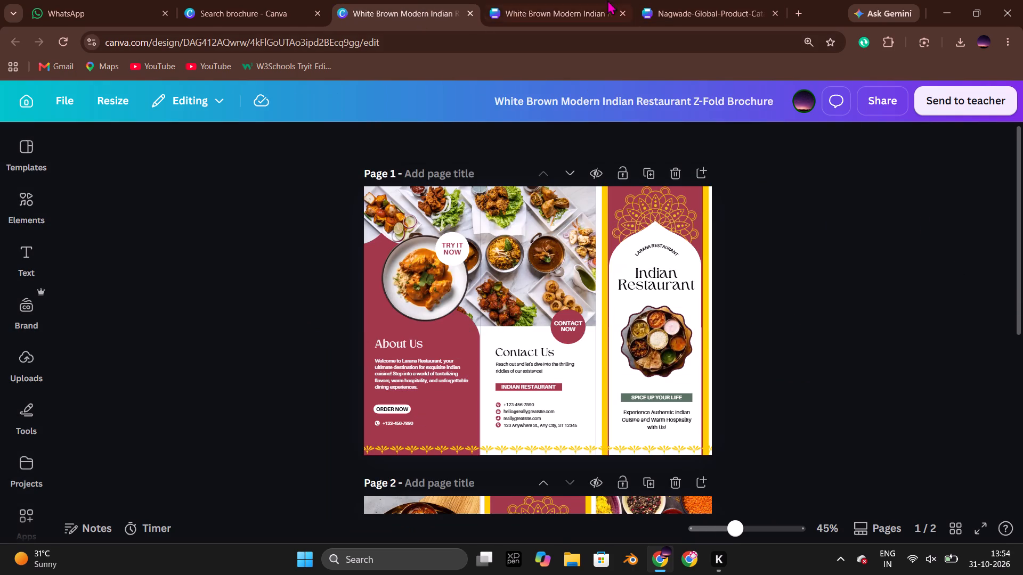
click(597, 0)
double_click(592, 231)
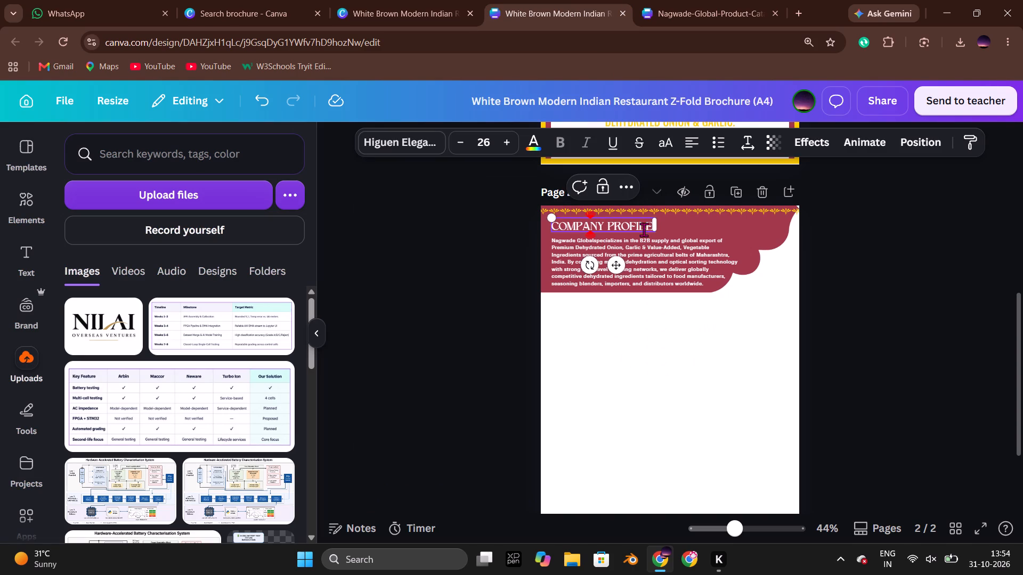
drag(651, 226, 562, 226)
key(BackSpace)
text(om)
text(pany Profile)
key(Return)
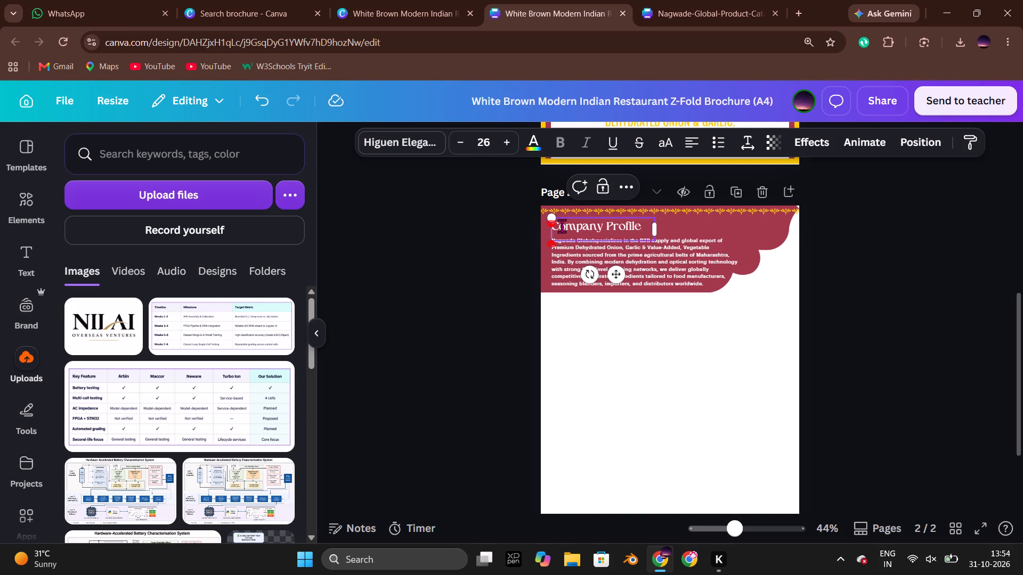
key(BackSpace)
click(834, 271)
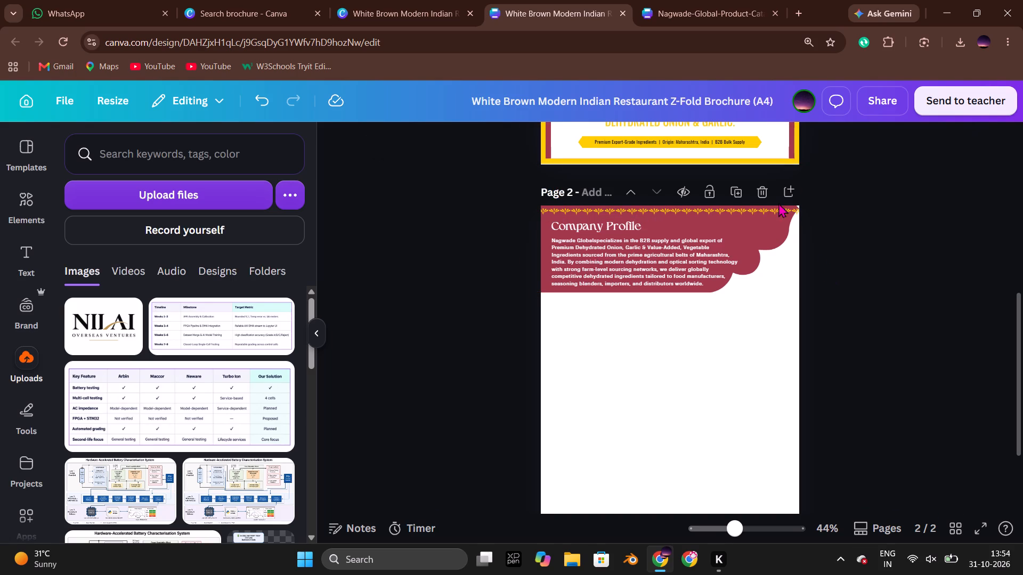
Glance at page 2 of the Nagwade catalog, and move the brochure's red page 2 shape slightly upward behind the company profile text.
click(703, 0)
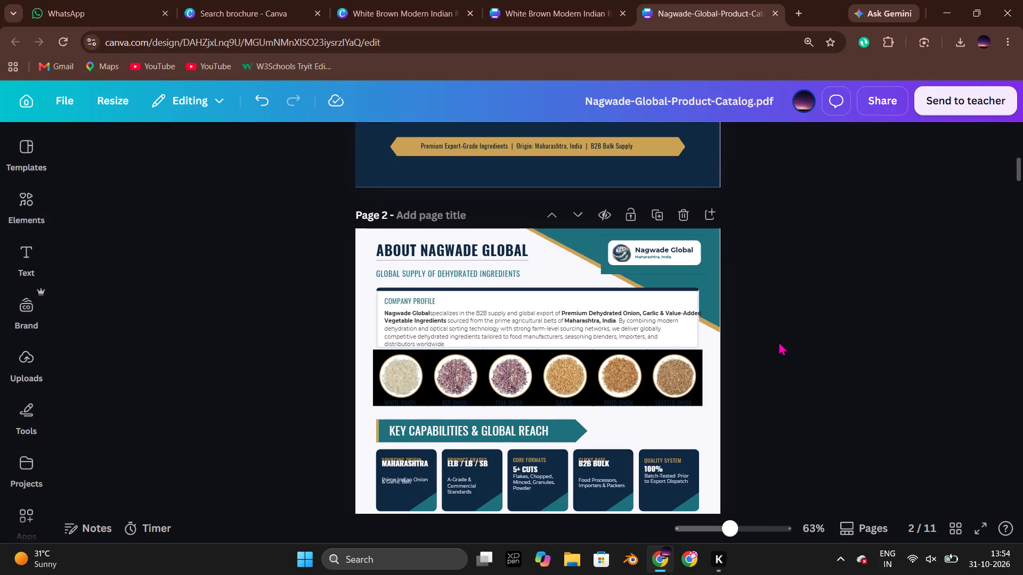
click(589, 0)
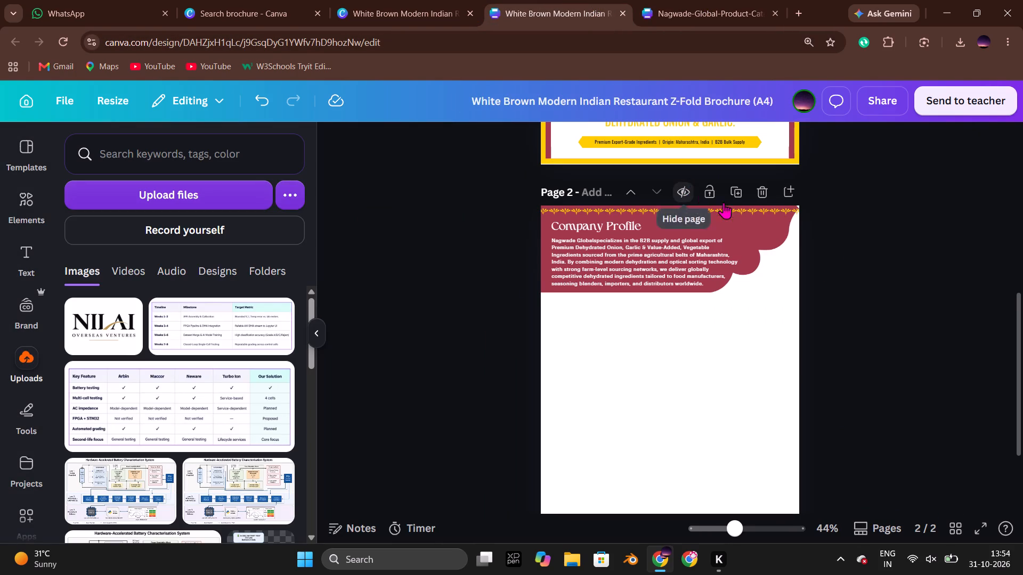
click(868, 248)
click(769, 239)
click(769, 239)
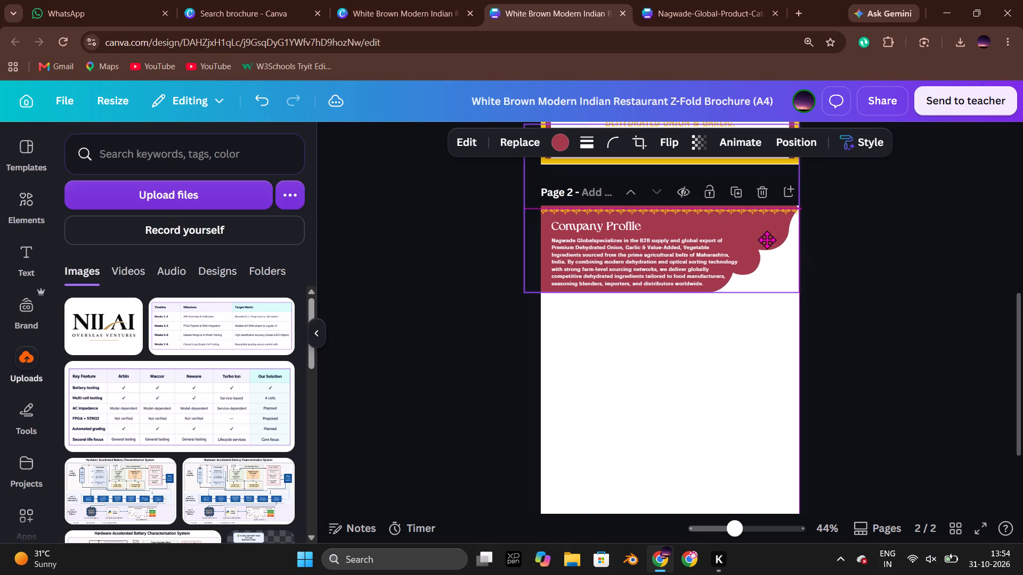
click(880, 243)
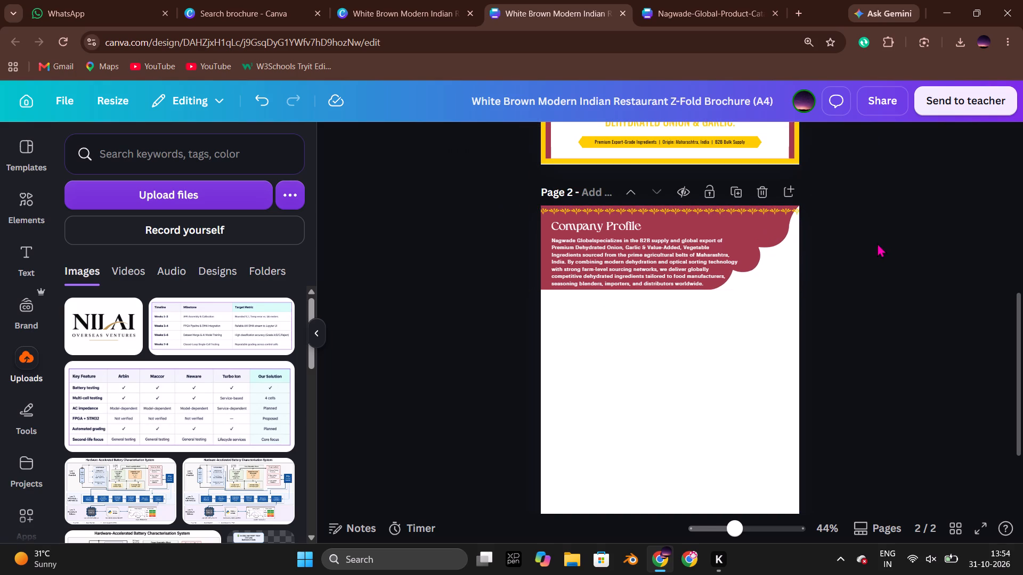
Shift the company profile paragraph slightly left and up, and align the Company Profile heading with the paragraph's left edge.
scroll(732, 254, up, 2)
scroll(872, 352, down, 2)
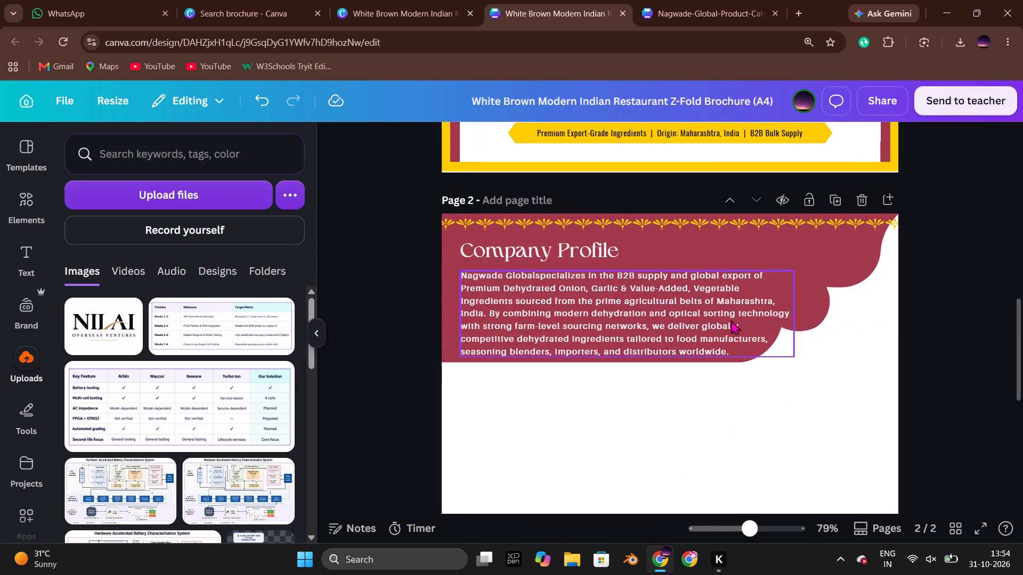
drag(628, 329, 623, 326)
click(937, 322)
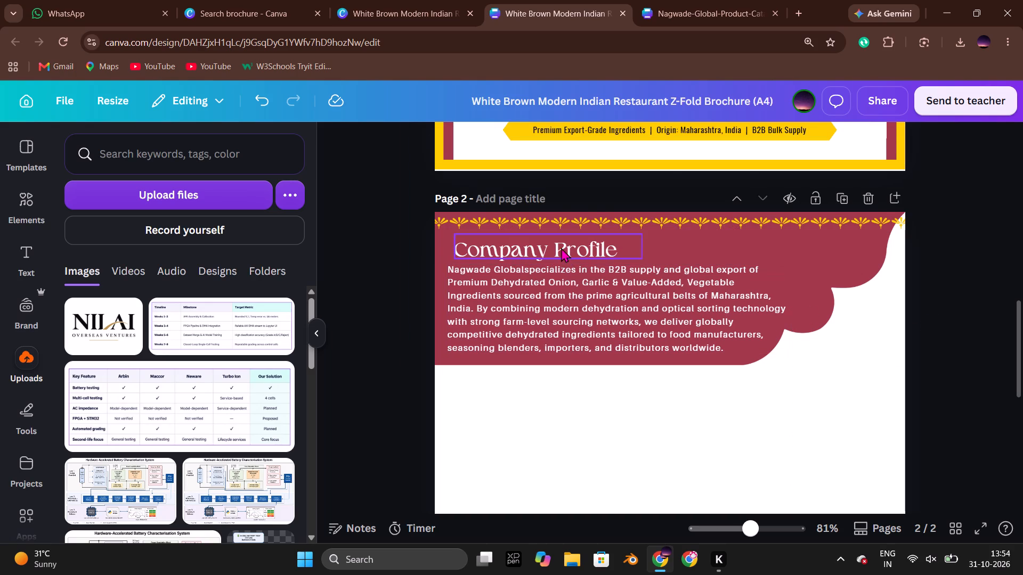
drag(561, 248, 555, 247)
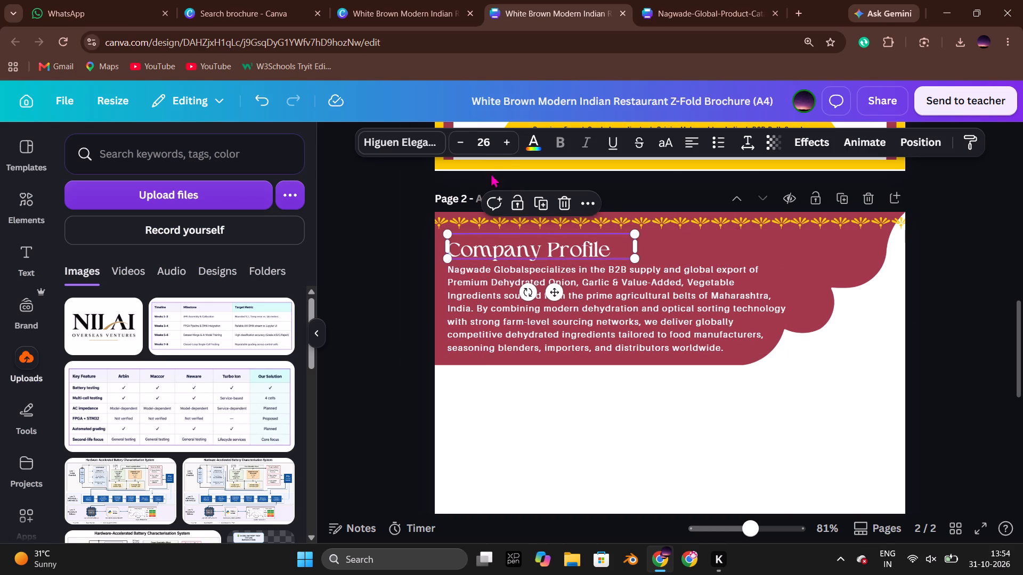
Set the Company Profile heading's font size to 24 and nudge it slightly down toward the paragraph.
click(462, 149)
click(462, 149)
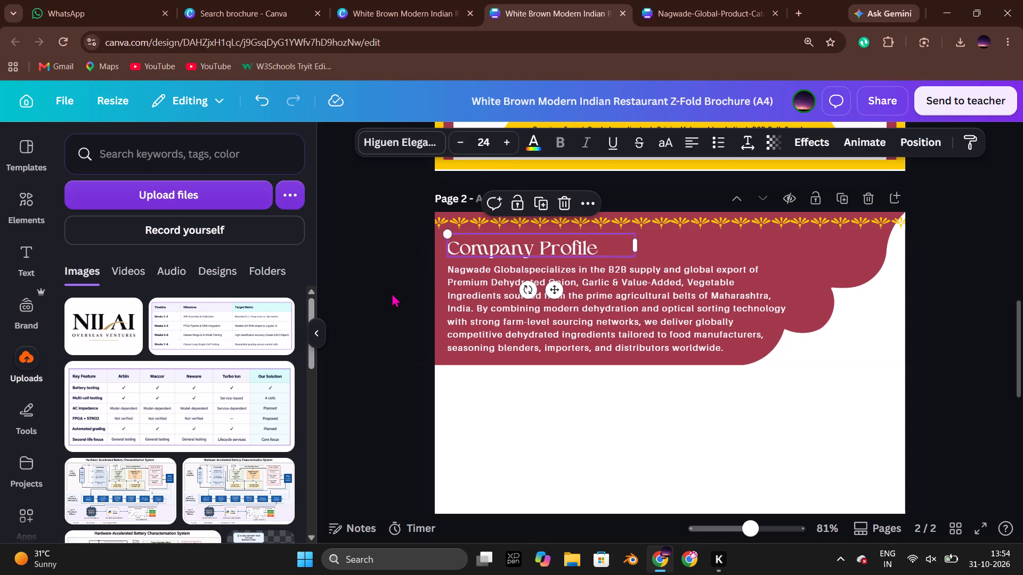
click(392, 293)
click(510, 241)
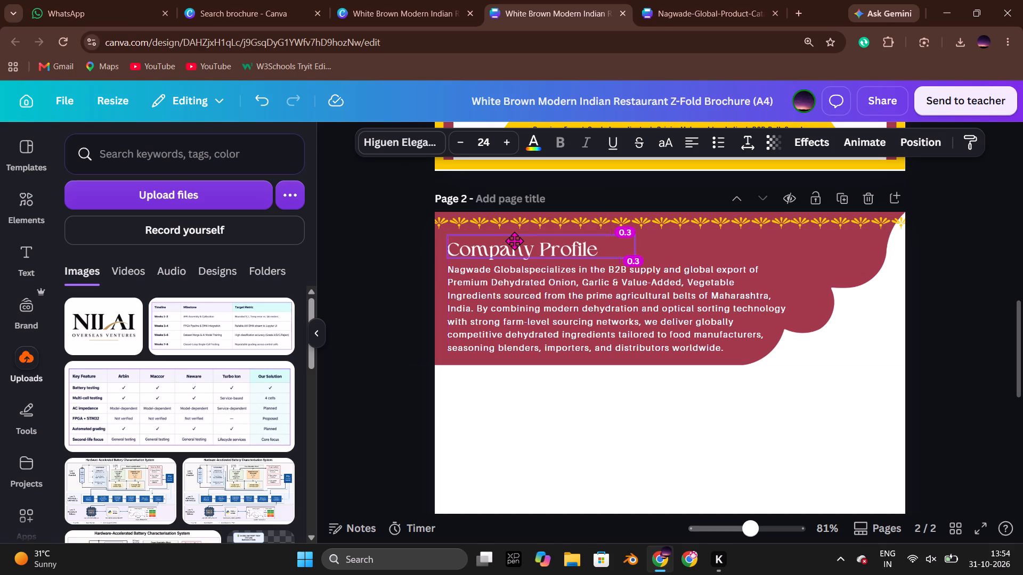
click(384, 250)
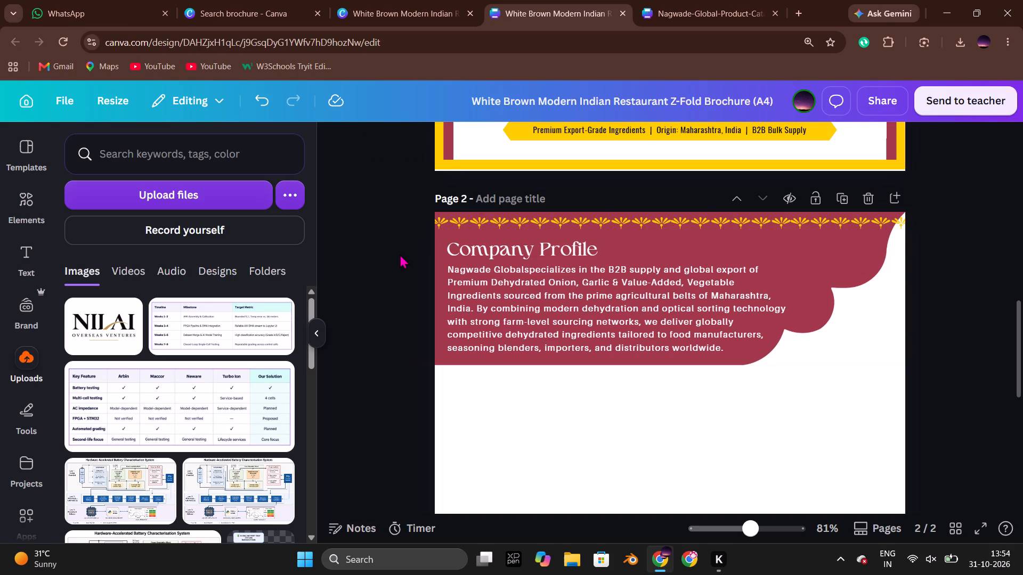
Return to page 2 of the Nagwade Global product catalog to consult its content.
click(675, 0)
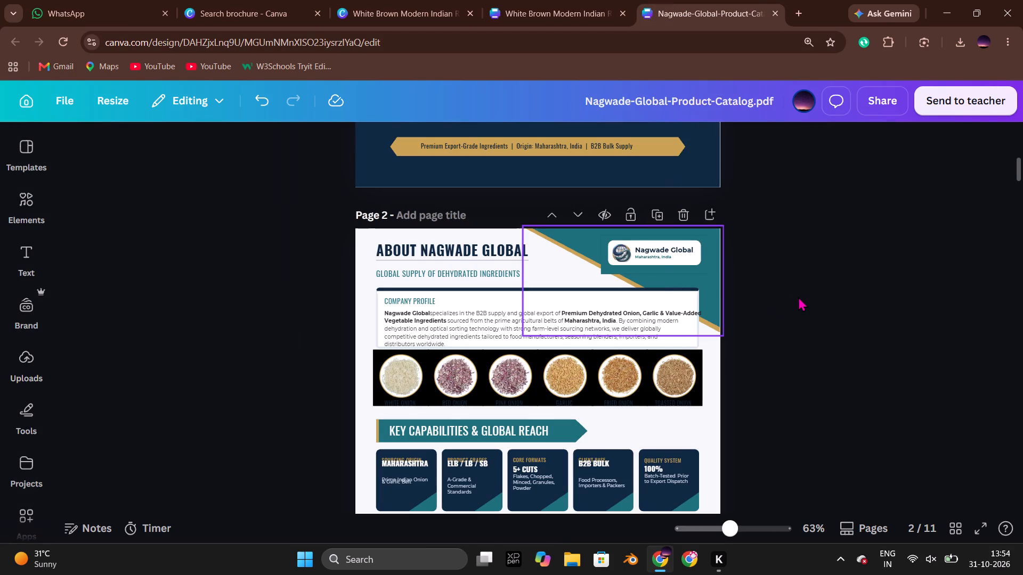
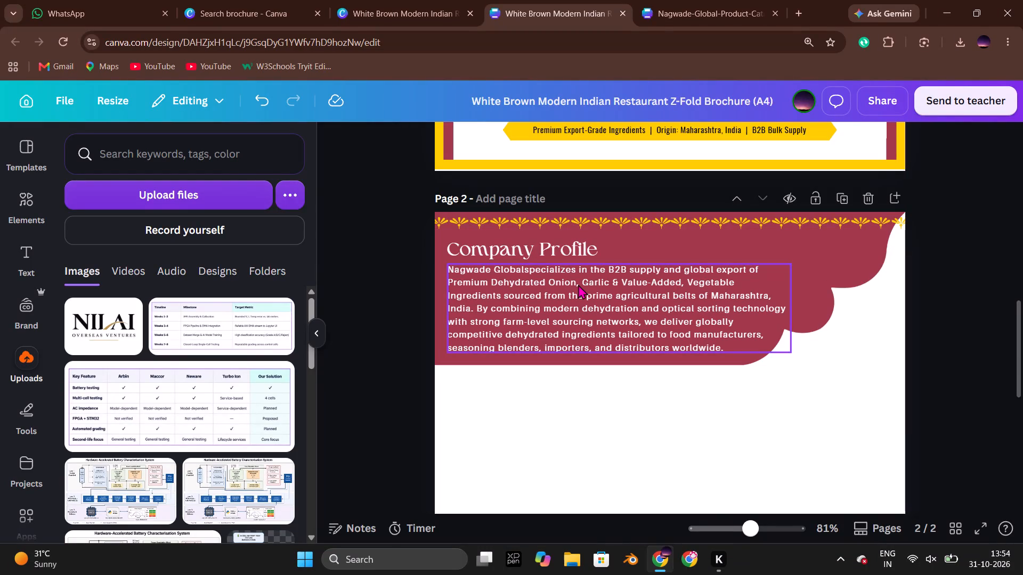
Compare the brochure's page 2 with the Nagwade catalog's page 2, examining its product images and Key Capabilities cards.
click(681, 0)
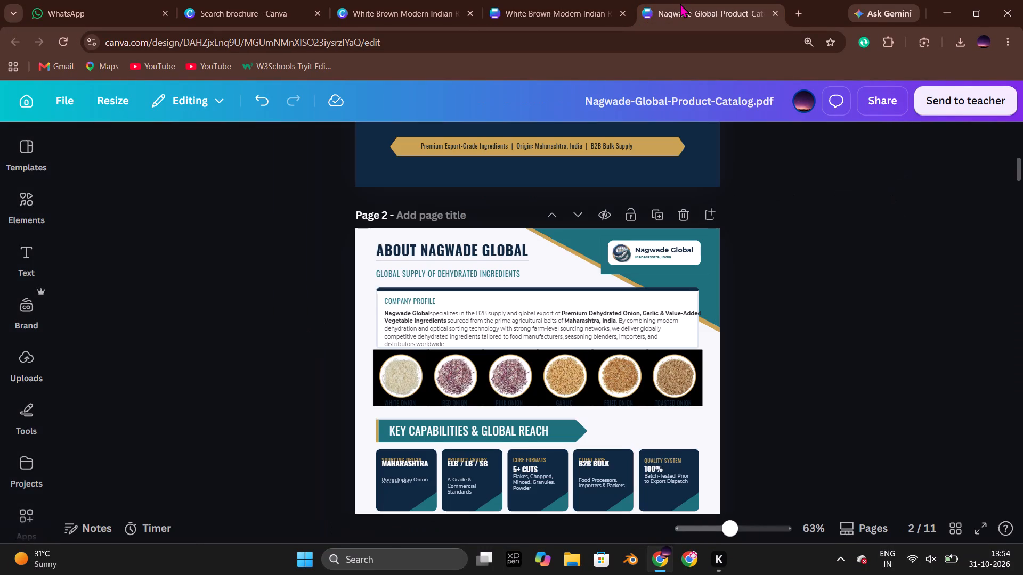
click(567, 0)
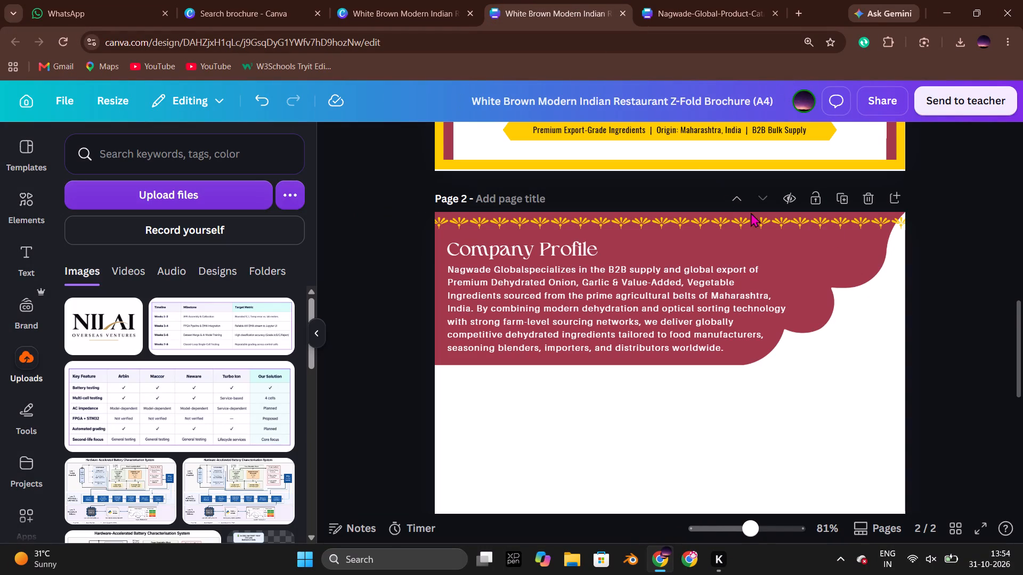
scroll(938, 256, down, 2)
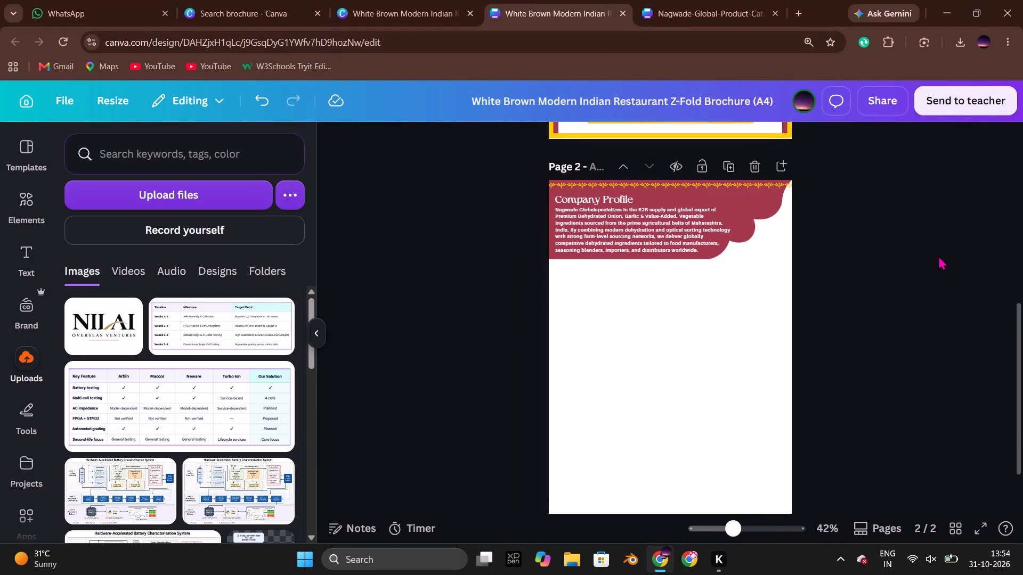
scroll(938, 256, down, 1)
scroll(938, 256, up, 2)
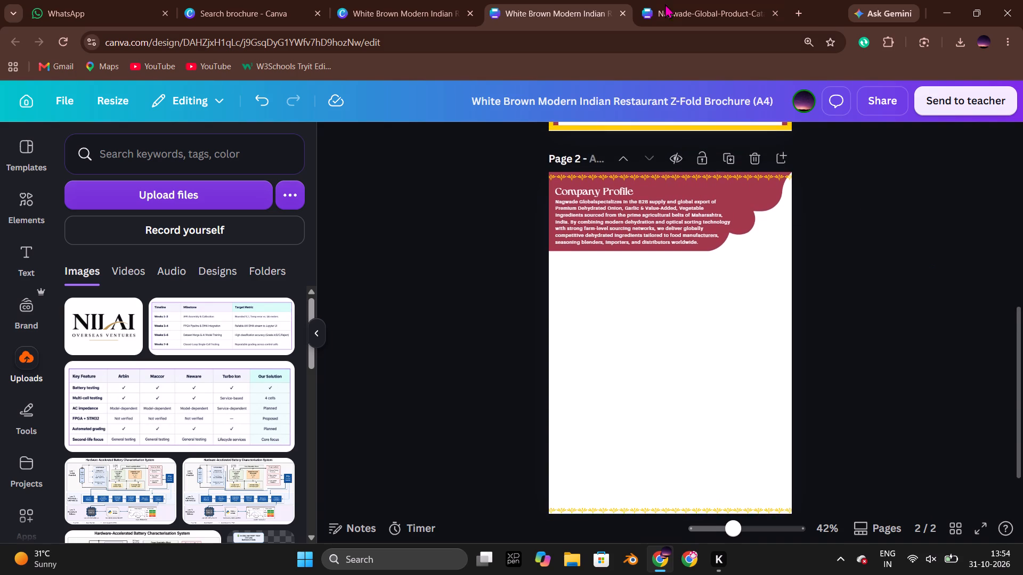
click(654, 0)
scroll(789, 255, down, 1)
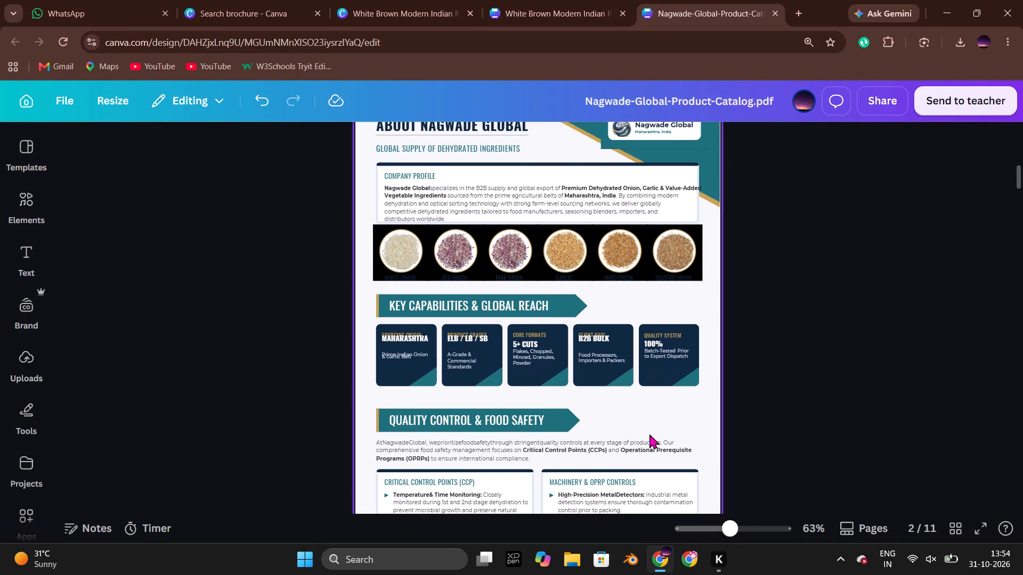
click(642, 375)
click(851, 342)
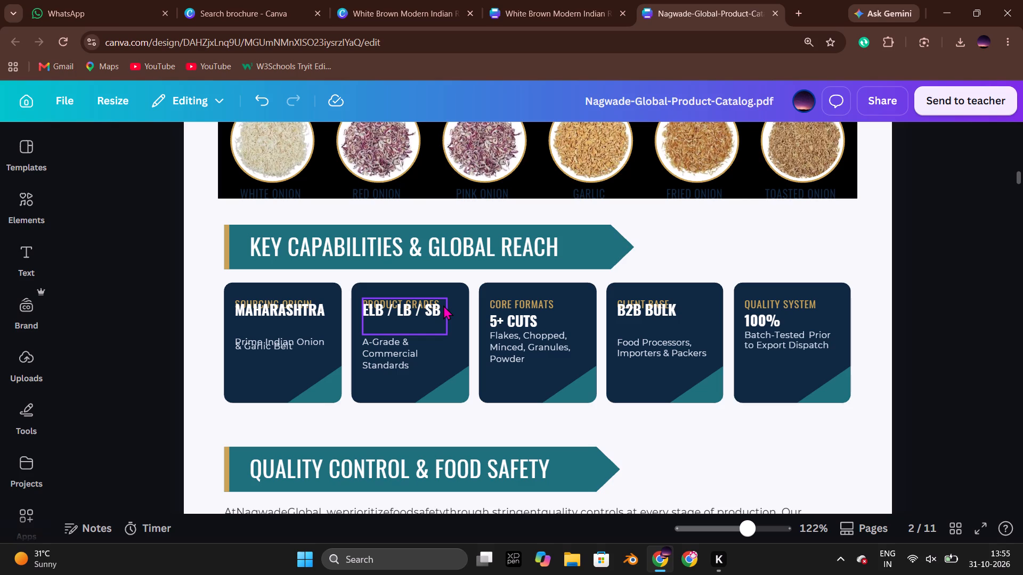
click(666, 356)
click(925, 355)
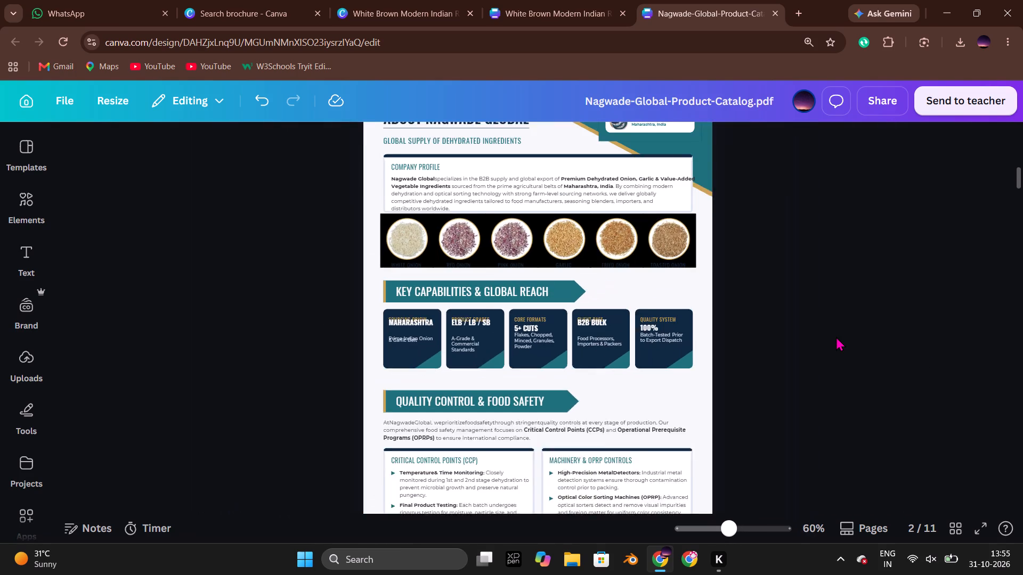
Copy the strip of six round product images from the Nagwade catalog's page 2 onto brochure page 2, centred just below the red shape.
scroll(836, 336, up, 1)
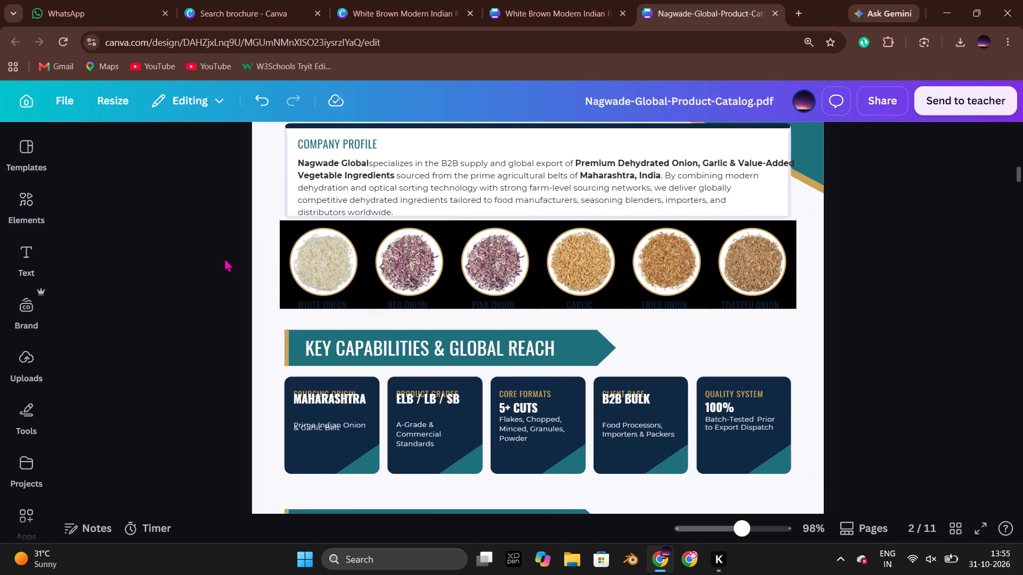
drag(224, 257, 819, 266)
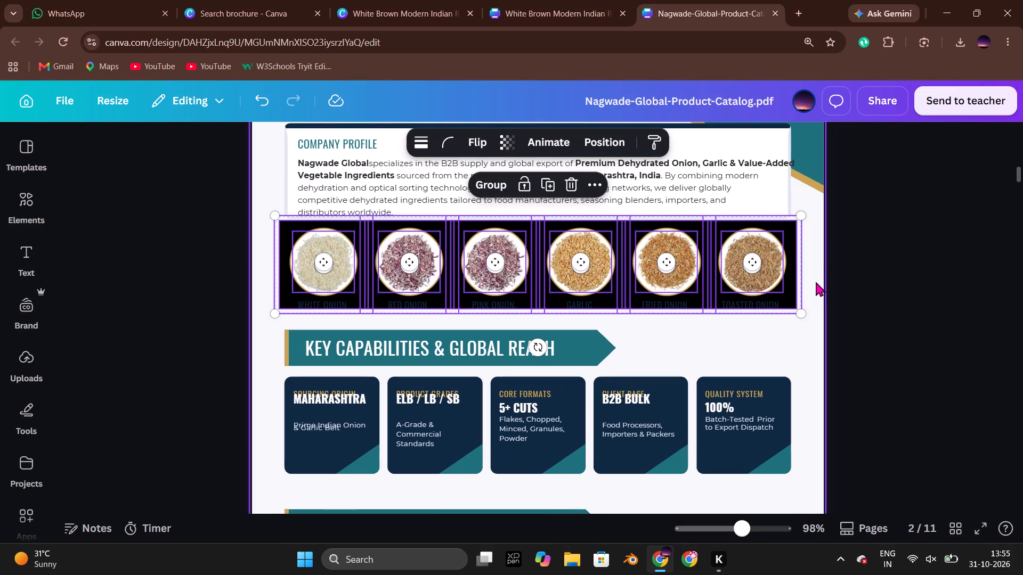
key(ctrl+c)
click(502, 0)
click(663, 328)
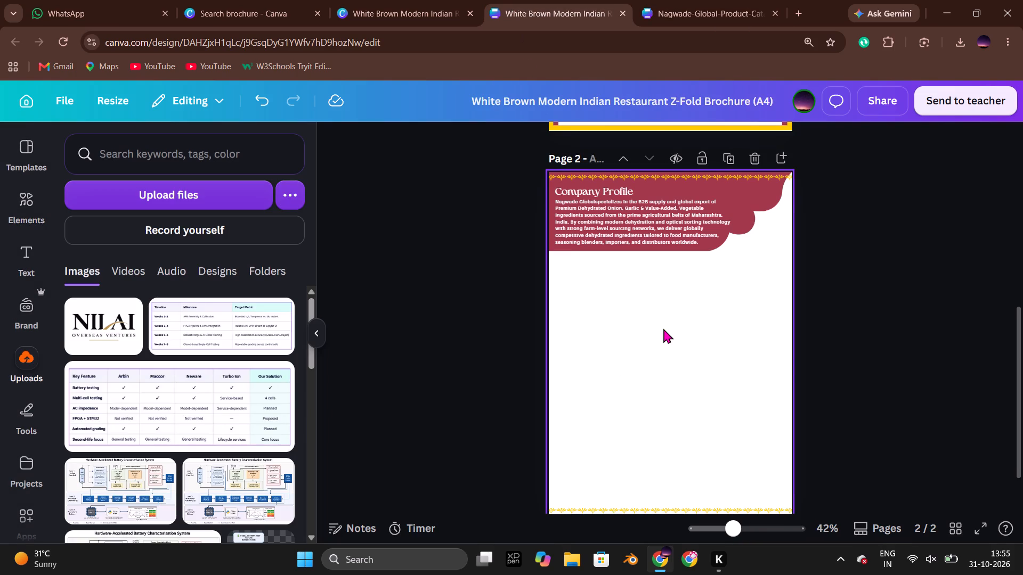
key(ctrl+v)
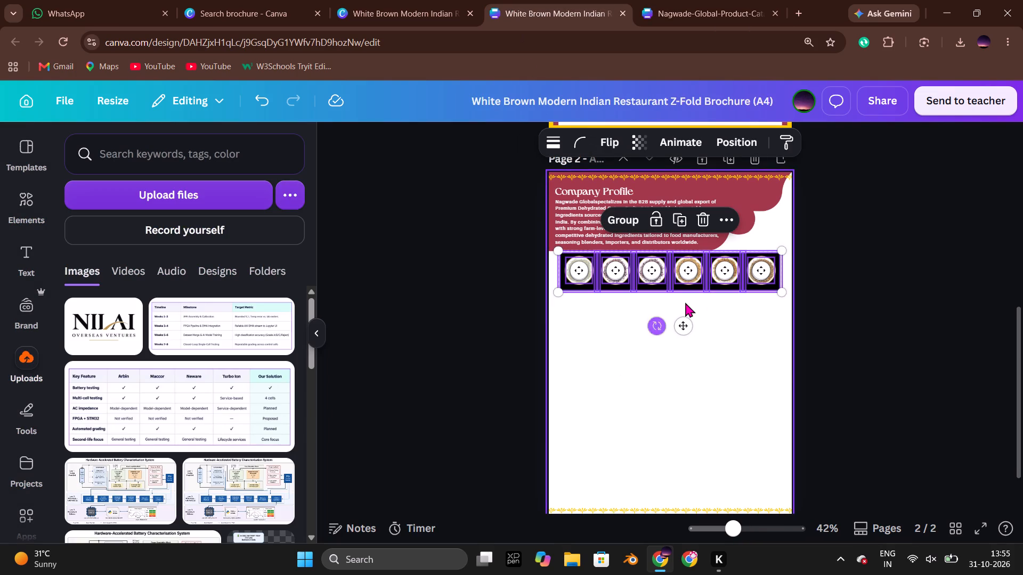
drag(700, 289, 700, 302)
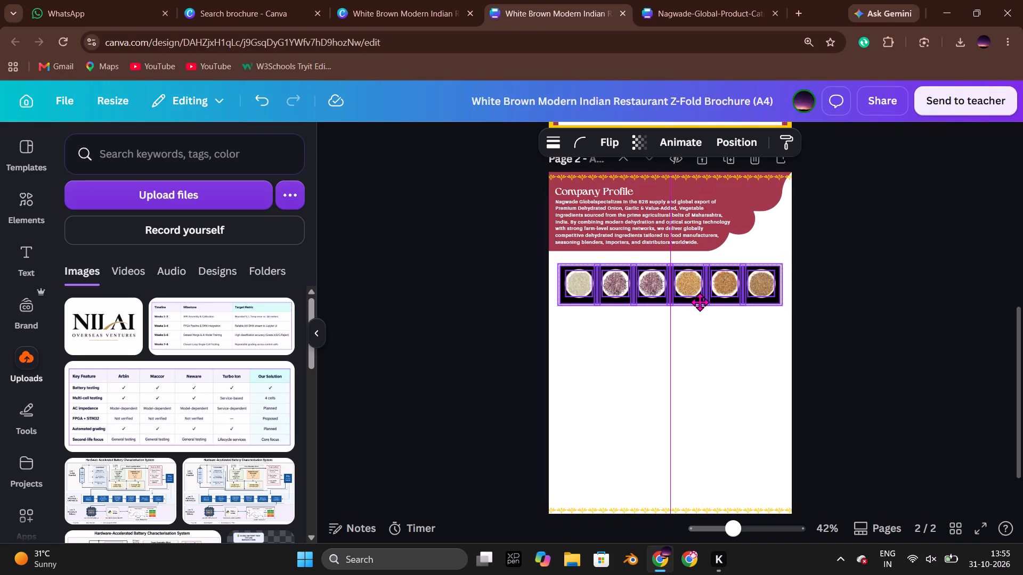
drag(700, 302, 699, 299)
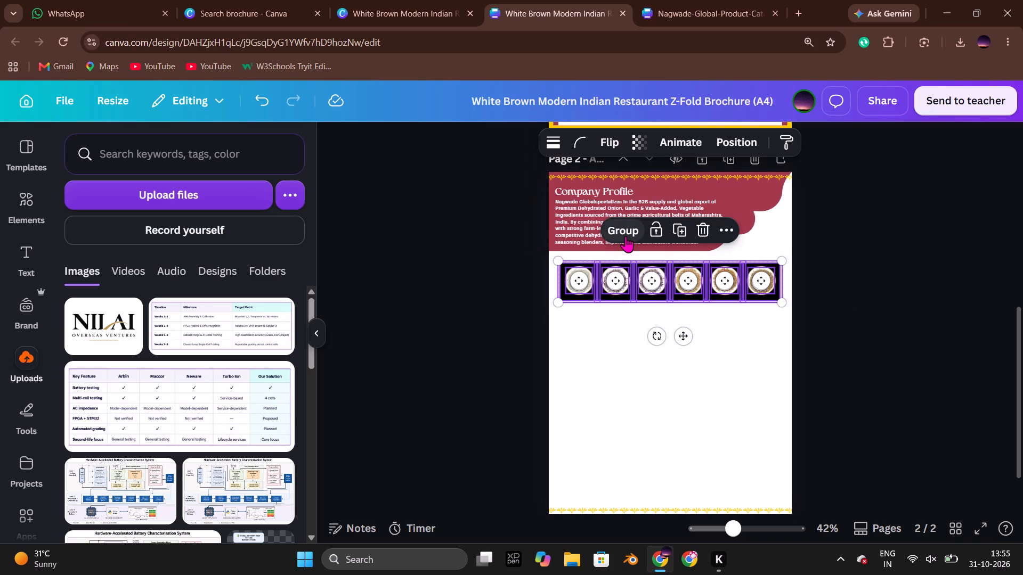
click(829, 292)
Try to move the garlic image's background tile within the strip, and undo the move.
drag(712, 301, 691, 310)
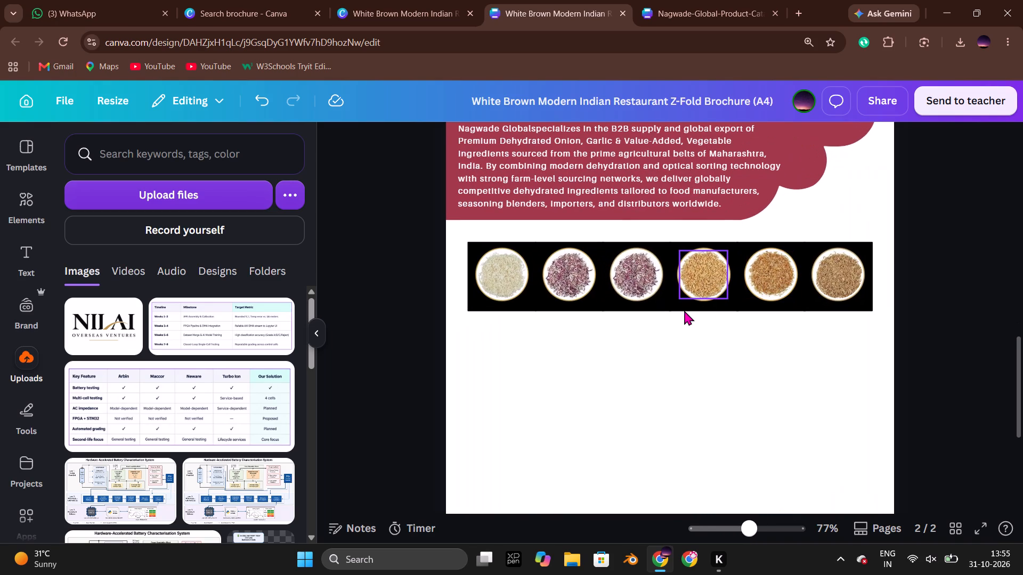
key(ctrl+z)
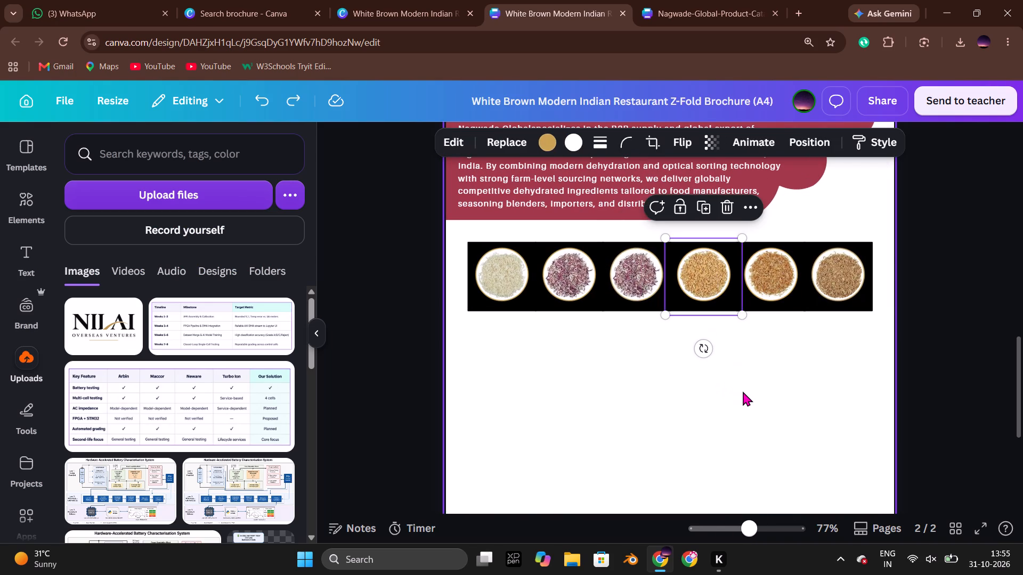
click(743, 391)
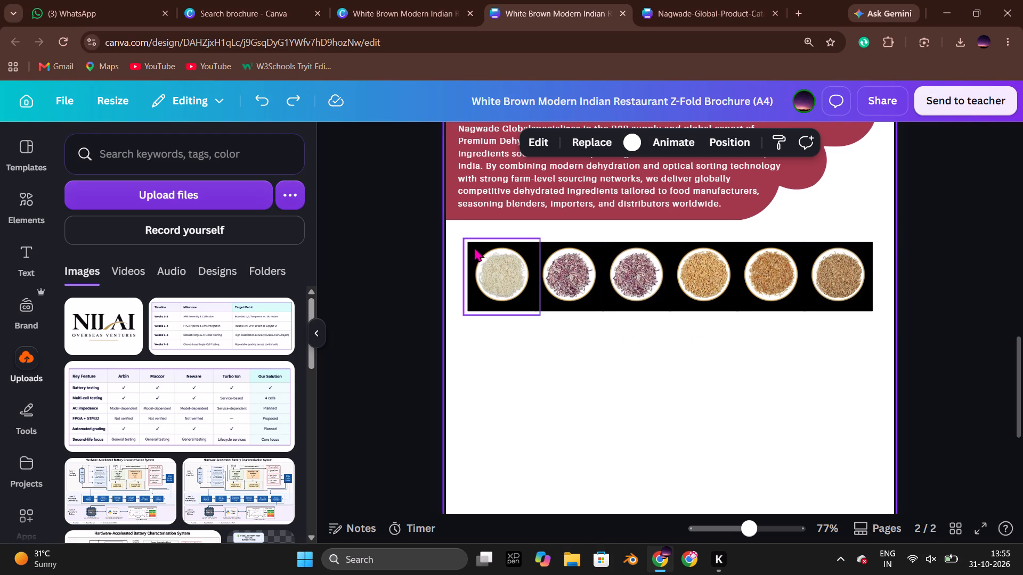
Examine page 2's layers to identify which ones form the black backgrounds behind the product images.
click(868, 283)
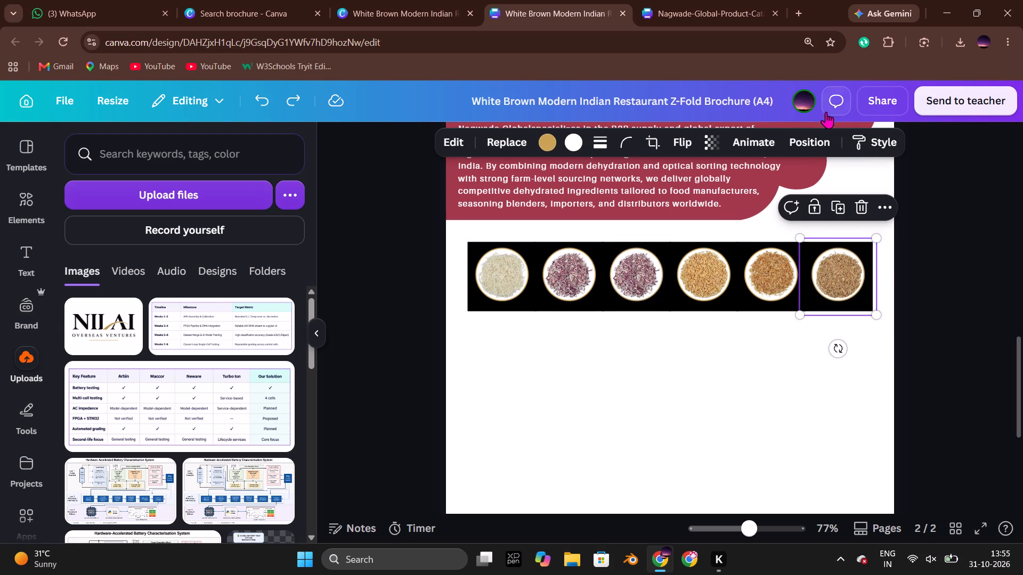
click(814, 142)
click(230, 183)
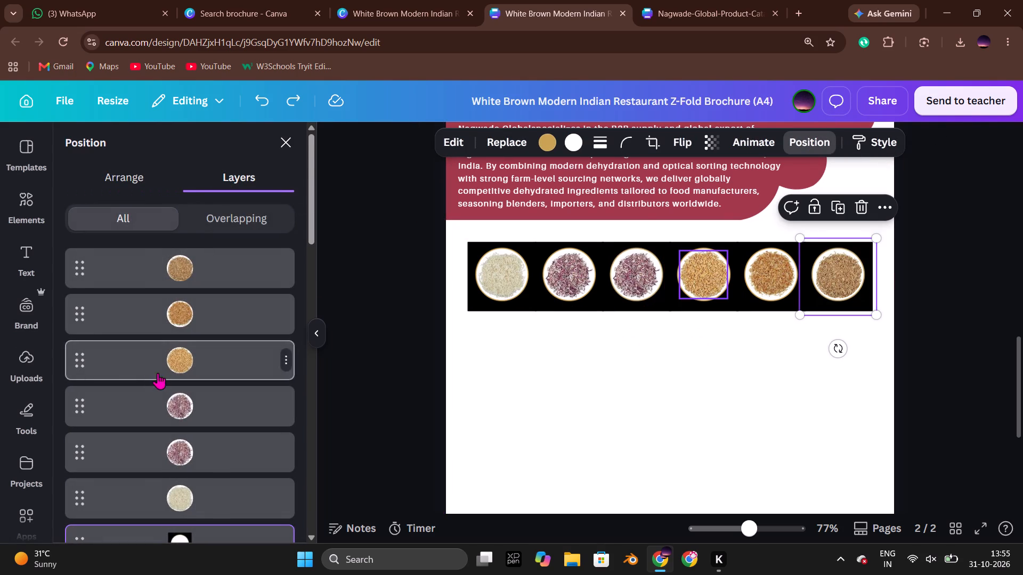
scroll(168, 382, down, 4)
scroll(183, 477, down, 12)
scroll(636, 336, up, 5)
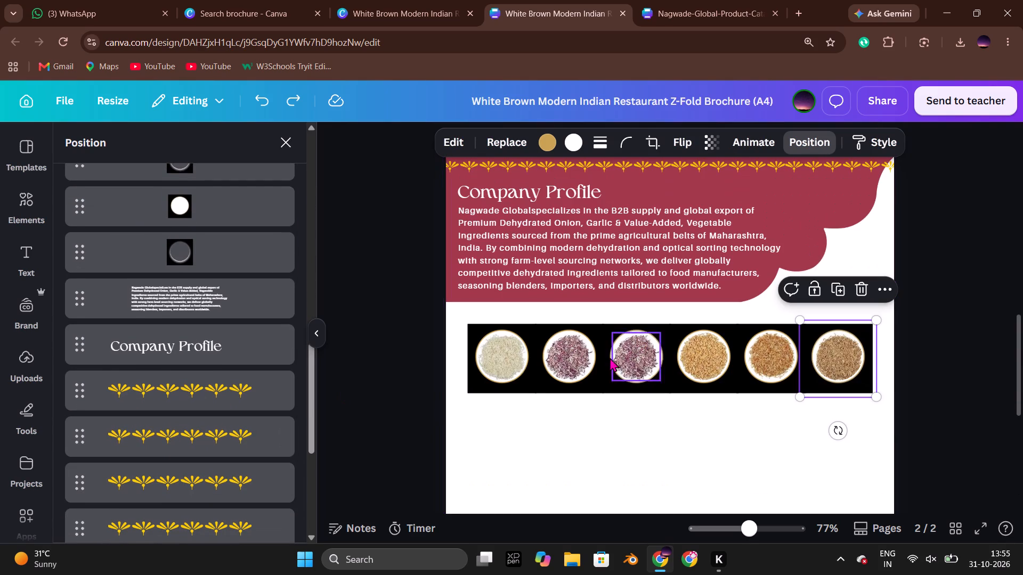
click(199, 256)
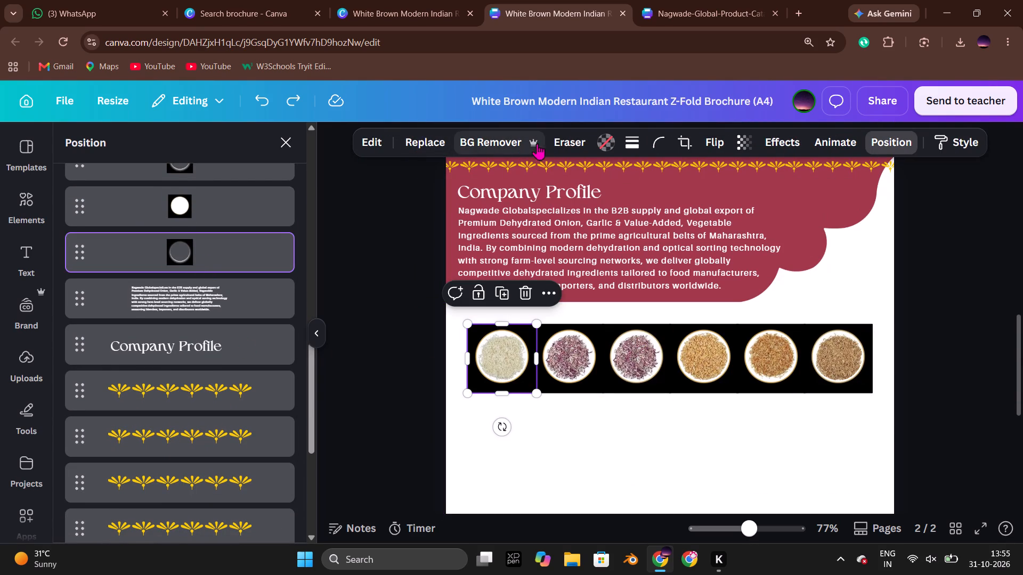
click(972, 311)
click(546, 449)
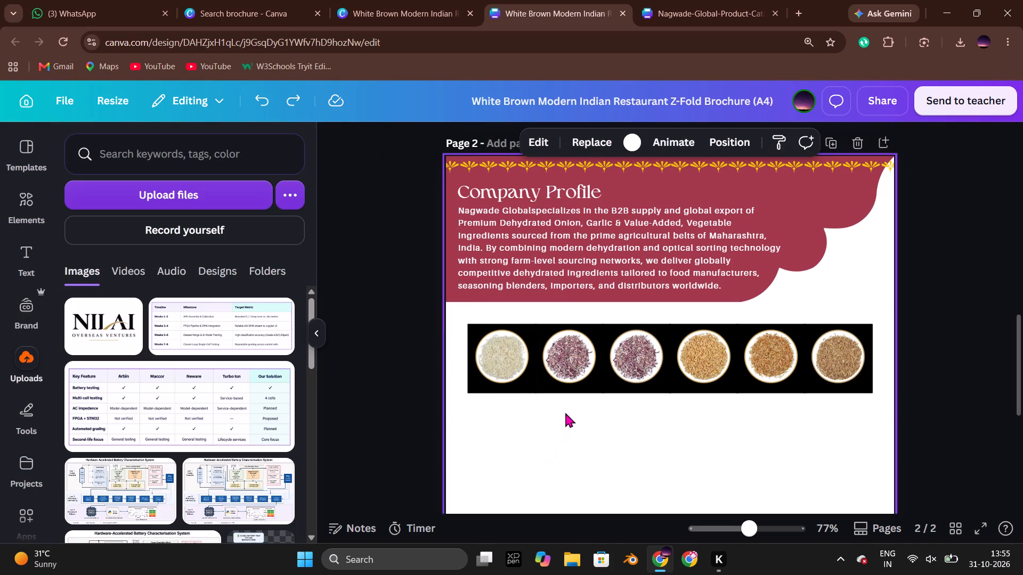
drag(565, 413, 555, 392)
click(642, 428)
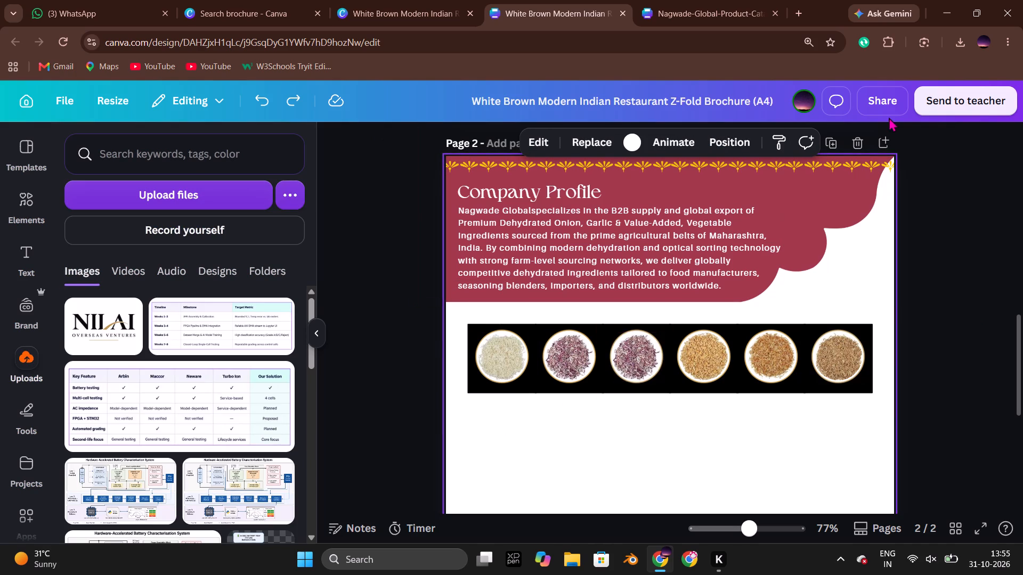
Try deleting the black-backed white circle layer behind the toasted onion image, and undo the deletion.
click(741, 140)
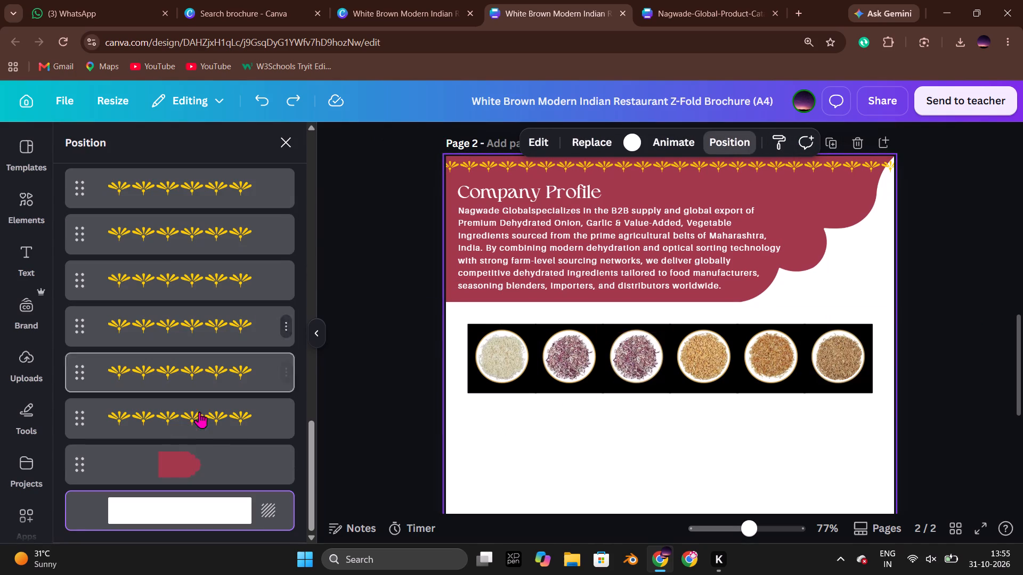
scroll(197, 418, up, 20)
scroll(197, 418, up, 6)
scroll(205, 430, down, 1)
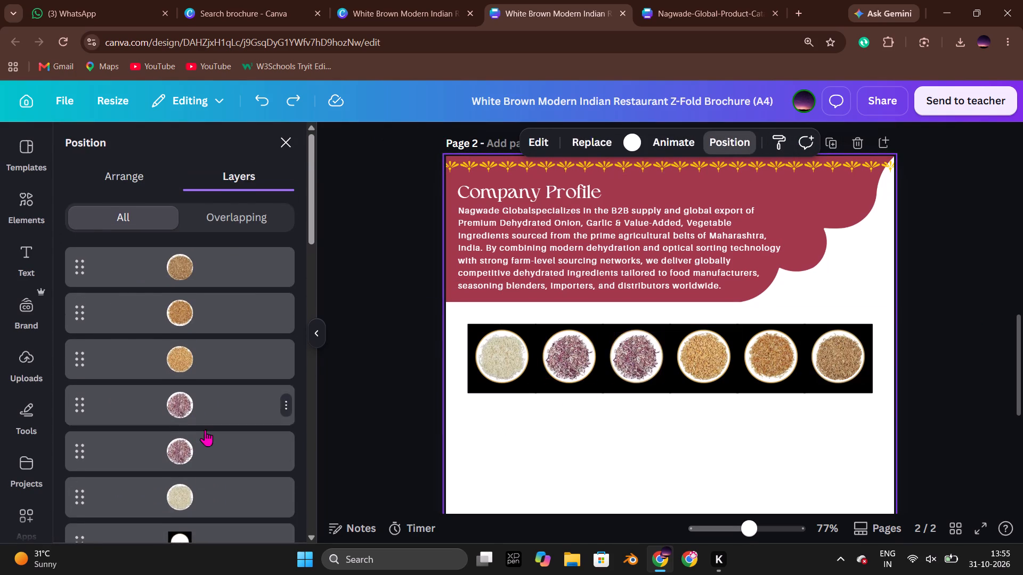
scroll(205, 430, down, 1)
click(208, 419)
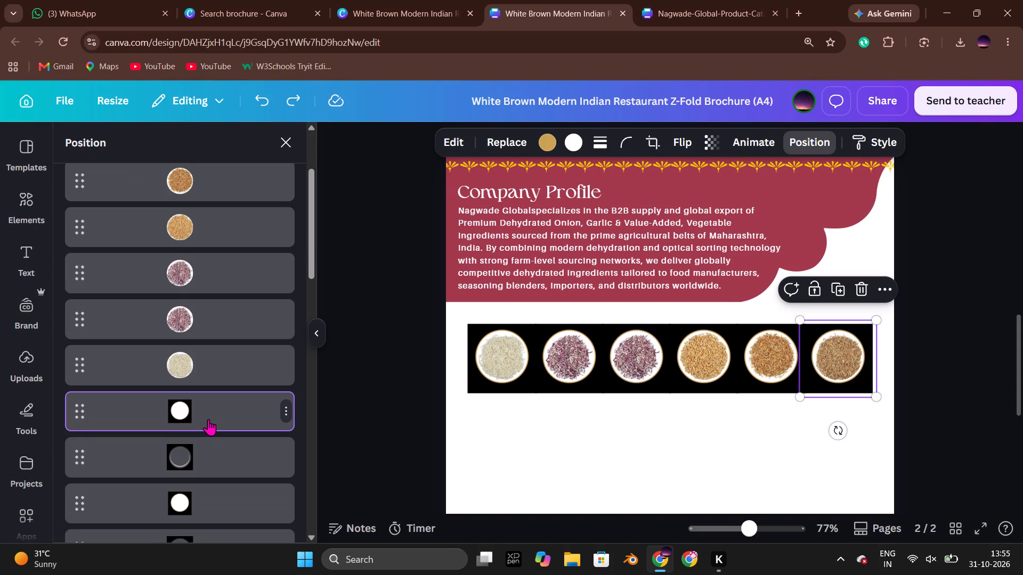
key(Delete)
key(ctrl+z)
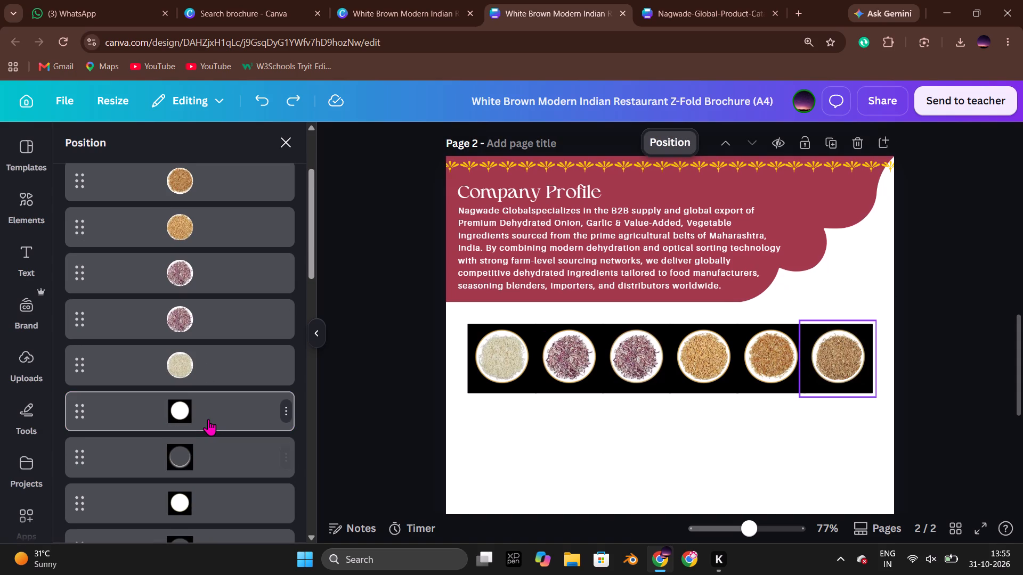
Delete the dark ring layers and their emptied frames behind the garlic, fried onion and toasted onion images.
scroll(213, 455, down, 2)
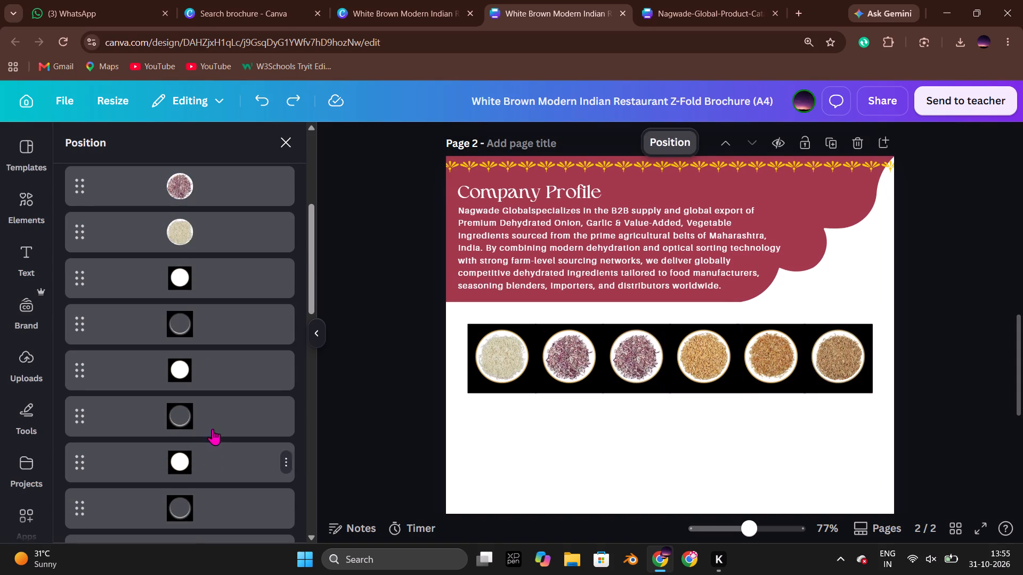
click(213, 421)
key(Delete)
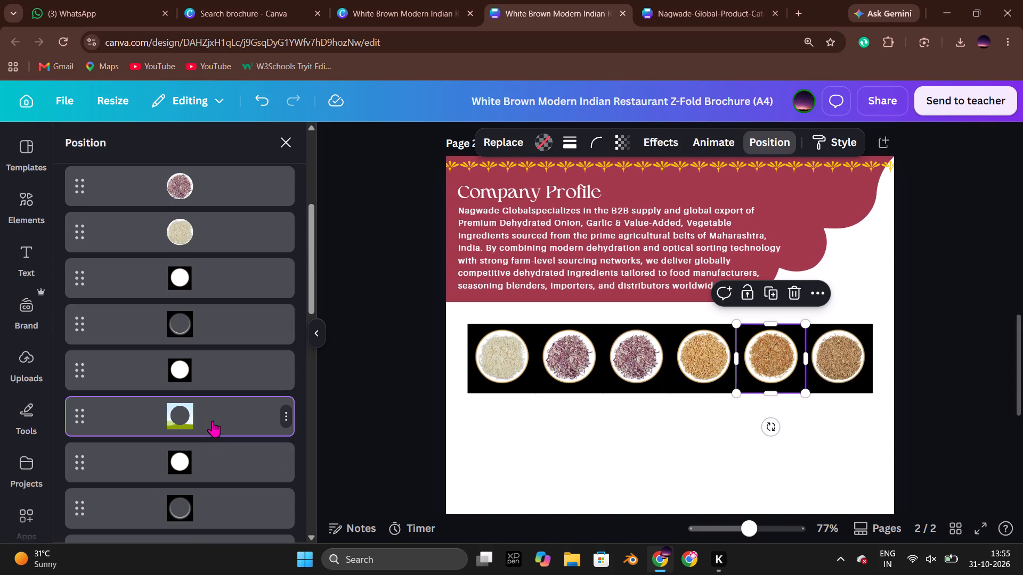
click(218, 418)
key(Delete)
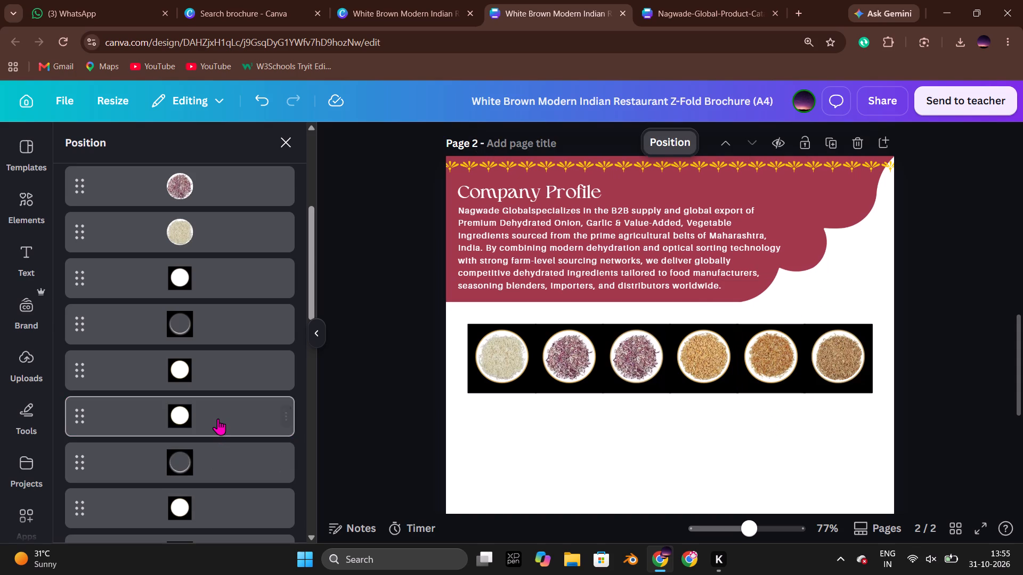
click(224, 455)
key(Delete)
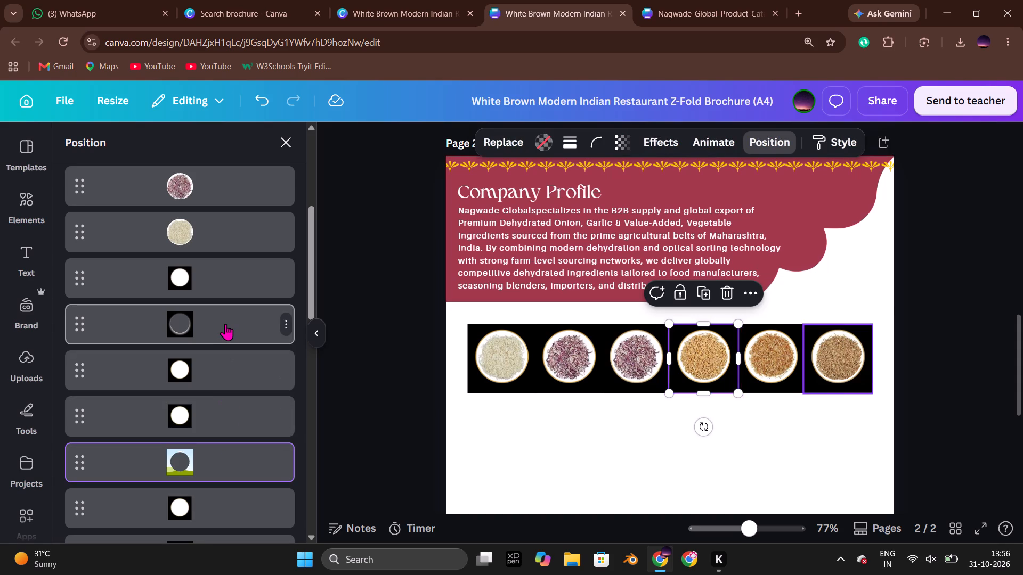
click(225, 324)
key(Delete)
click(216, 465)
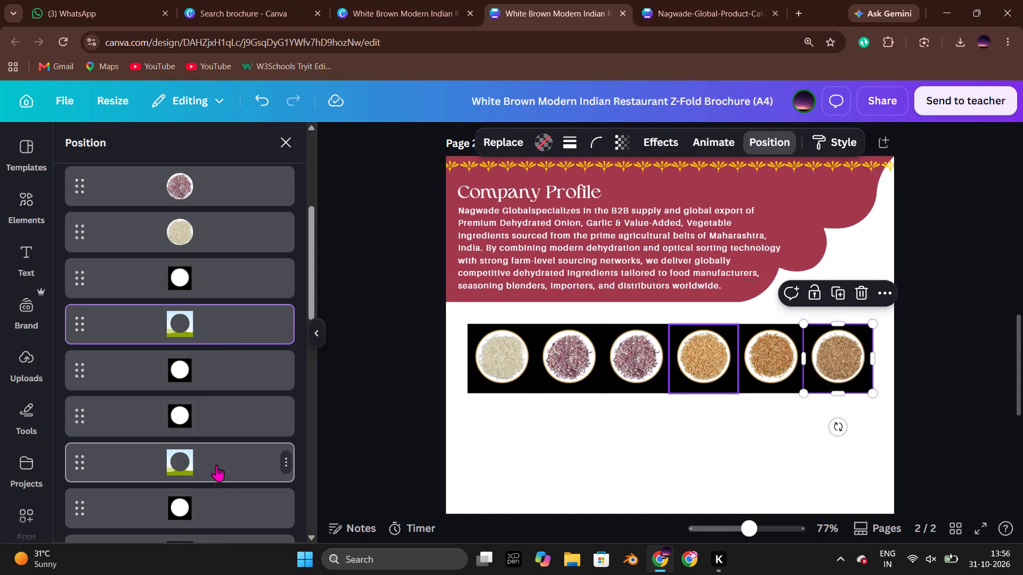
key(Delete)
click(221, 318)
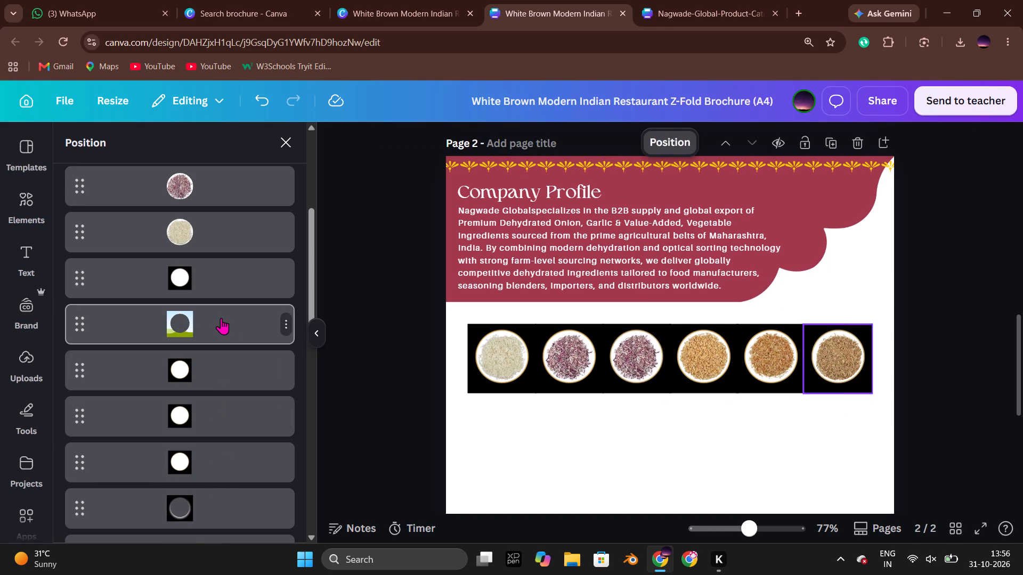
key(Delete)
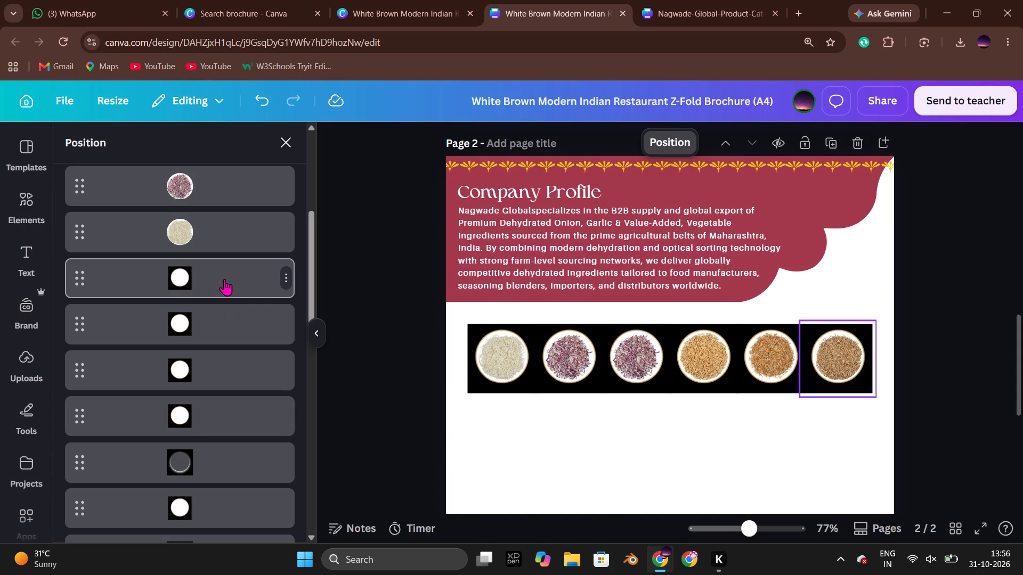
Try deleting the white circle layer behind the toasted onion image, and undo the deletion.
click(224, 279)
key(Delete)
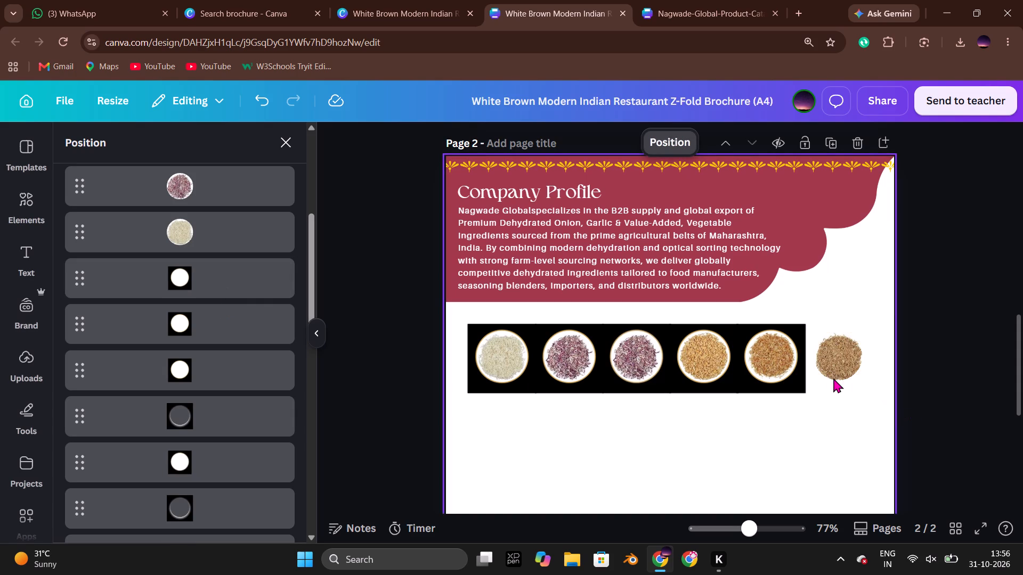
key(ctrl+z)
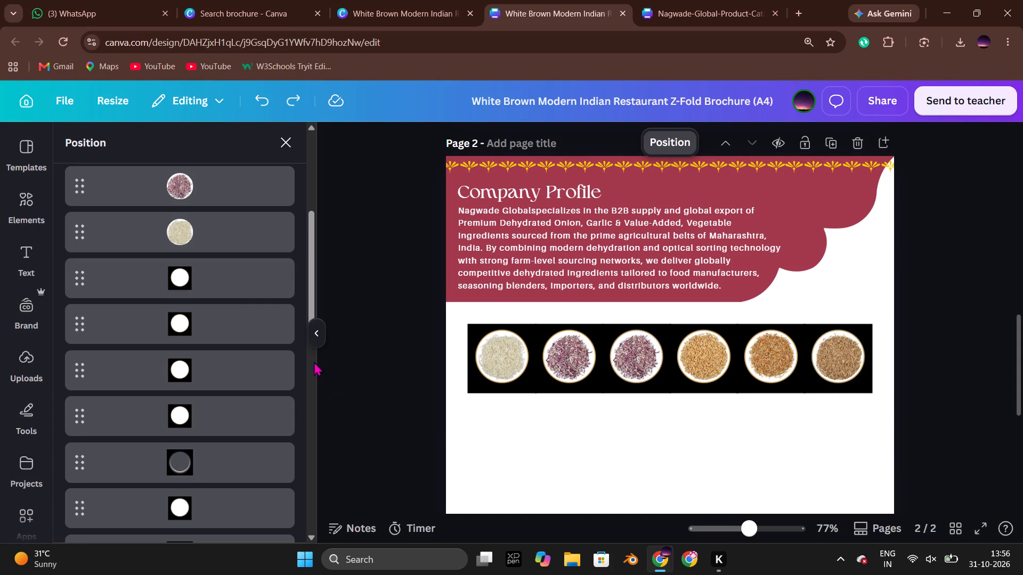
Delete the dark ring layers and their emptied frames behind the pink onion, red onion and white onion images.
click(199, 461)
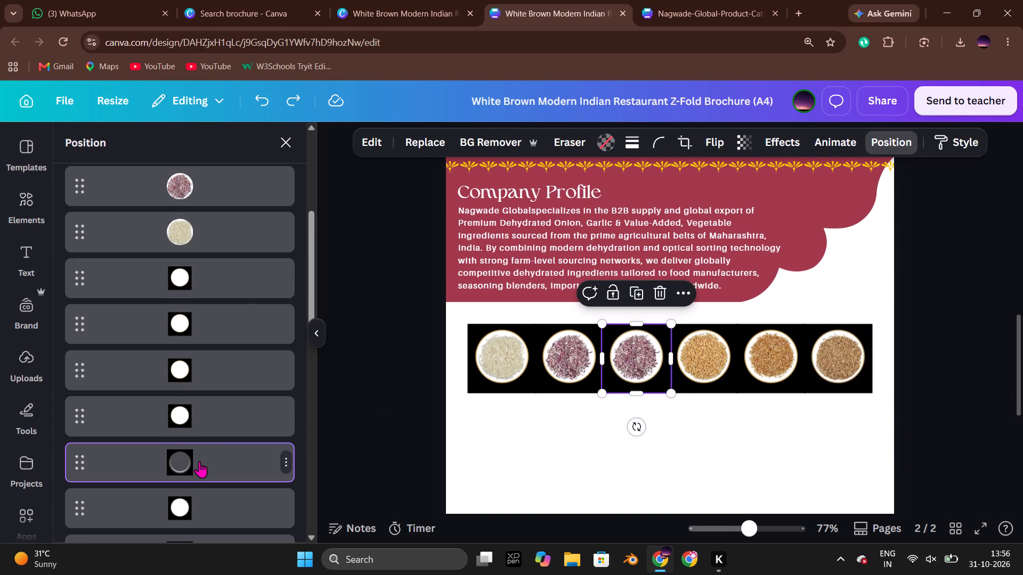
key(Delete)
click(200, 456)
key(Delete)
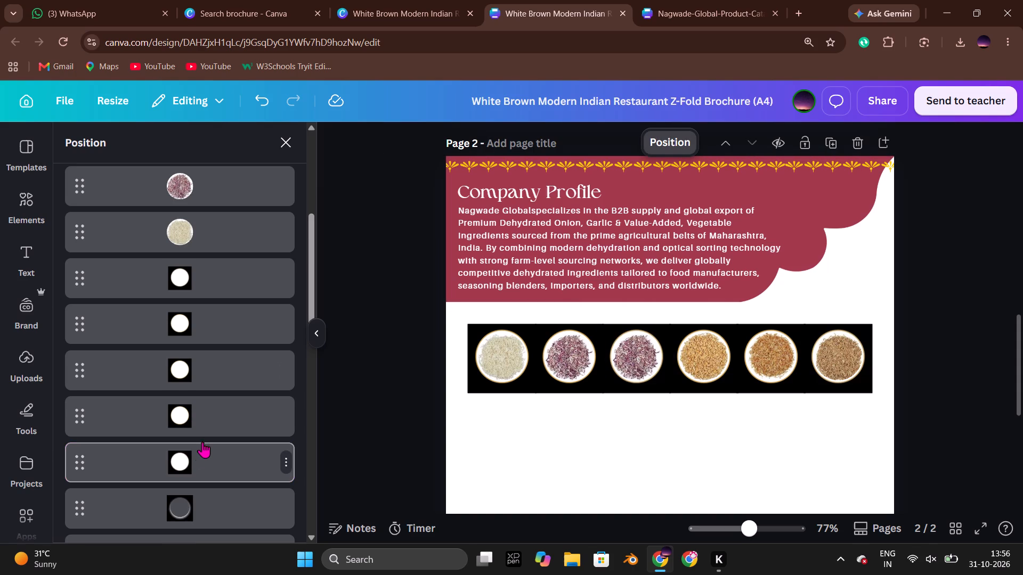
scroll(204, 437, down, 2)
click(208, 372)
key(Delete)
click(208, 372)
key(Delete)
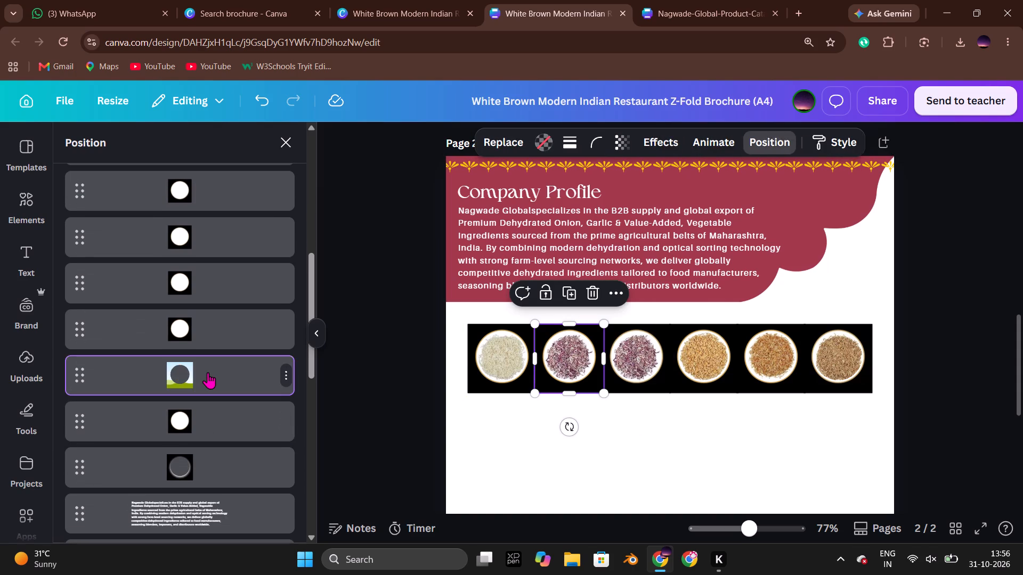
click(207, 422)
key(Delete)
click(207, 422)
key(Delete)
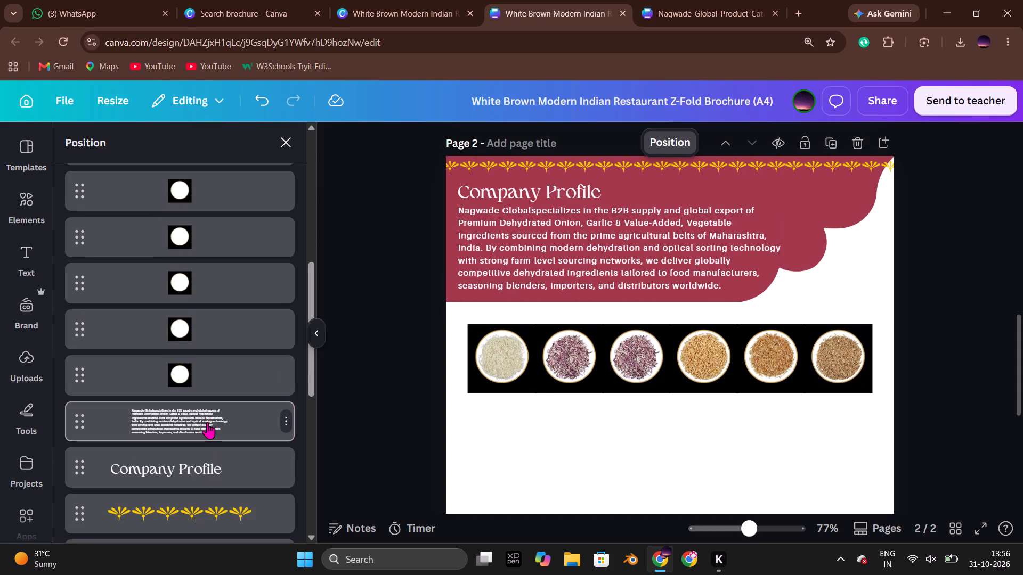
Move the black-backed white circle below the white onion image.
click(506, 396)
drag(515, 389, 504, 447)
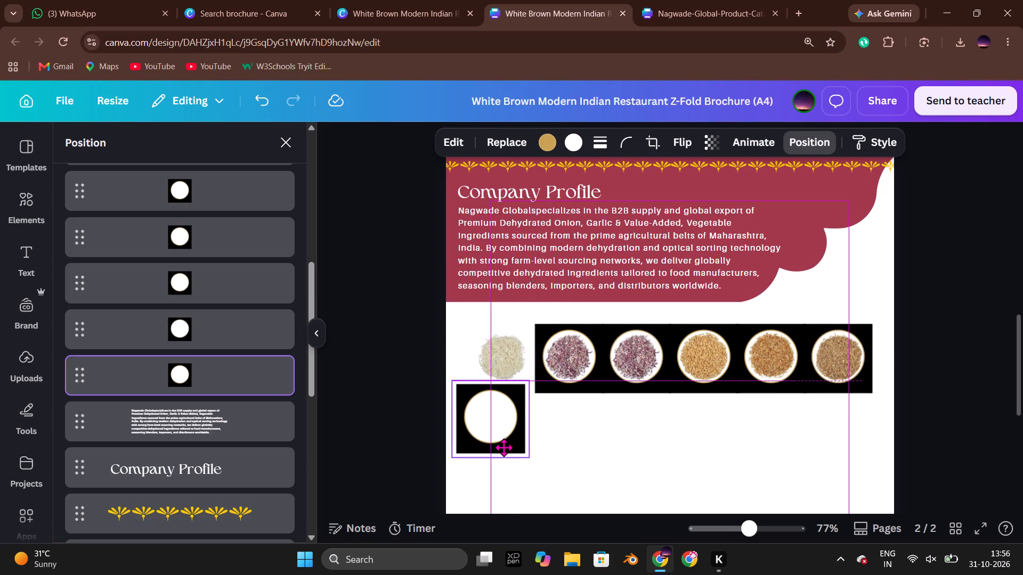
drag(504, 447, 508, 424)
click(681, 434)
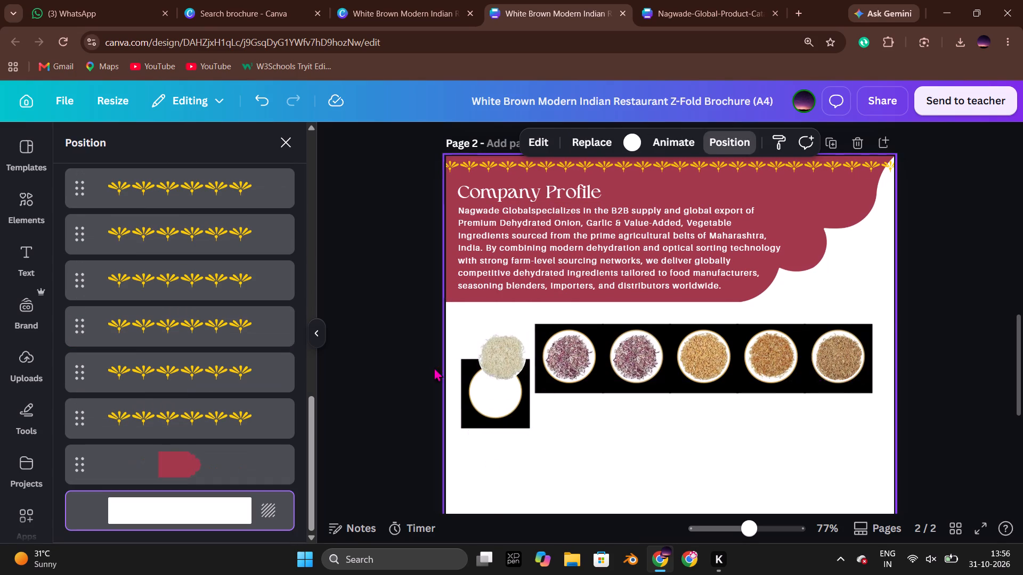
Delete all six product images together with their black-backed circles from page 2 of the brochure.
drag(421, 351, 936, 433)
key(Delete)
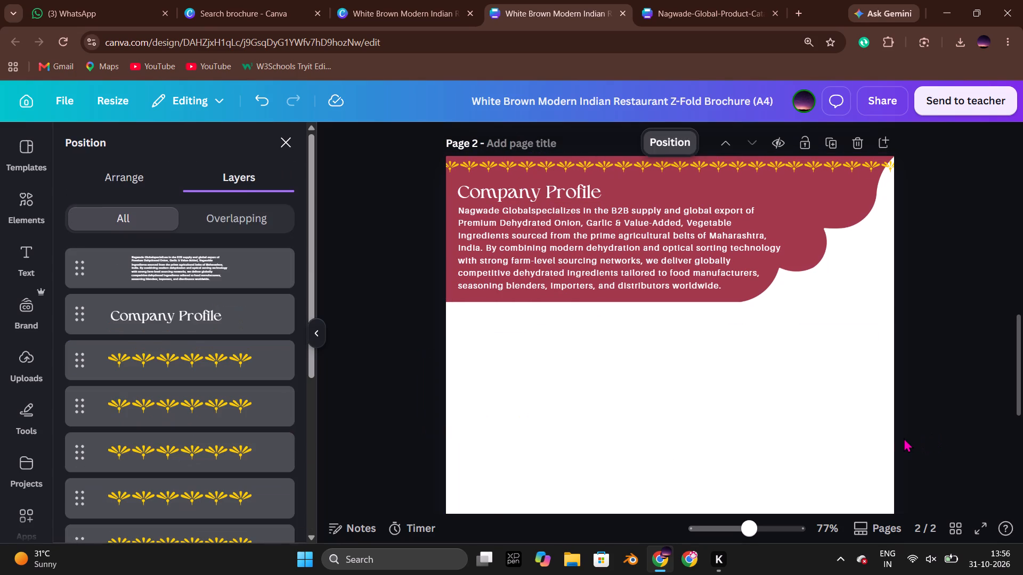
Switch to the Nagwade-Global-Product-Catalog.pdf design and open the colour options of the circle behind the toasted onion image.
click(678, 0)
click(821, 343)
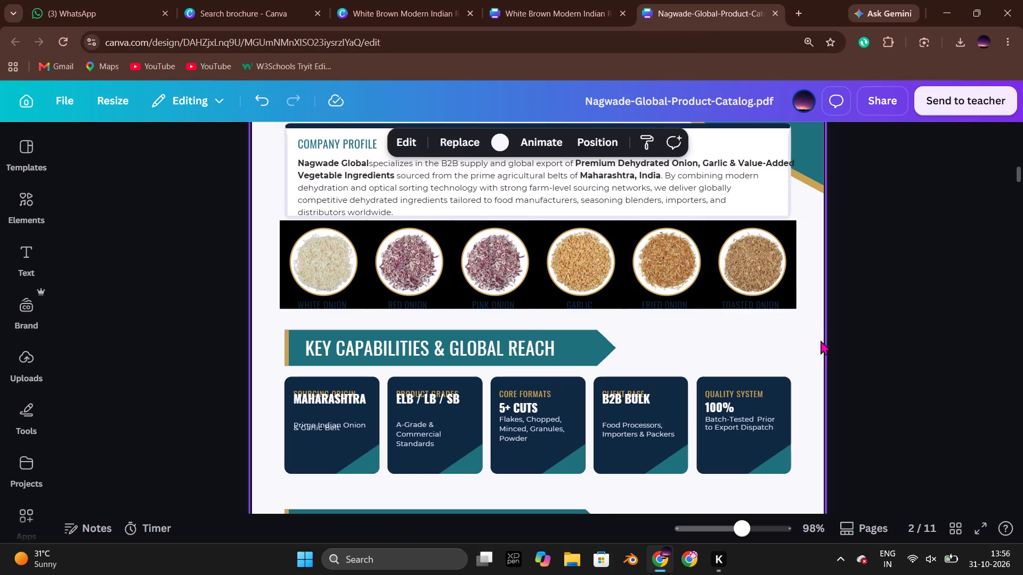
click(791, 237)
click(863, 237)
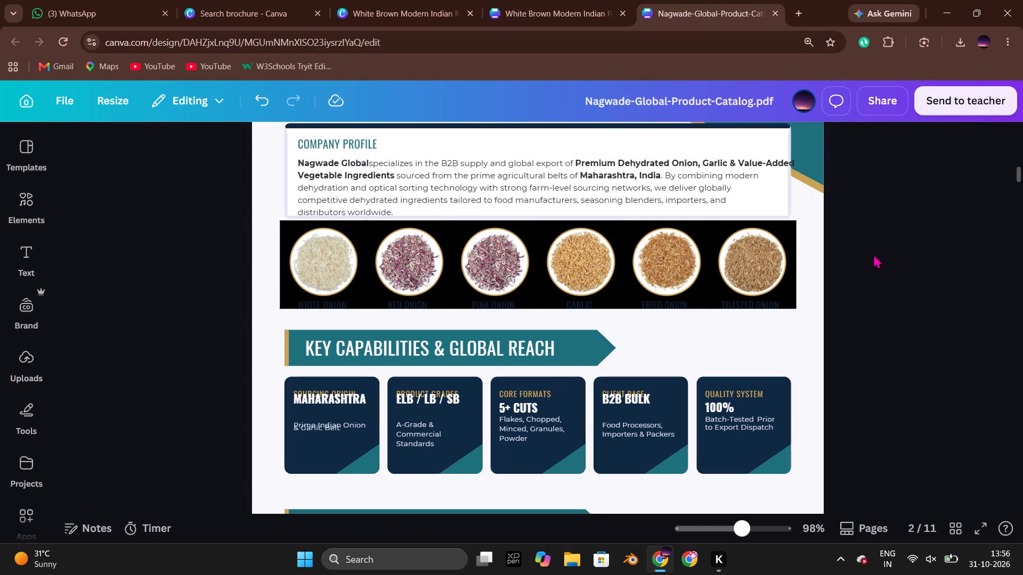
drag(846, 240, 798, 231)
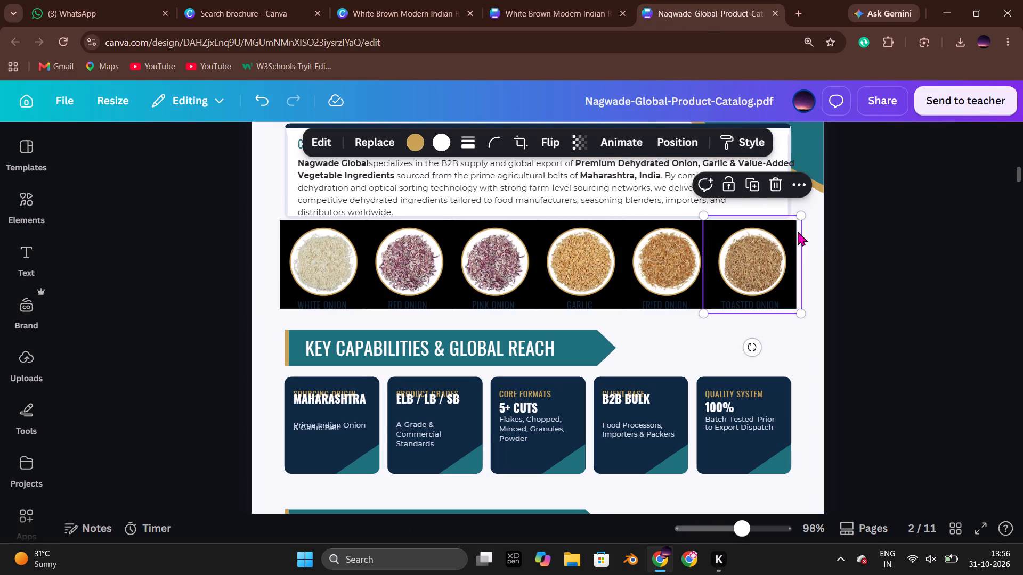
click(413, 144)
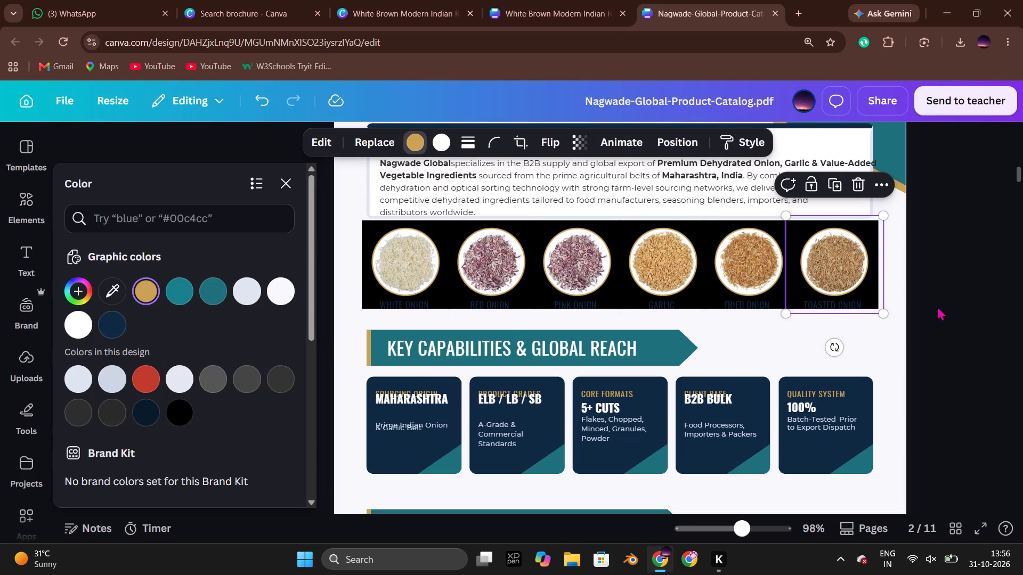
click(967, 300)
click(908, 284)
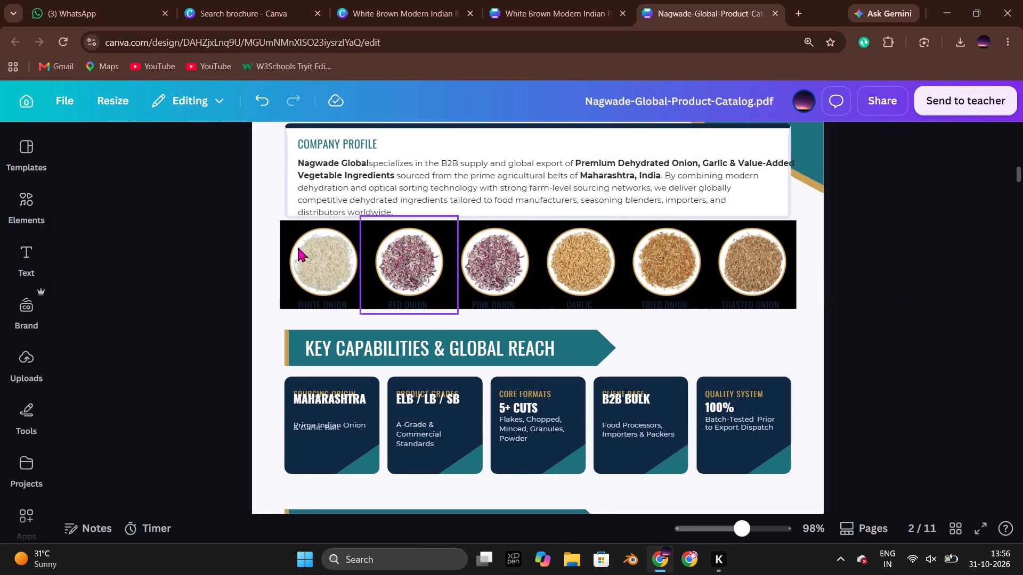
Examine the catalog page's layers to identify the ones behind the six product images.
click(773, 275)
click(745, 142)
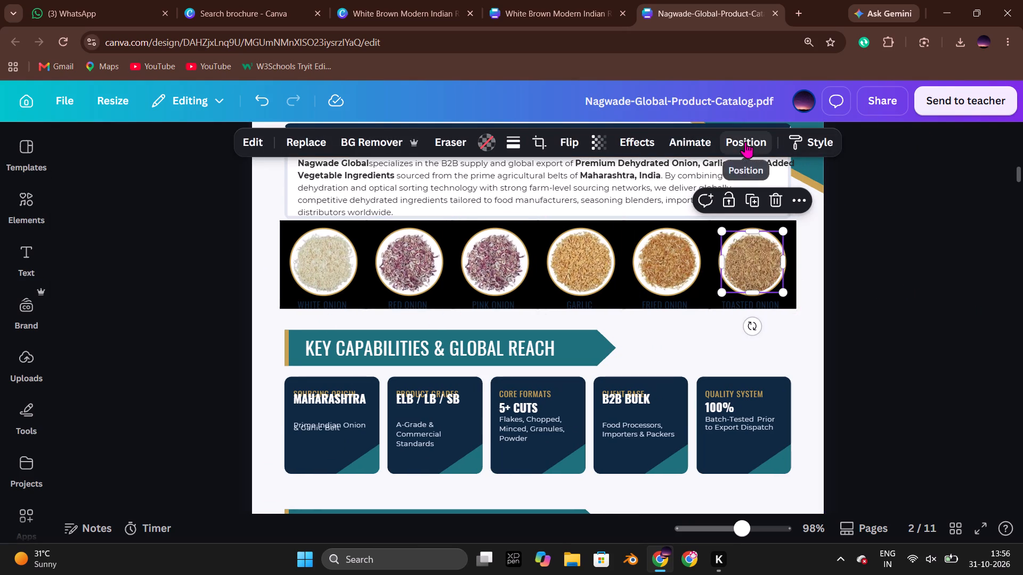
scroll(189, 429, down, 8)
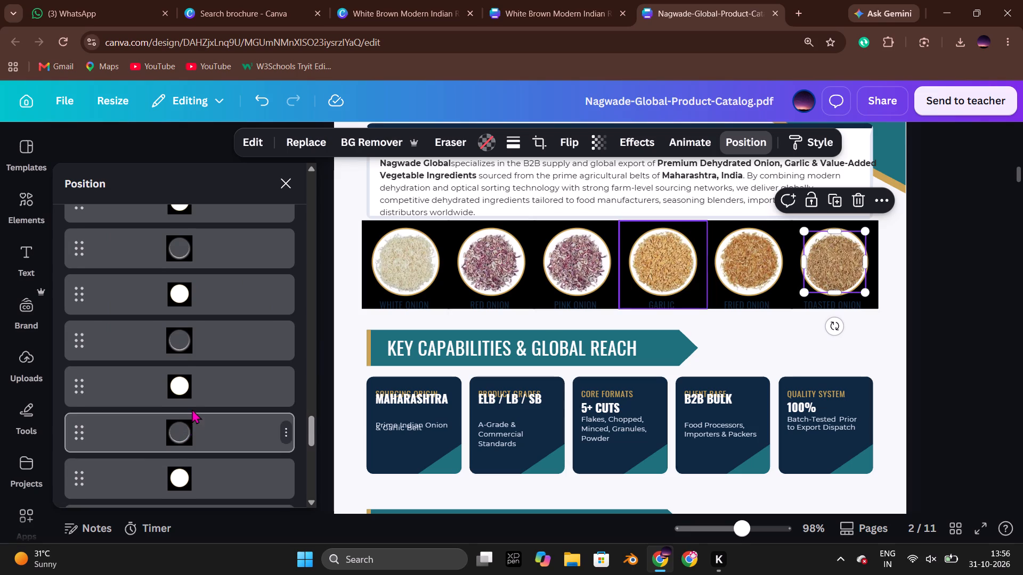
scroll(192, 408, down, 7)
scroll(192, 408, up, 3)
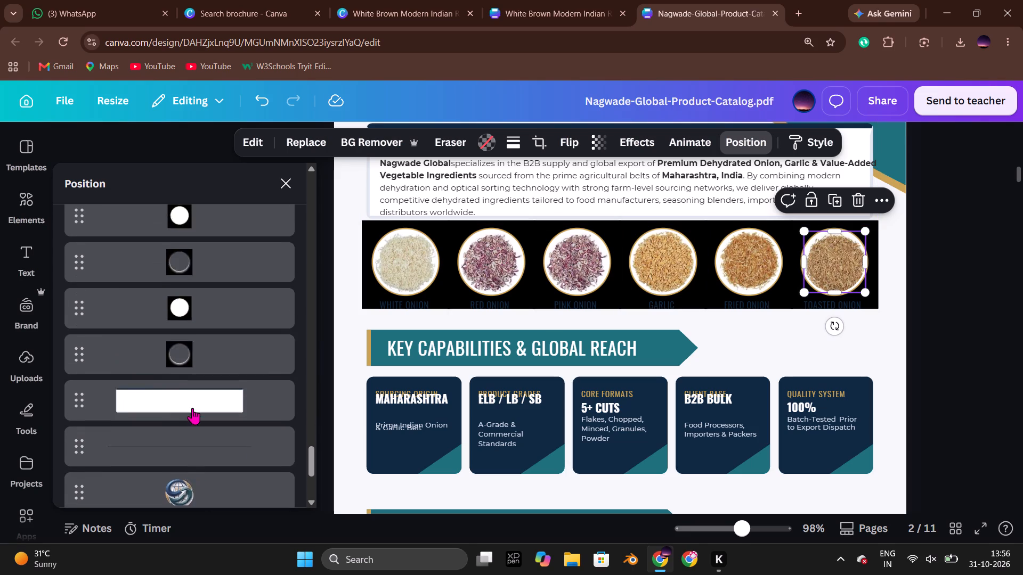
scroll(192, 408, up, 1)
double_click(954, 317)
drag(888, 277, 270, 259)
double_click(910, 318)
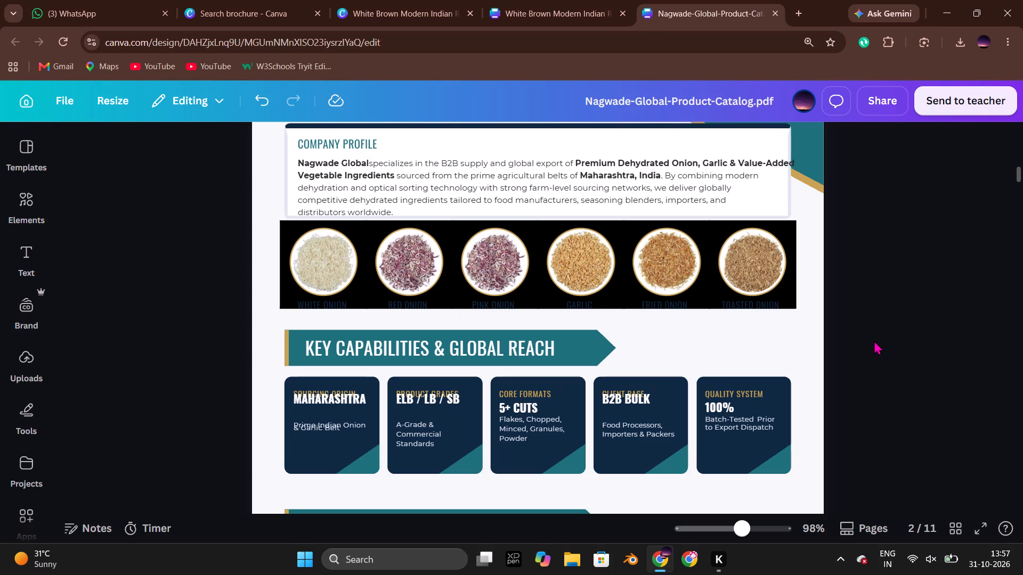
Move the dark ring layer out from behind the toasted onion image and delete it with its emptied frame.
drag(885, 279, 350, 248)
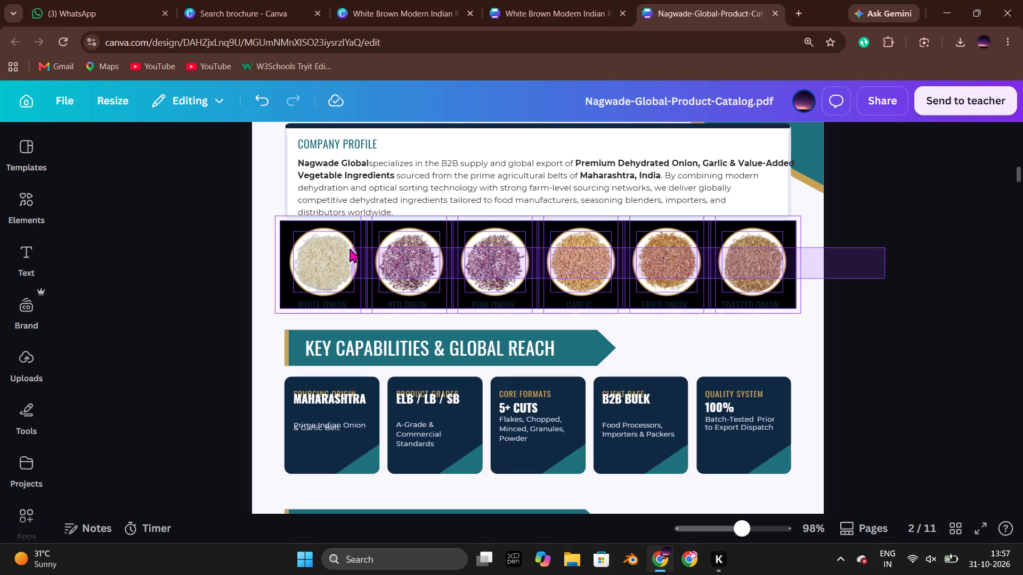
drag(350, 248, 300, 247)
click(603, 144)
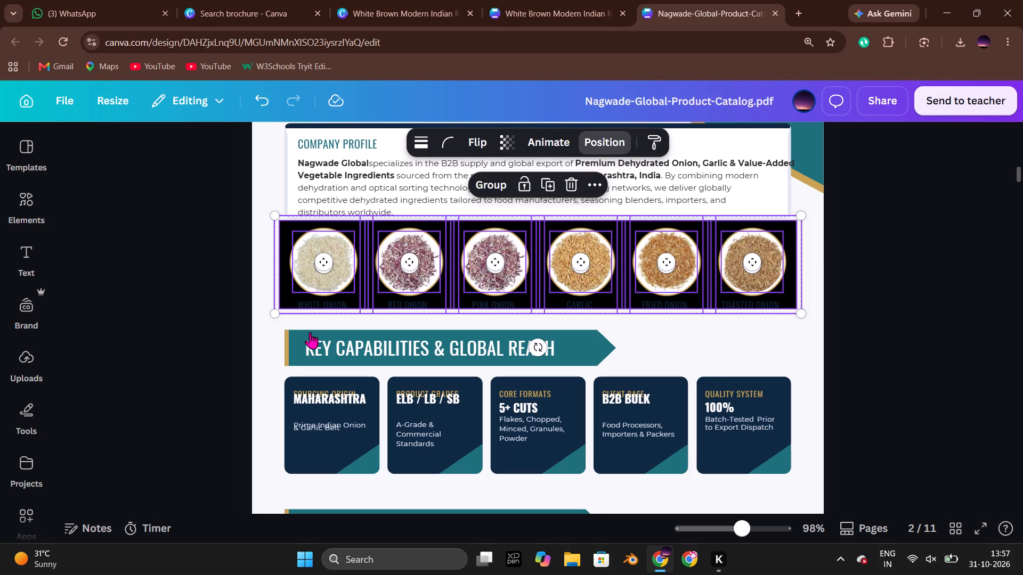
scroll(218, 335, down, 4)
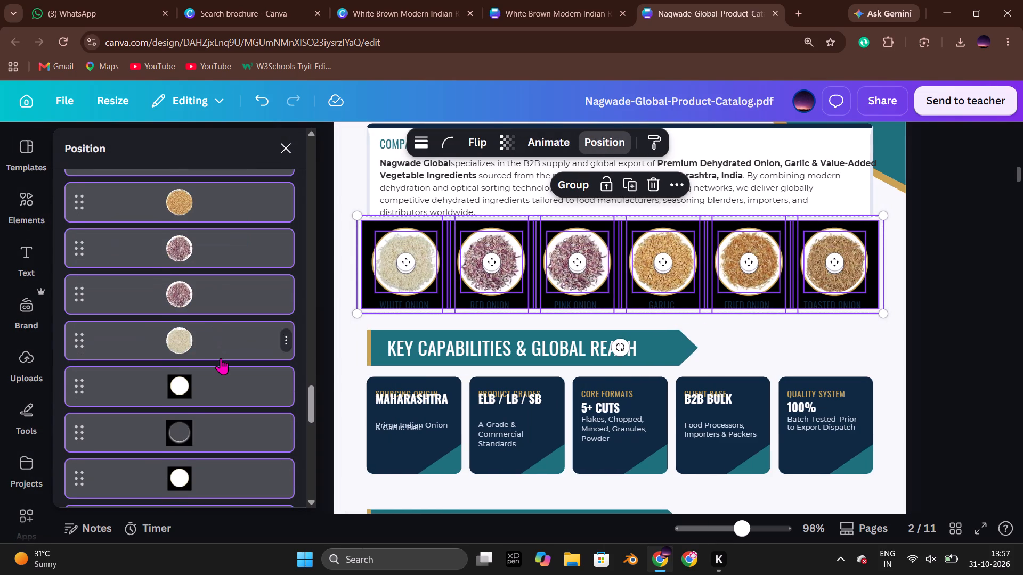
scroll(221, 358, down, 2)
click(217, 305)
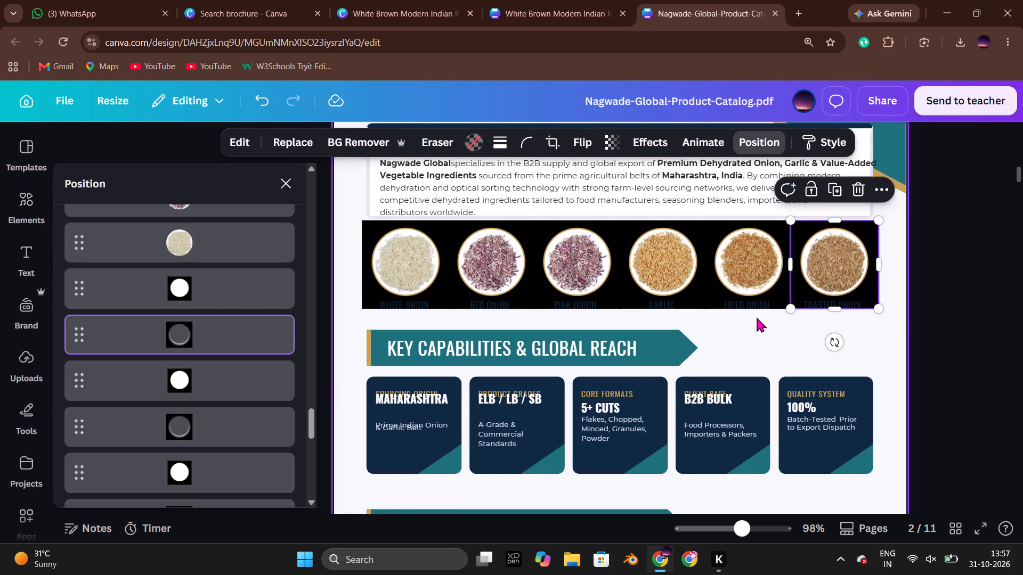
drag(870, 285, 862, 393)
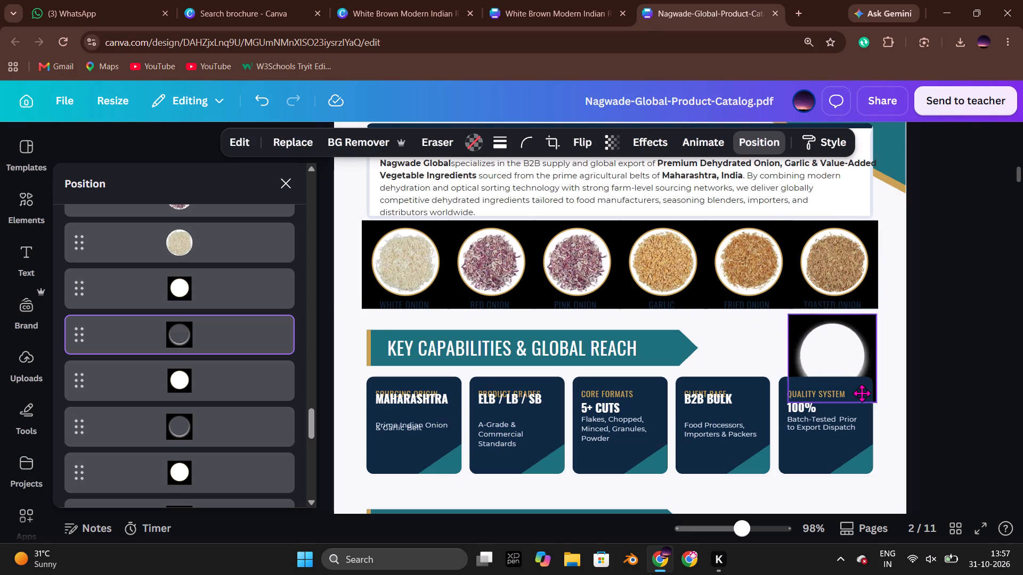
drag(862, 393, 860, 397)
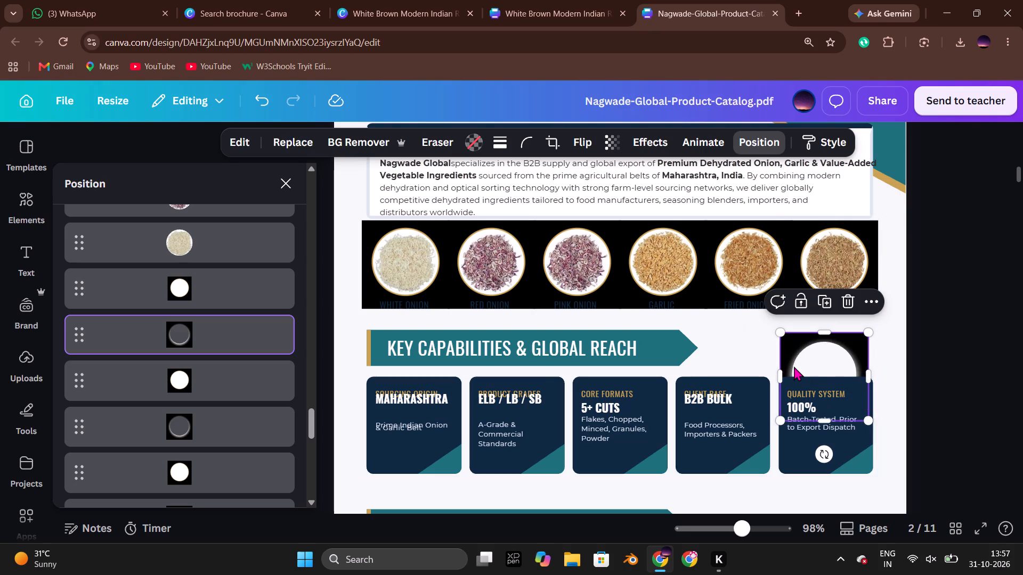
key(Delete)
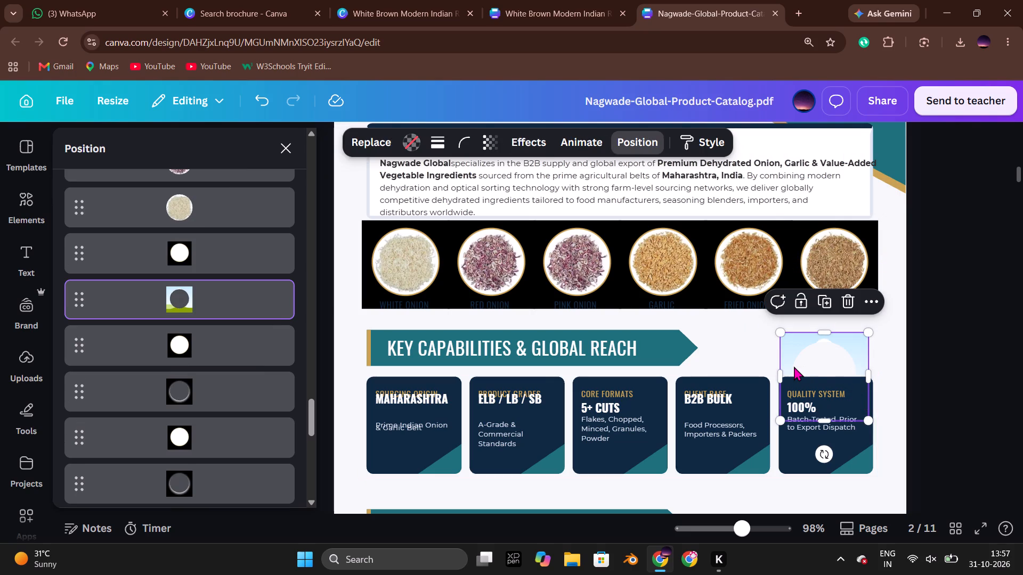
key(Delete)
Delete the dark ring layers and their emptied frames behind the fried onion, garlic and pink onion images.
click(226, 355)
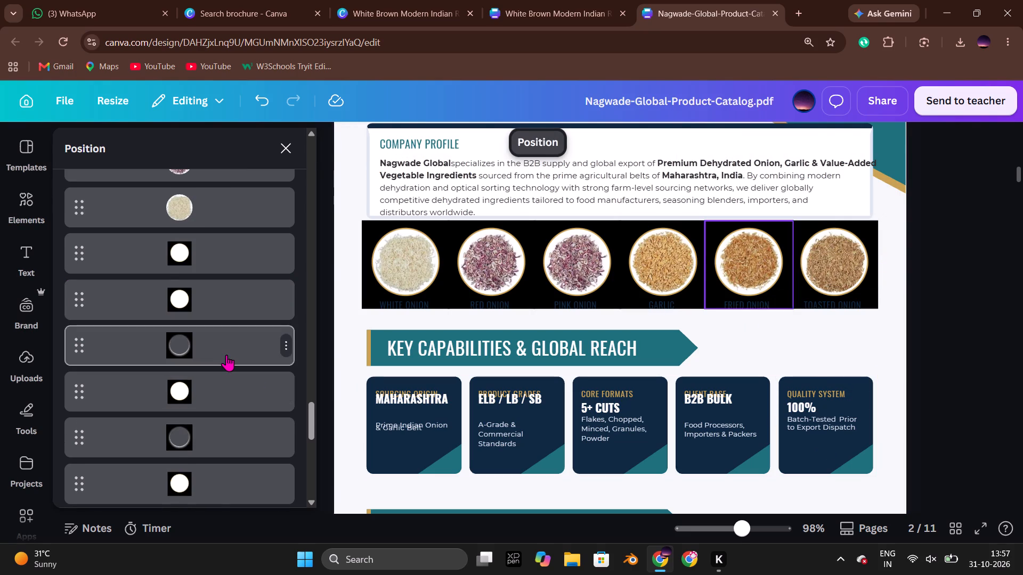
key(Delete)
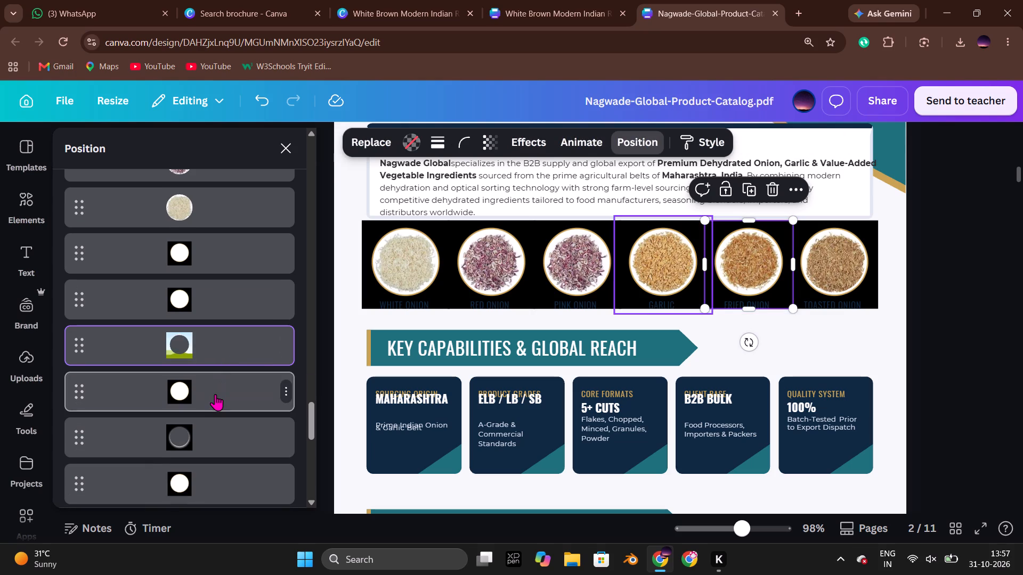
click(215, 394)
click(214, 383)
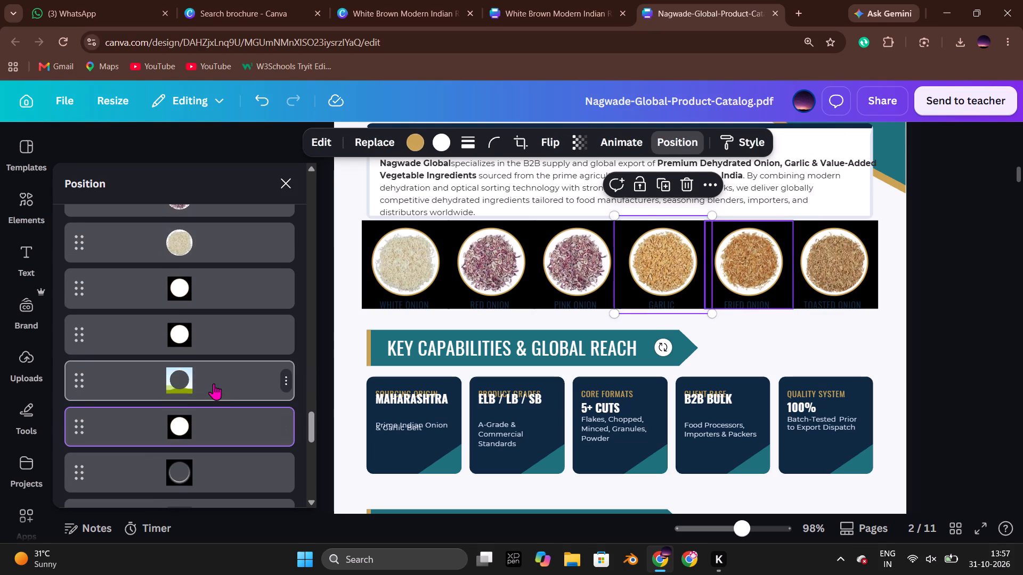
key(Delete)
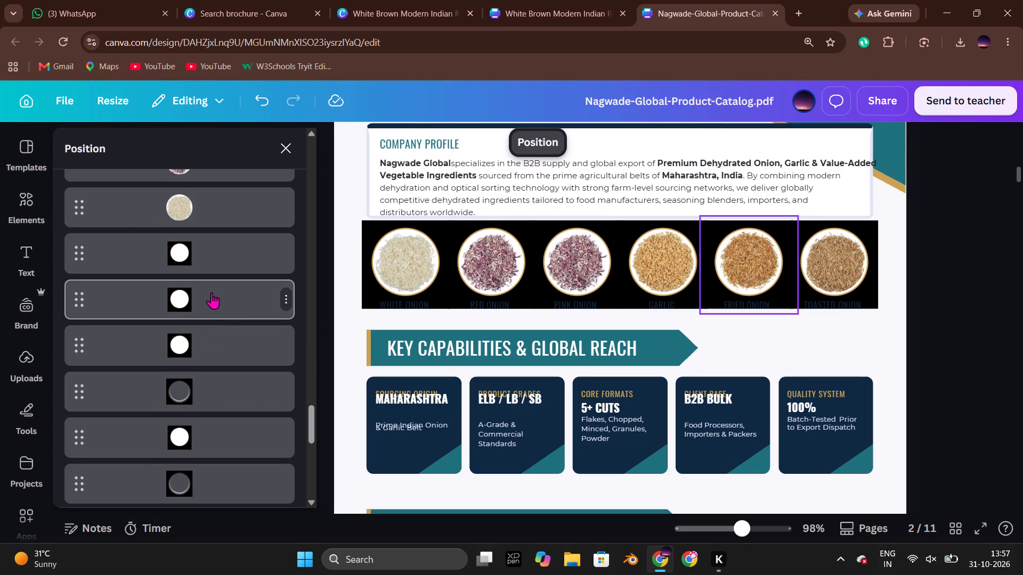
click(219, 390)
key(Delete)
click(222, 394)
key(Delete)
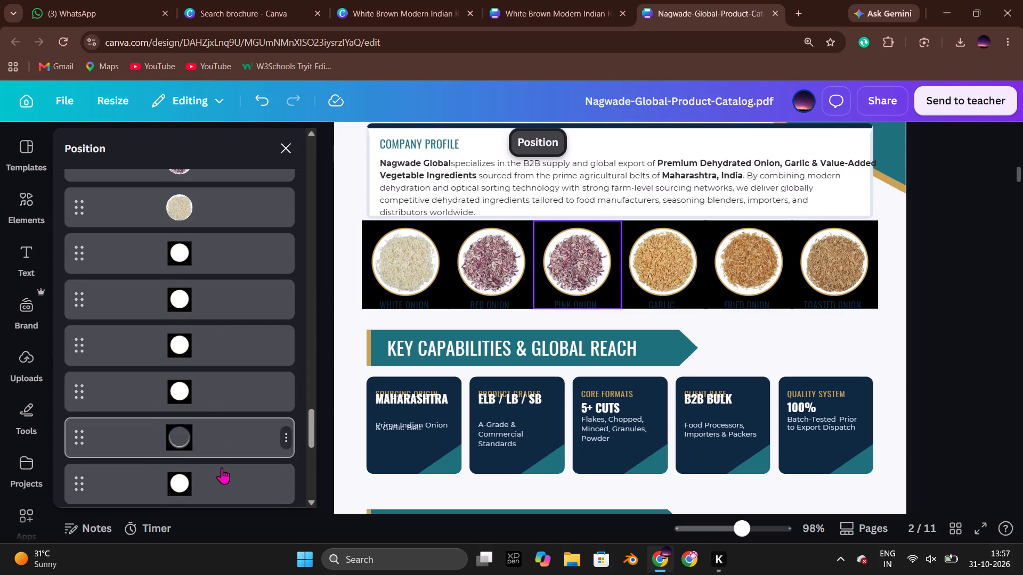
click(228, 442)
key(Delete)
click(228, 436)
key(Delete)
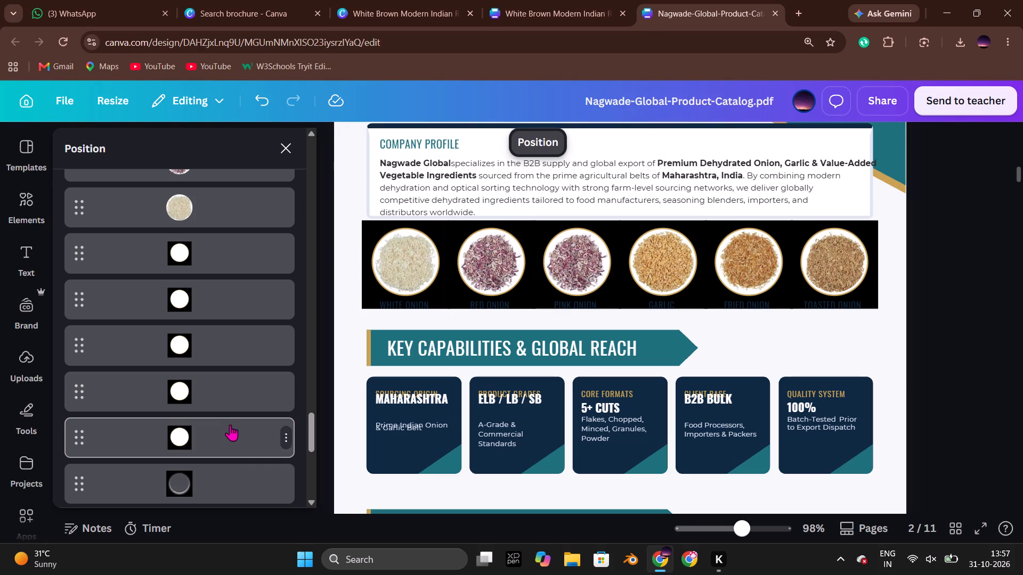
Delete the dark ring layers and their emptied frames behind the red onion and white onion images.
scroll(231, 423, down, 2)
click(220, 349)
key(Delete)
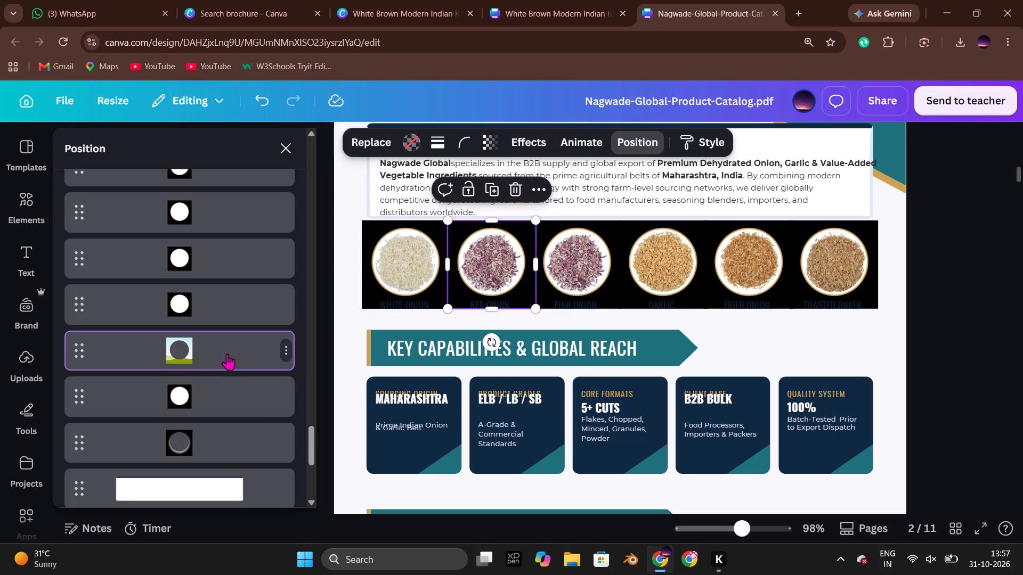
click(227, 354)
key(Delete)
click(228, 401)
key(Delete)
click(228, 400)
key(Delete)
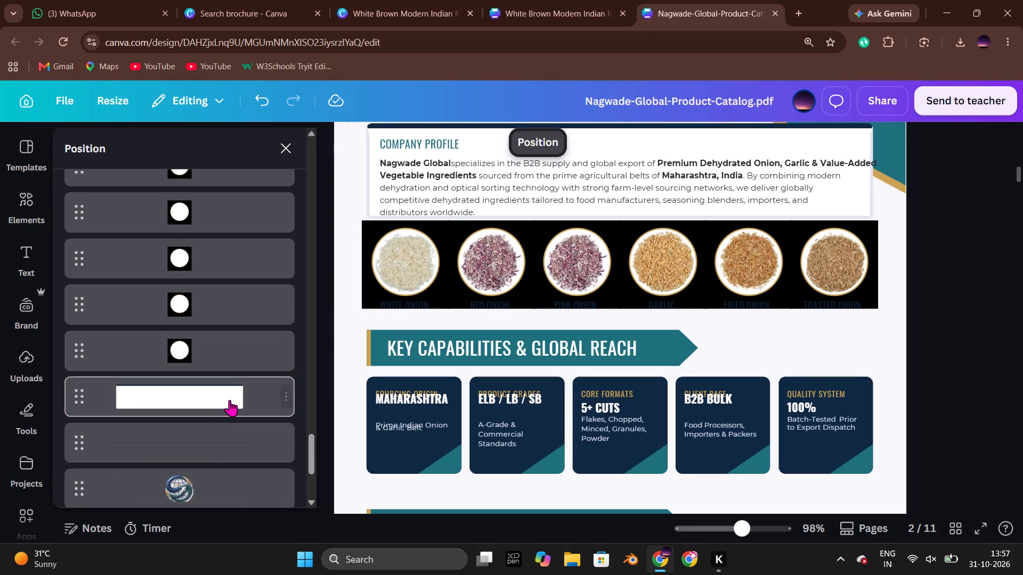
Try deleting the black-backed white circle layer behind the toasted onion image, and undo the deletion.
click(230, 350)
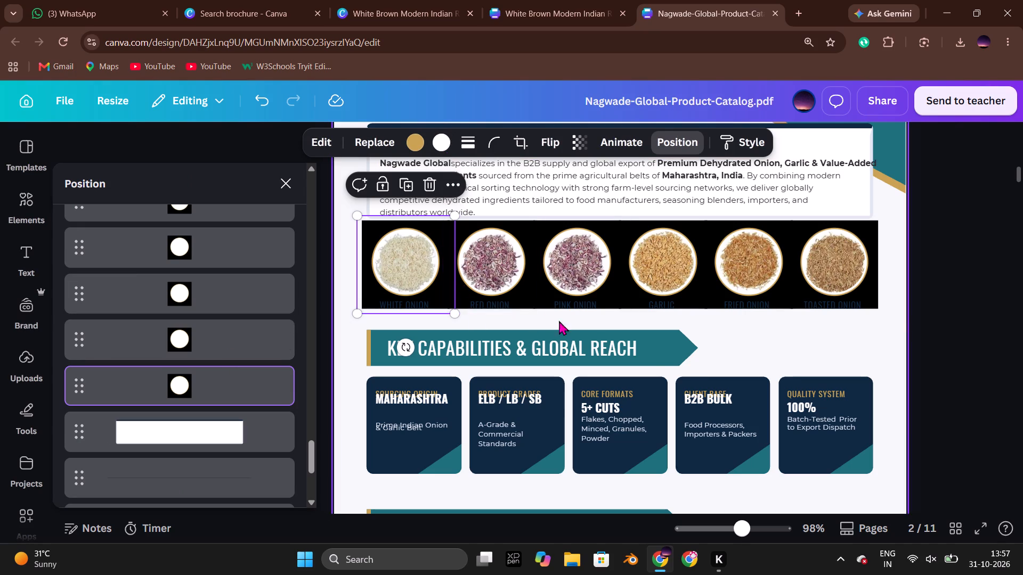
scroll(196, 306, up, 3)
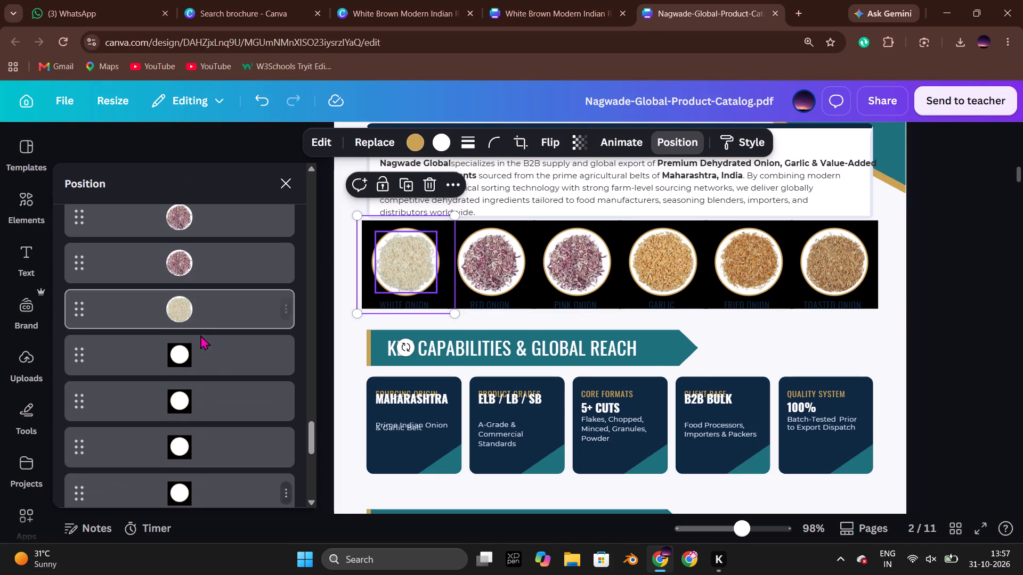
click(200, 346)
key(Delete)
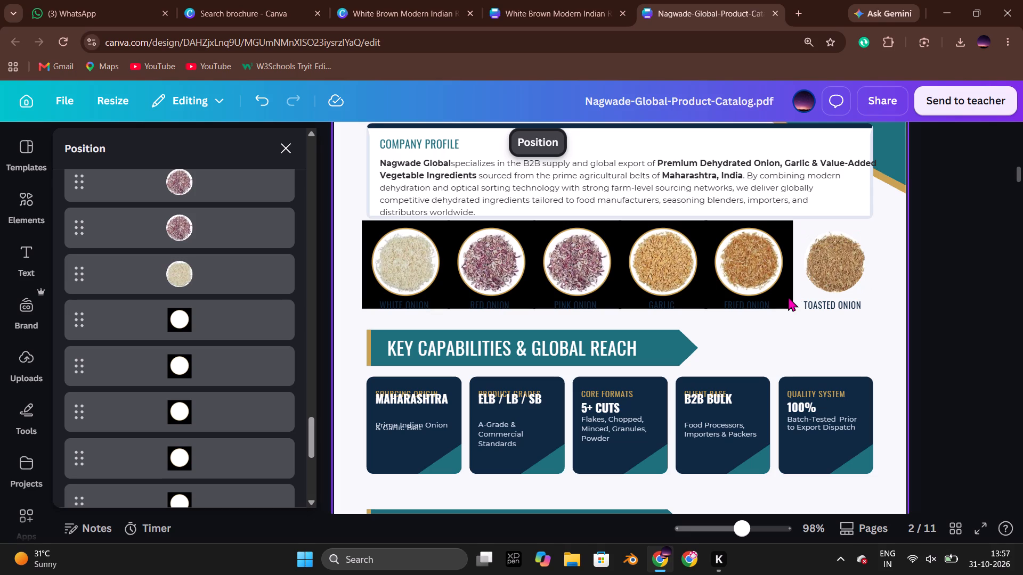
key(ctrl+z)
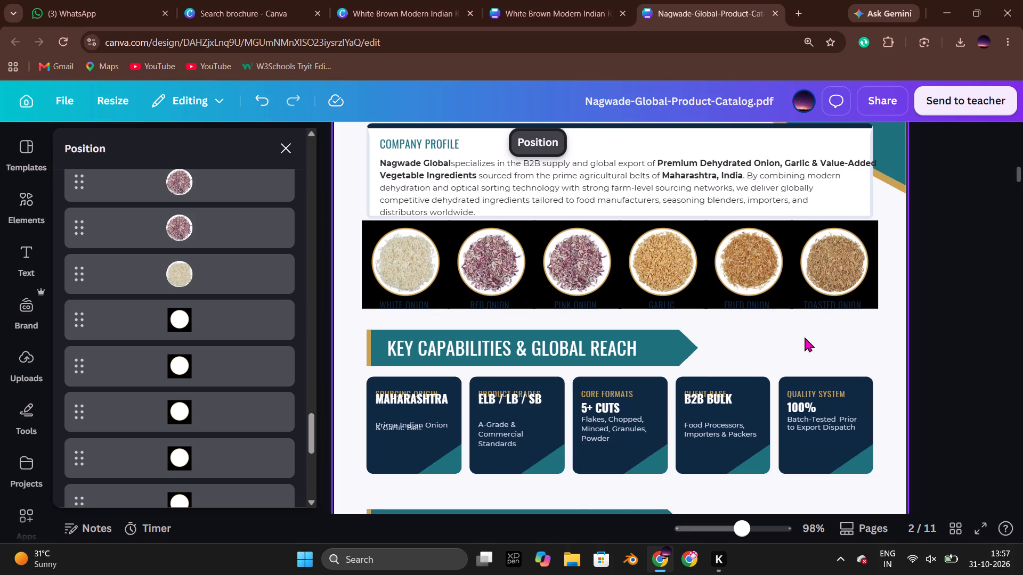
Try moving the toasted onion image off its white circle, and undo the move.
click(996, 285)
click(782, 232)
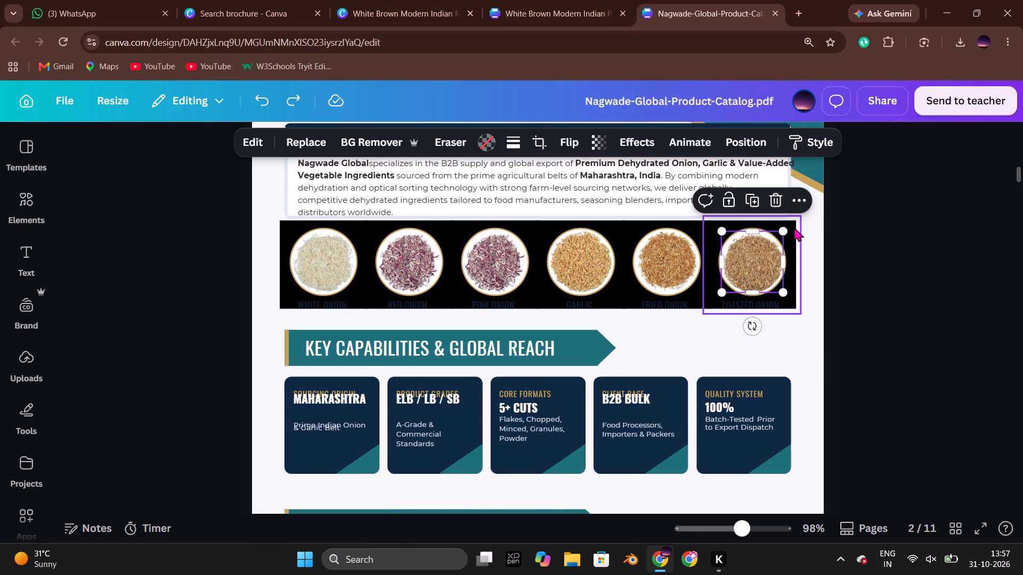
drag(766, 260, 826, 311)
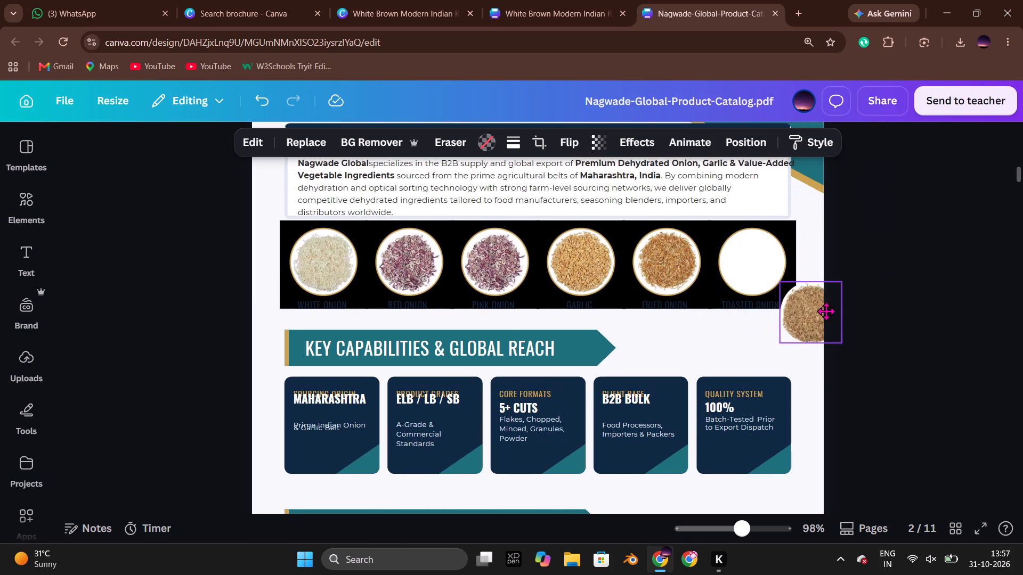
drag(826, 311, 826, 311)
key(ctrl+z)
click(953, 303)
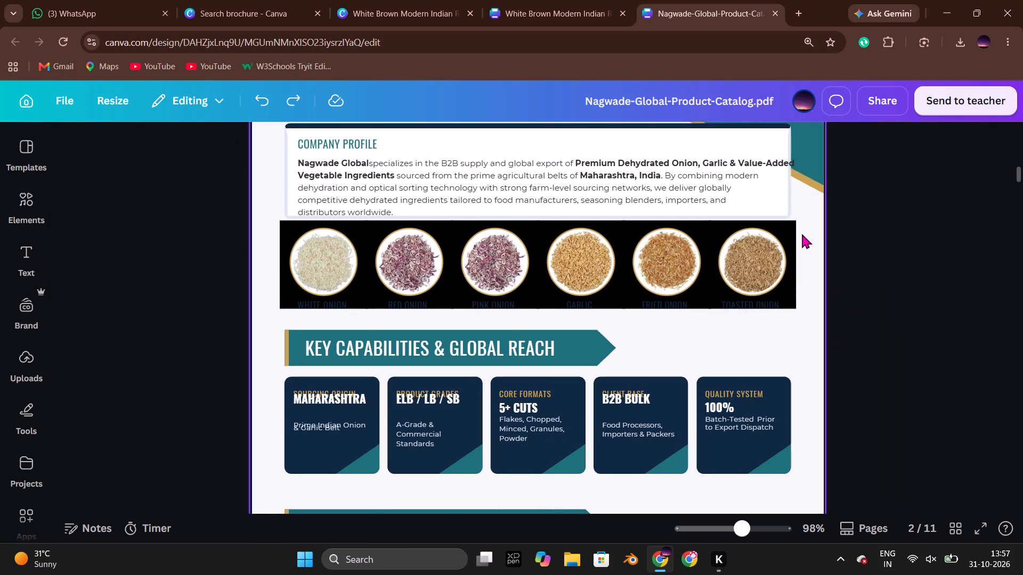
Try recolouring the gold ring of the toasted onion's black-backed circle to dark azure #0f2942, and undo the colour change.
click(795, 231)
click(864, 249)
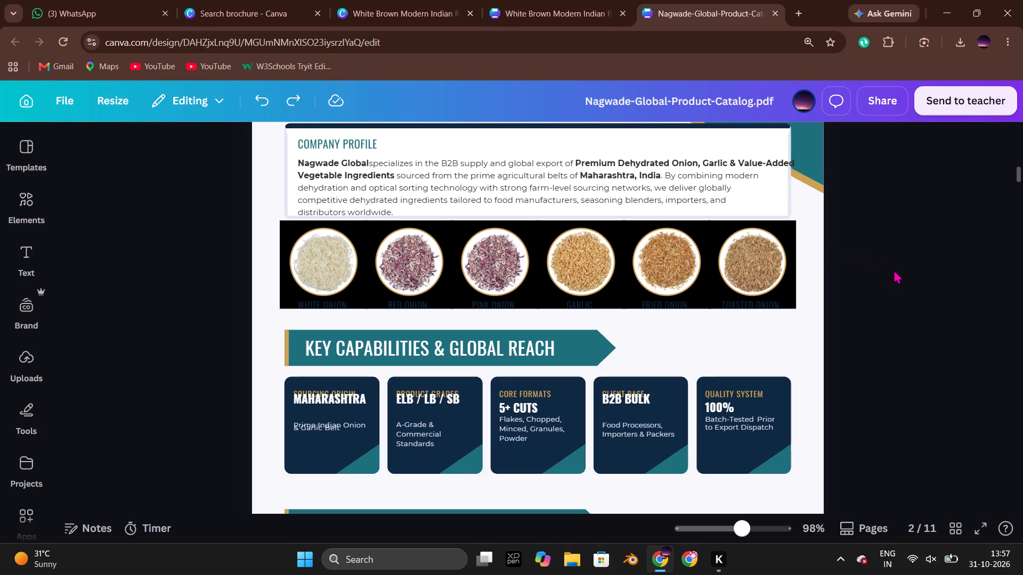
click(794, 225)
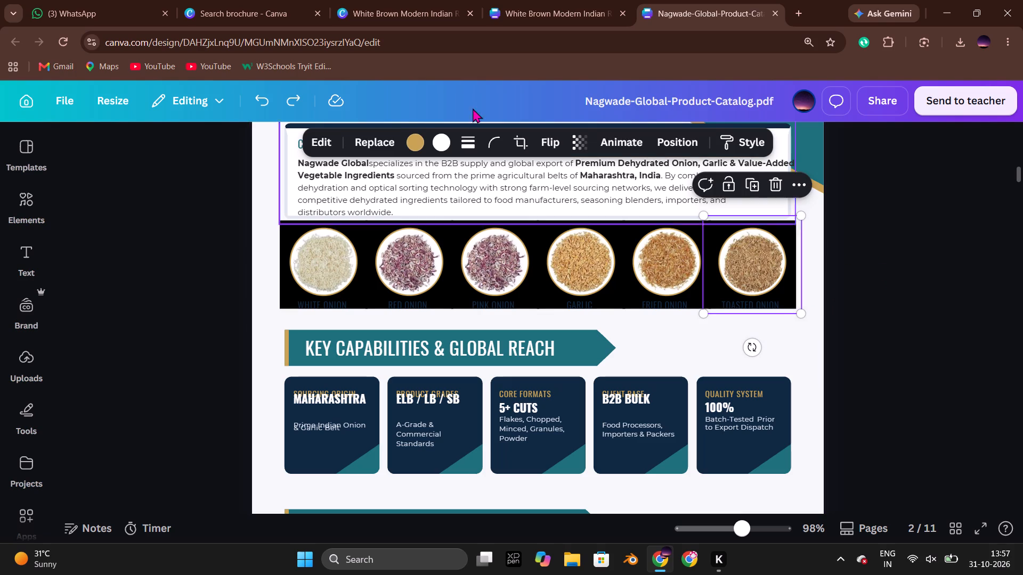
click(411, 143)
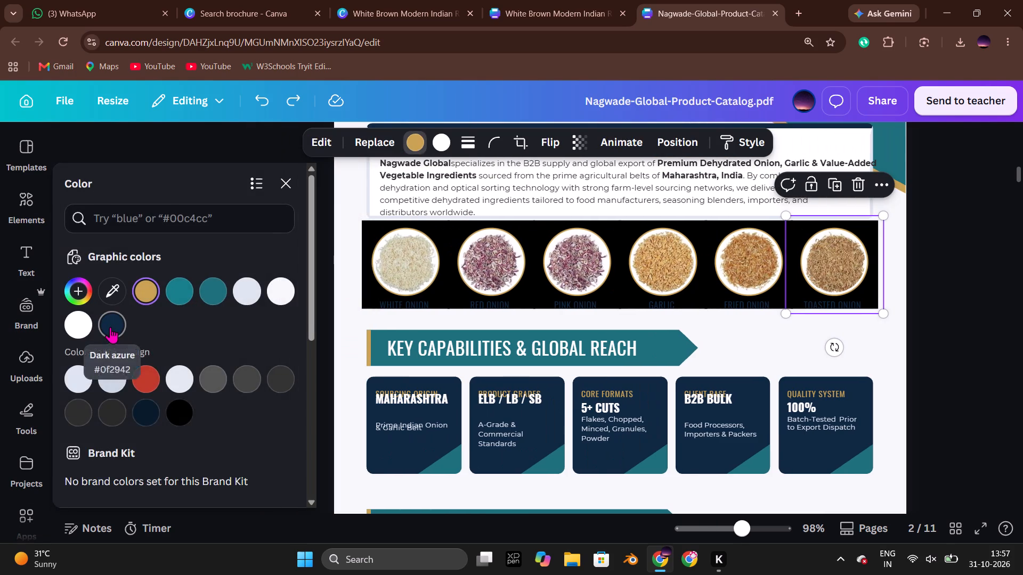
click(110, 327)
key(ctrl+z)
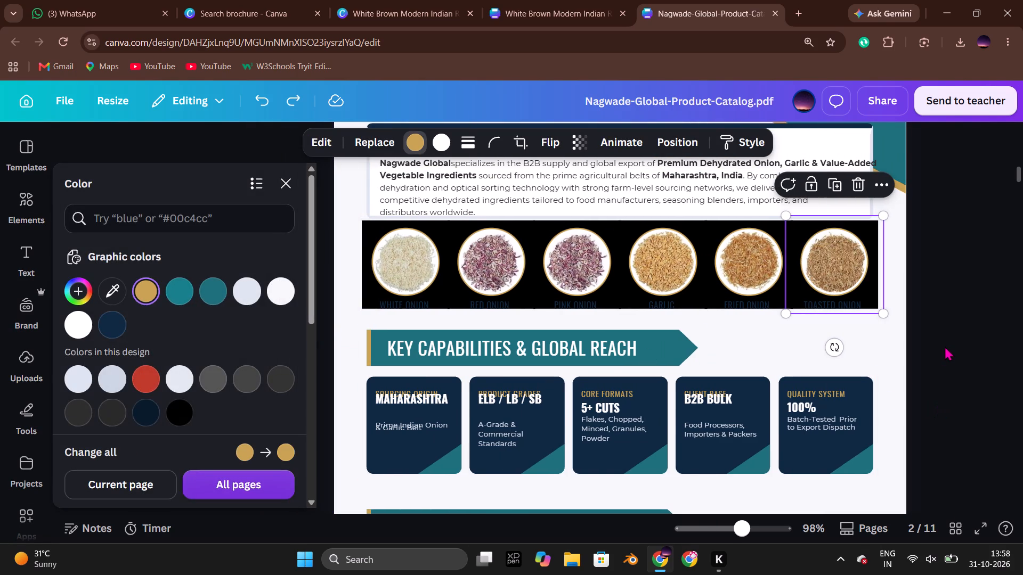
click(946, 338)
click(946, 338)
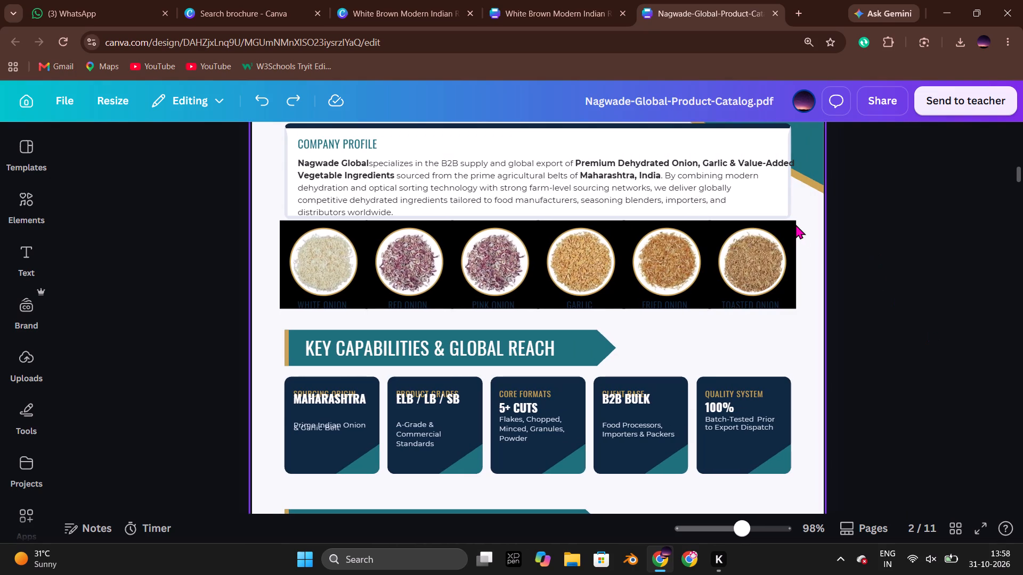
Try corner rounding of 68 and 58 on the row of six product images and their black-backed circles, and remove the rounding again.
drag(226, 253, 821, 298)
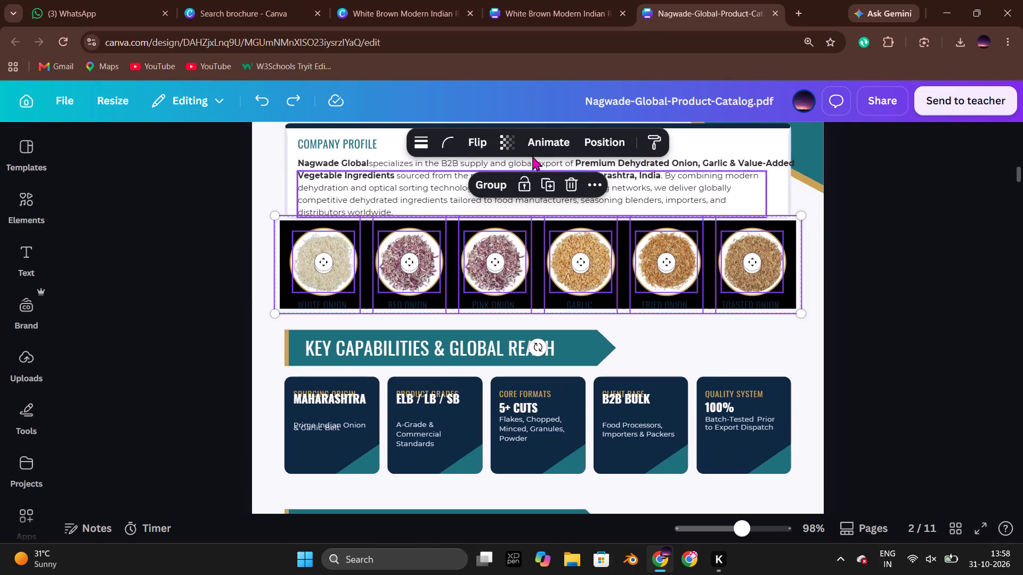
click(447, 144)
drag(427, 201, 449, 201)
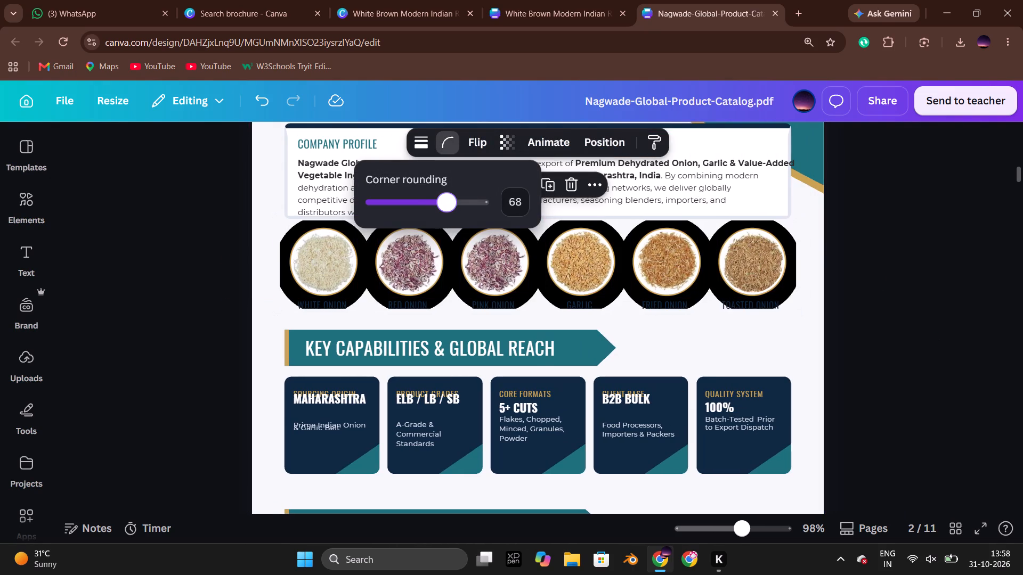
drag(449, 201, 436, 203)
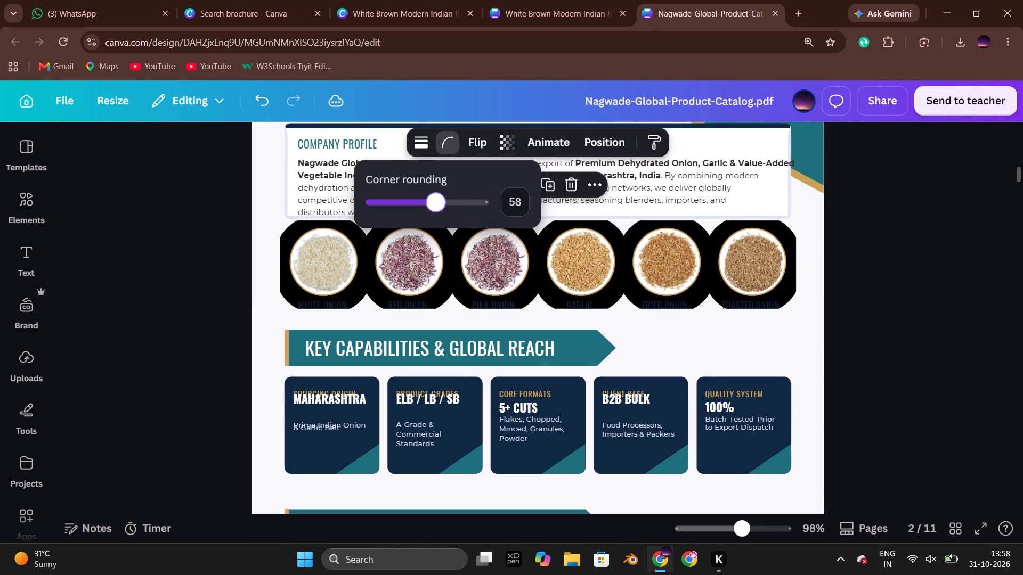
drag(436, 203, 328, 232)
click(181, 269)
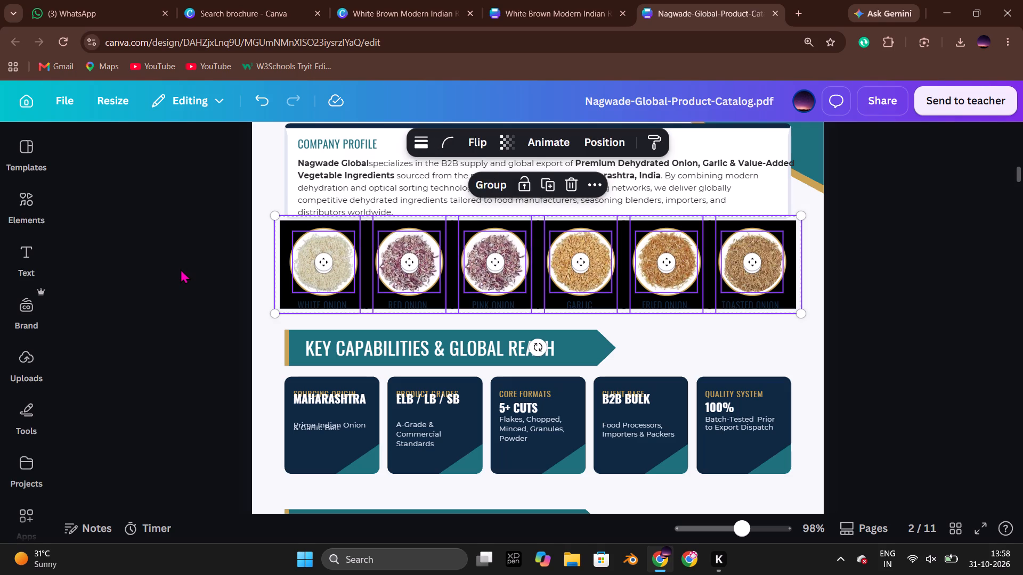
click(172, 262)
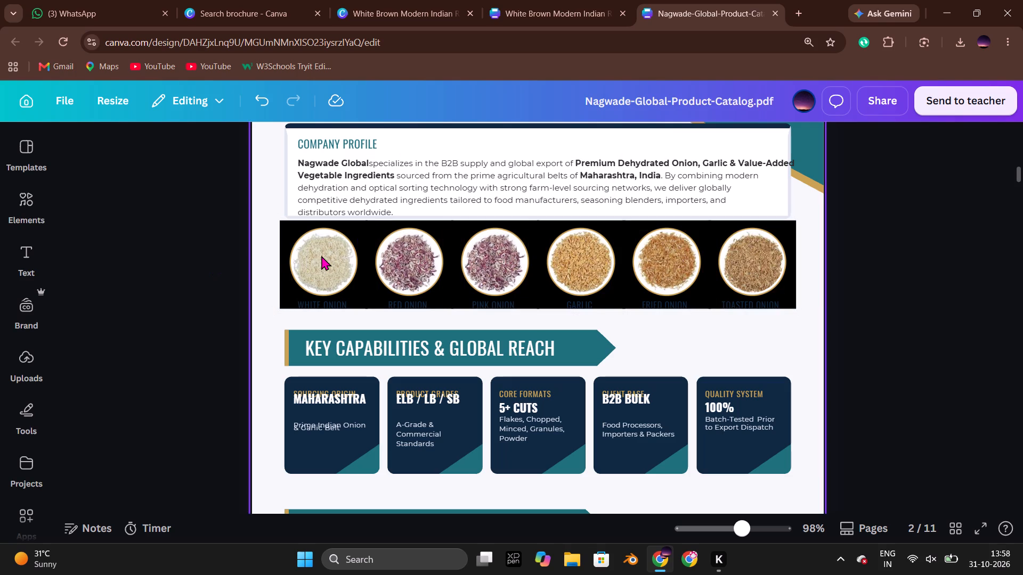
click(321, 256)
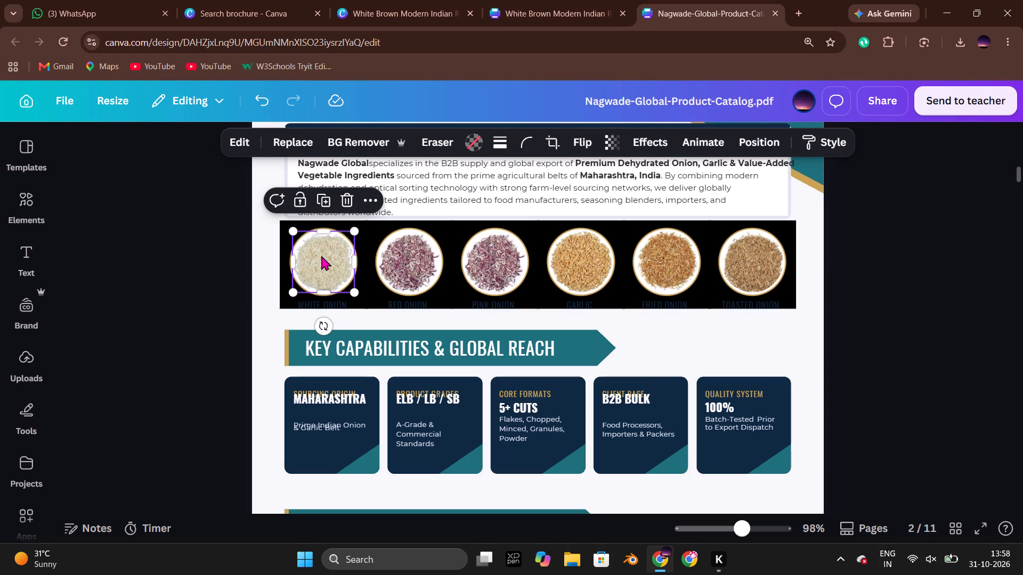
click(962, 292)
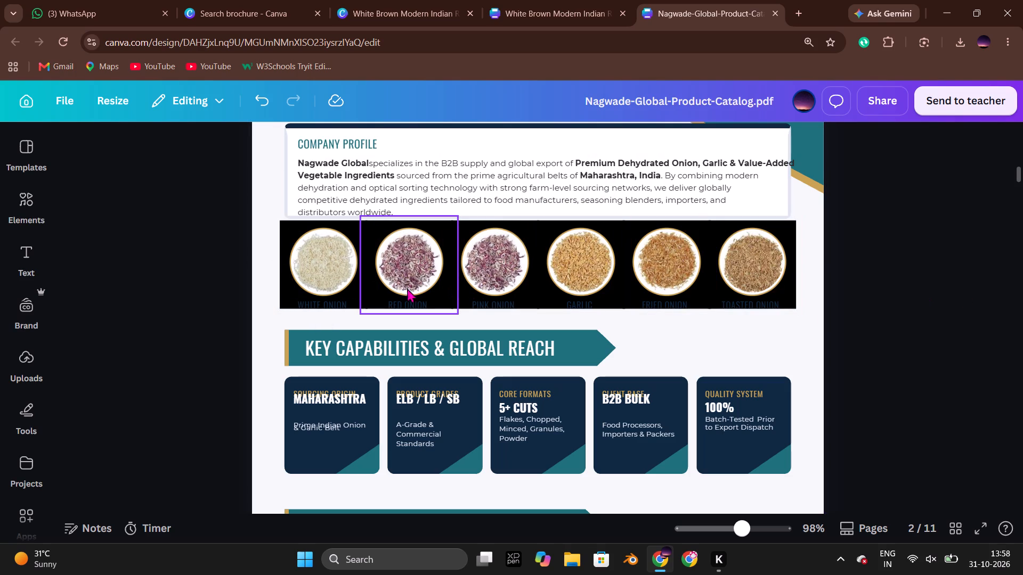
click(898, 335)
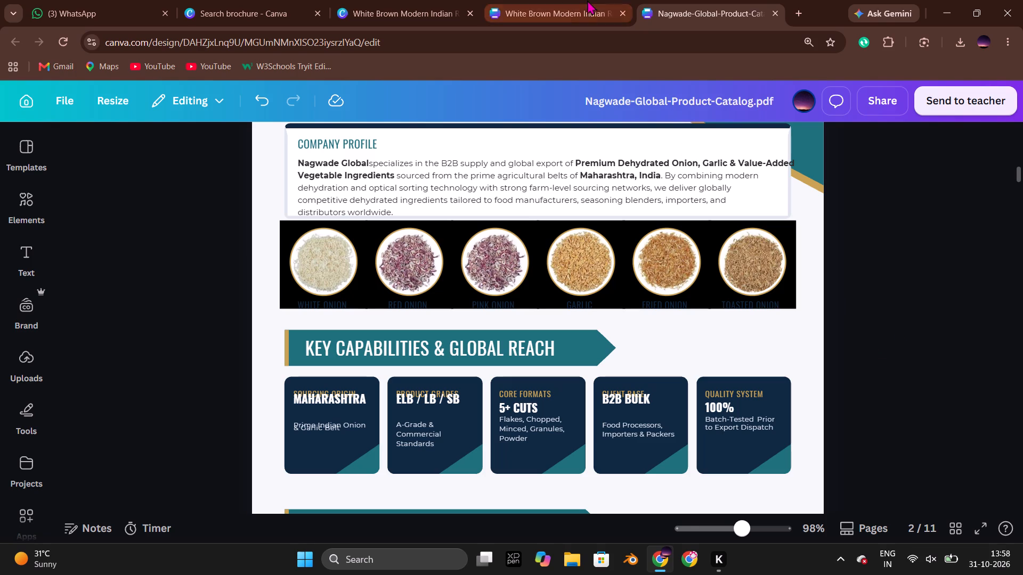
Switch to the restaurant brochure design, search the elements for "plate" and show all matching graphics.
click(579, 0)
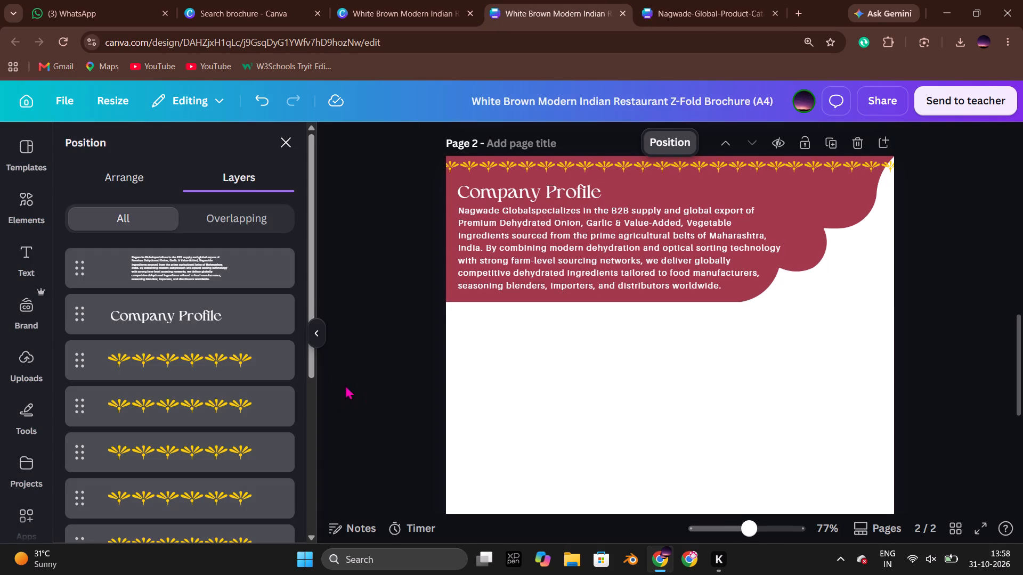
click(25, 203)
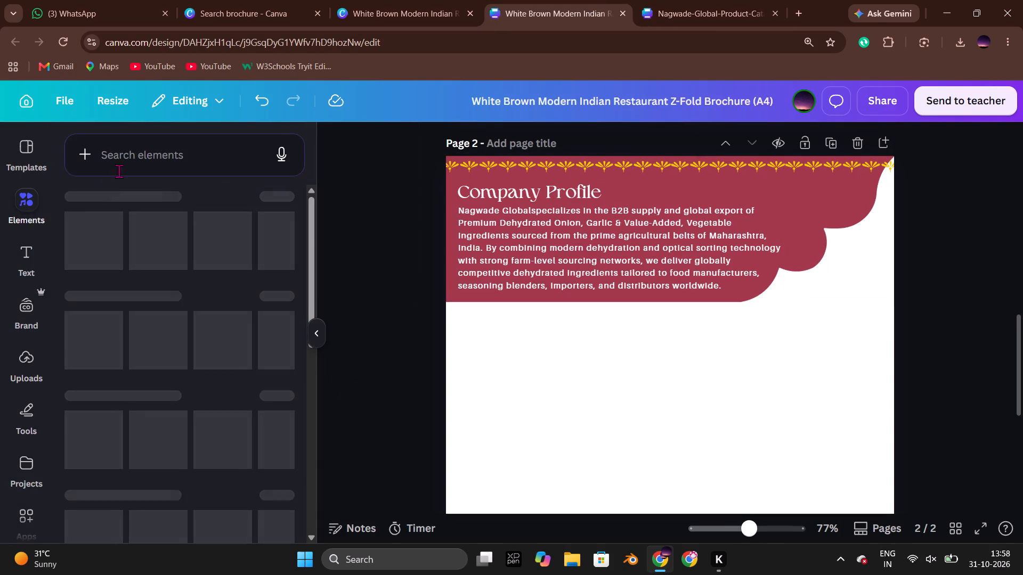
click(167, 146)
text(plate)
key(Return)
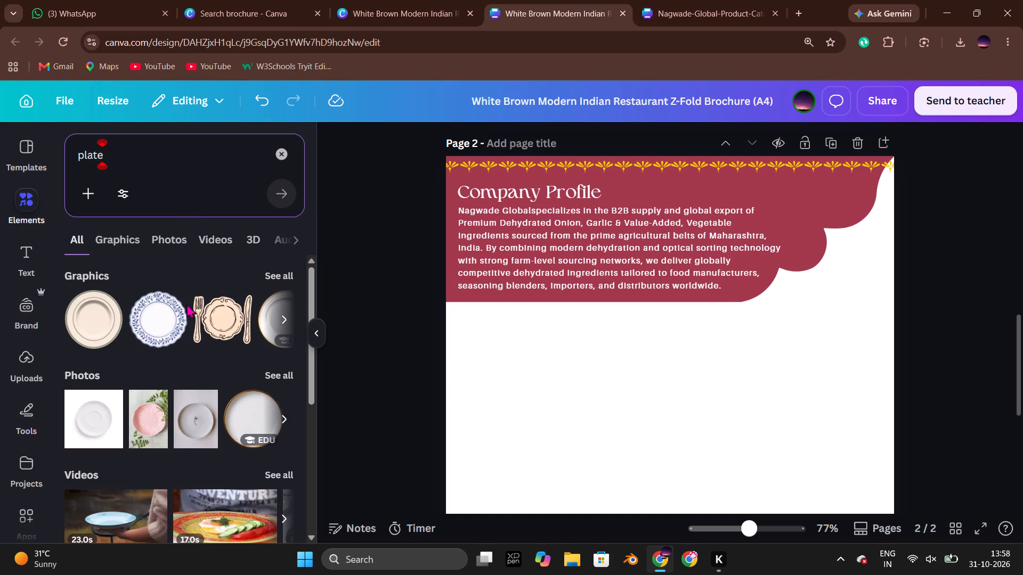
click(287, 275)
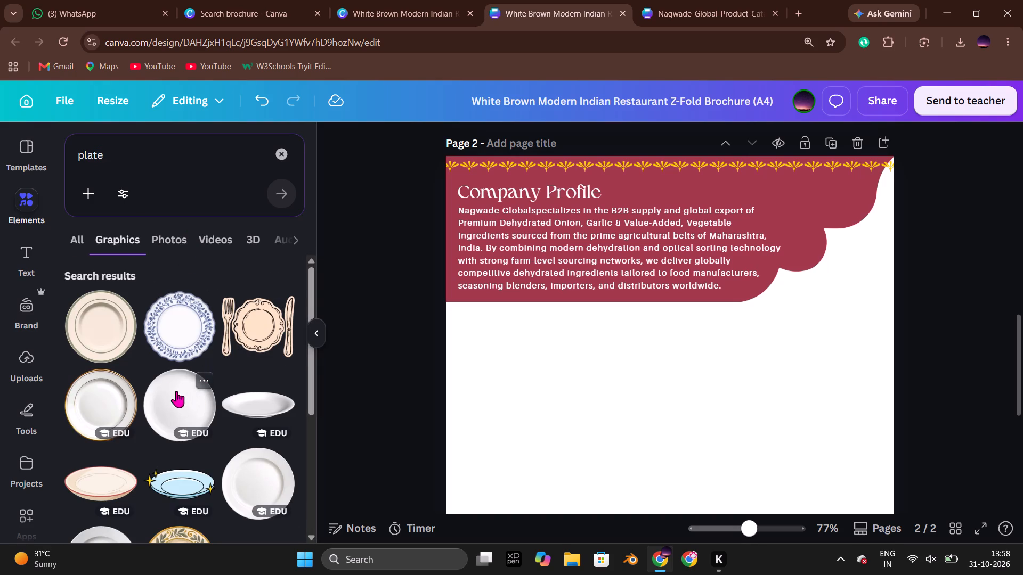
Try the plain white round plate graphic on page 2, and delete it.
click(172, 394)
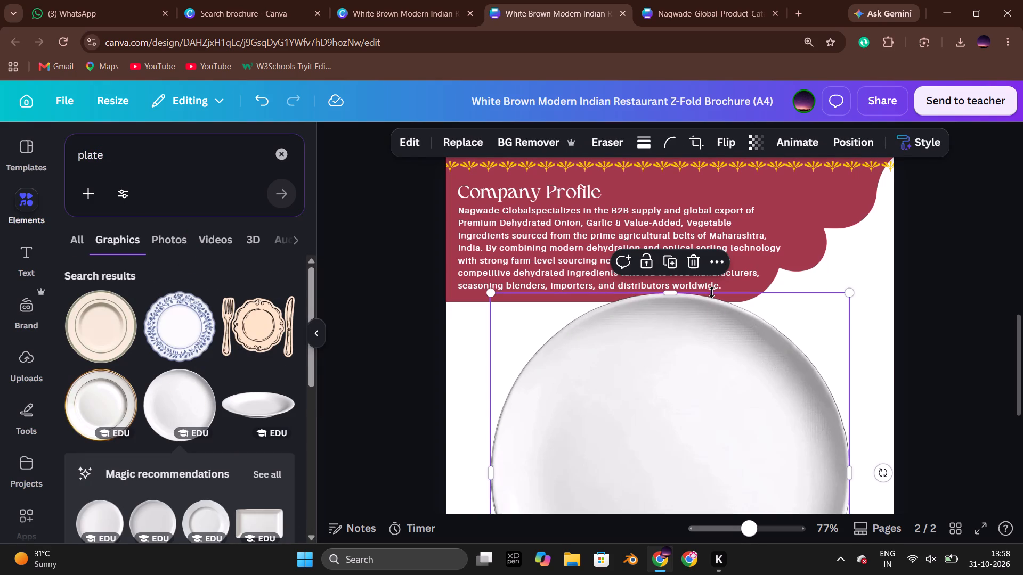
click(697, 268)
Insert the plain yellow round plate graphic, shrink it to a small circle and place it under the Company Profile banner near the page's left edge.
scroll(161, 372, down, 4)
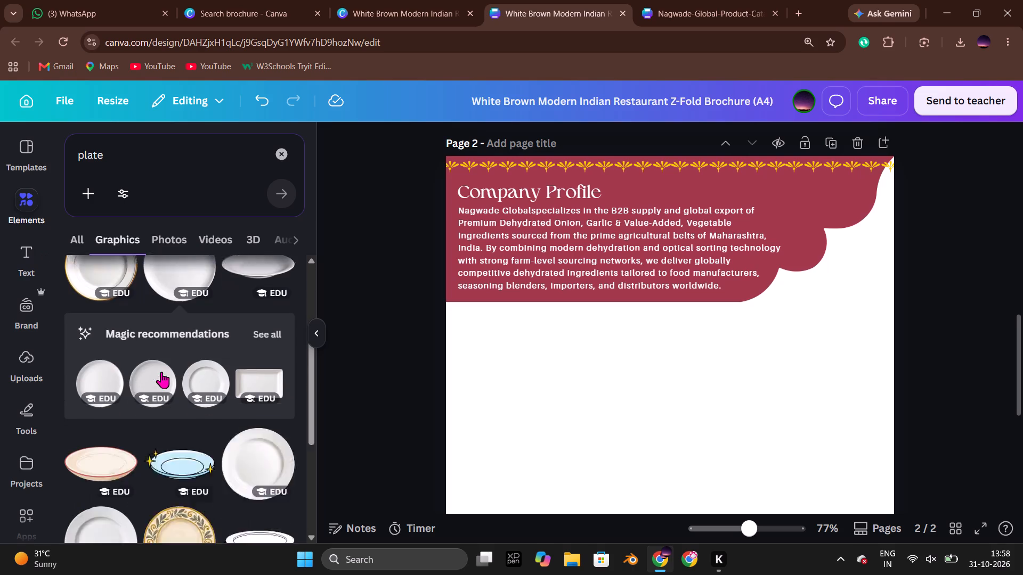
scroll(167, 387, down, 6)
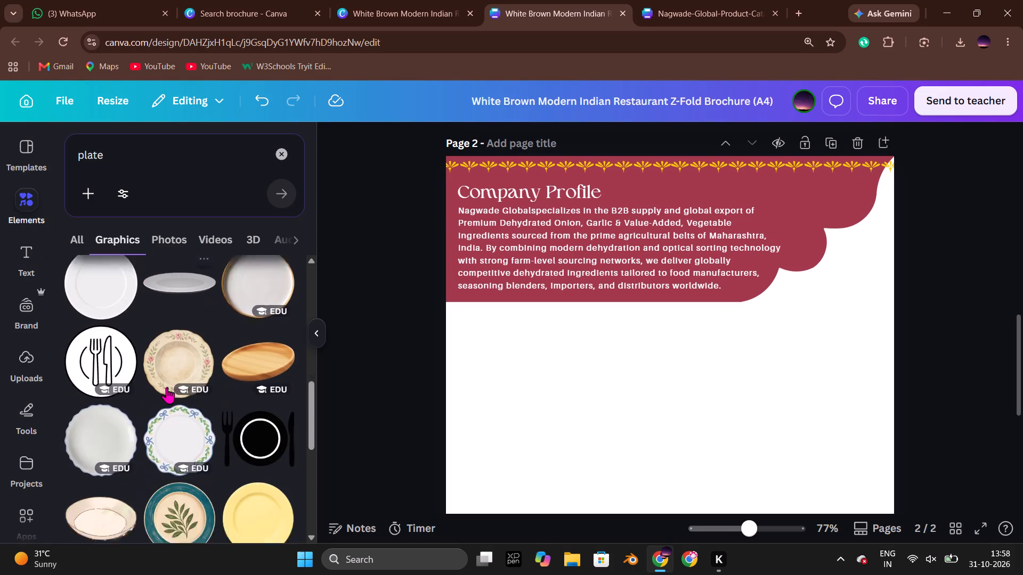
click(267, 466)
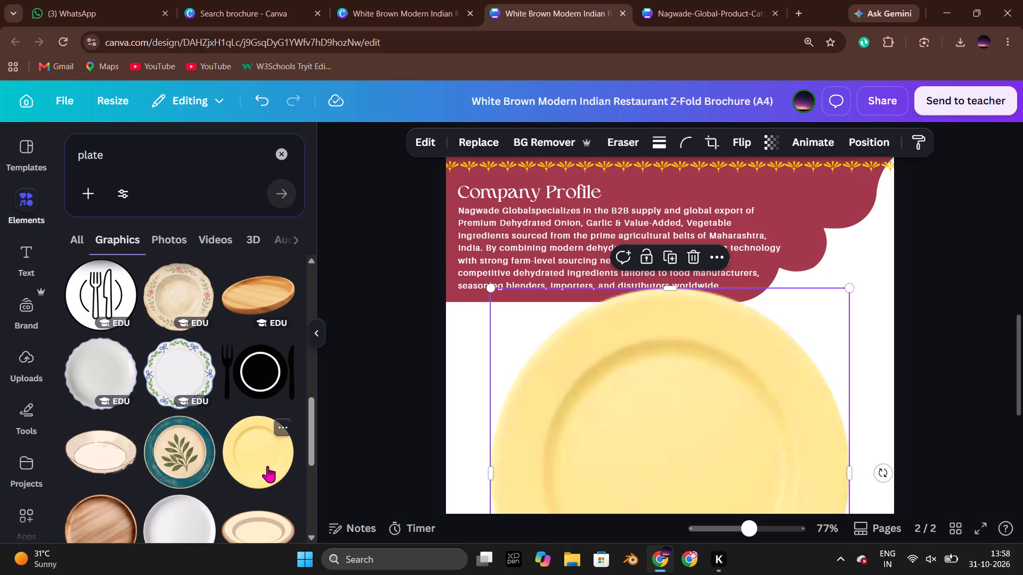
drag(850, 289, 747, 400)
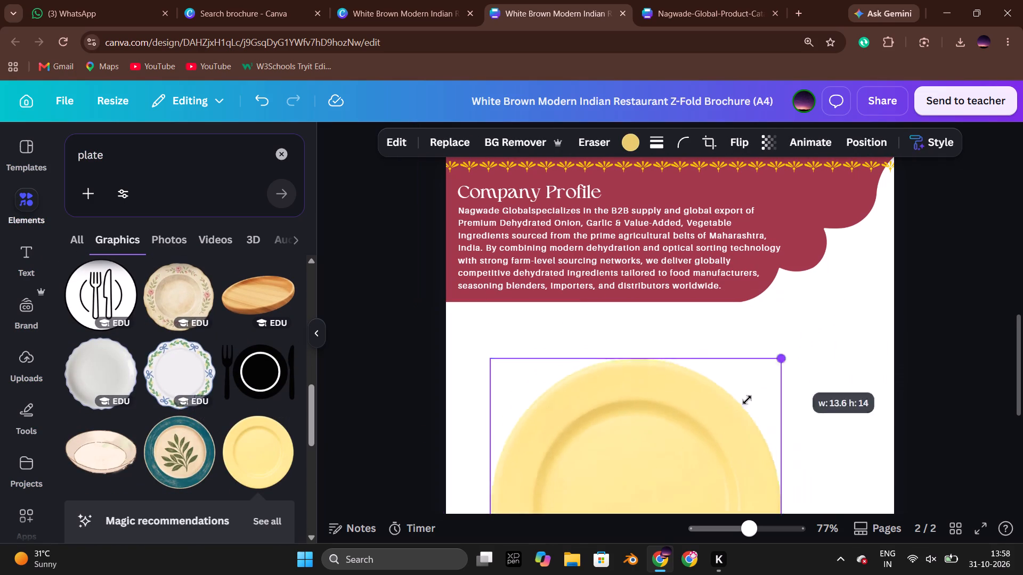
drag(747, 400, 694, 448)
drag(604, 488, 580, 299)
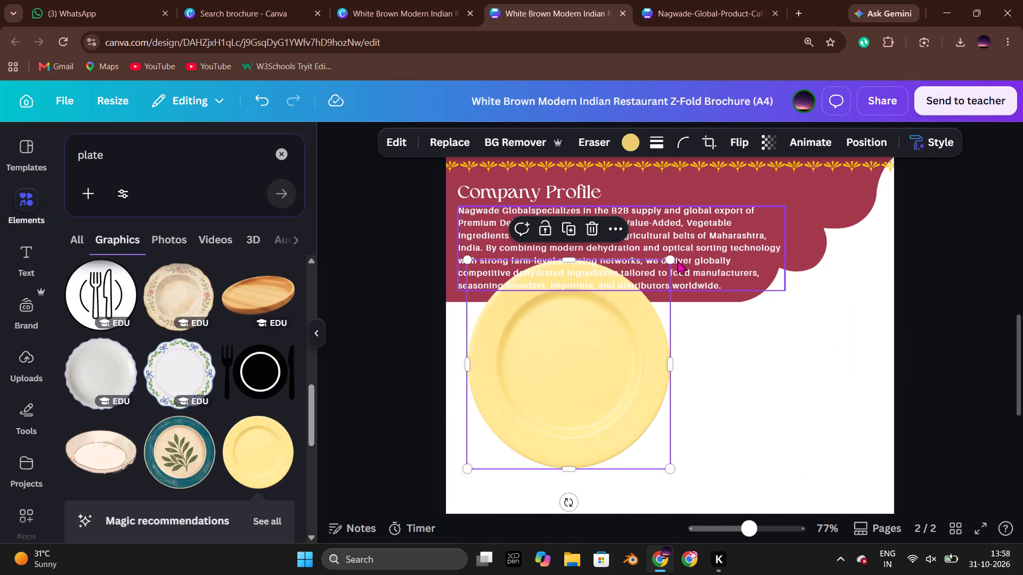
drag(670, 262, 526, 427)
drag(492, 449, 498, 365)
Recolour the plate to the design's yellow #ffcc00.
click(629, 146)
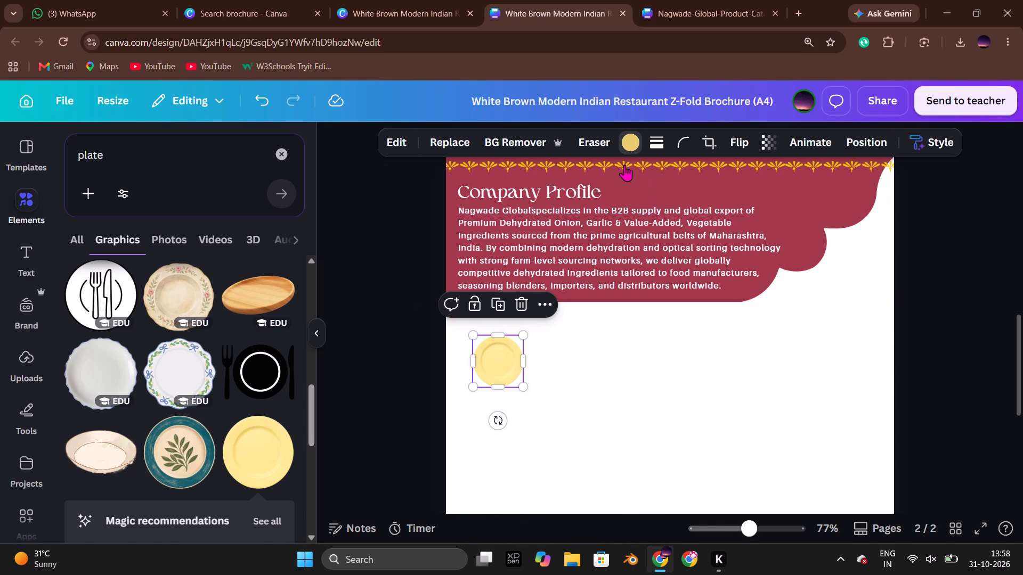
click(172, 252)
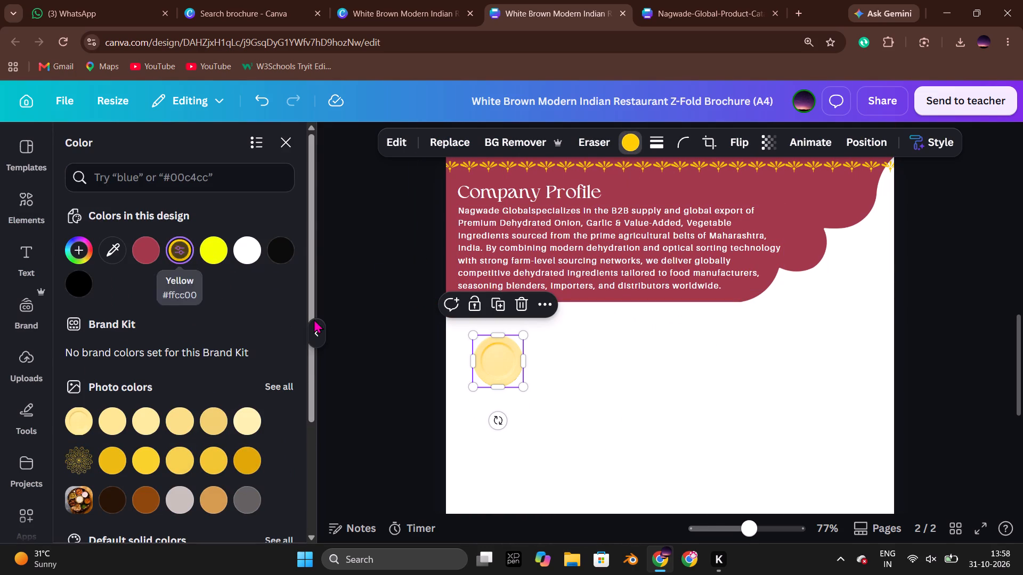
double_click(355, 318)
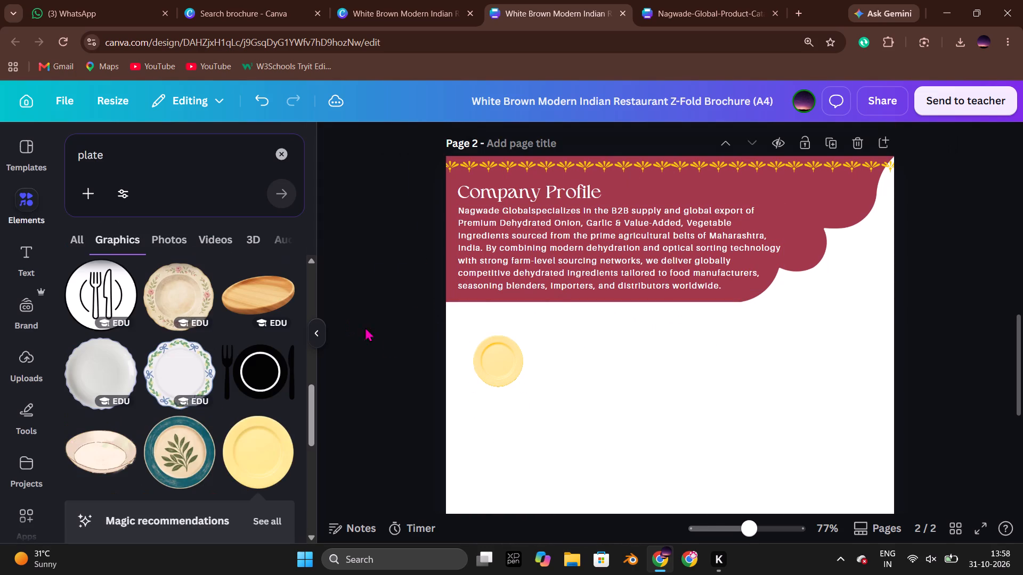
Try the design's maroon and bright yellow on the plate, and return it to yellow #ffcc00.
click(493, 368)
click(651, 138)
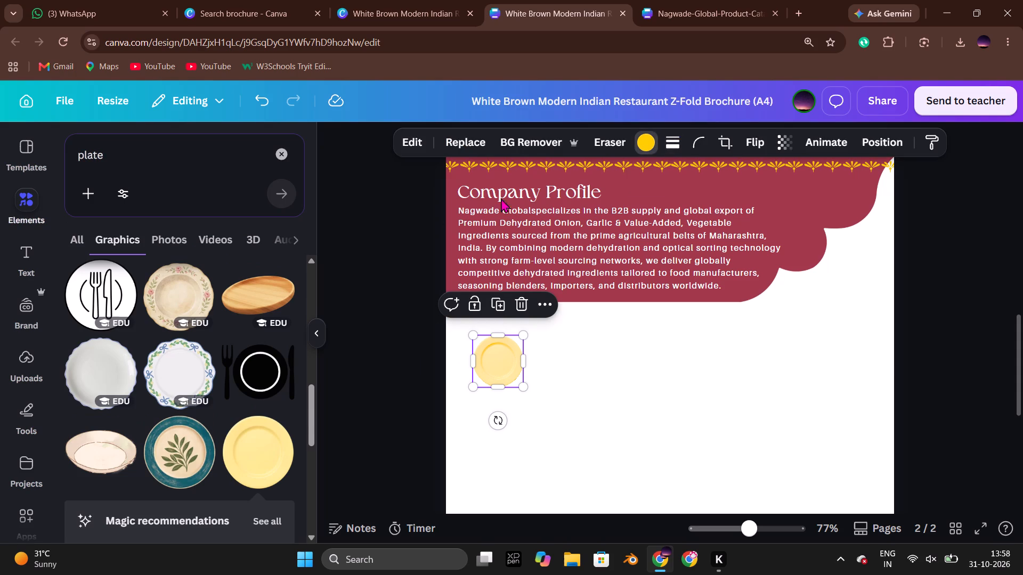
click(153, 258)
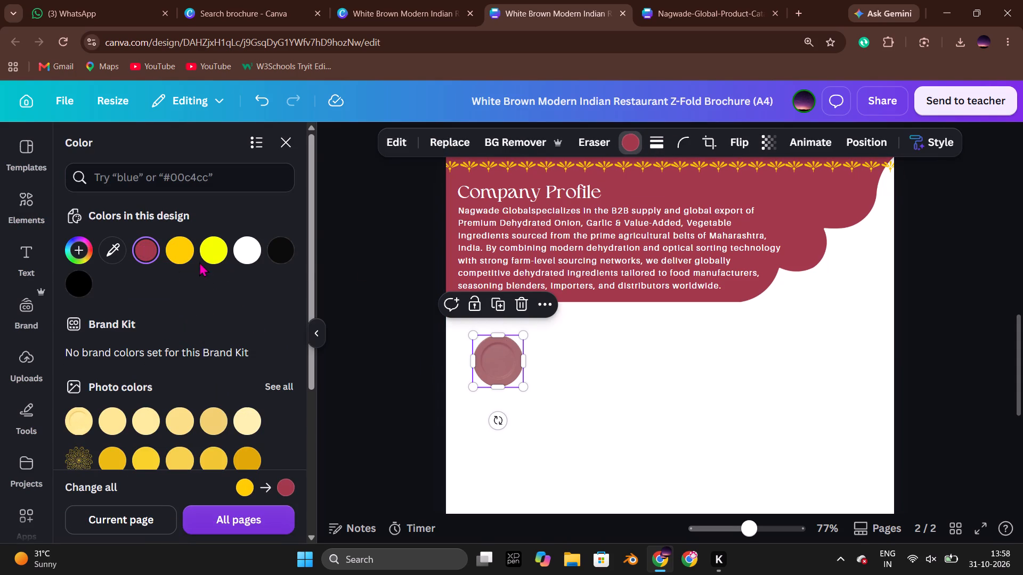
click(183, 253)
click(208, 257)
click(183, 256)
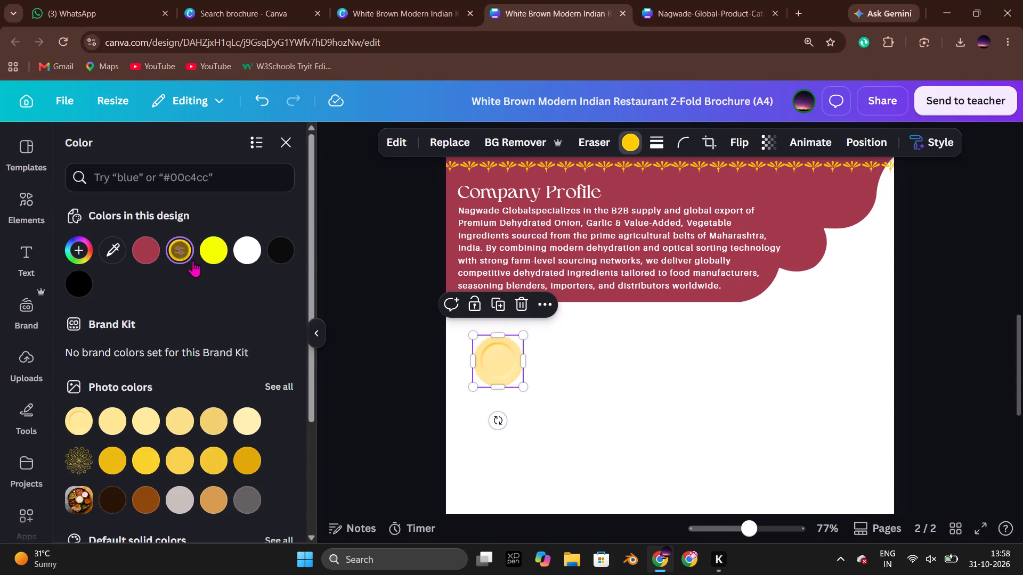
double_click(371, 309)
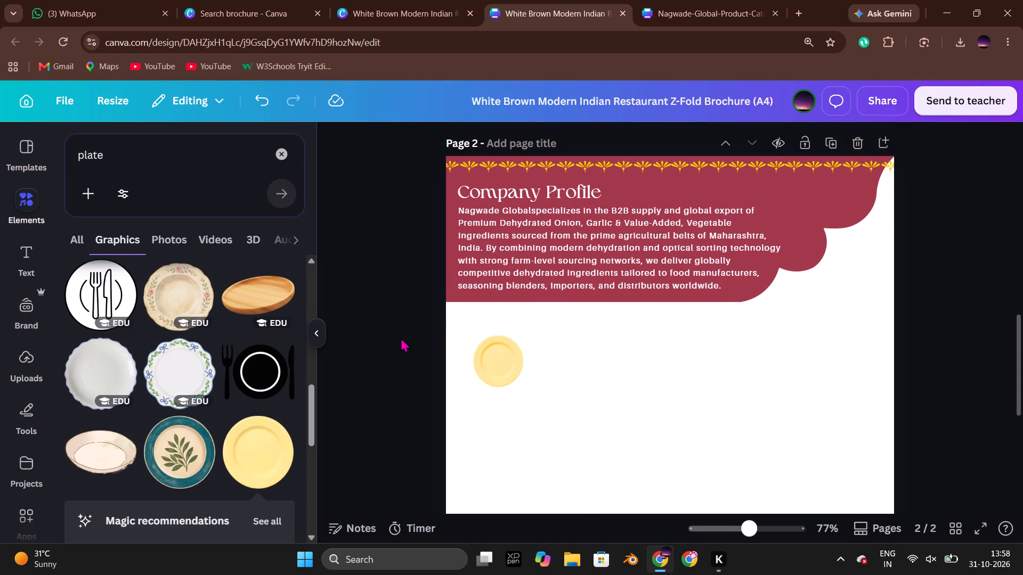
Copy the white onion image from the Nagwade catalog and paste it onto page 2 of the restaurant brochure.
click(719, 0)
click(337, 261)
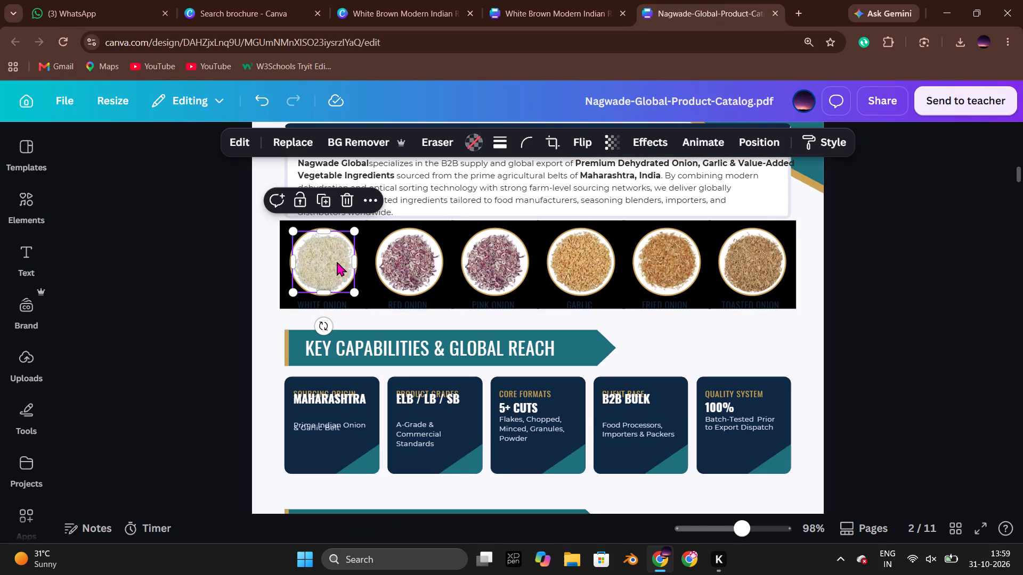
key(ctrl+c)
click(539, 0)
click(570, 375)
key(ctrl+v)
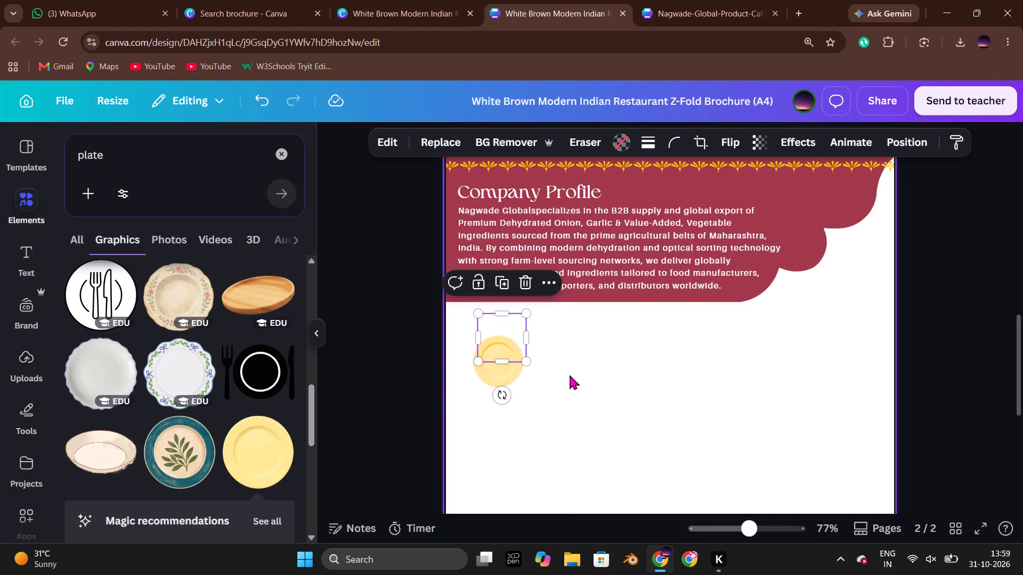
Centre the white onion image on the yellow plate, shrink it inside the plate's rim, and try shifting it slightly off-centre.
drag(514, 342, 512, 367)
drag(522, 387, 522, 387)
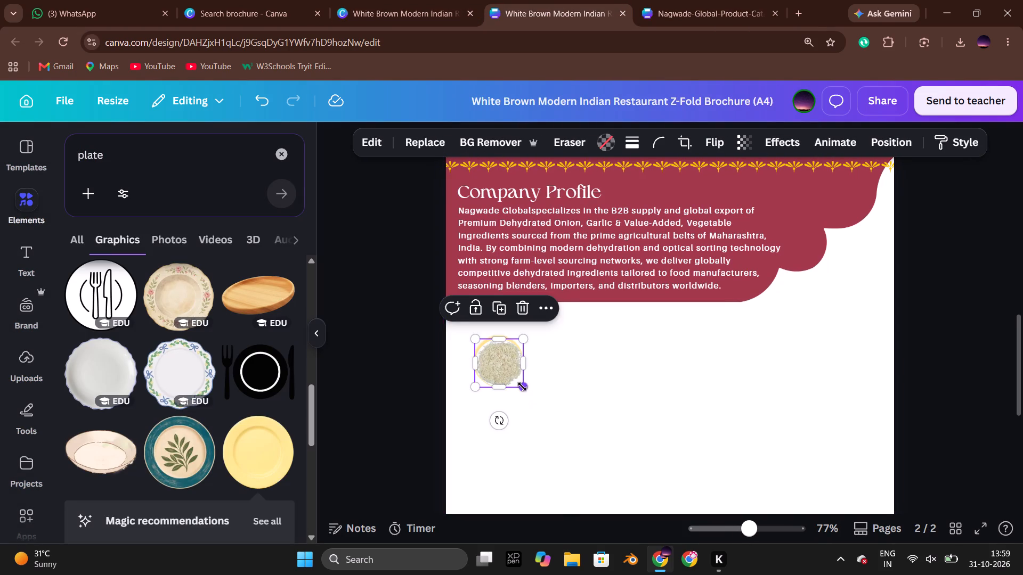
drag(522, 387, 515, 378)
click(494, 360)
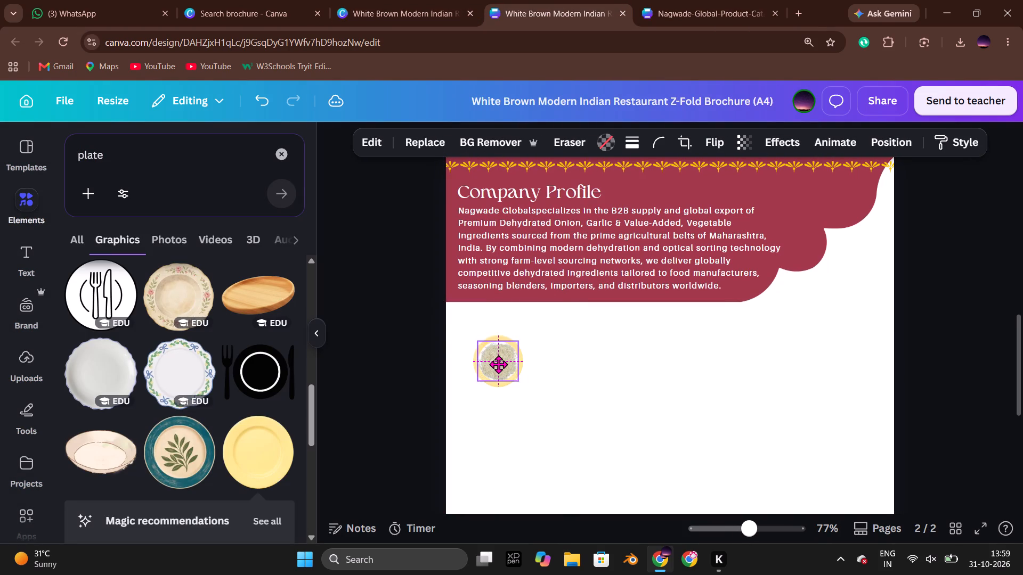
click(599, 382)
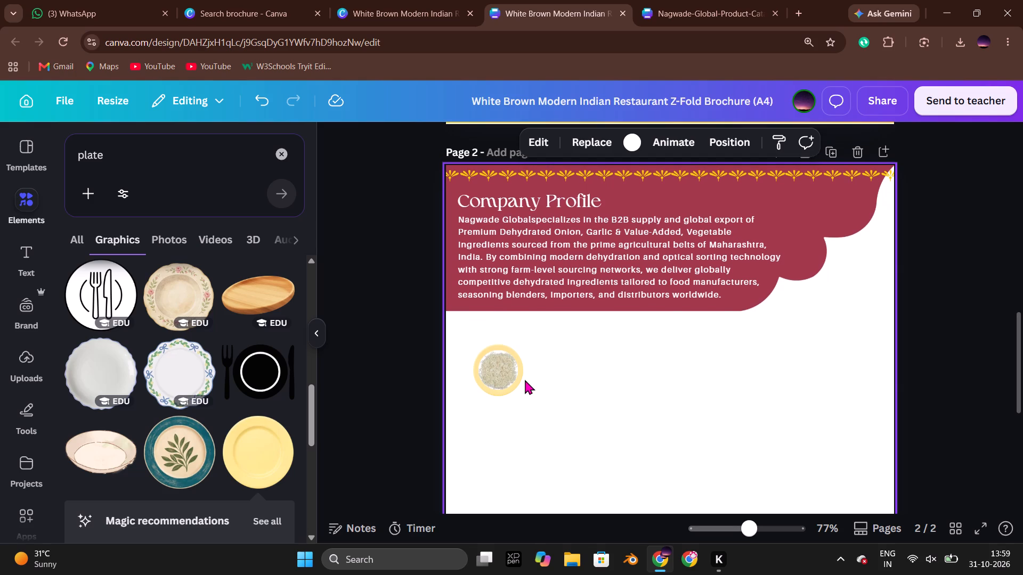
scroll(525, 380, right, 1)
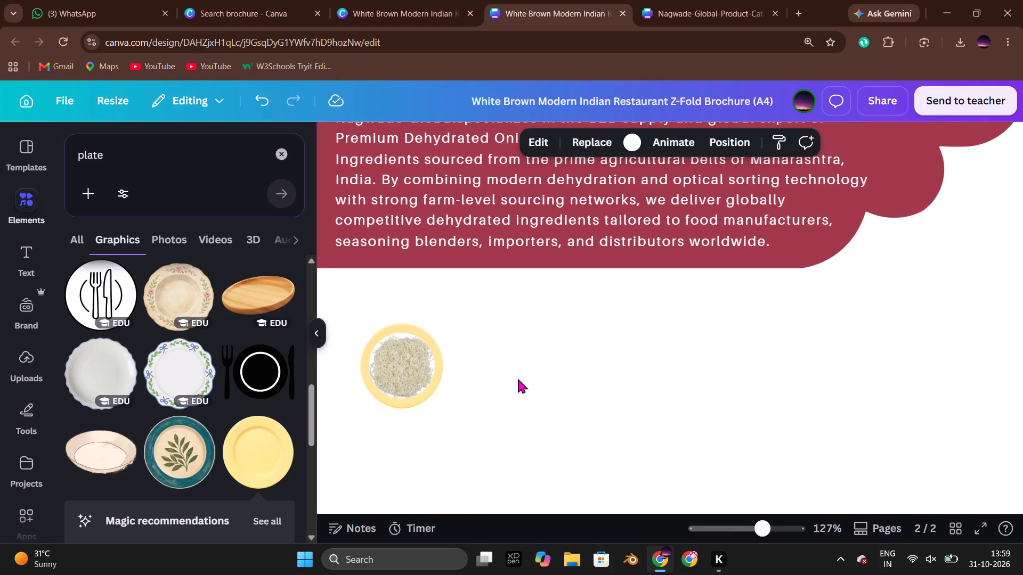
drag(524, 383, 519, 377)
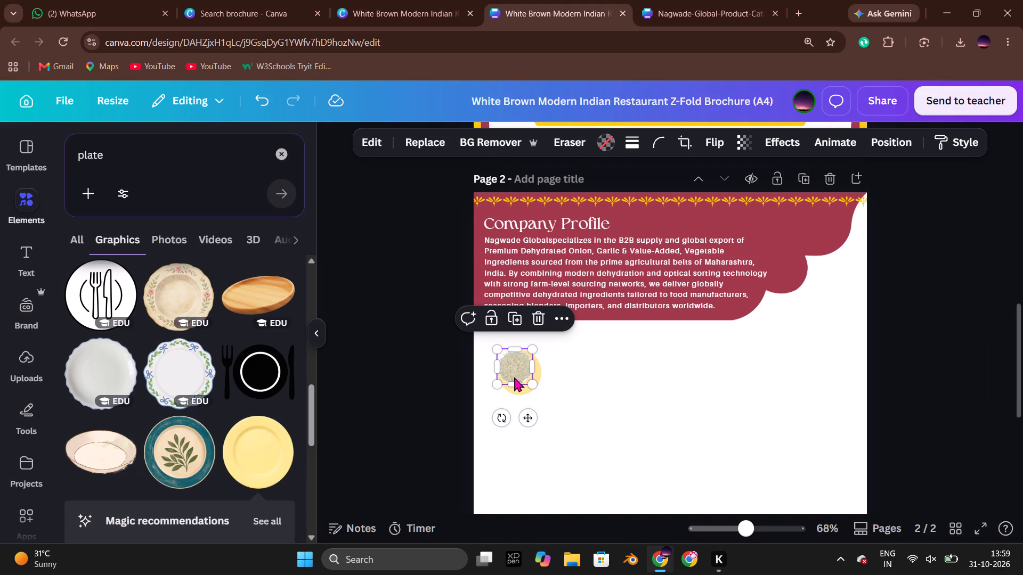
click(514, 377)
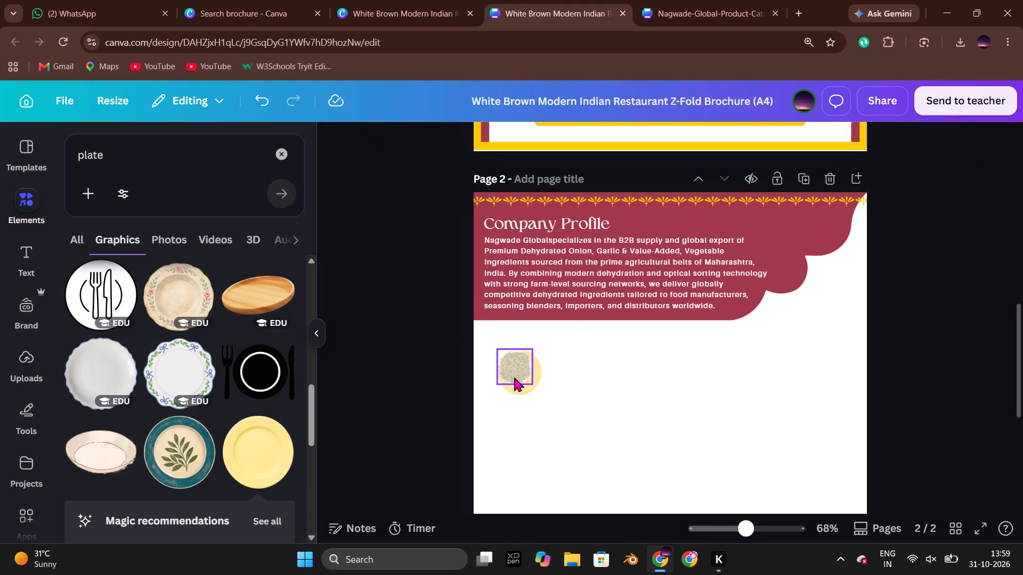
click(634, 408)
Delete the yellow plate and the onion image together from beneath page 2's Company Profile banner.
drag(578, 388, 505, 362)
key(Delete)
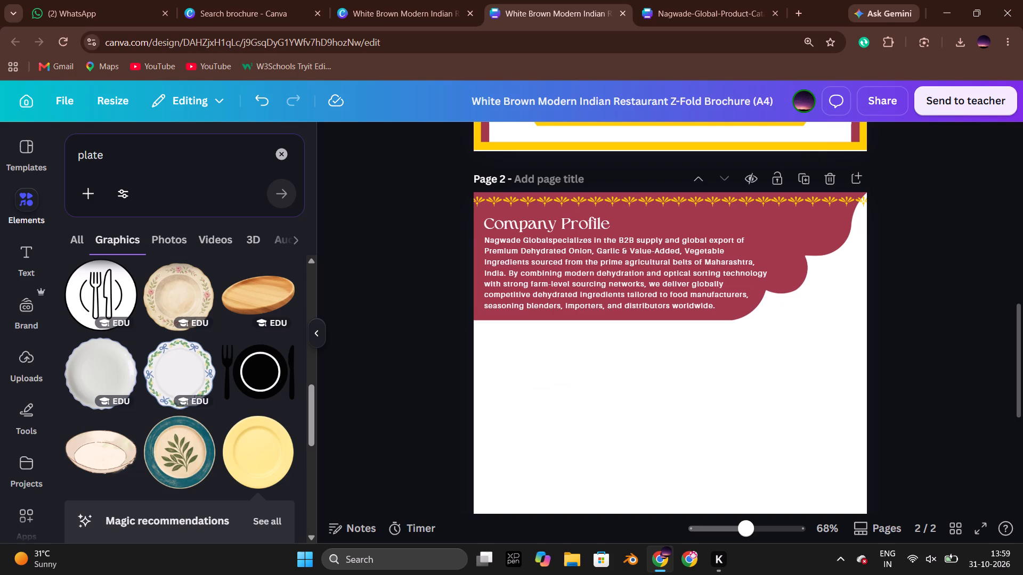
click(896, 392)
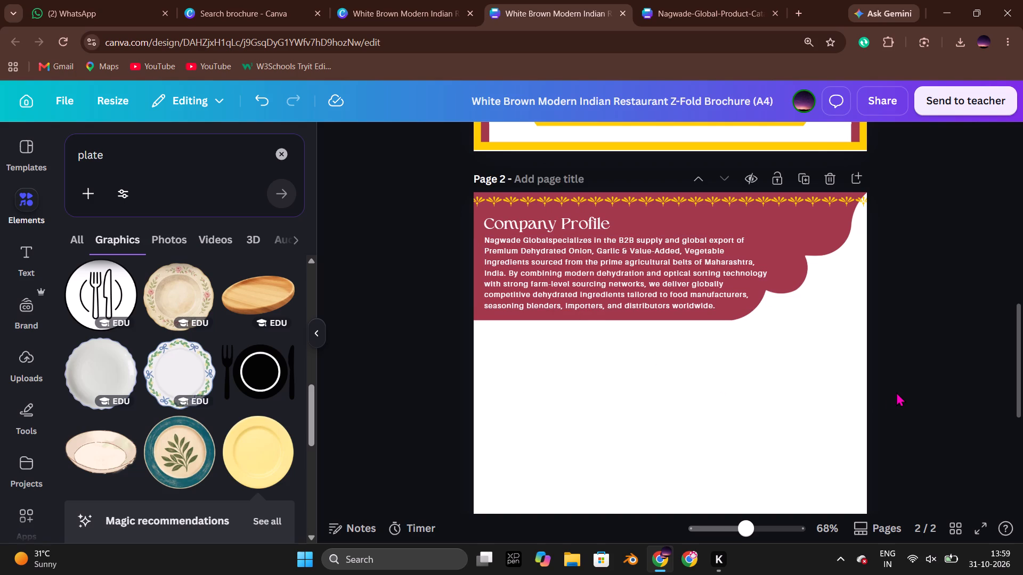
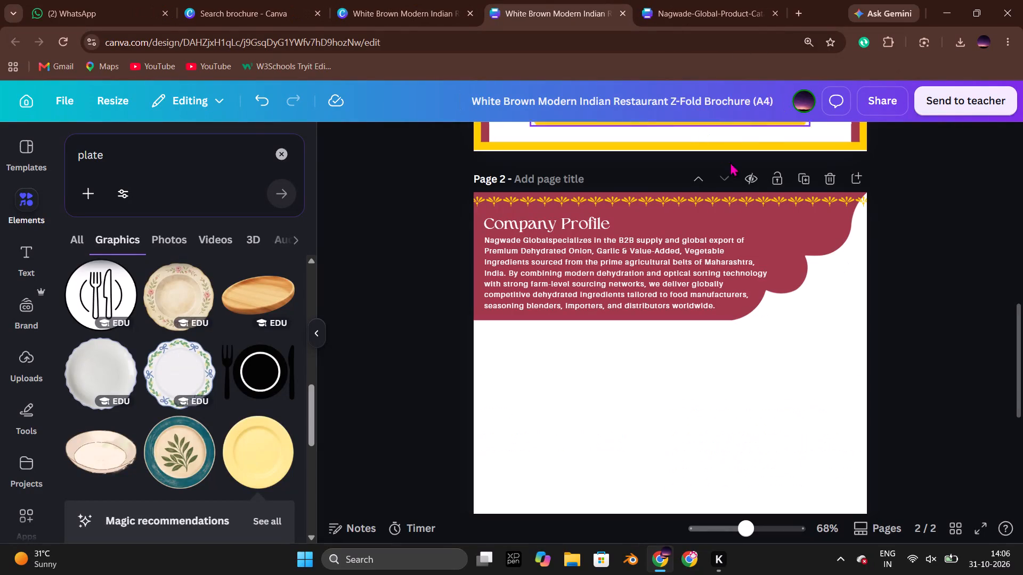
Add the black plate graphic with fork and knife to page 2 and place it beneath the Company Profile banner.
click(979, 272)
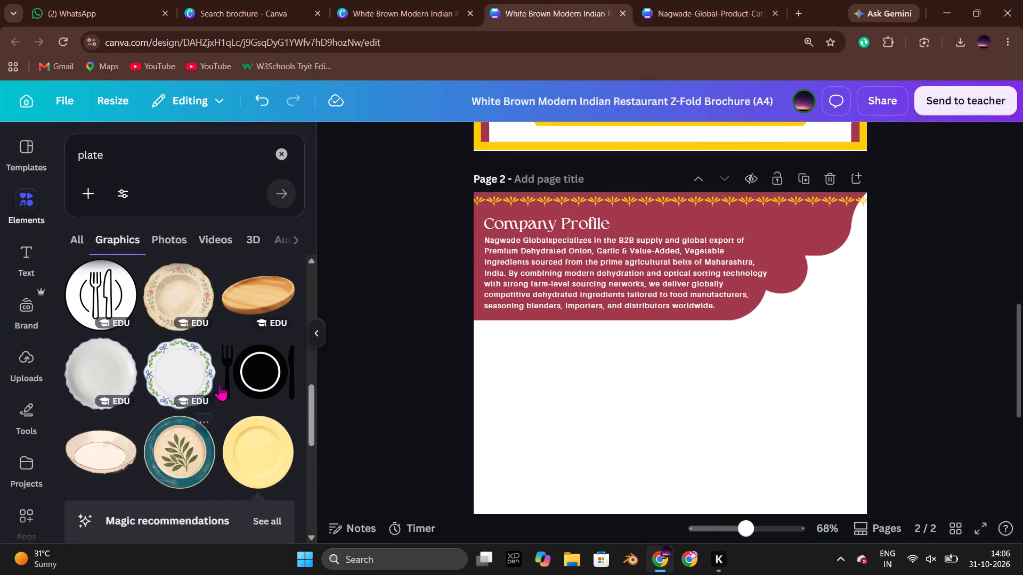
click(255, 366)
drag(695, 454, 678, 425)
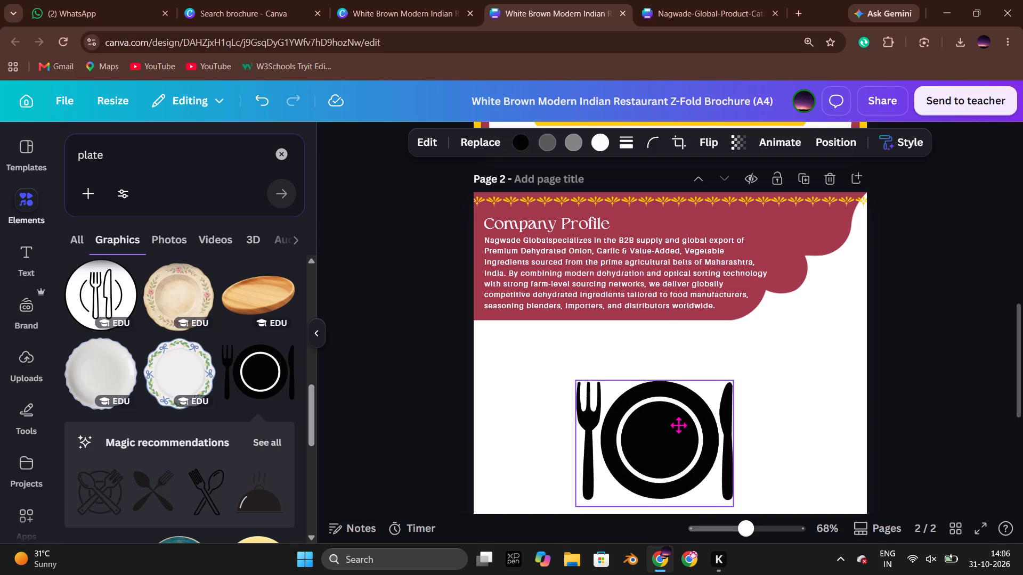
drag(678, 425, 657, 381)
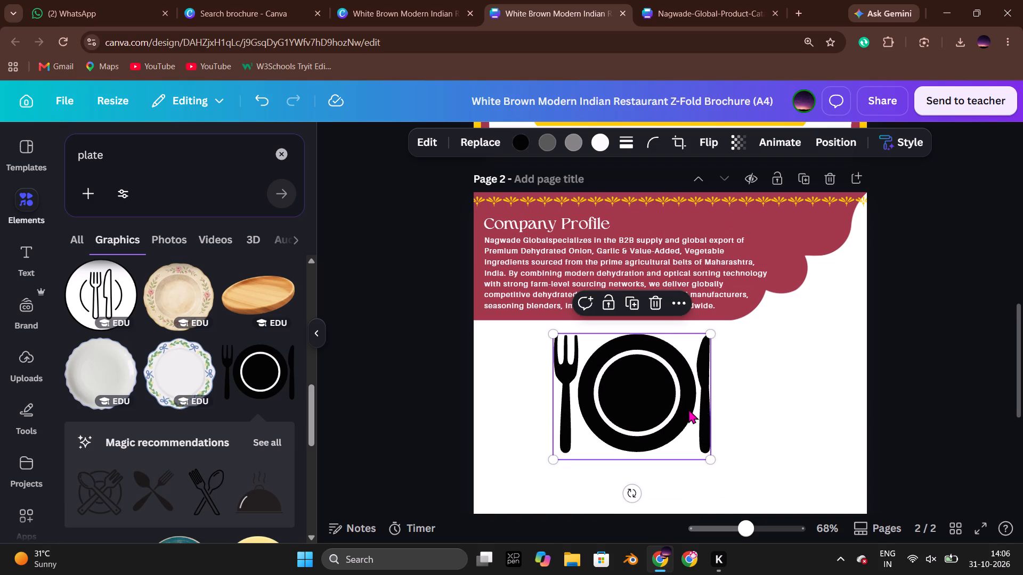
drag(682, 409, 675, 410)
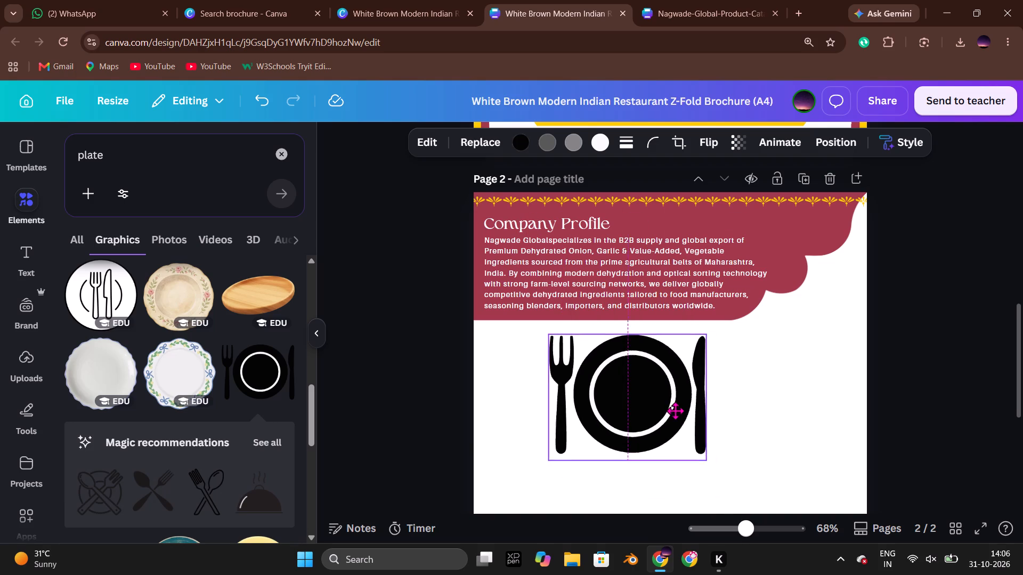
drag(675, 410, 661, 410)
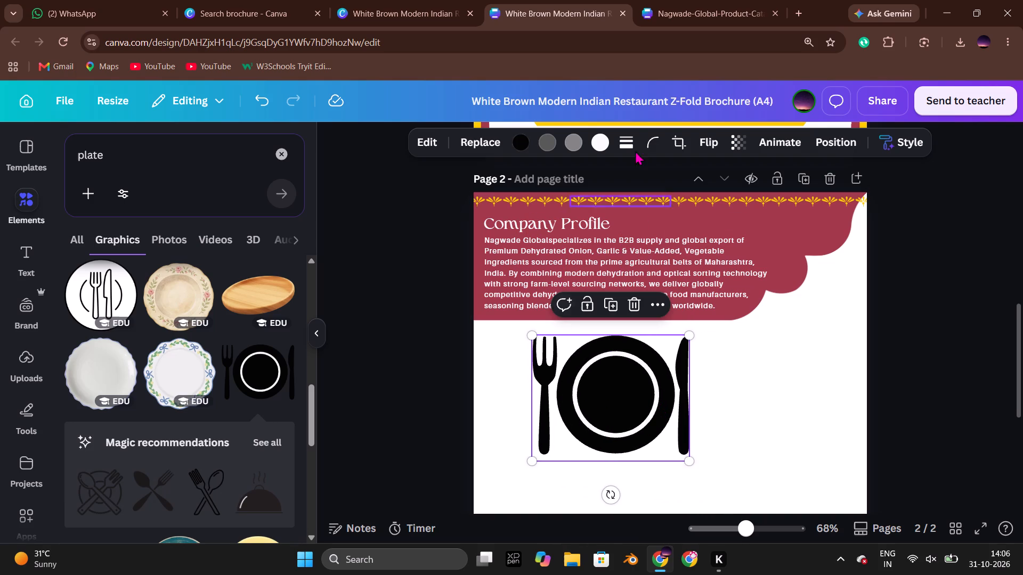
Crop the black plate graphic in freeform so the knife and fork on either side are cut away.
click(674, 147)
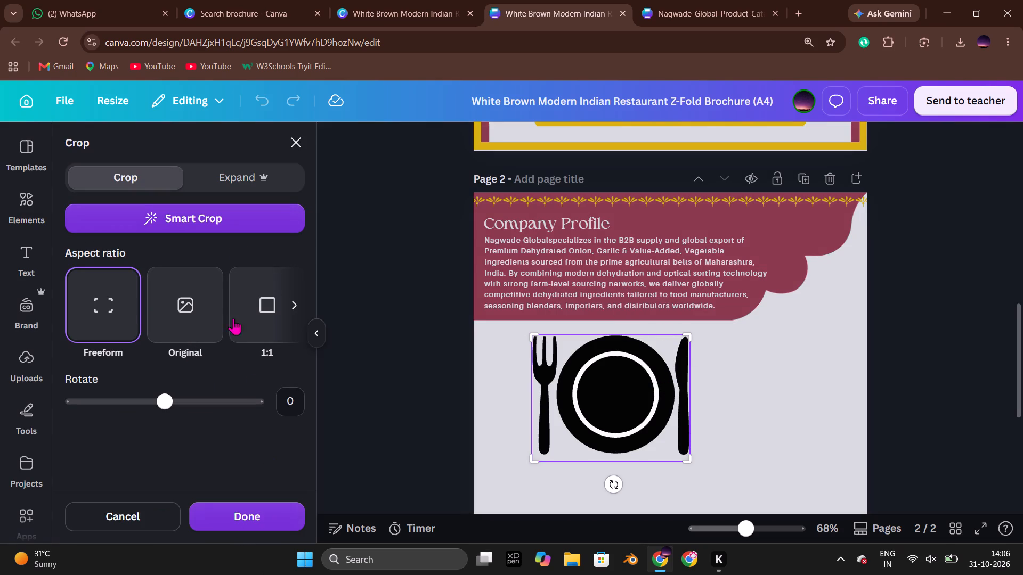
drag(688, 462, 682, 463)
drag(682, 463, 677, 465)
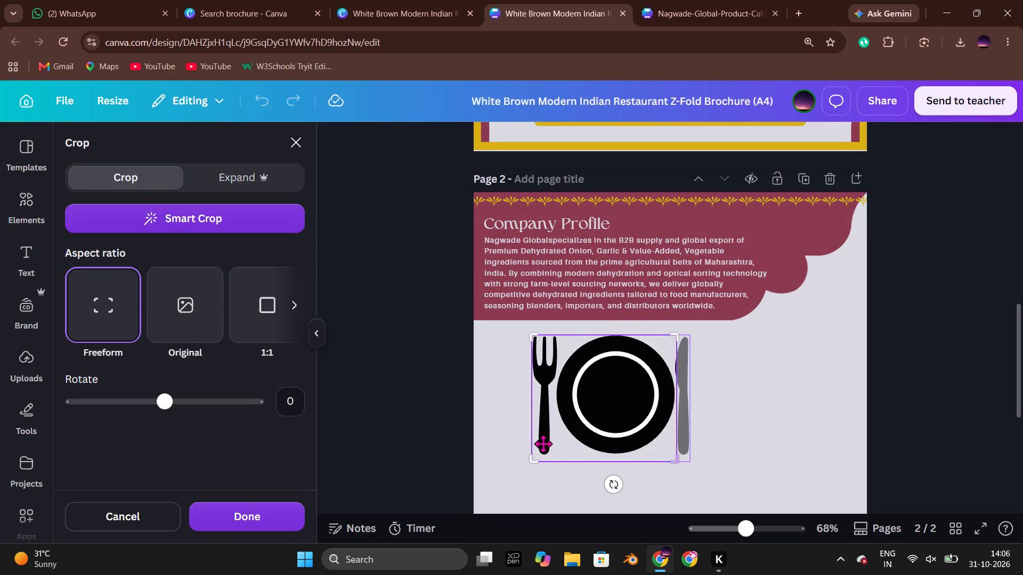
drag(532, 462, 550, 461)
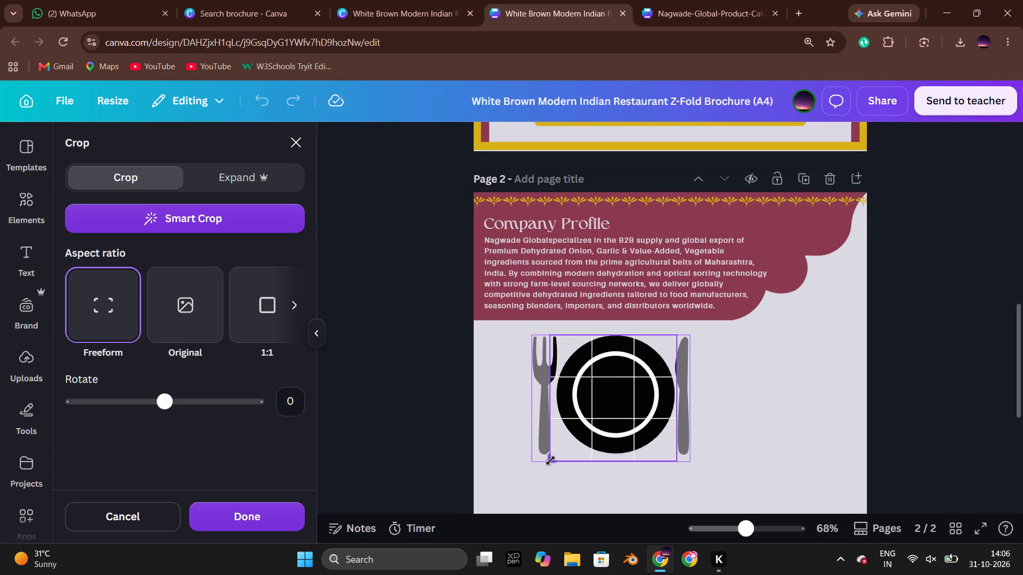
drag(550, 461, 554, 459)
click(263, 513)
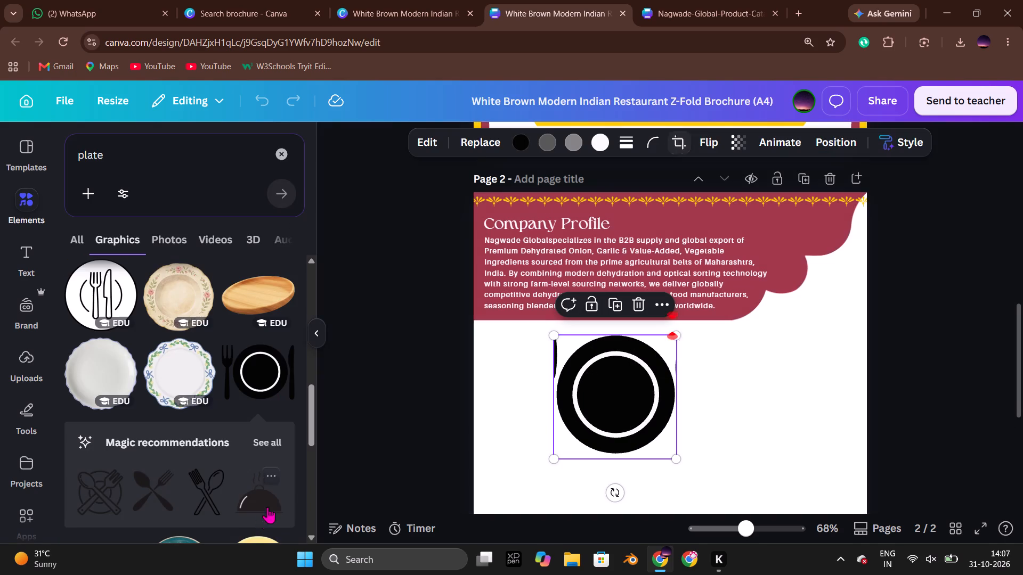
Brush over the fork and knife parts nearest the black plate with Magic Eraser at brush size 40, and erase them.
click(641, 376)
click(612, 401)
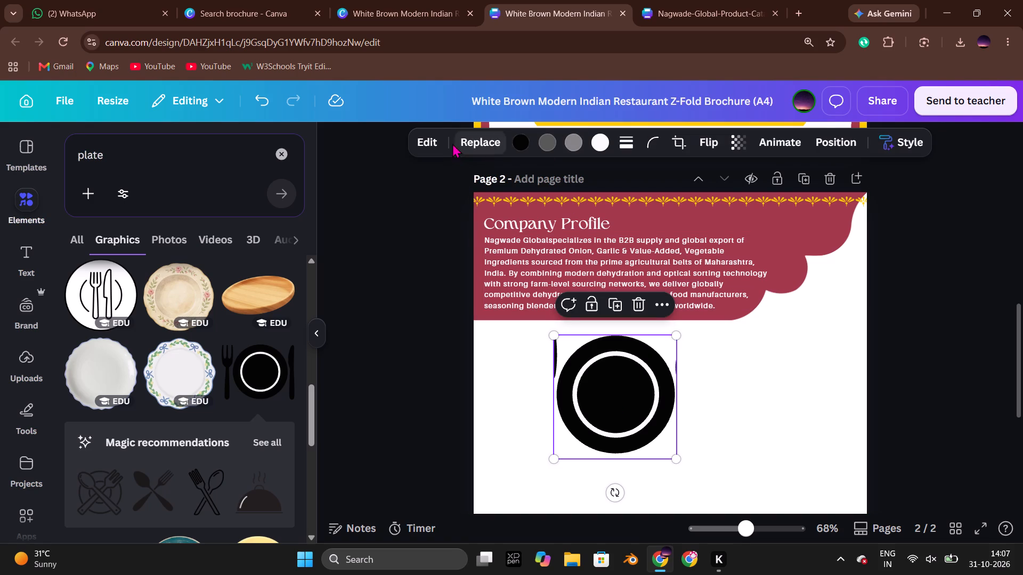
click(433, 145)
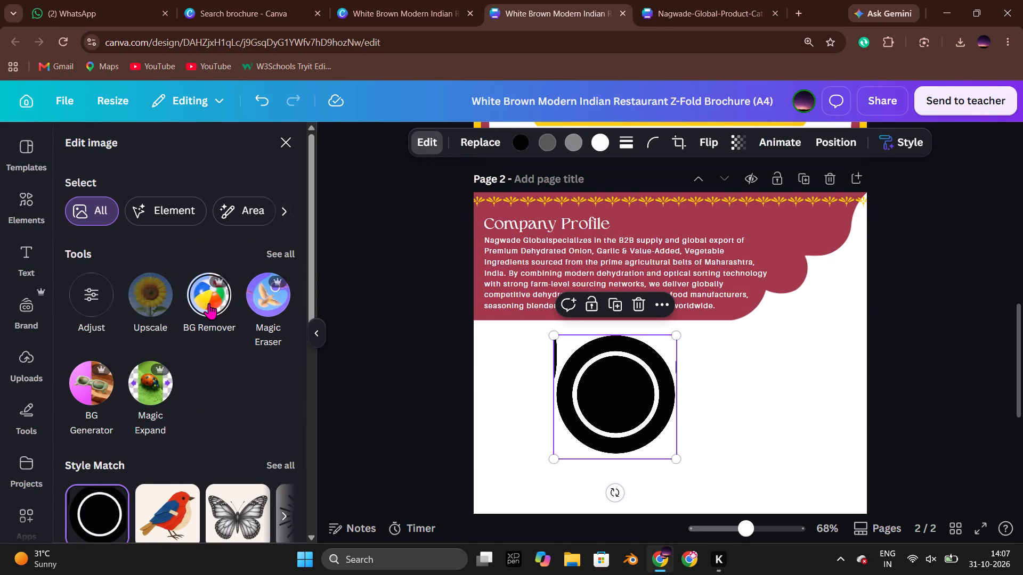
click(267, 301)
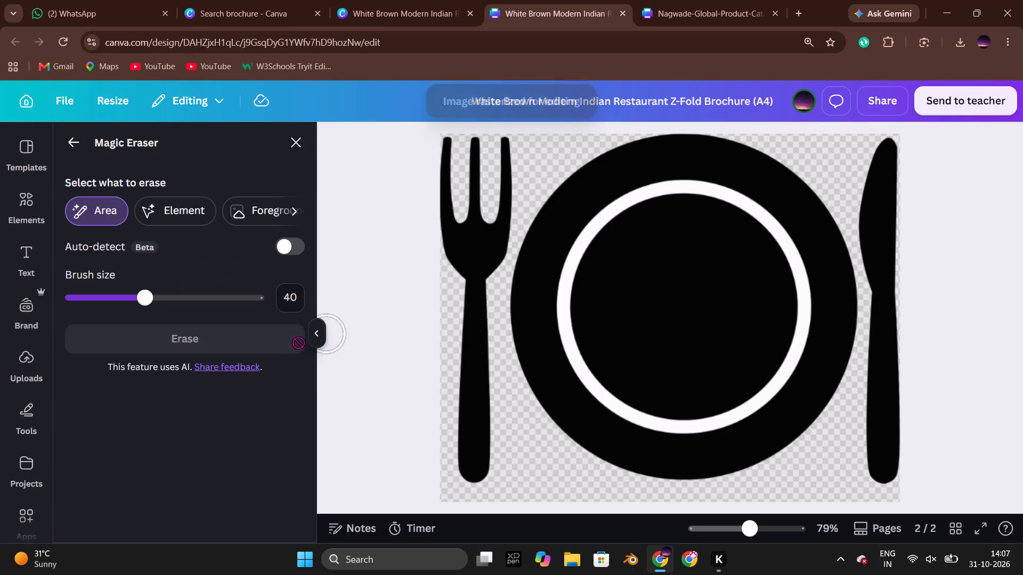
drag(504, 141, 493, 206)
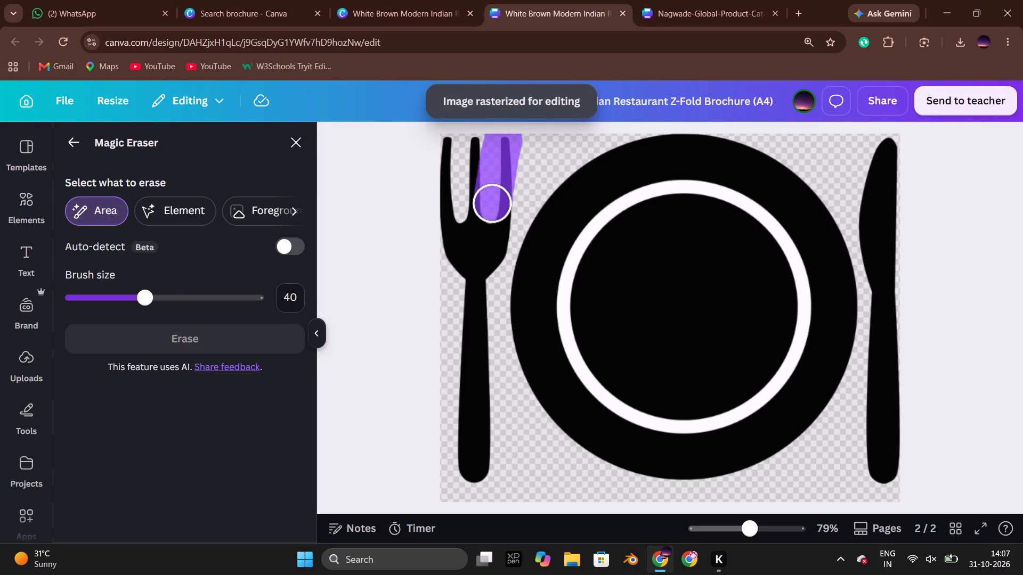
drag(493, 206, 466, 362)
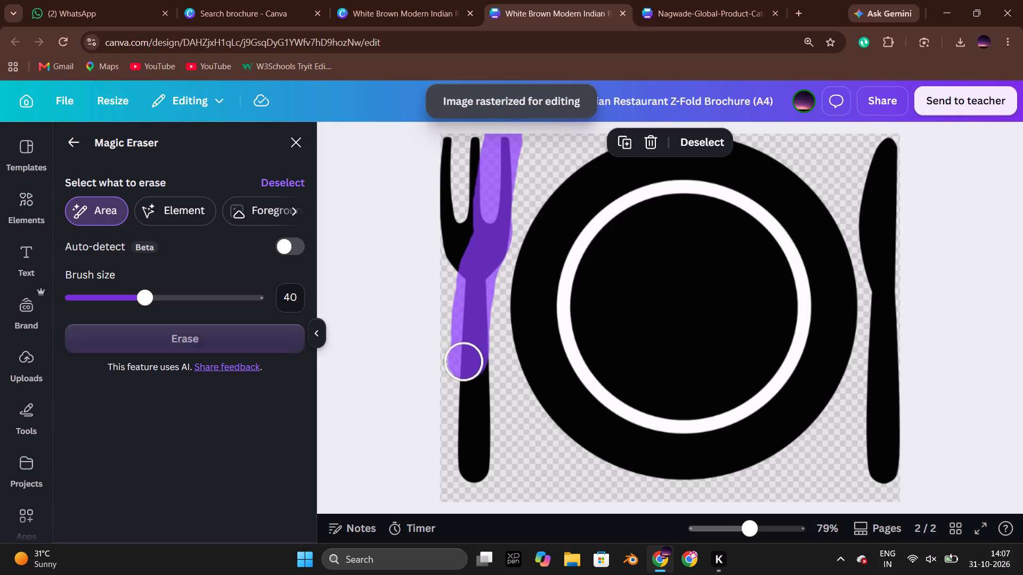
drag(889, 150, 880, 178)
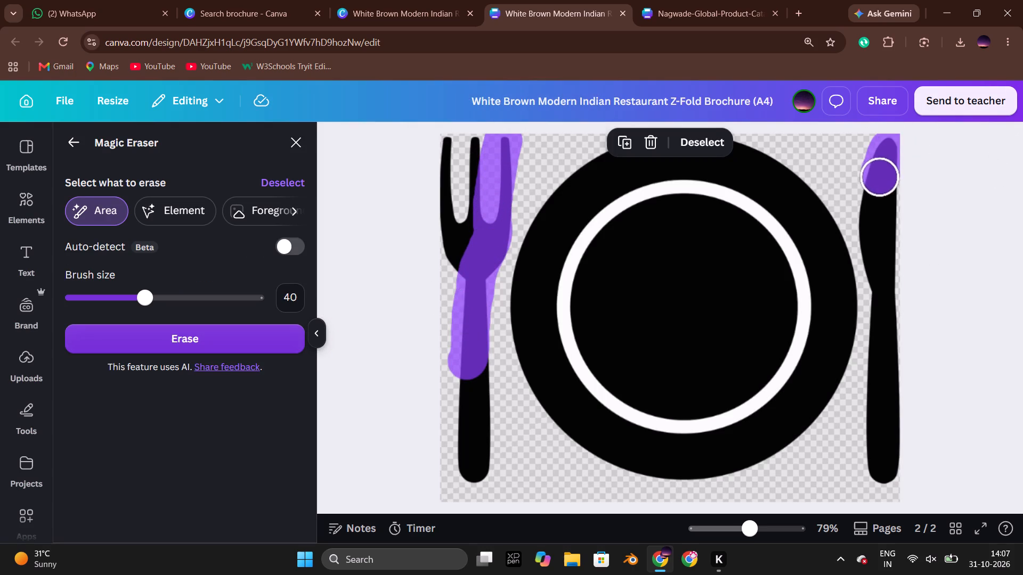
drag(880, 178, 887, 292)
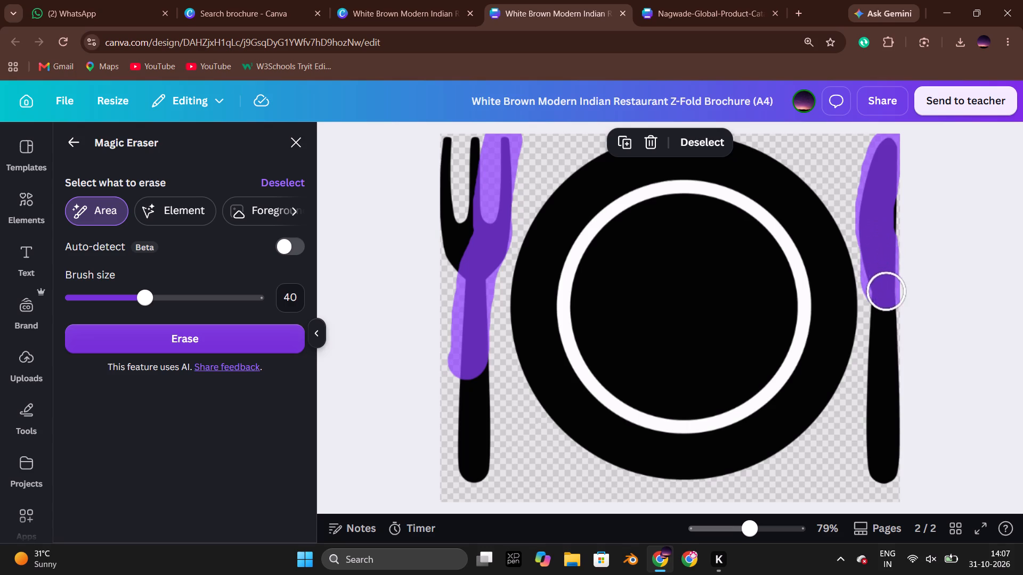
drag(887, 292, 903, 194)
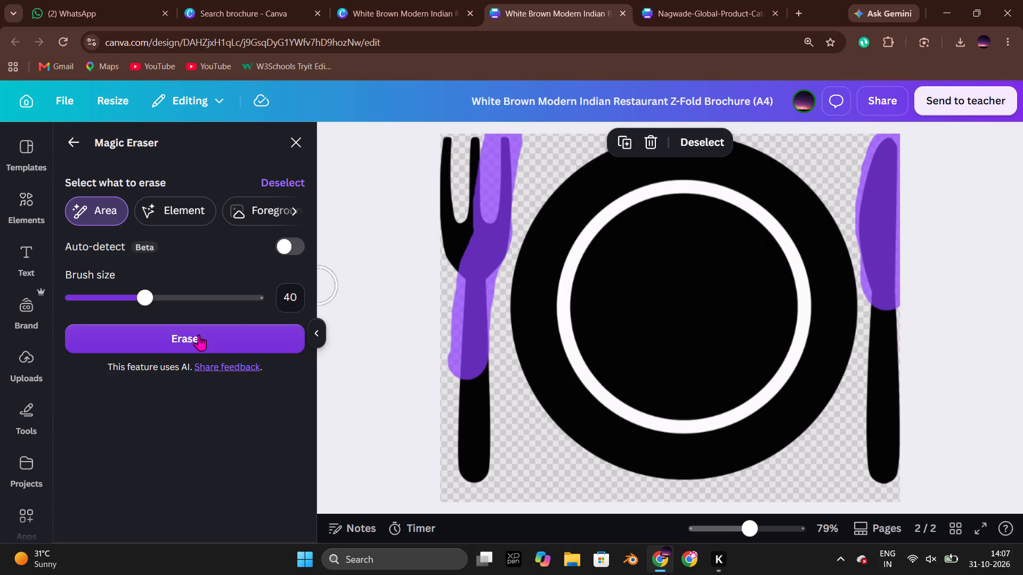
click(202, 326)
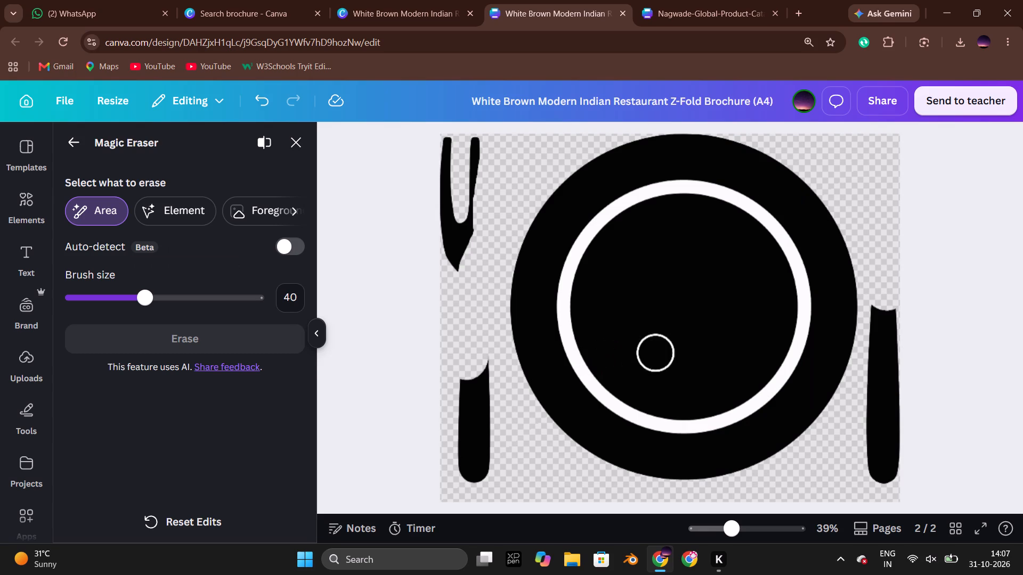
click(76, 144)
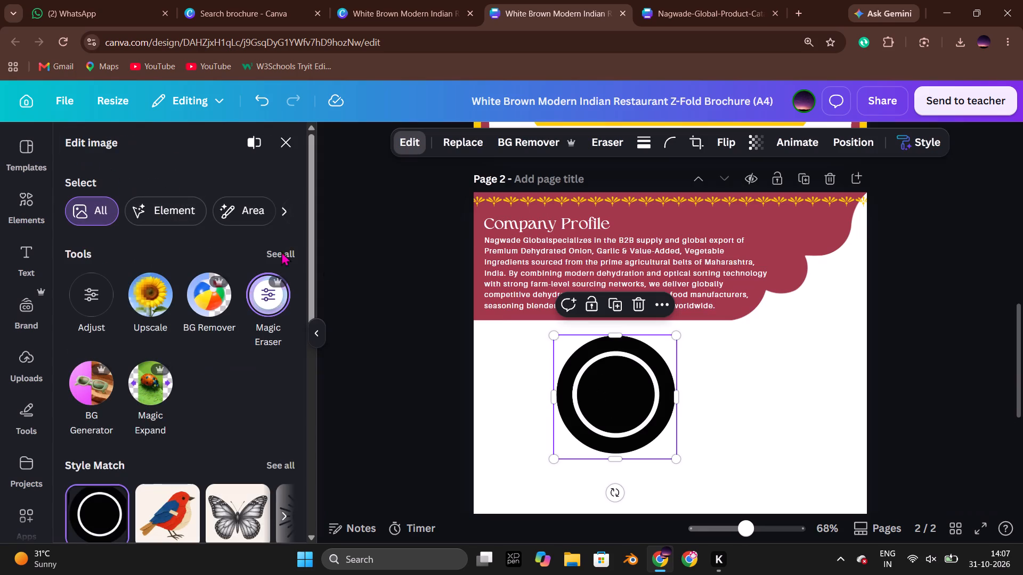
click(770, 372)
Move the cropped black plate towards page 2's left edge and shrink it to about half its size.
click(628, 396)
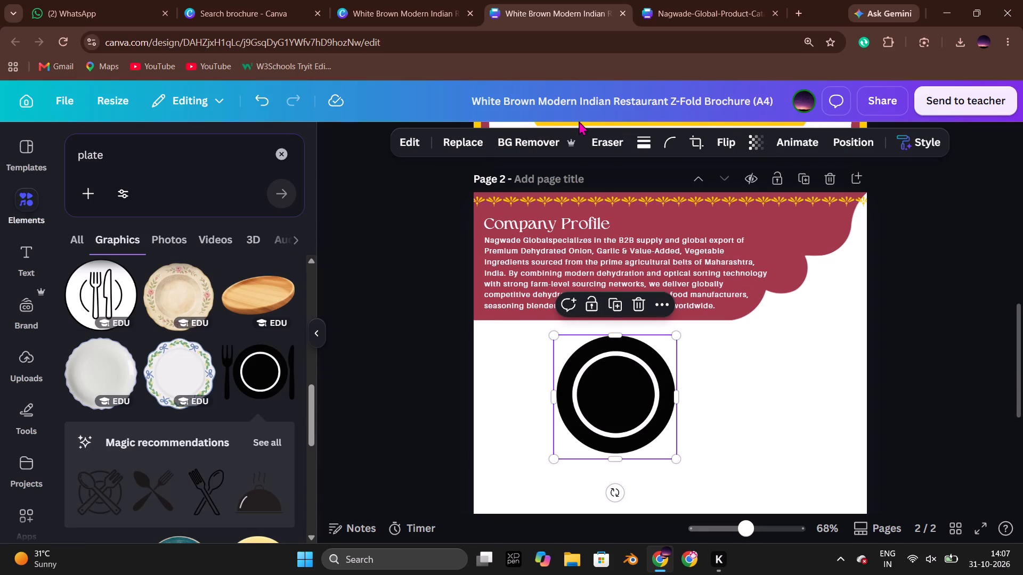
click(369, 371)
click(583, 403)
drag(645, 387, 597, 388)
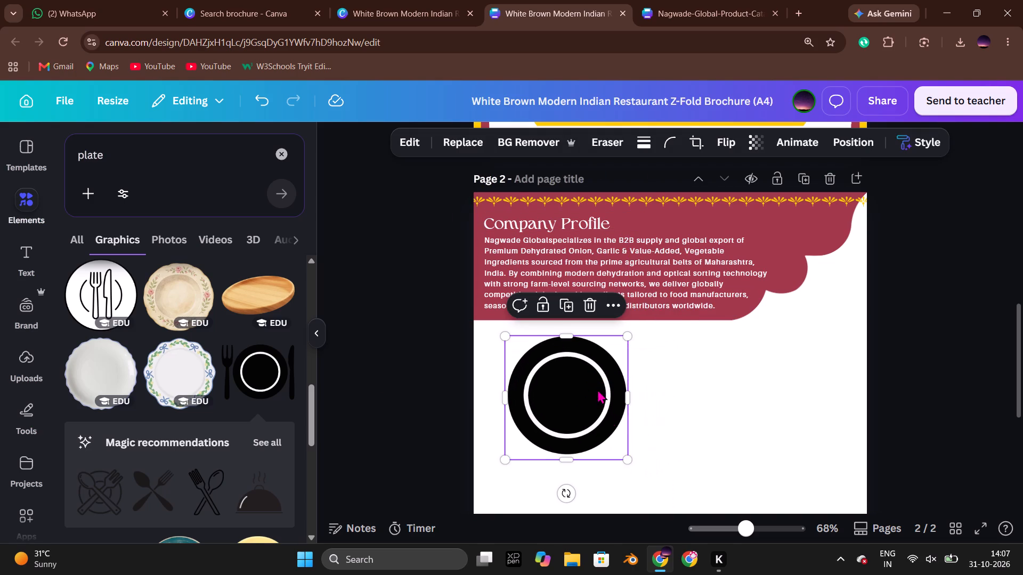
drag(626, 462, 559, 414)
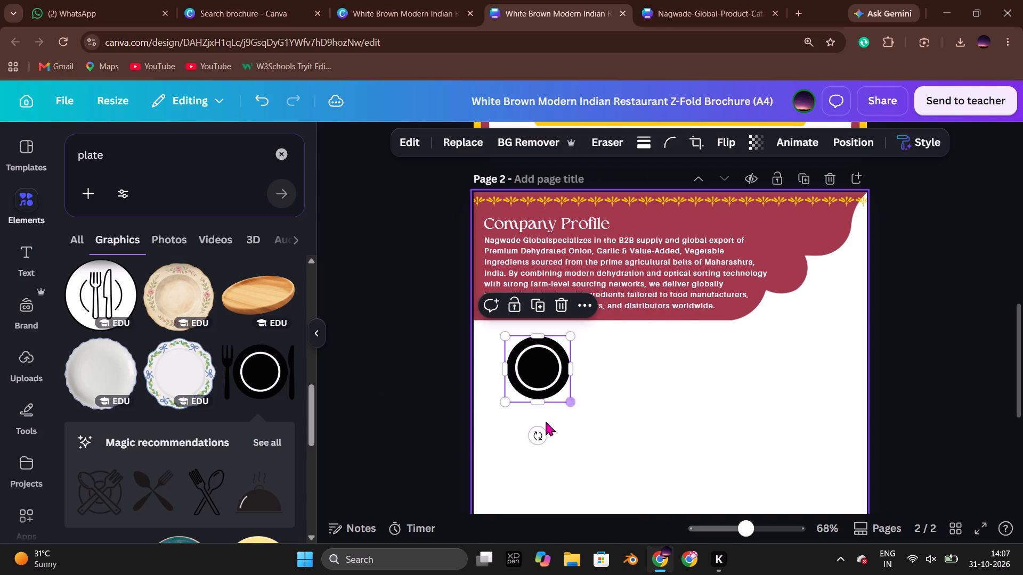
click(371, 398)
Add the black plate graphic with fork and knife again and recolour its black to the design's golden yellow.
click(251, 383)
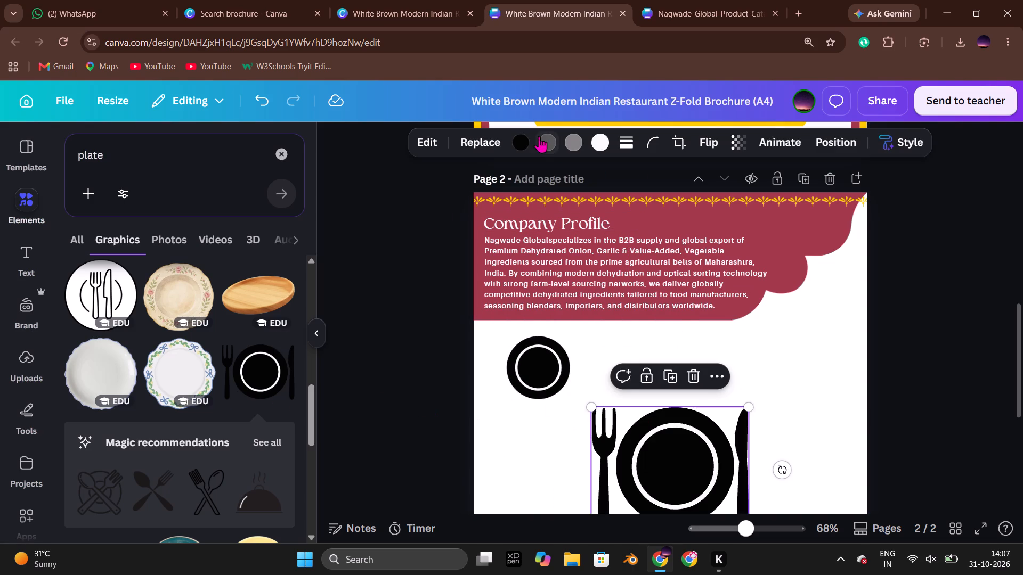
click(517, 141)
click(176, 251)
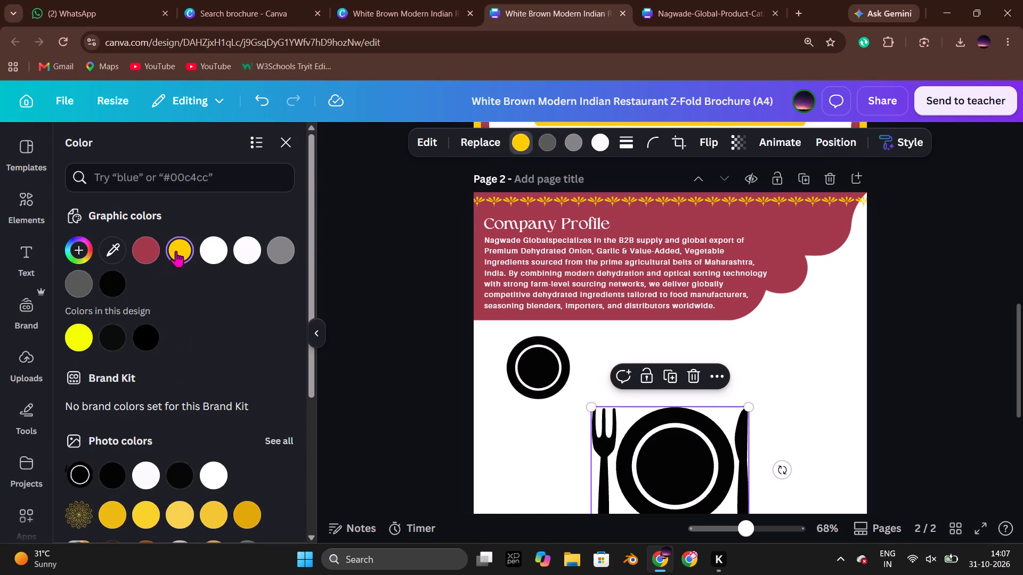
Shrink the yellow plate and cutlery graphic to about half its size and place it beside the black plate.
drag(648, 462, 663, 383)
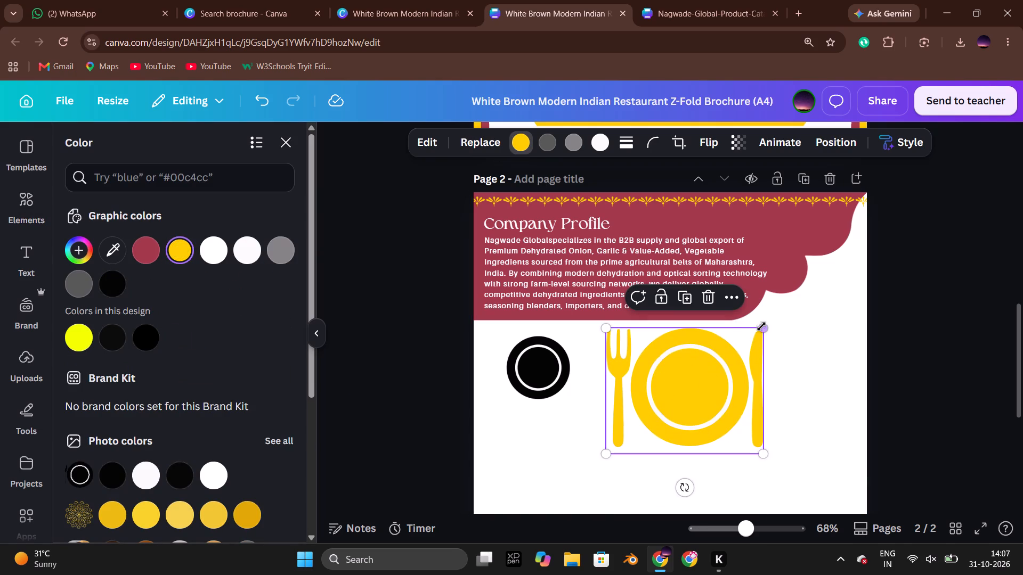
drag(761, 326, 683, 388)
drag(650, 423, 640, 366)
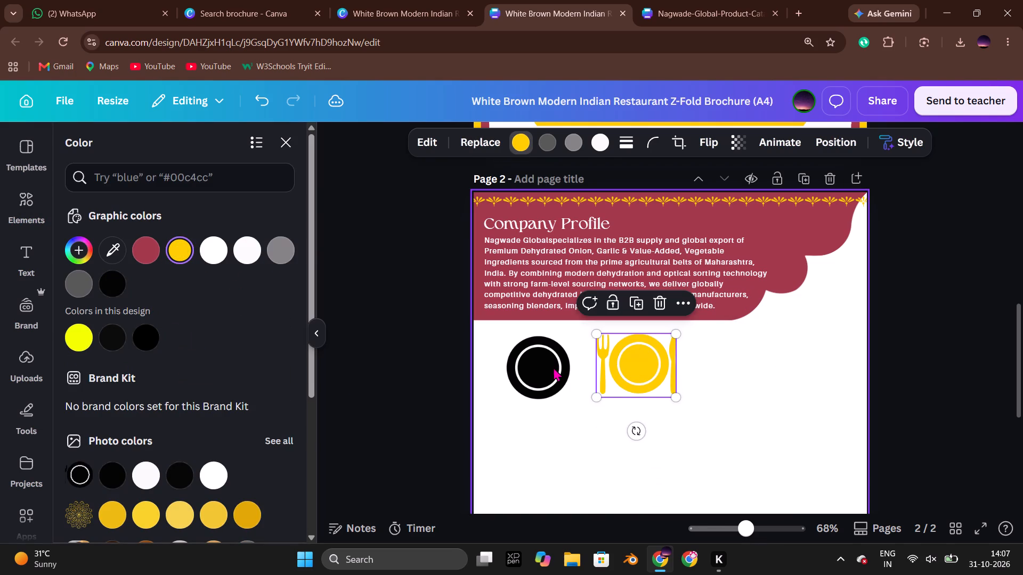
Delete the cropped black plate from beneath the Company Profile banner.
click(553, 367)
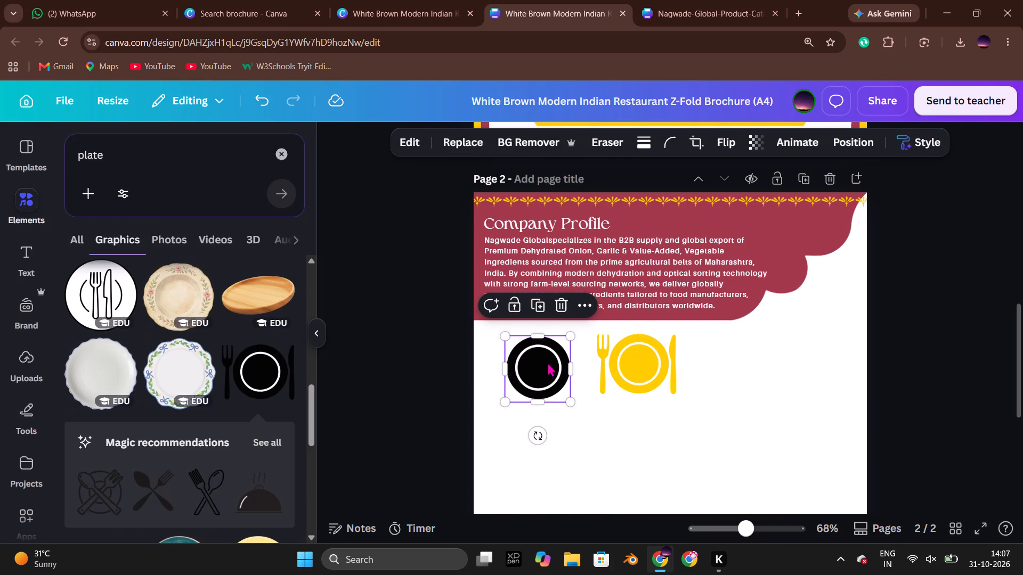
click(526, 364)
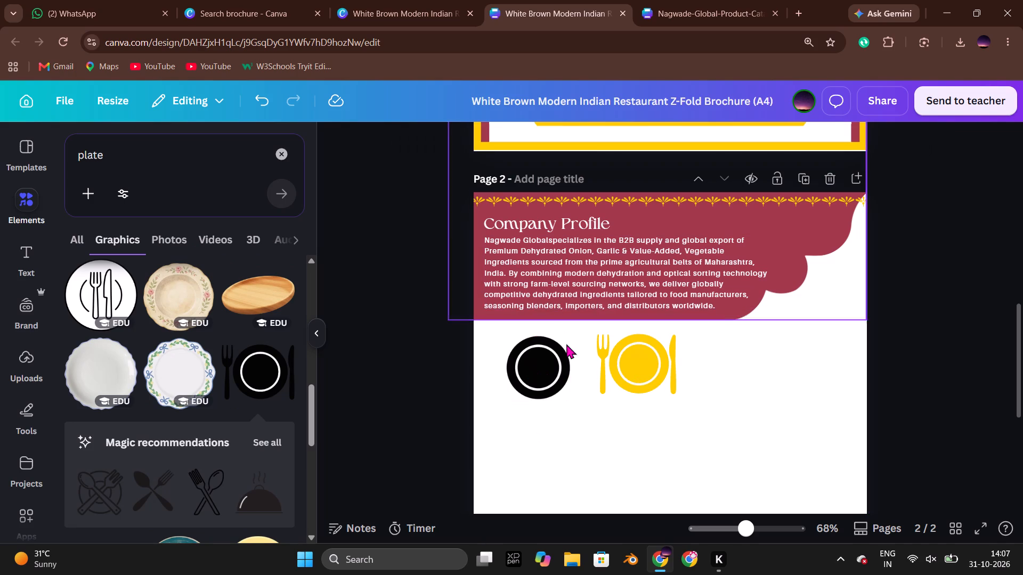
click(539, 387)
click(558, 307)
Move the yellow plate and cutlery graphic towards page 2's left edge, just beneath the banner.
click(634, 377)
drag(645, 377, 658, 383)
key(ctrl+z)
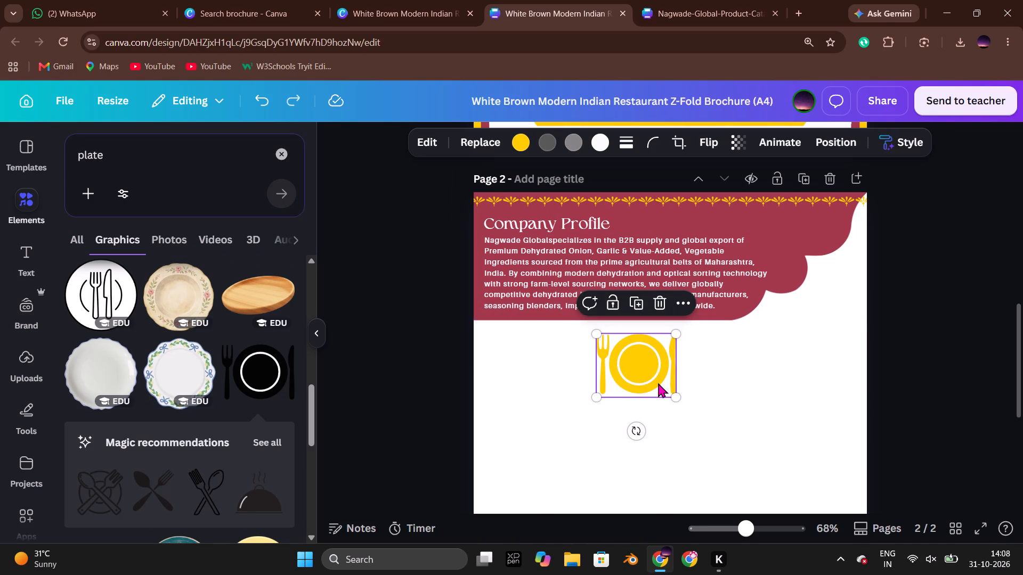
drag(644, 369, 572, 363)
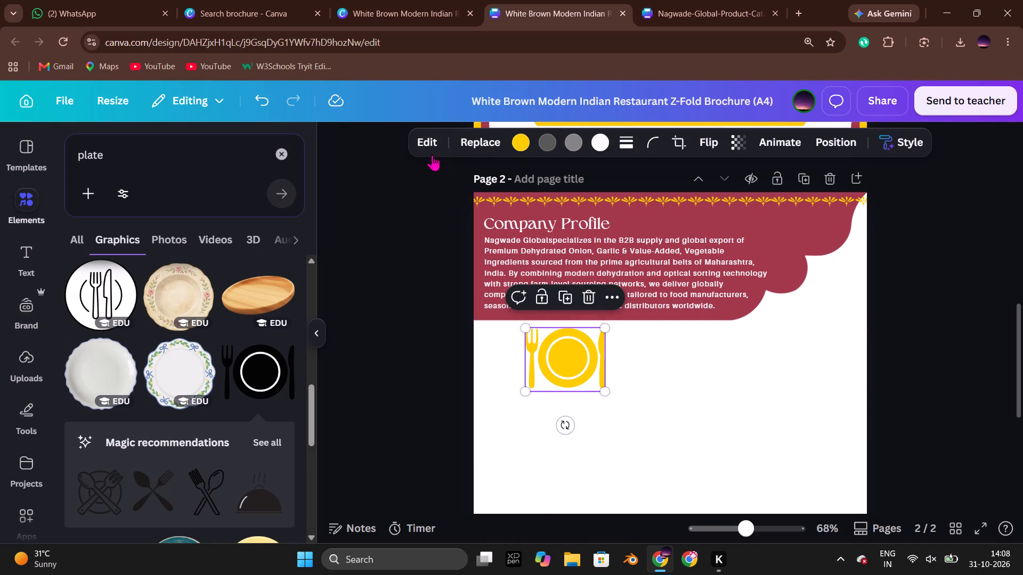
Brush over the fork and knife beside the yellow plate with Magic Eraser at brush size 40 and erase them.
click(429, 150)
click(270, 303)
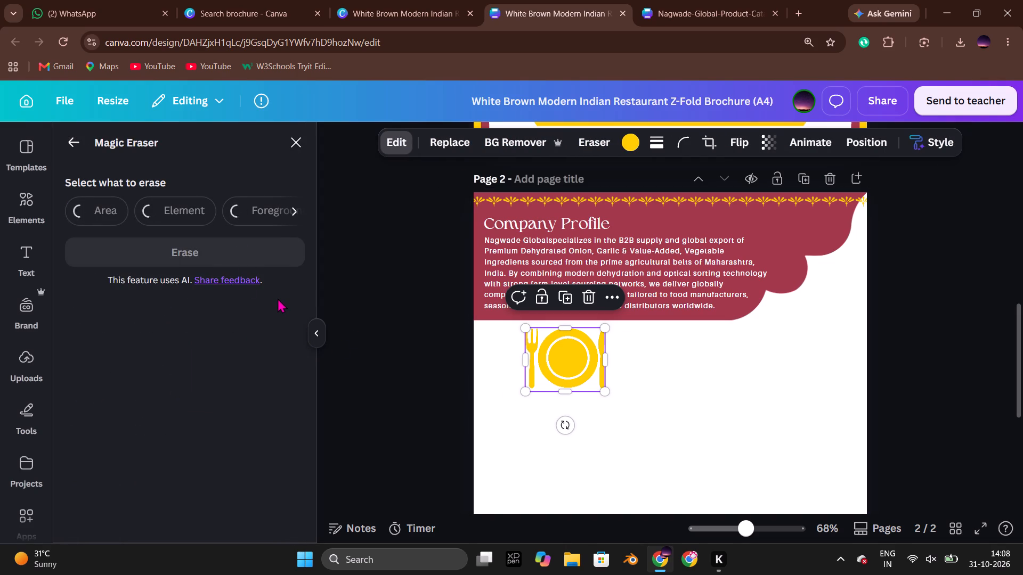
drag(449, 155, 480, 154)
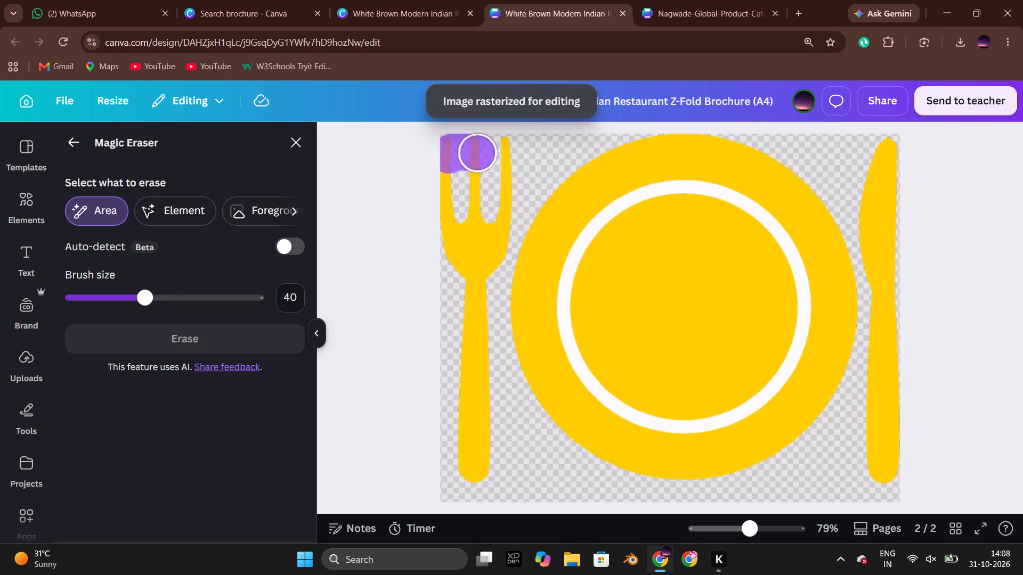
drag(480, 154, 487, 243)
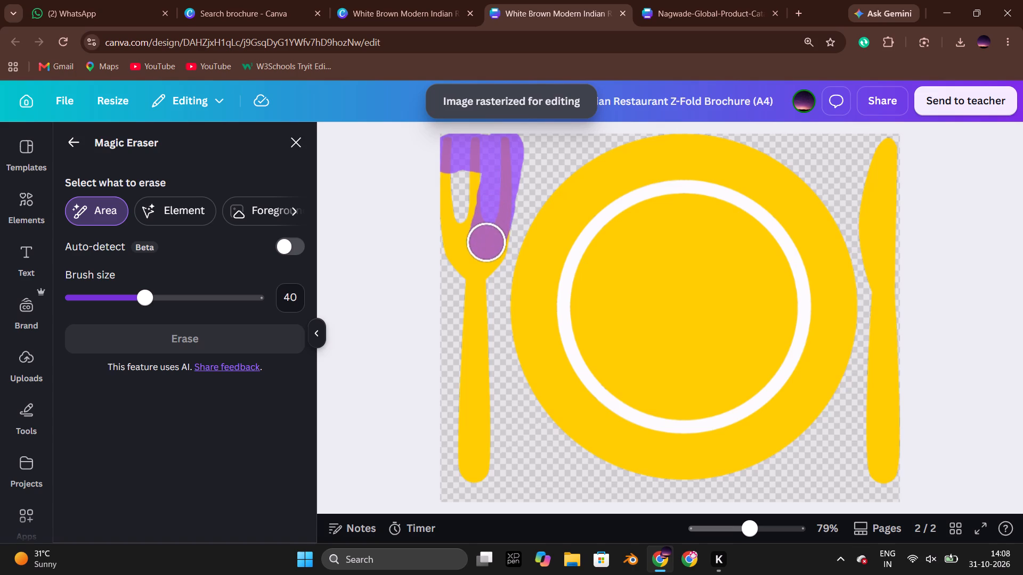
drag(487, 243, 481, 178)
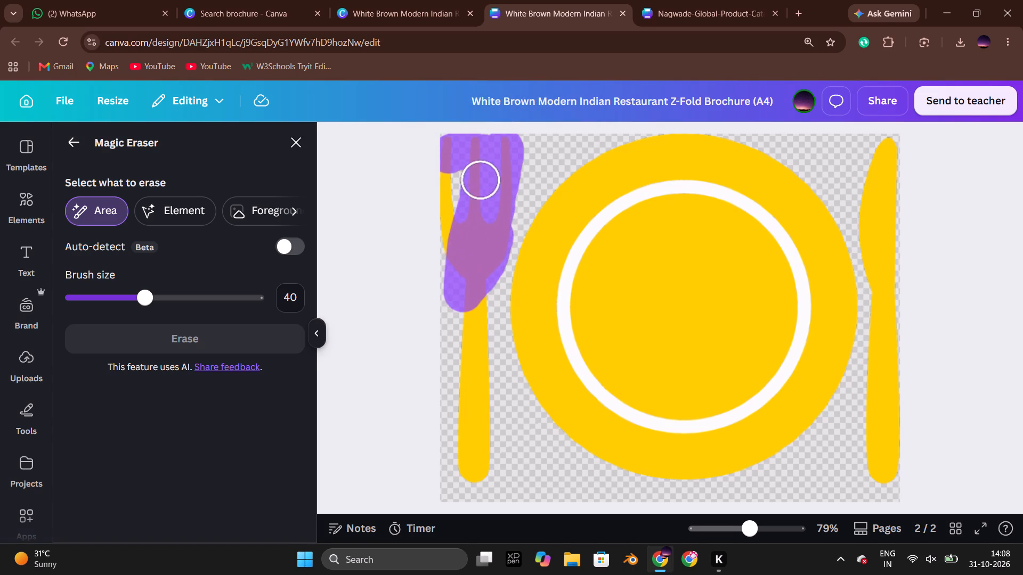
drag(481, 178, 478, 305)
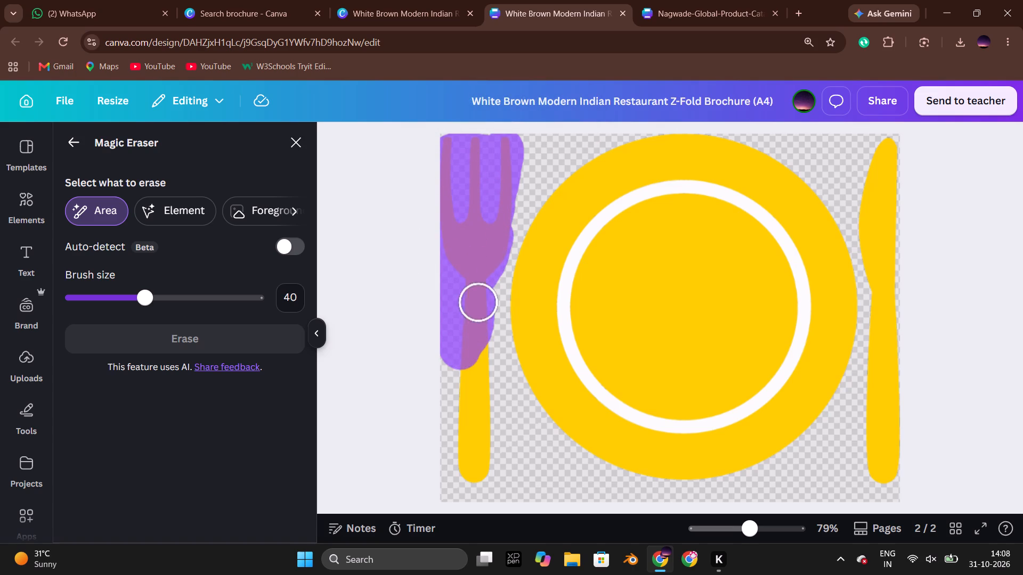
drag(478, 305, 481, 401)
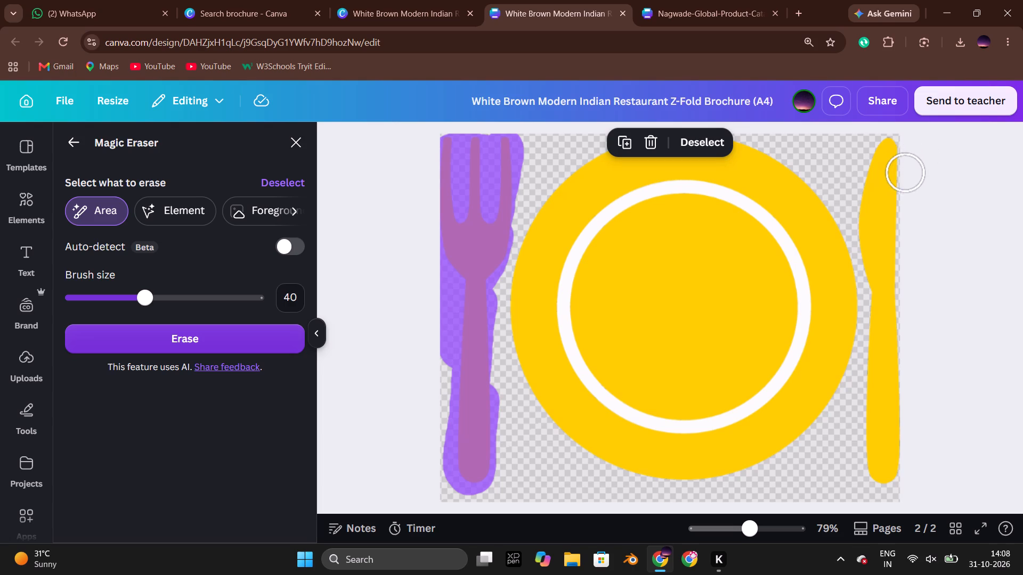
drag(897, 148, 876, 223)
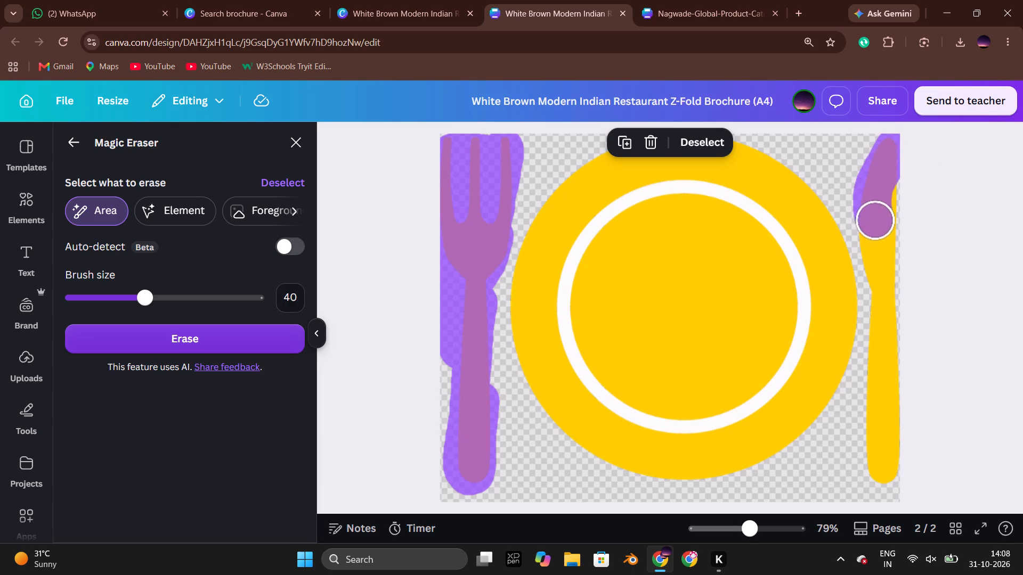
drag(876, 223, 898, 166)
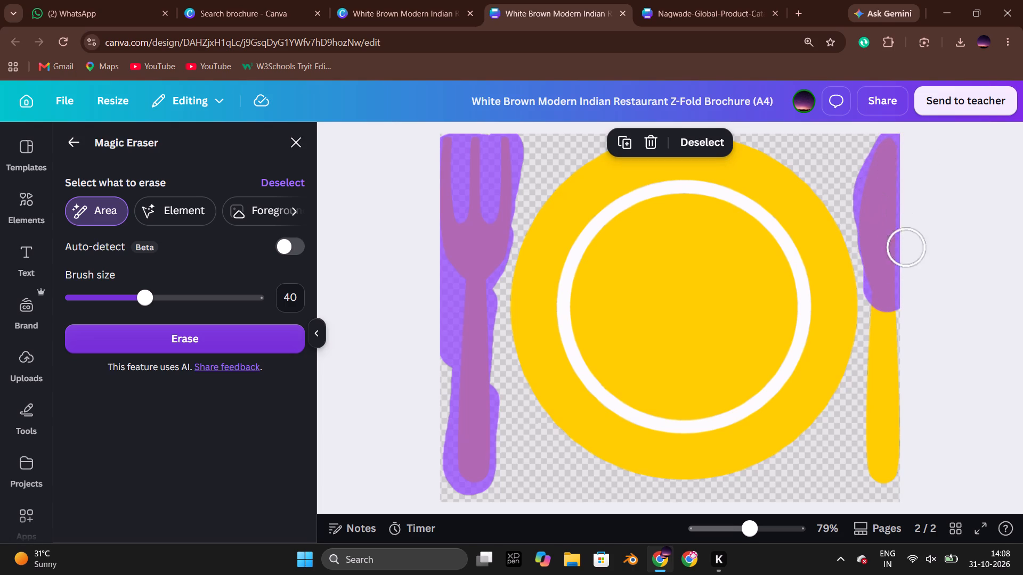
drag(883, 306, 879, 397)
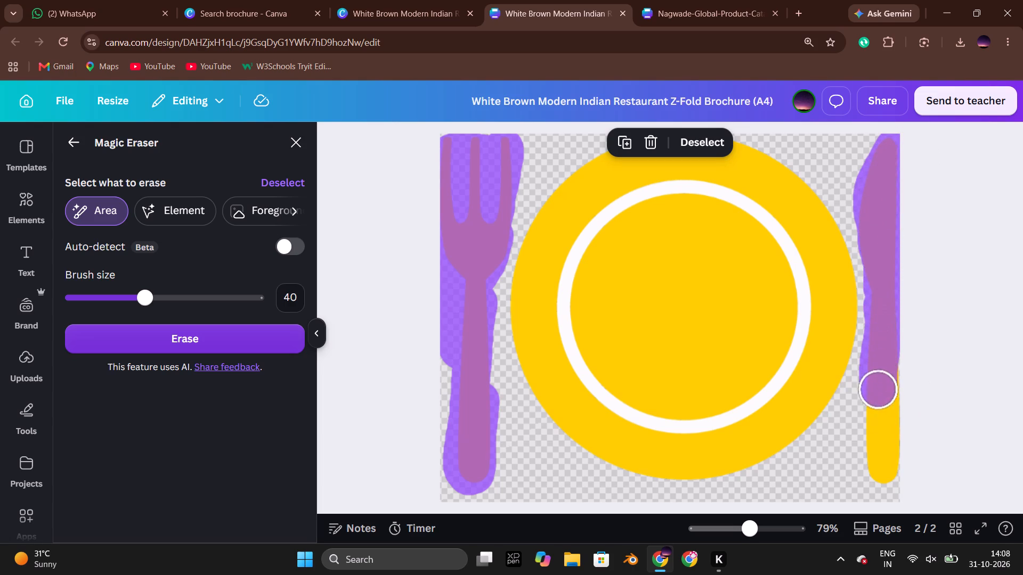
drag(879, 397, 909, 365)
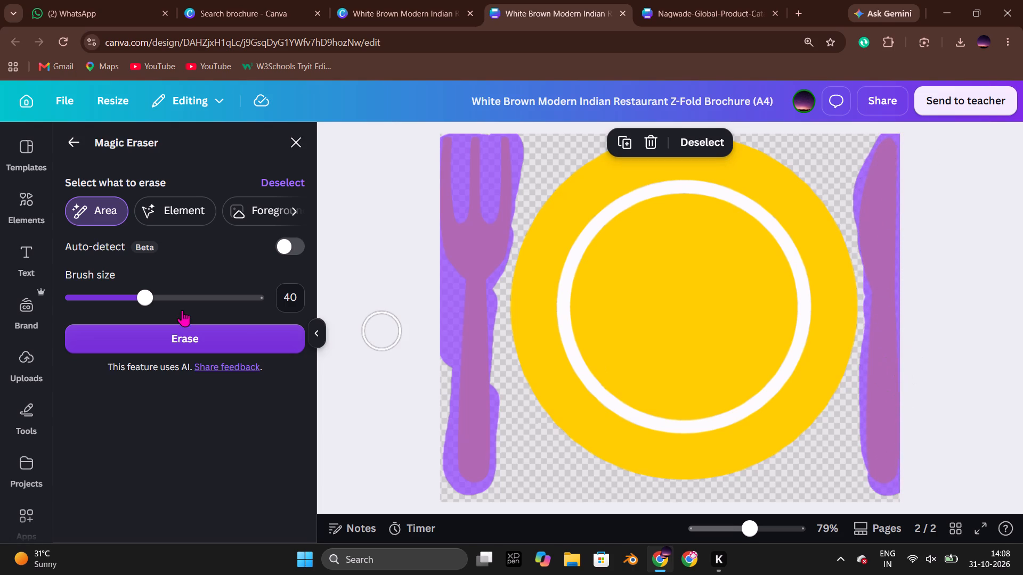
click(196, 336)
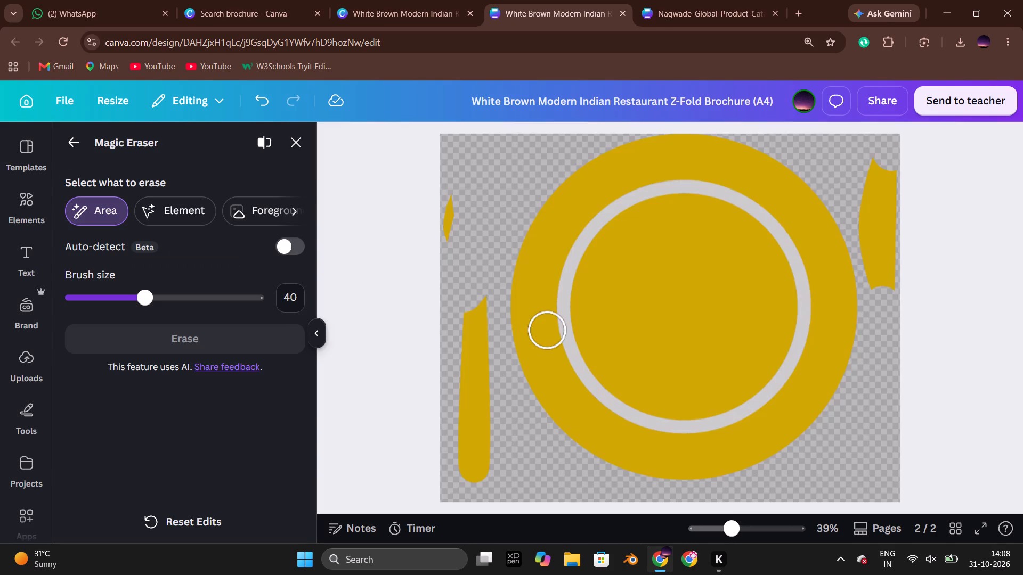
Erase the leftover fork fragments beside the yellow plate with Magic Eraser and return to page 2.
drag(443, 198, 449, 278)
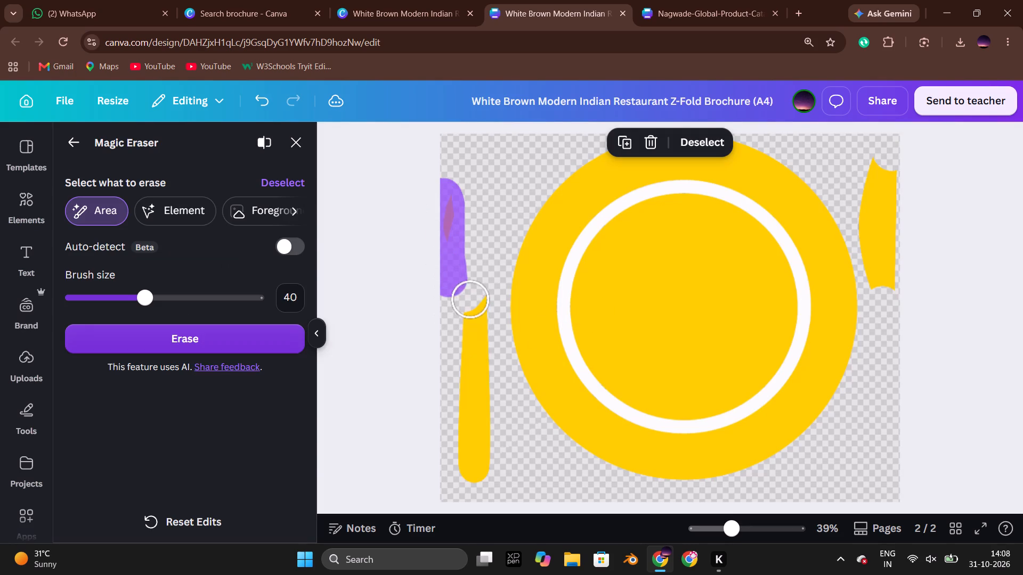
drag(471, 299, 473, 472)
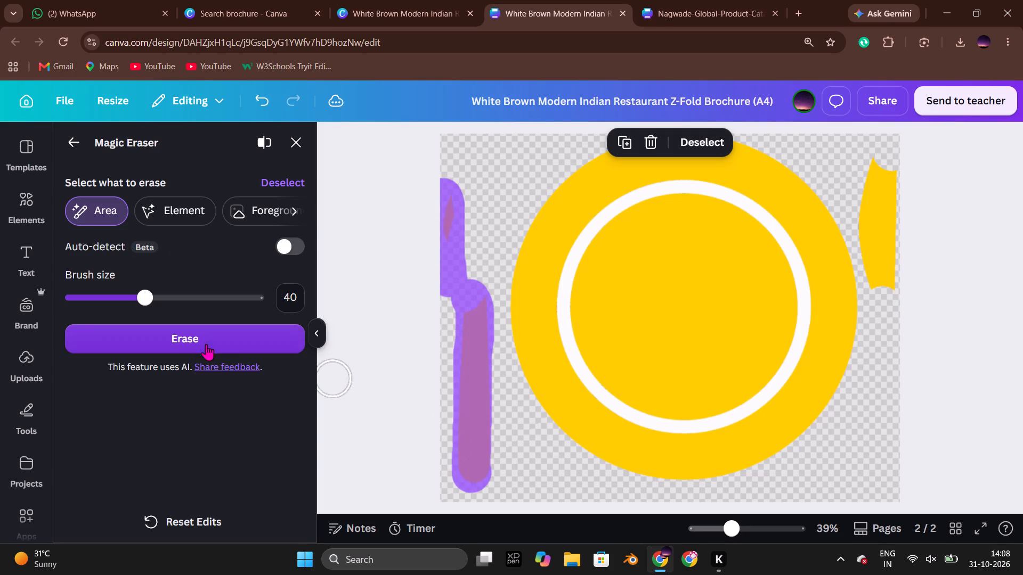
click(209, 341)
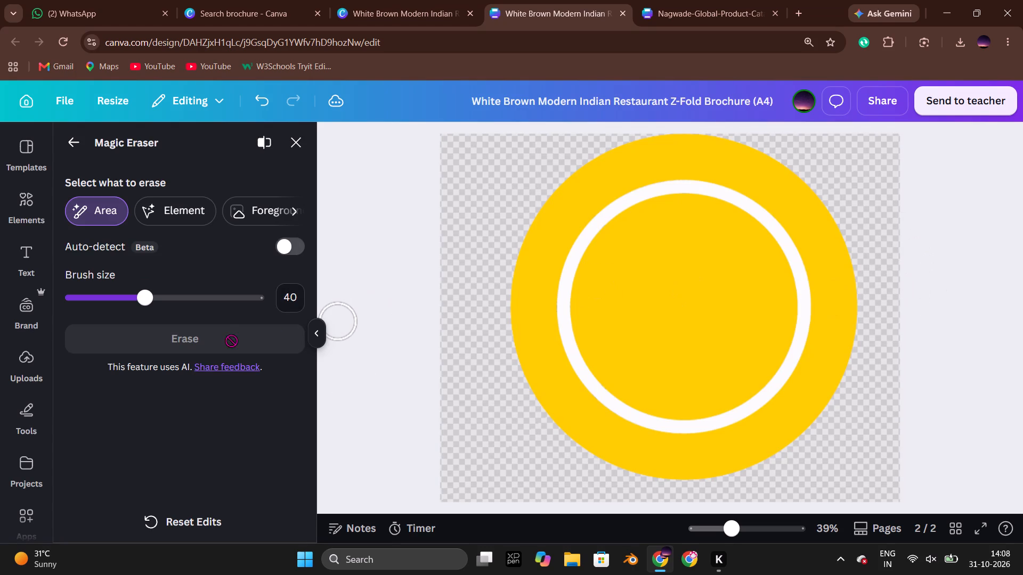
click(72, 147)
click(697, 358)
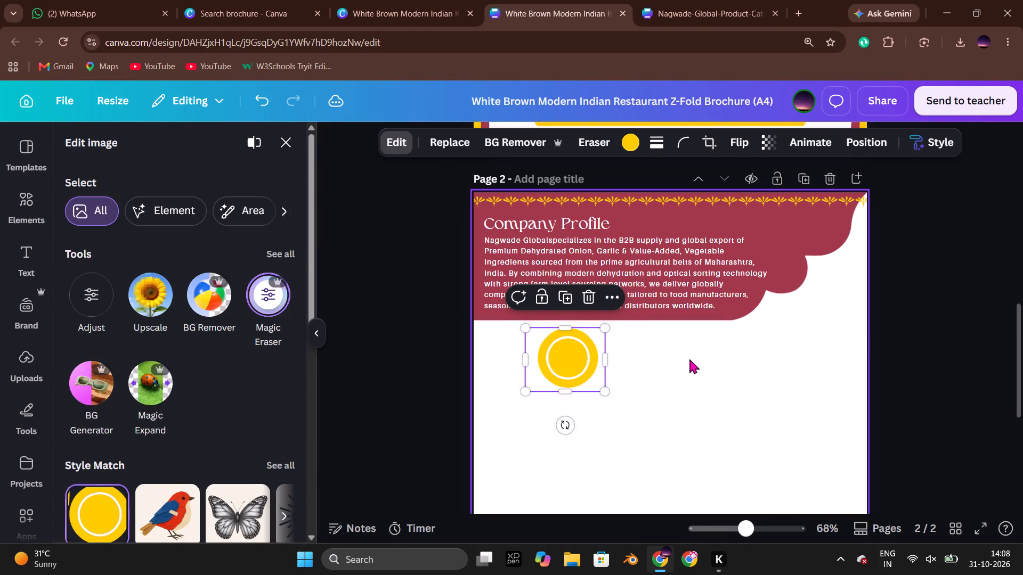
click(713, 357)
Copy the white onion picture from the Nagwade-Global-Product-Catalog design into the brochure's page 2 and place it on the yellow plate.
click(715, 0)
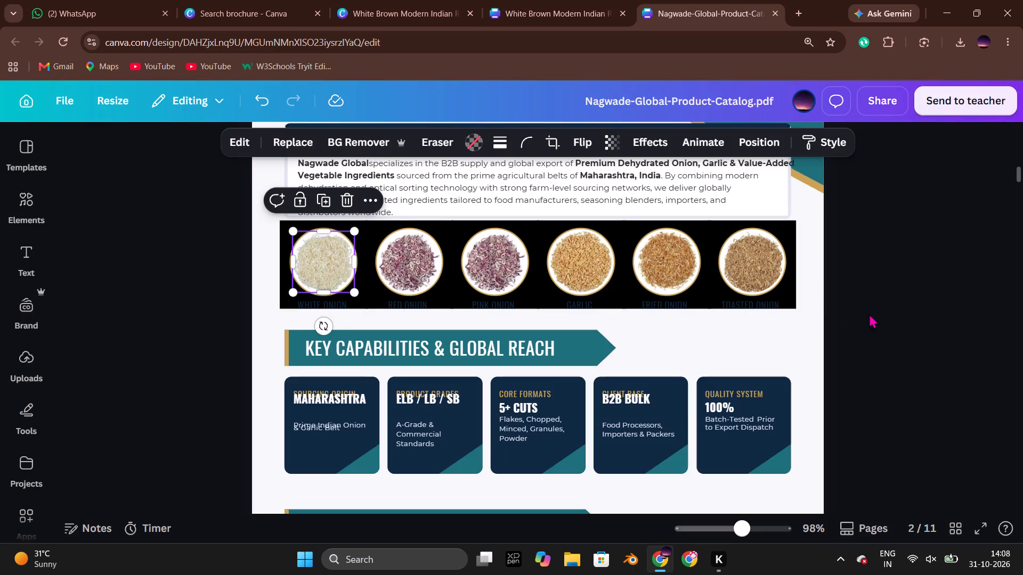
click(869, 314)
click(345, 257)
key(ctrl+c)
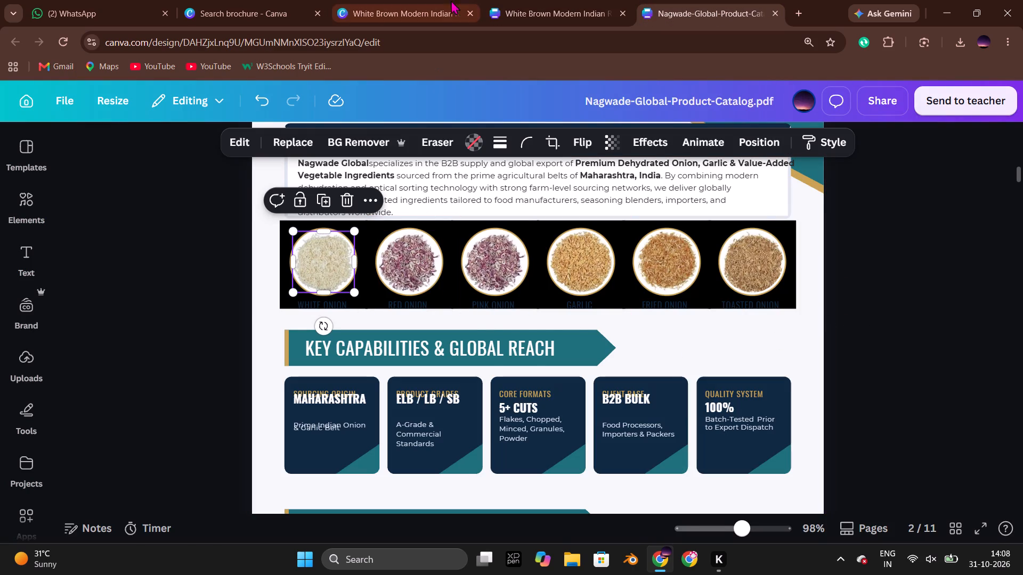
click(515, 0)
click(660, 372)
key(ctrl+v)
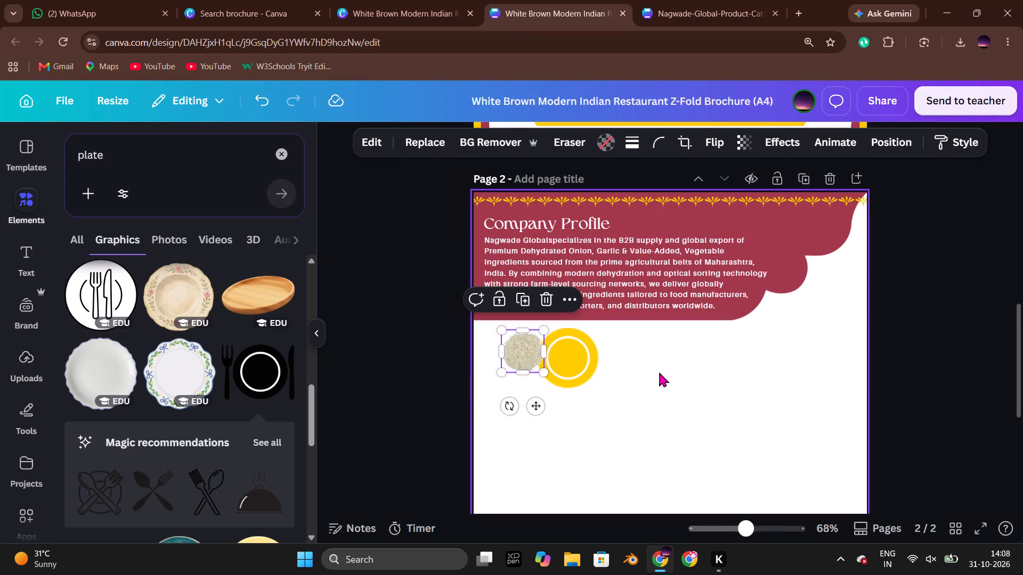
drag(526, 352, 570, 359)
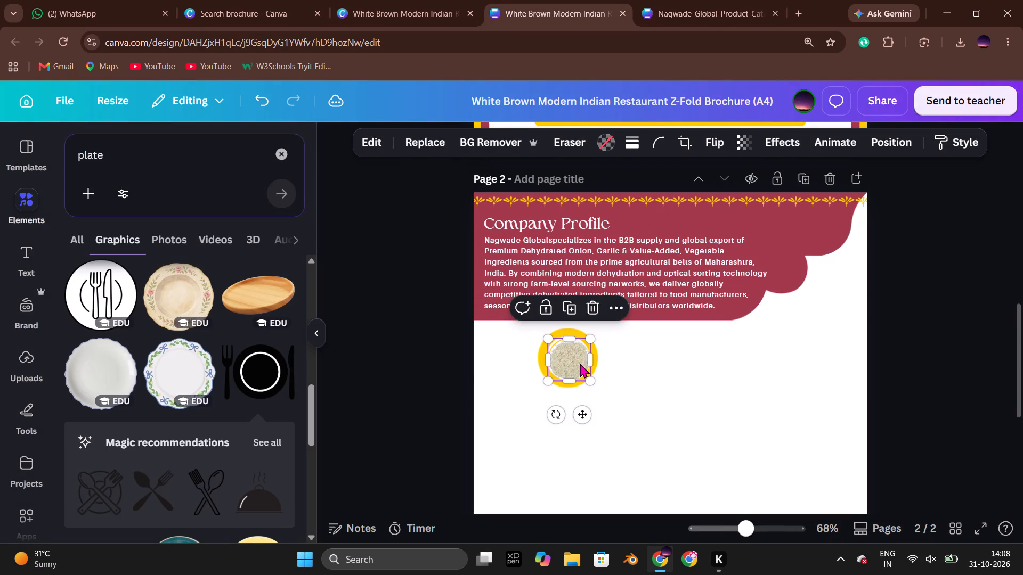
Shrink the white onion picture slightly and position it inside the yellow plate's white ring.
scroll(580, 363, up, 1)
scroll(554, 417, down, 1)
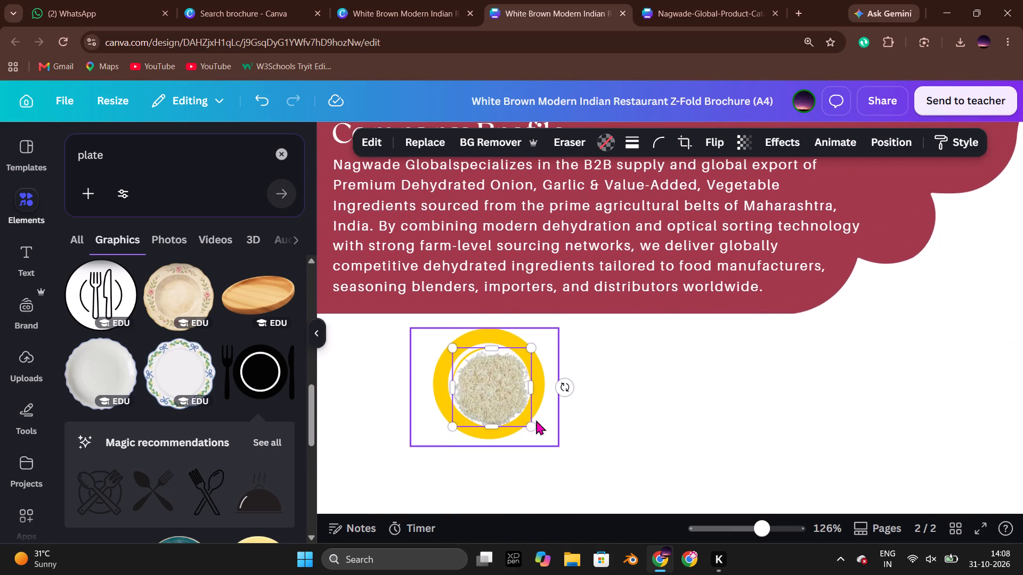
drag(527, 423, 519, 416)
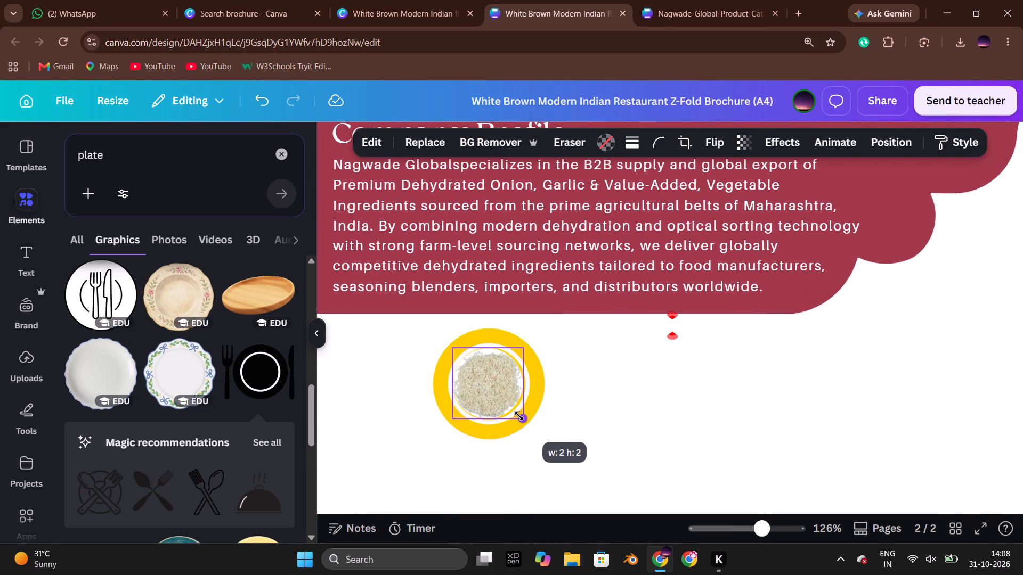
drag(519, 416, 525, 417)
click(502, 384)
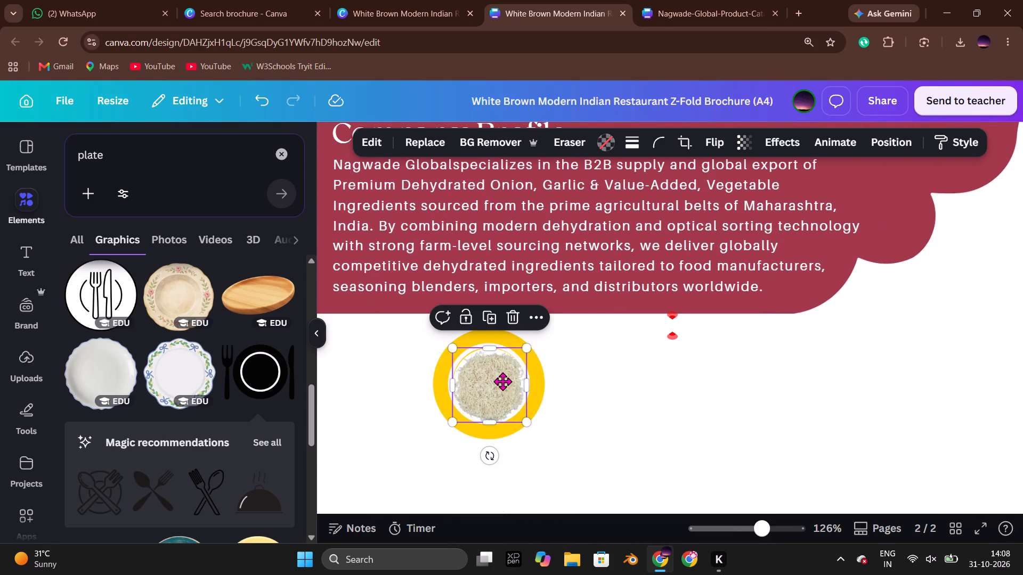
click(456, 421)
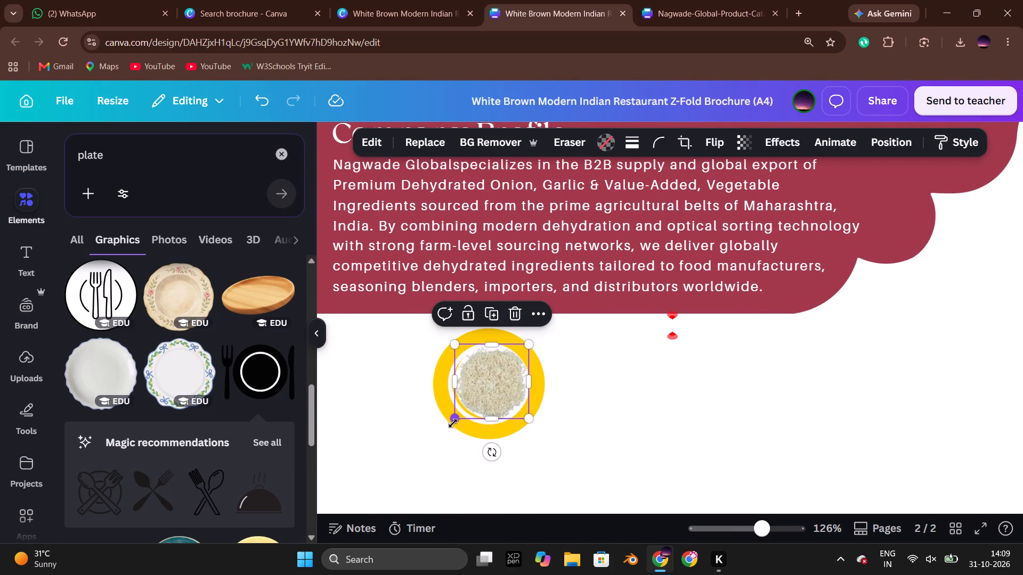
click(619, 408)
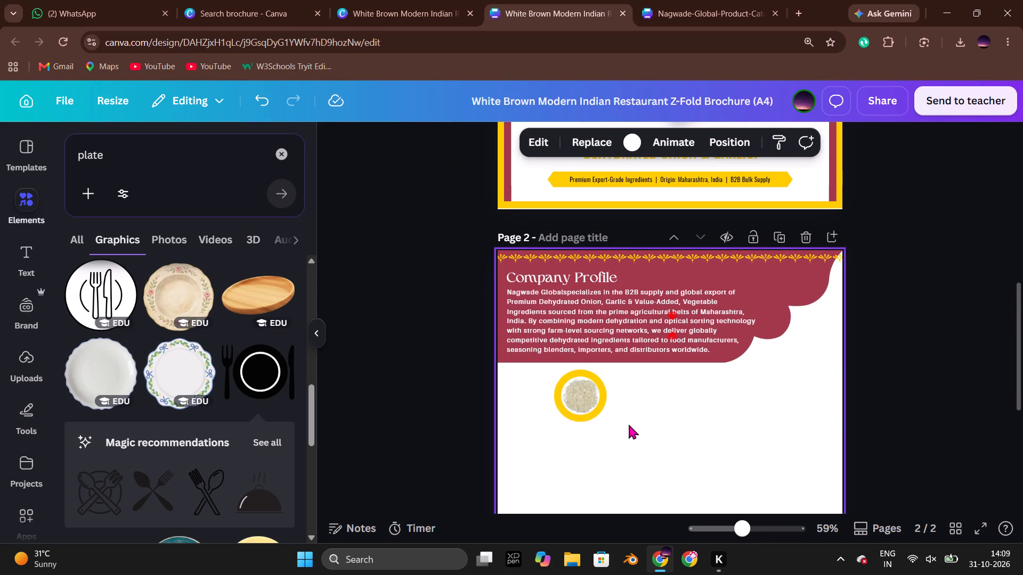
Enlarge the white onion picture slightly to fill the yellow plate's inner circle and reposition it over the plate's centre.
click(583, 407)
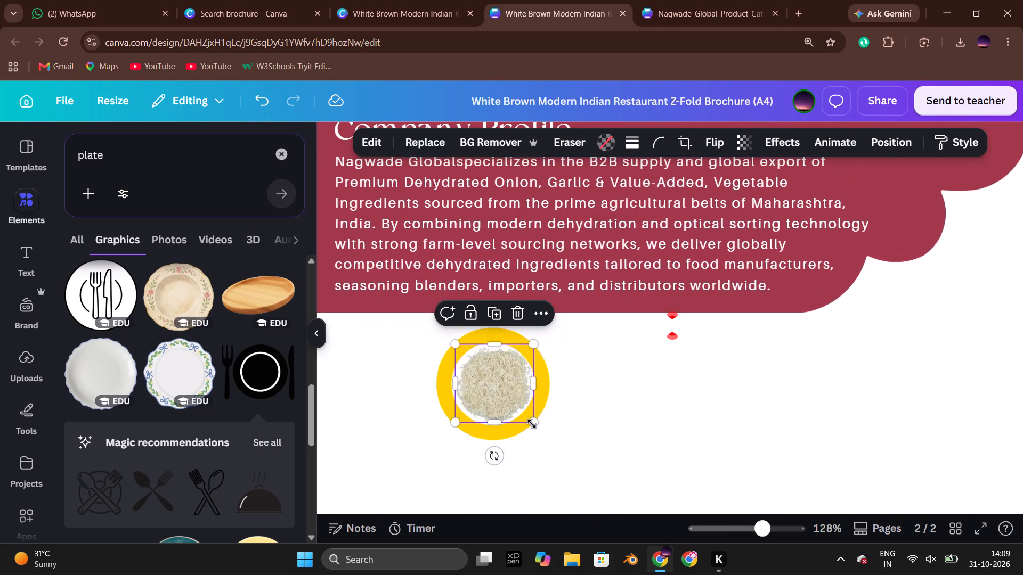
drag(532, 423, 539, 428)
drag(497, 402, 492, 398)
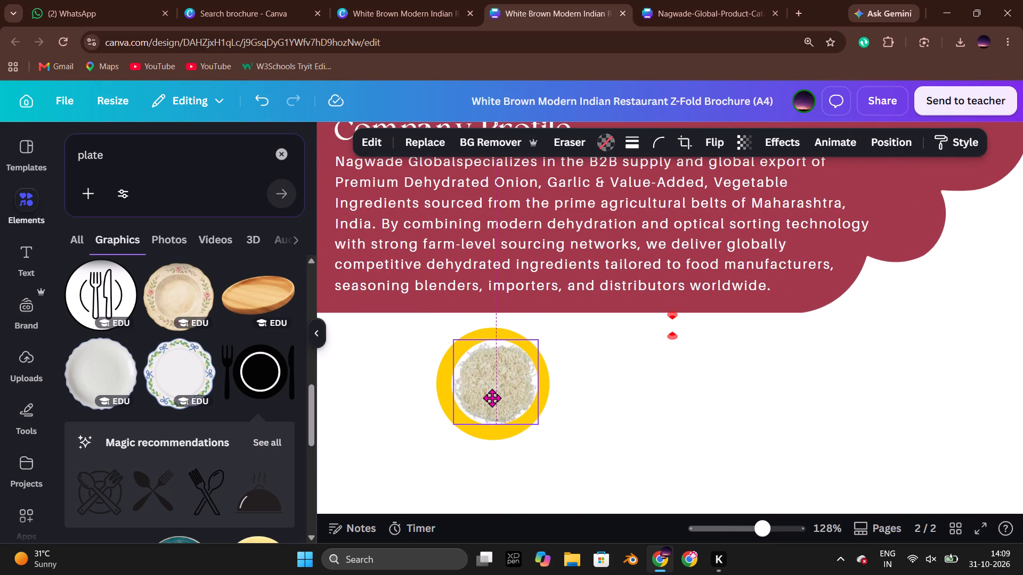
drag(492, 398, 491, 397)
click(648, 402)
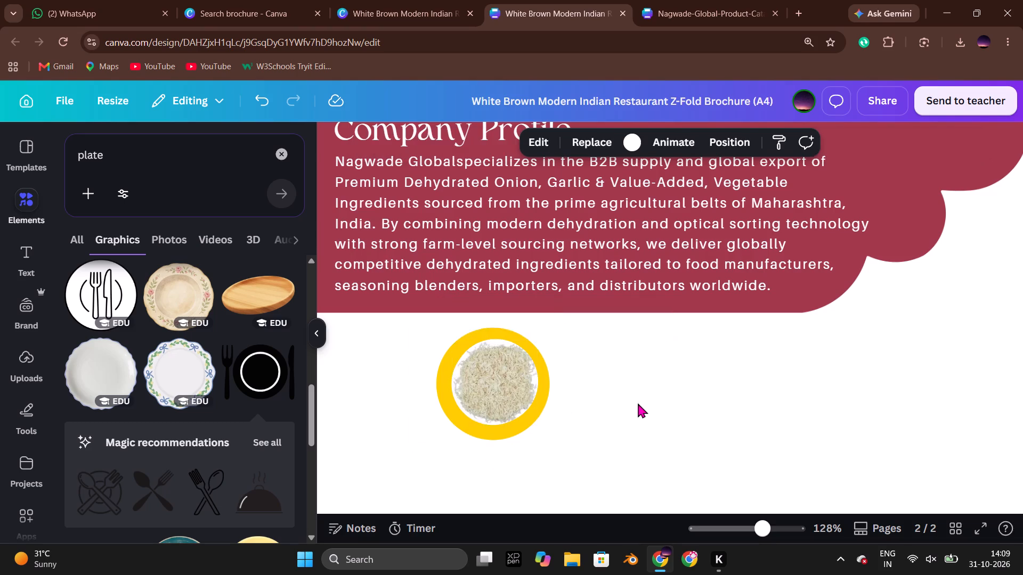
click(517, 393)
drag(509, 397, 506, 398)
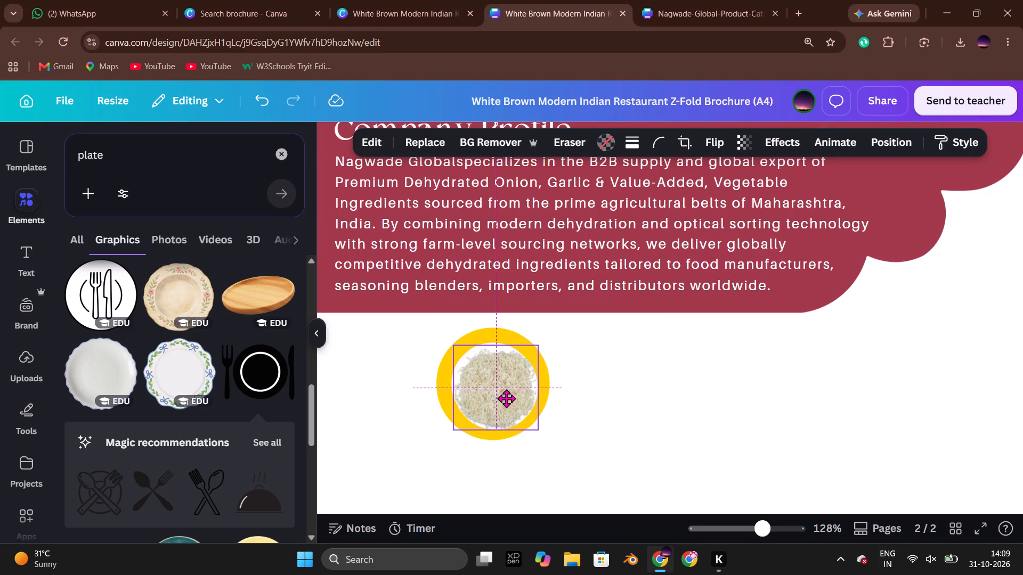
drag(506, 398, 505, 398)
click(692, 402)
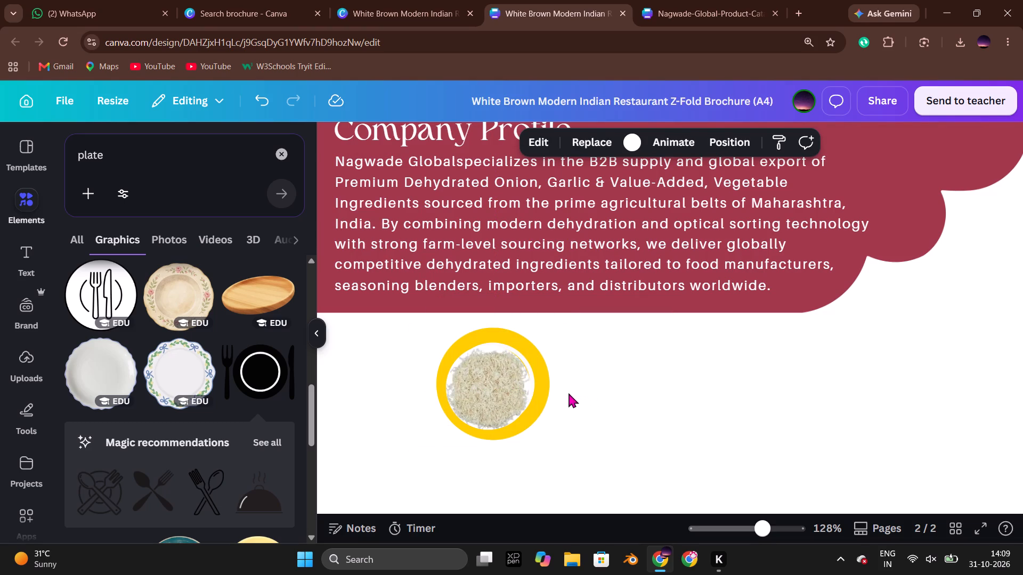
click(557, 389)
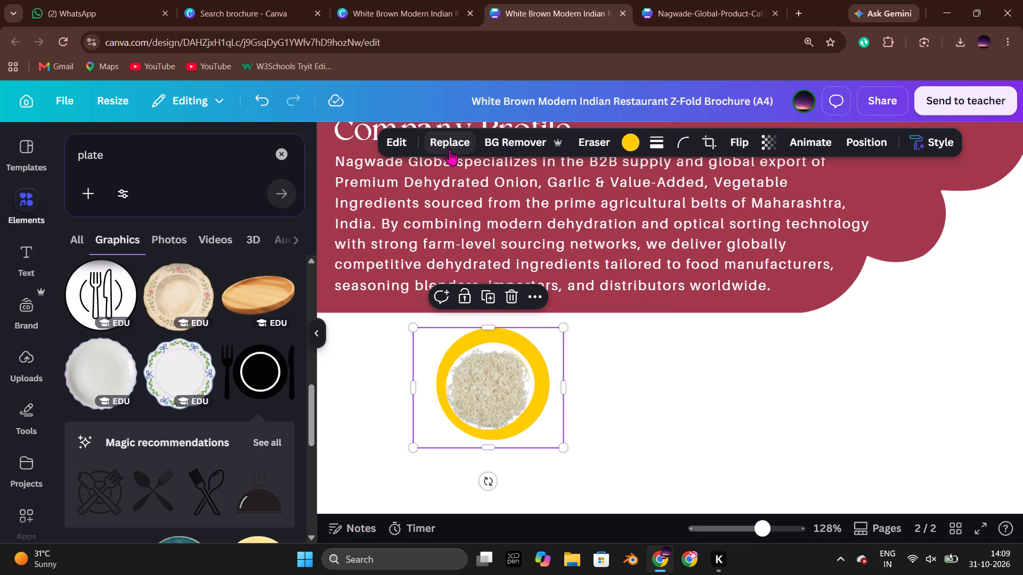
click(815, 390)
Delete the yellow plate together with the white onion picture from beneath page 2's Company Profile banner.
scroll(274, 395, down, 5)
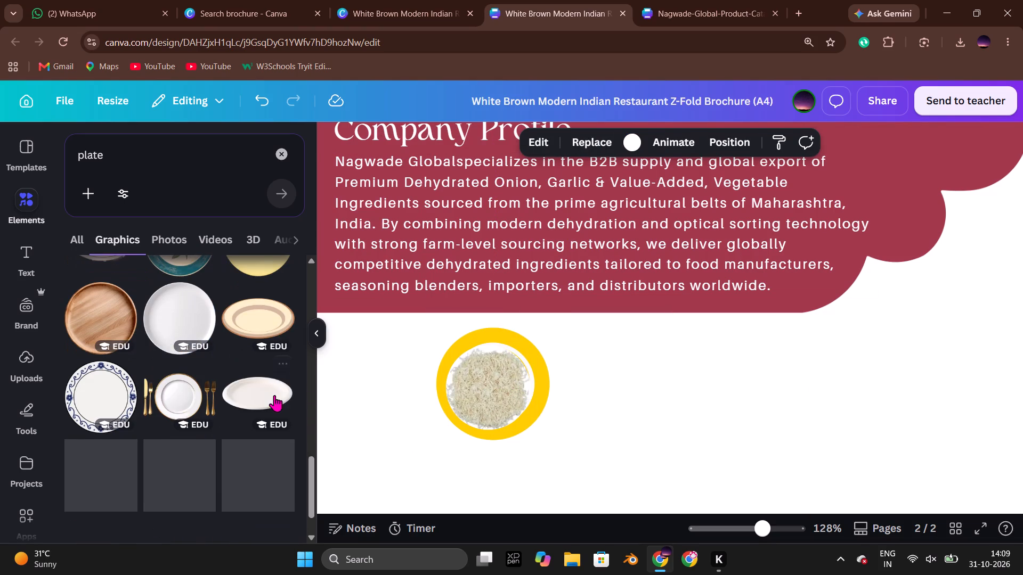
drag(256, 387, 272, 389)
scroll(411, 400, down, 3)
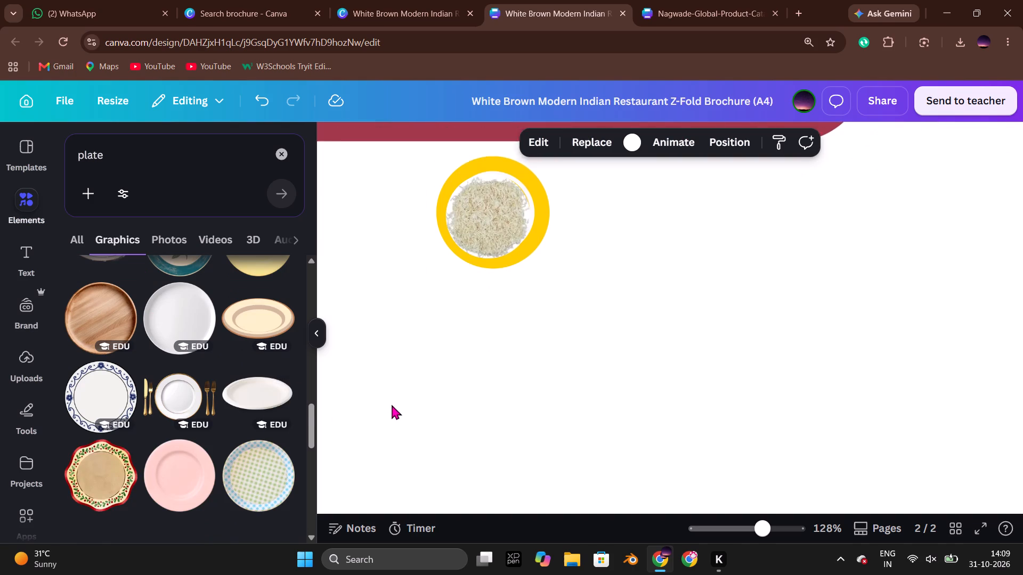
scroll(392, 405, down, 1)
scroll(219, 423, down, 2)
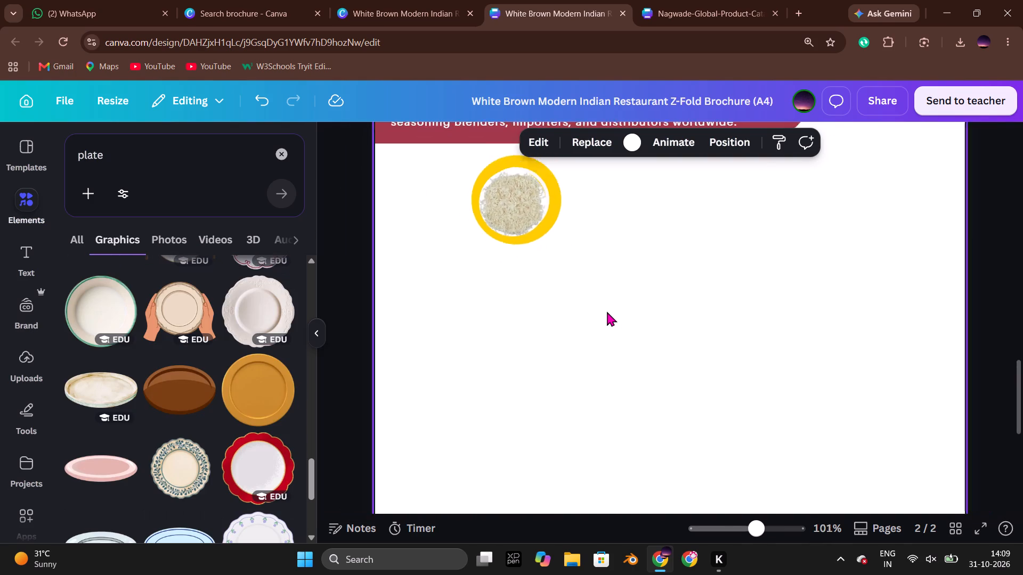
scroll(607, 311, up, 1)
drag(643, 328, 557, 299)
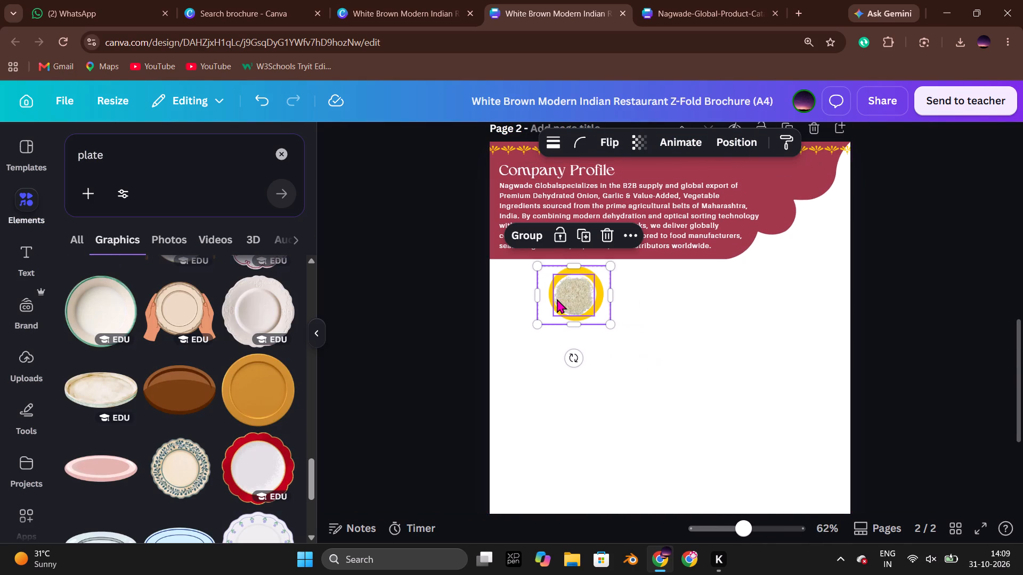
key(Delete)
Add the graphic of two hands holding a beige plate to page 2.
click(193, 322)
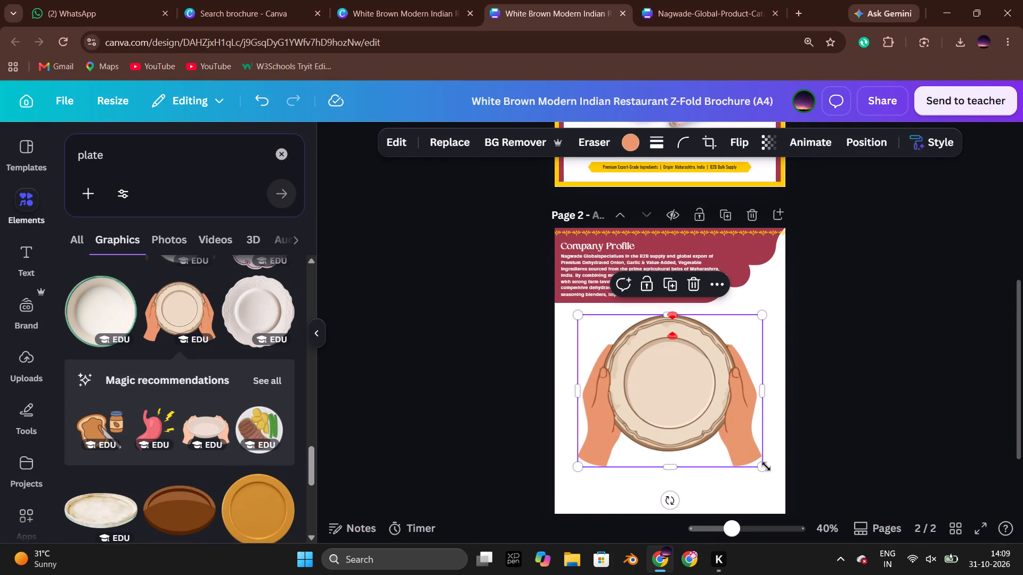
Shrink the hands-holding-plate graphic to a small size and place it beneath the Company Profile banner, near page 2's left edge.
drag(765, 467, 627, 346)
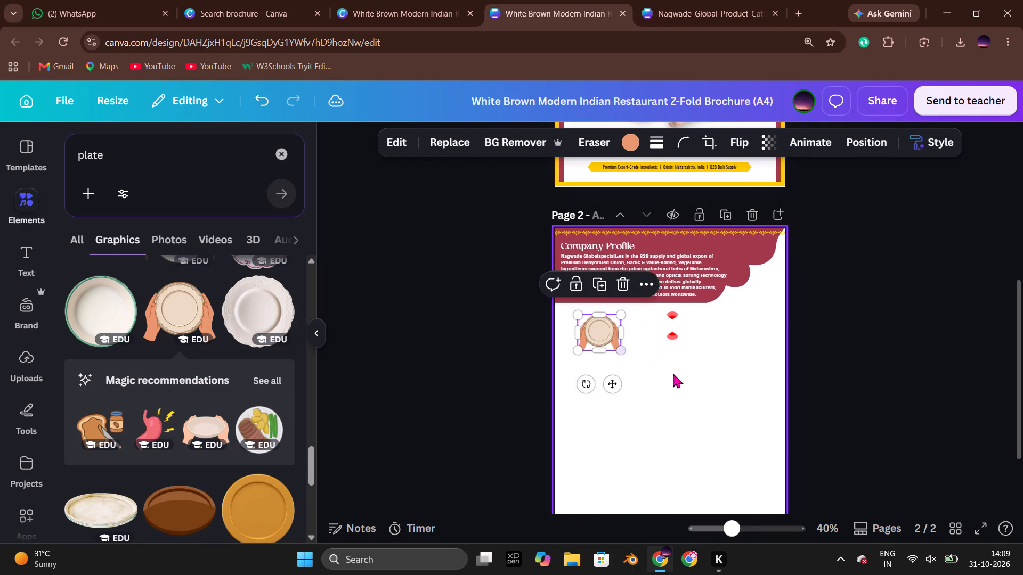
click(673, 373)
drag(528, 336, 499, 333)
Recolour the hands of the plate graphic, trying the design's yellow and settling on its maroon.
click(629, 147)
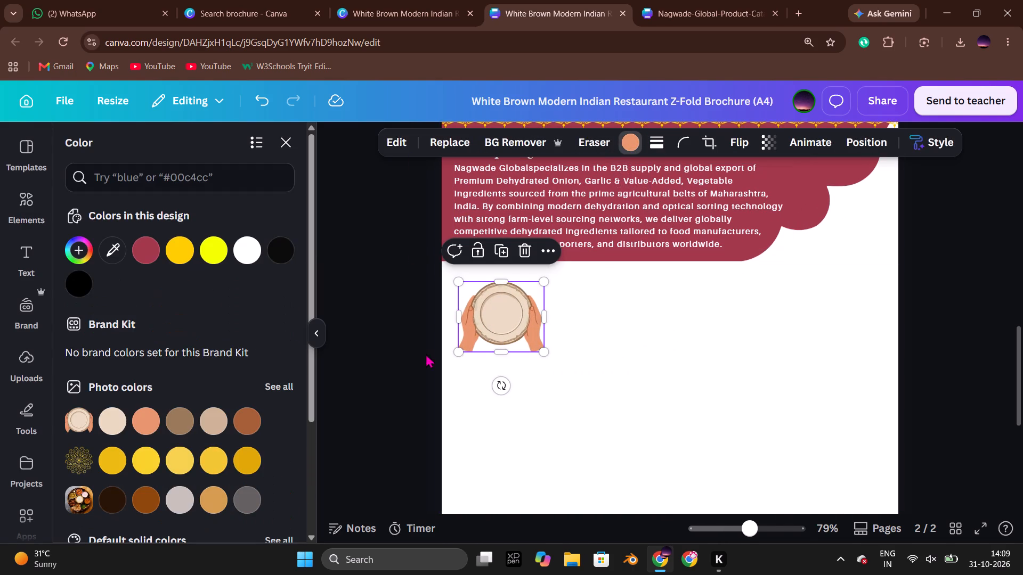
click(149, 255)
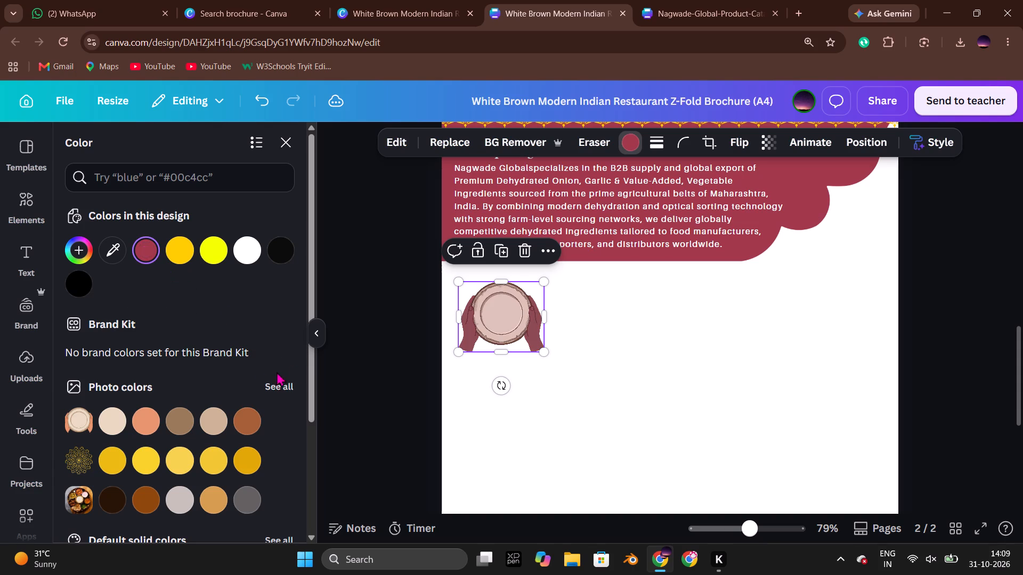
click(176, 250)
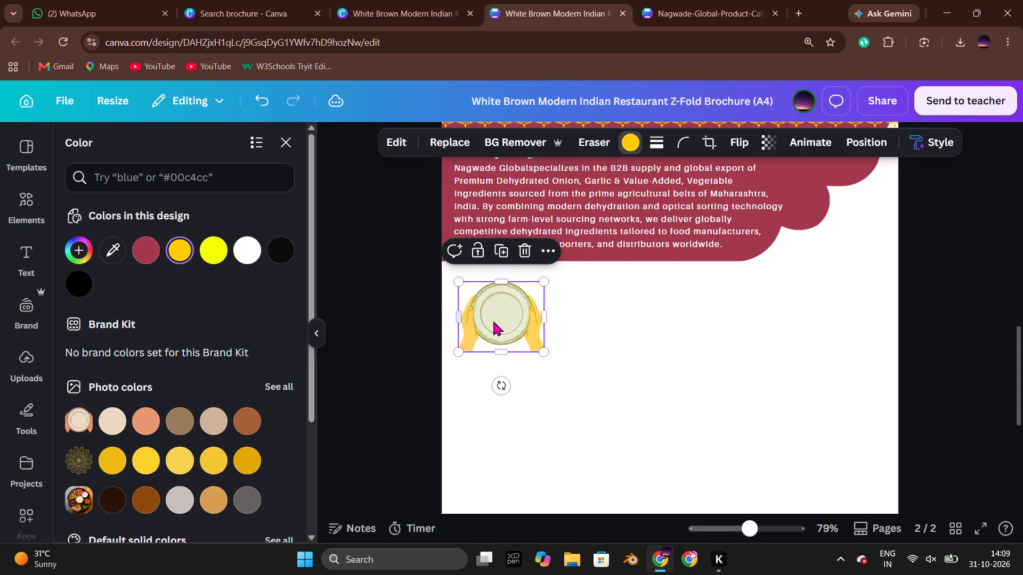
click(139, 257)
click(638, 349)
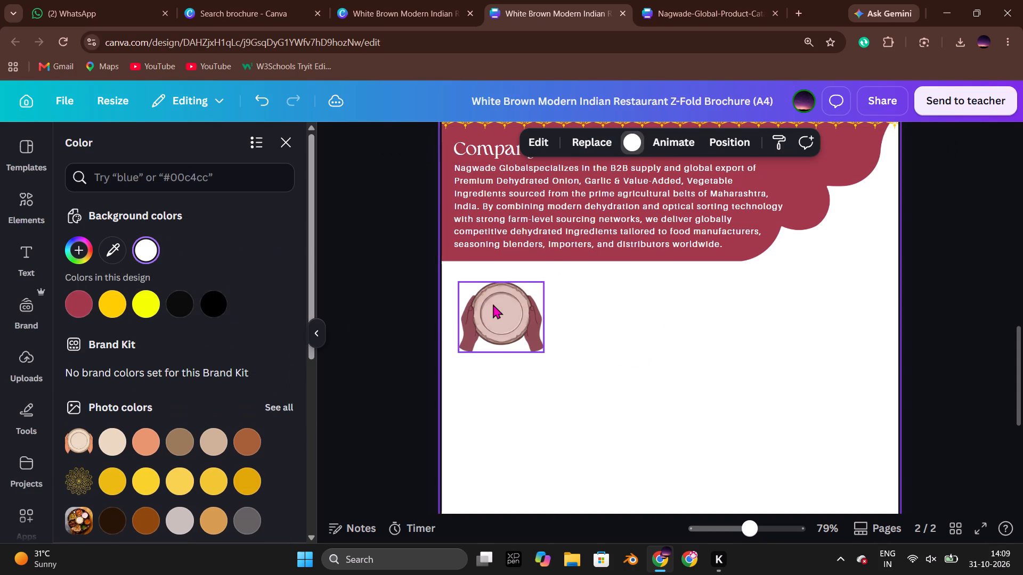
Shrink the maroon hands-and-plate graphic slightly beneath the Company Profile banner.
click(493, 304)
drag(542, 346, 518, 324)
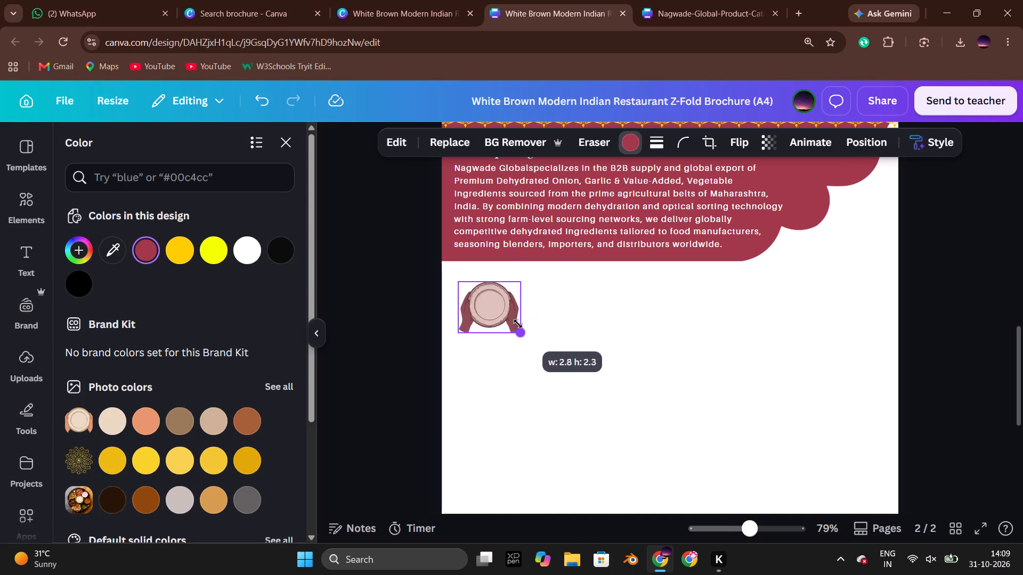
drag(518, 324, 515, 320)
click(615, 320)
In the Nagwade-Global-Product-Catalog design, delete the black-backed gold ring frame around the white onion picture.
click(721, 0)
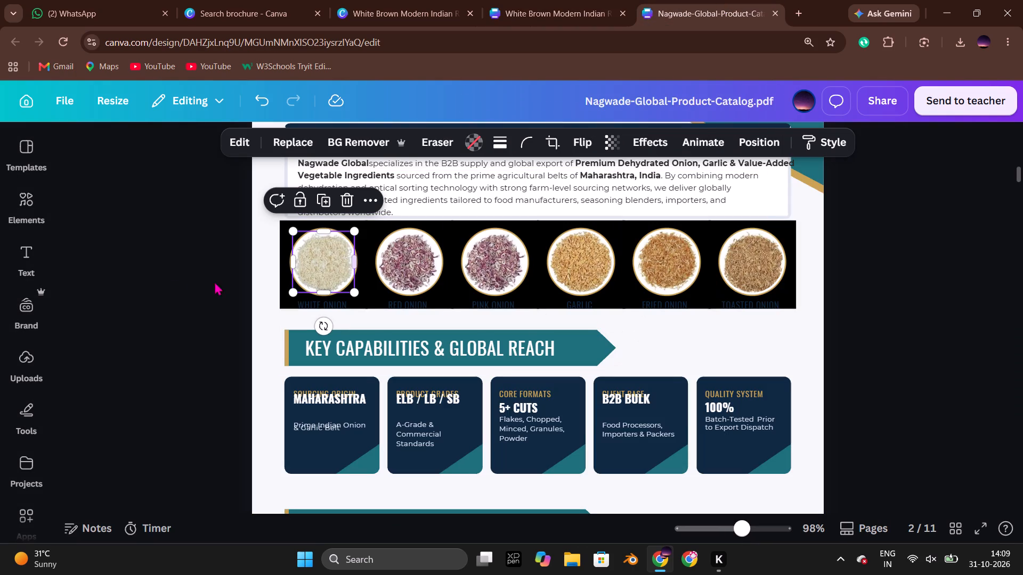
click(167, 280)
drag(252, 308, 338, 313)
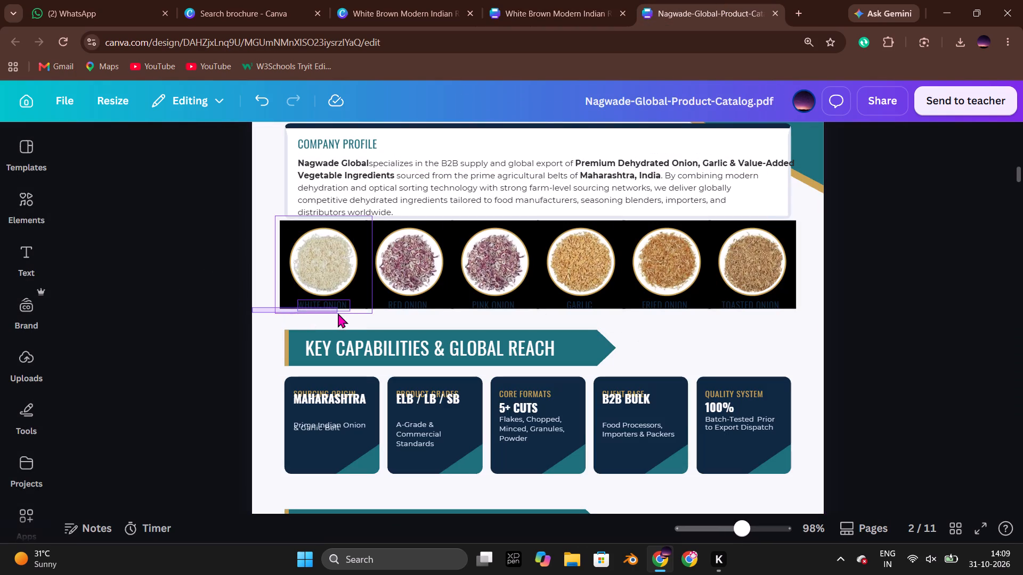
drag(338, 313, 259, 315)
click(206, 272)
click(288, 220)
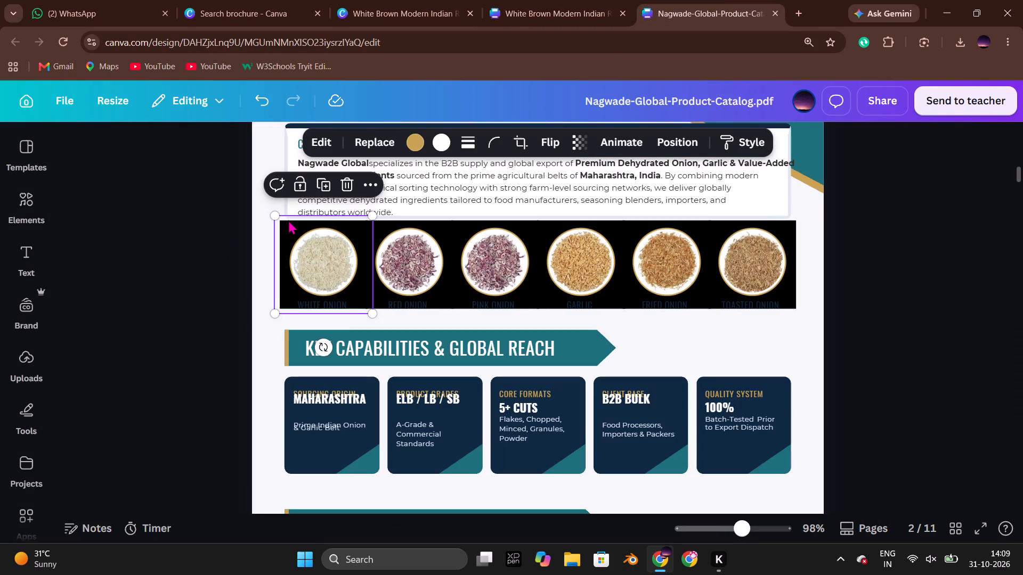
key(Delete)
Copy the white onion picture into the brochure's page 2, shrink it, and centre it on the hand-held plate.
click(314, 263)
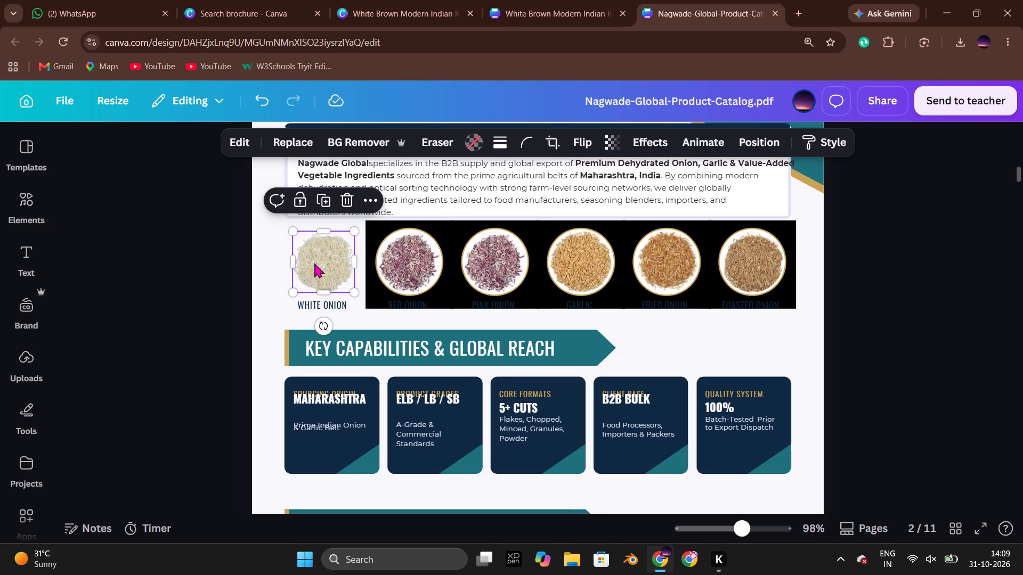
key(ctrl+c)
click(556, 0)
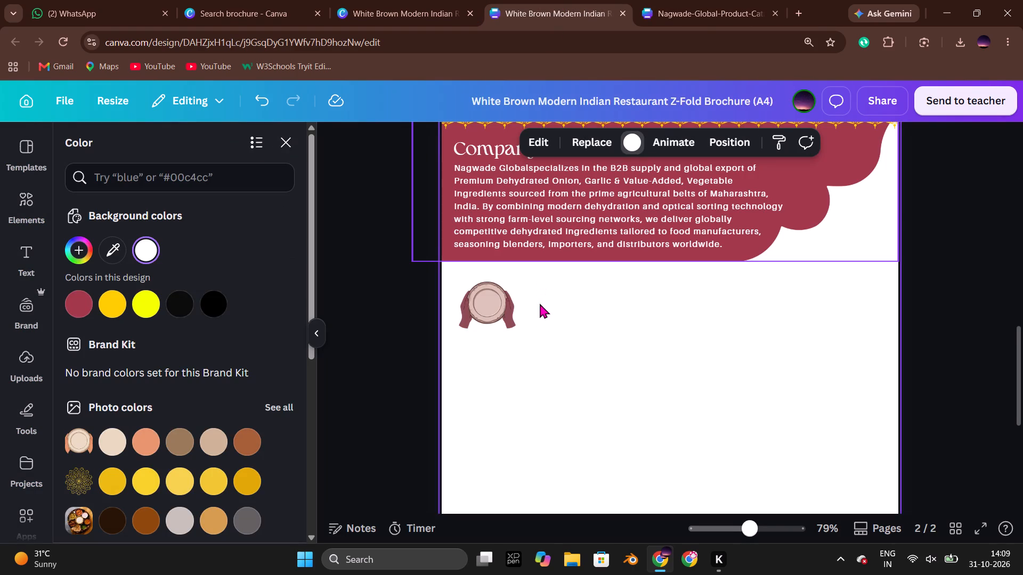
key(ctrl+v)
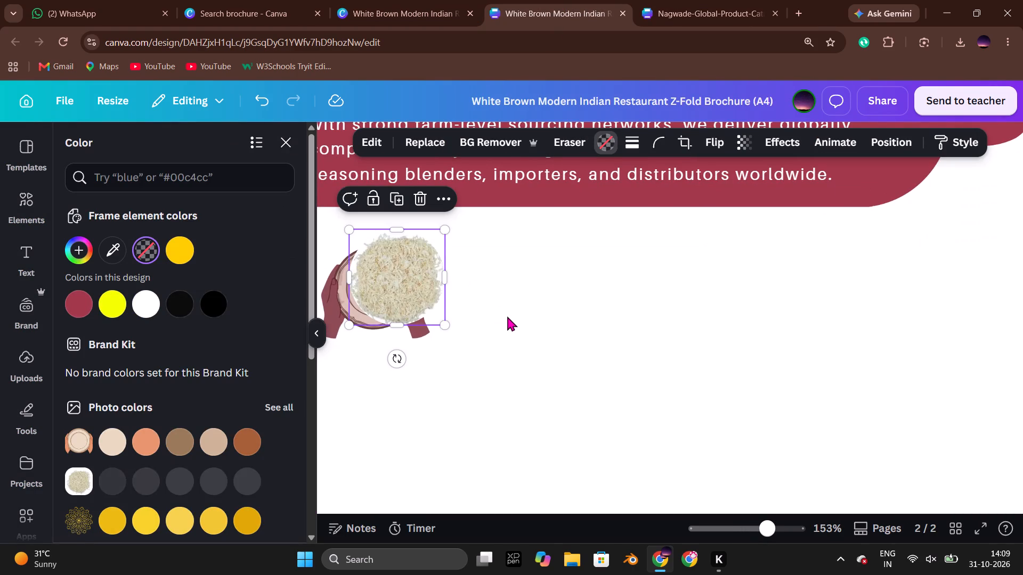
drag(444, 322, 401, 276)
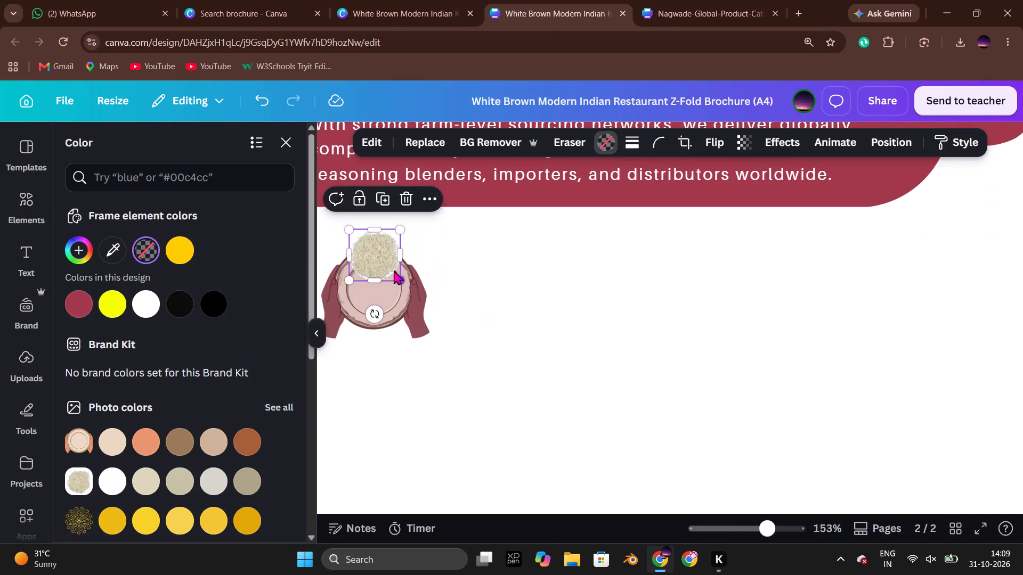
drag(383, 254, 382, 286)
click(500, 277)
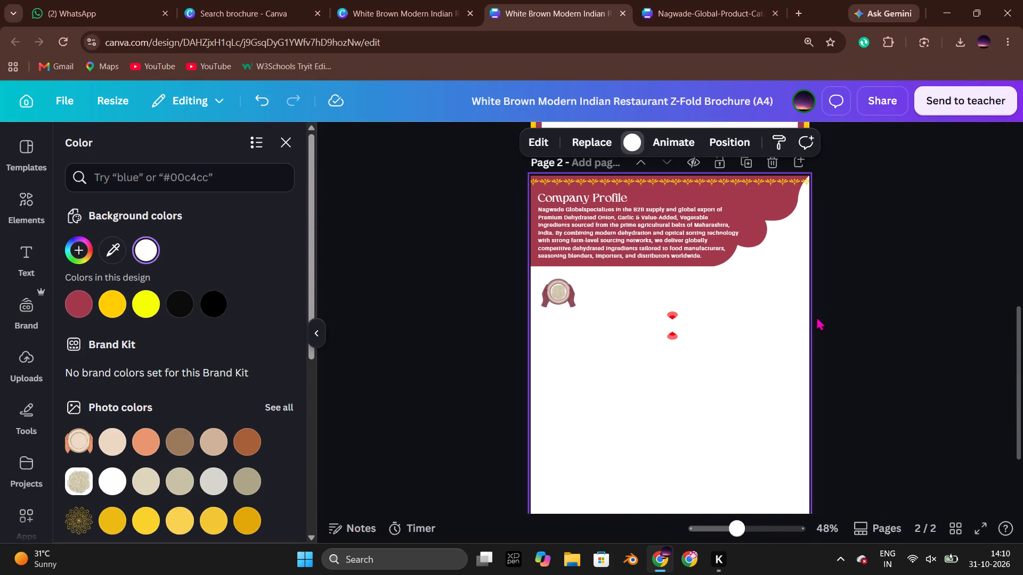
In the Nagwade catalog, delete the black-backed ring frames around the red onion, pink onion, garlic, fried onion and toasted onion pictures.
click(682, 14)
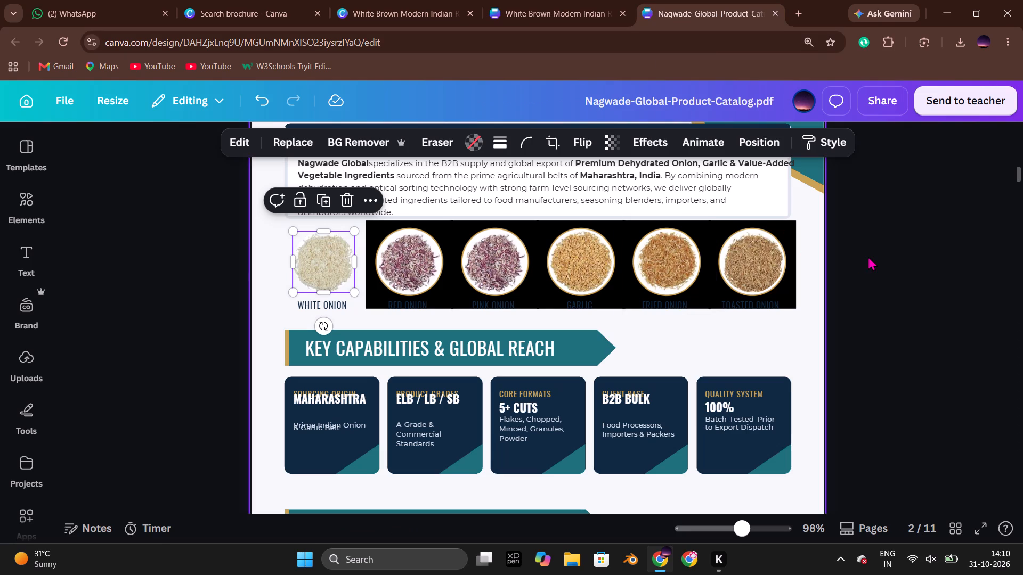
click(868, 256)
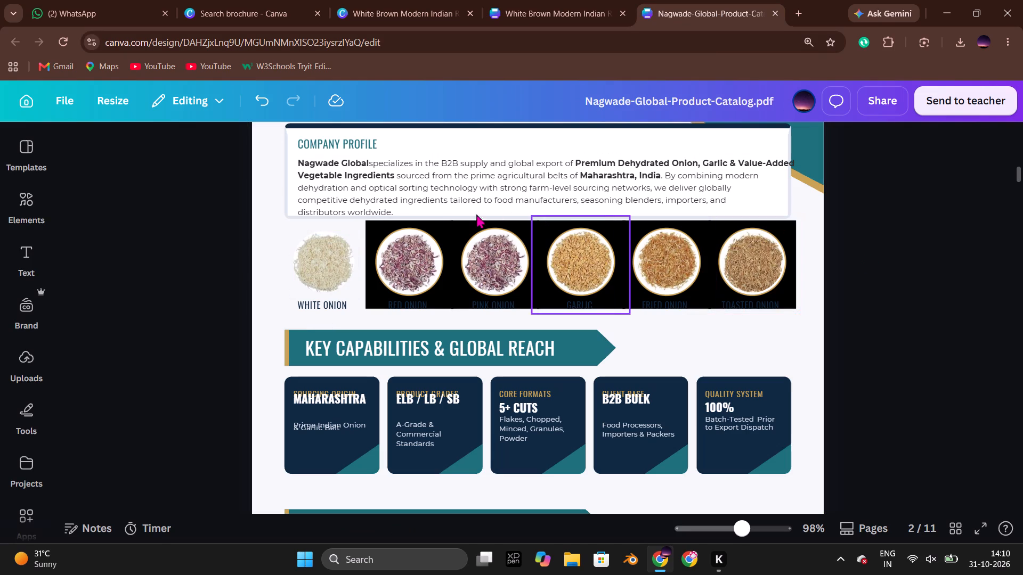
click(445, 223)
key(Delete)
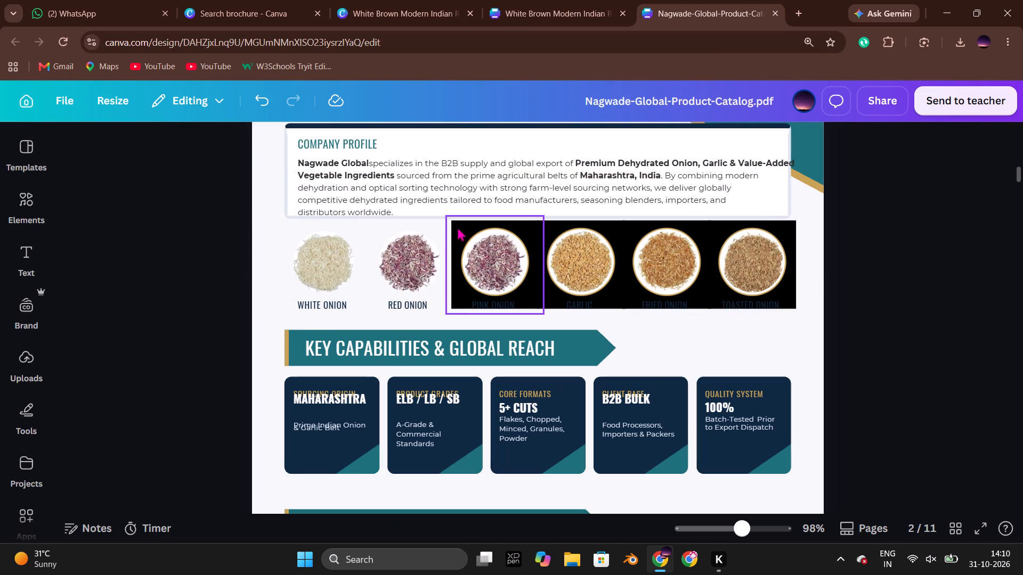
click(460, 225)
key(Delete)
click(553, 228)
key(Delete)
click(634, 230)
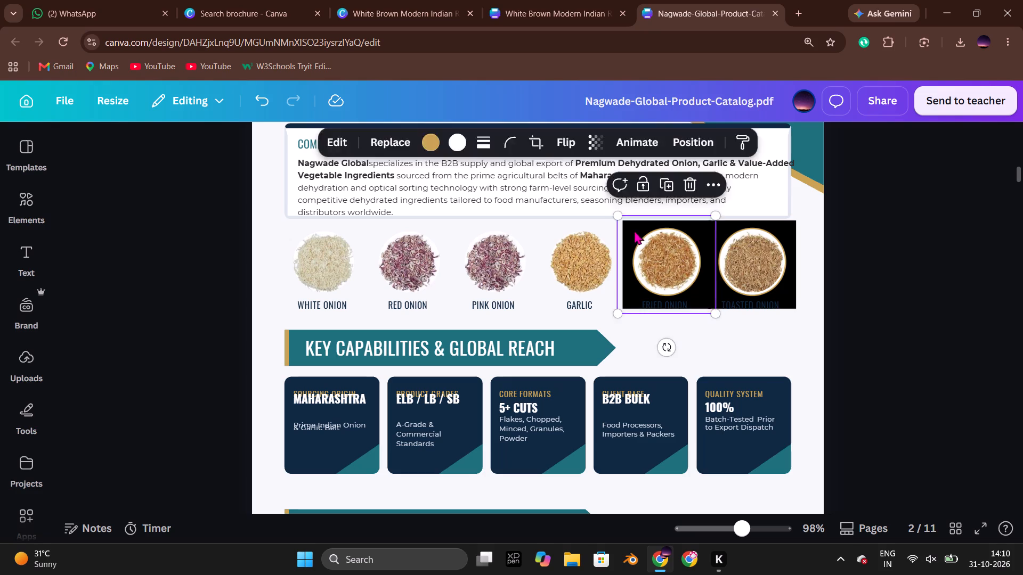
key(Delete)
click(719, 228)
key(Delete)
Copy all six product pictures with their name labels from the Nagwade catalog and return to the brochure.
click(840, 256)
drag(863, 276, 794, 269)
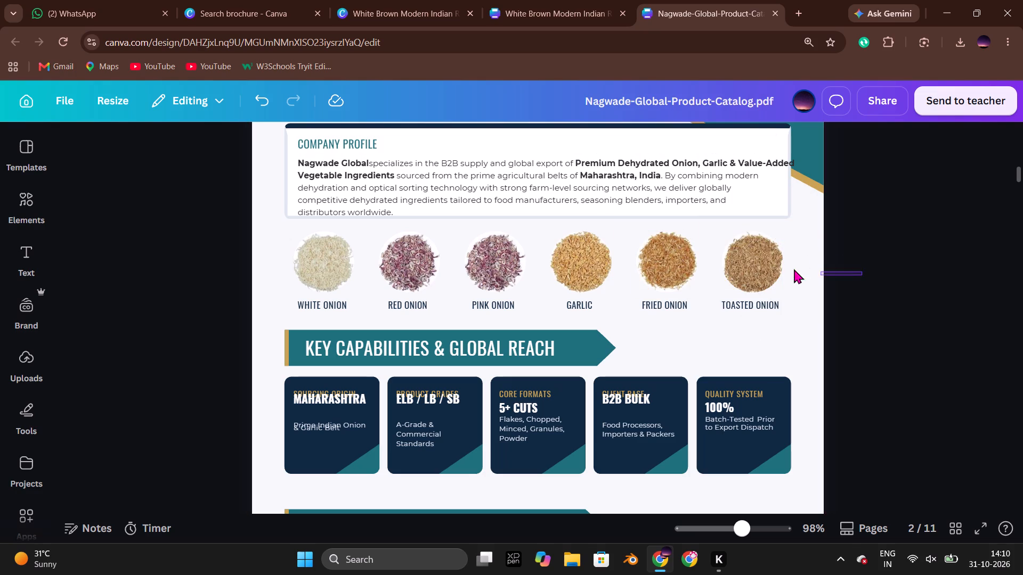
drag(794, 269, 263, 306)
key(ctrl+c)
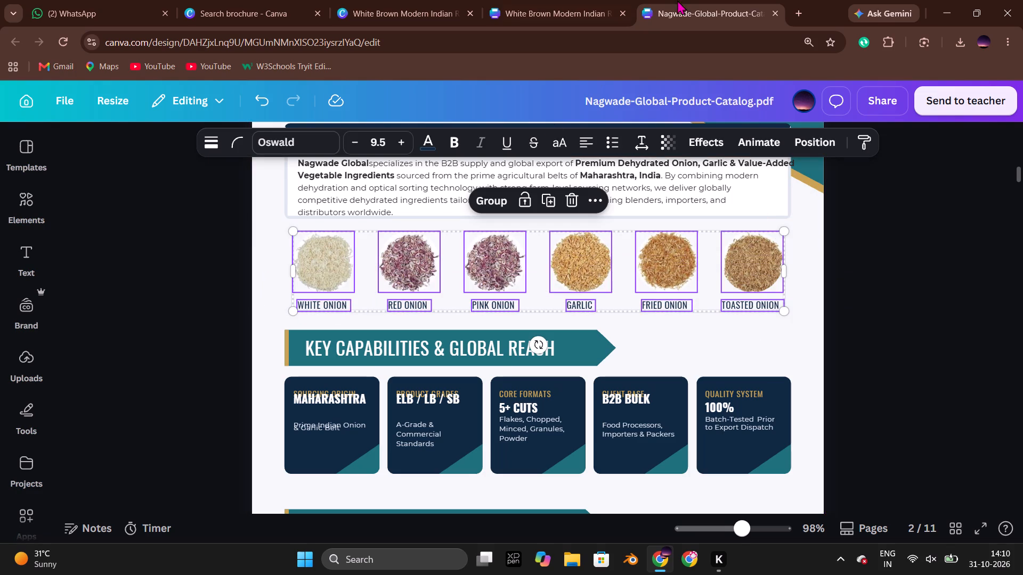
click(608, 1)
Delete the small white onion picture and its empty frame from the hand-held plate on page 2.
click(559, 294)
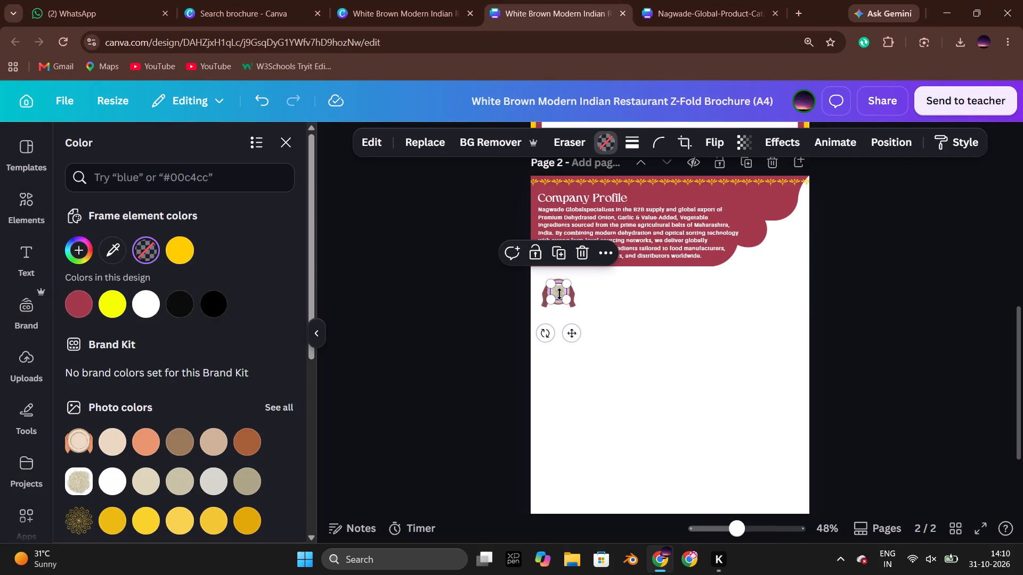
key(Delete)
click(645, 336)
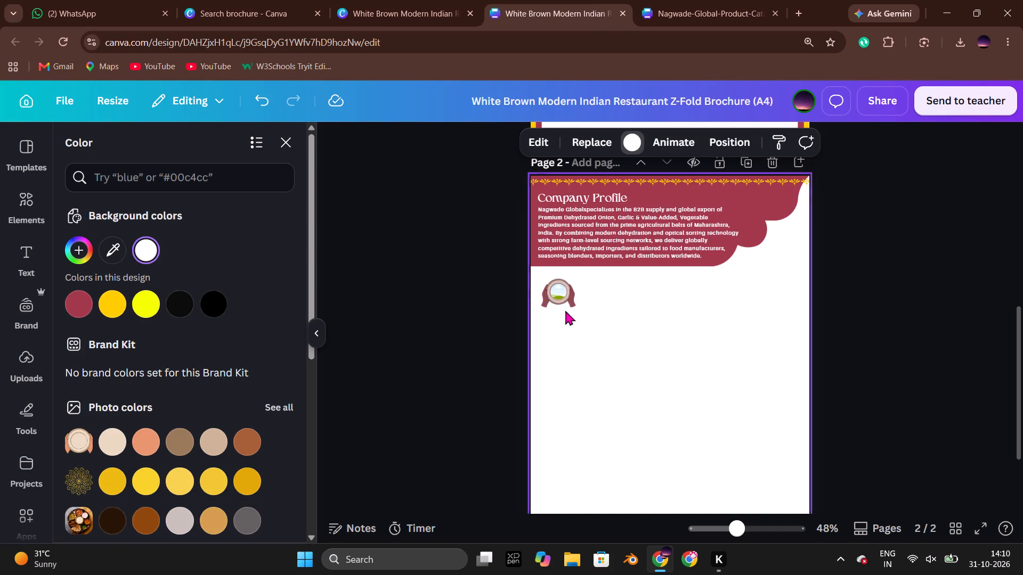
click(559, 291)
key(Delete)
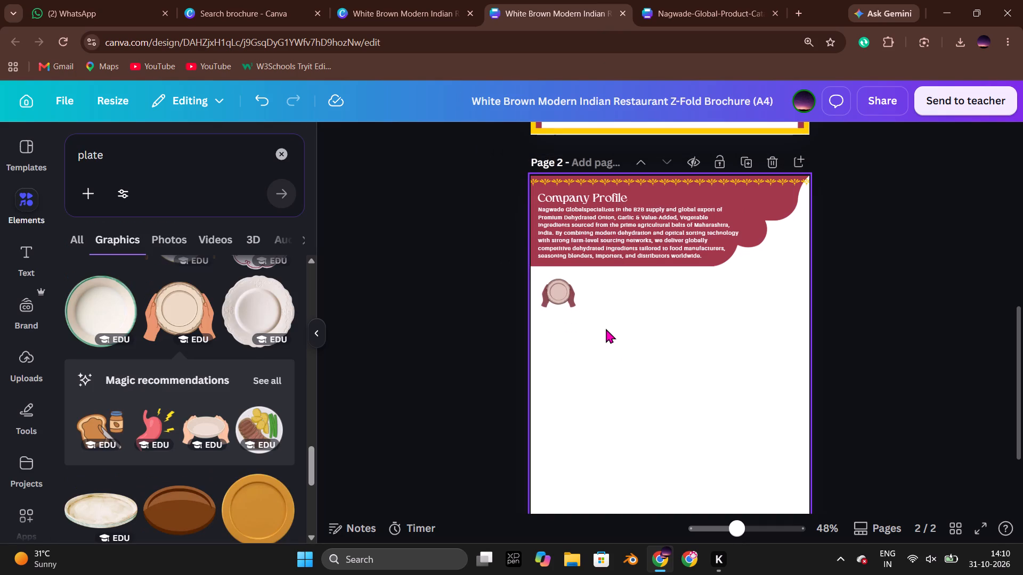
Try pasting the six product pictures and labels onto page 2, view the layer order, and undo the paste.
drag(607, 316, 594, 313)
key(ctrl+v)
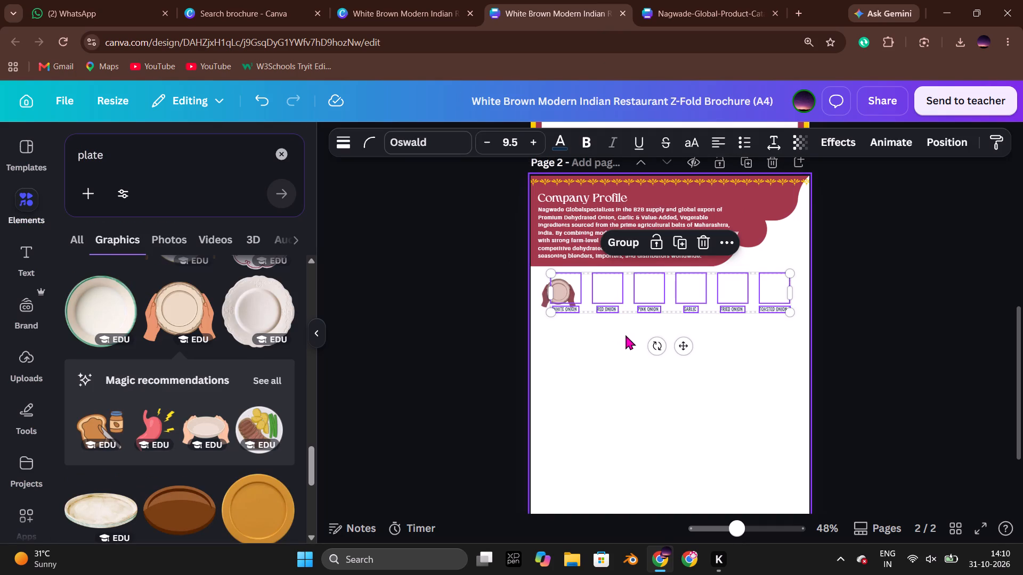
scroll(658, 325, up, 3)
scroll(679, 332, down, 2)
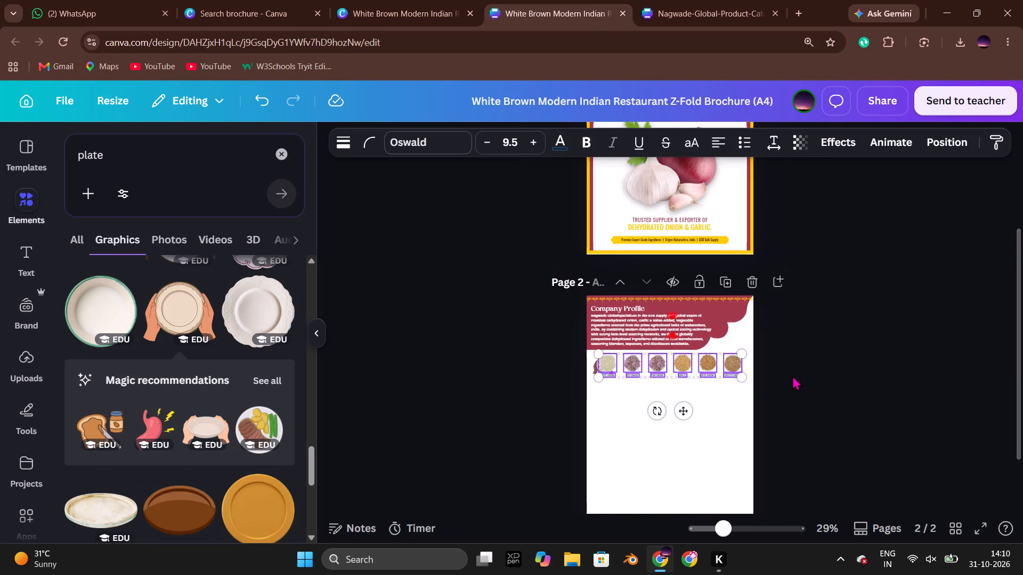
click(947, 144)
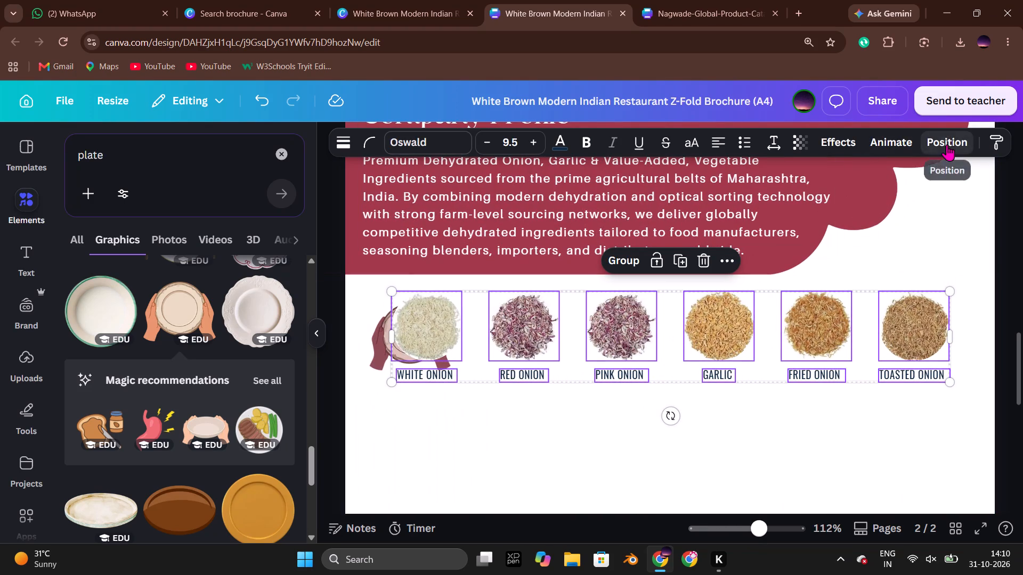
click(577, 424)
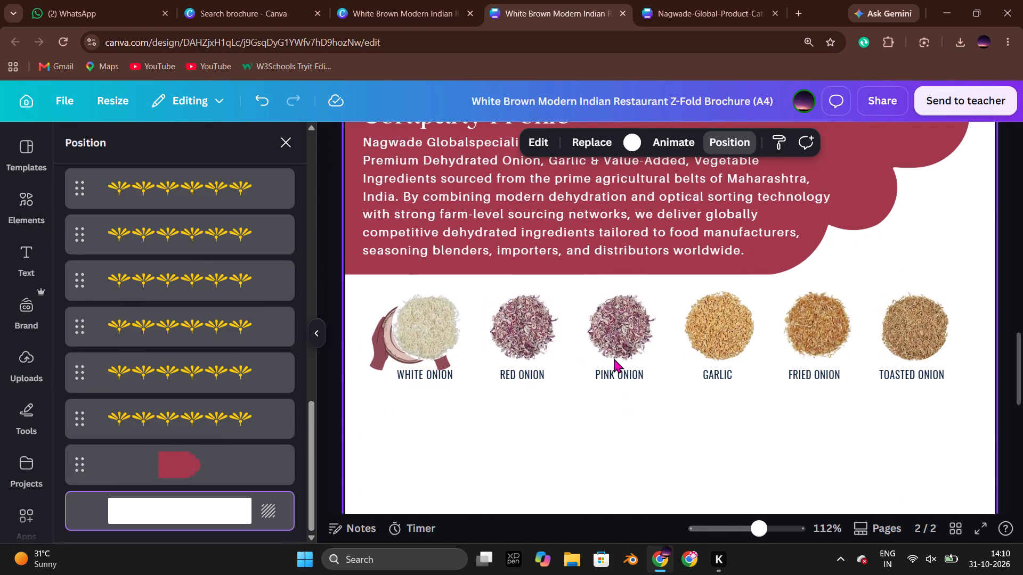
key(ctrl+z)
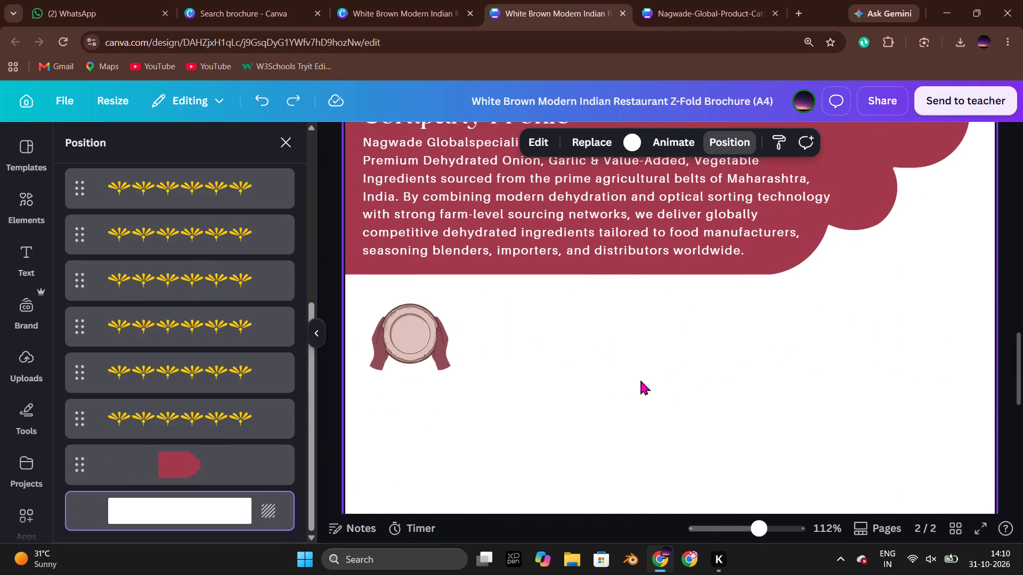
Paste the six product pictures with their labels beneath page 2's Company Profile banner and group them.
click(643, 375)
key(ctrl+v)
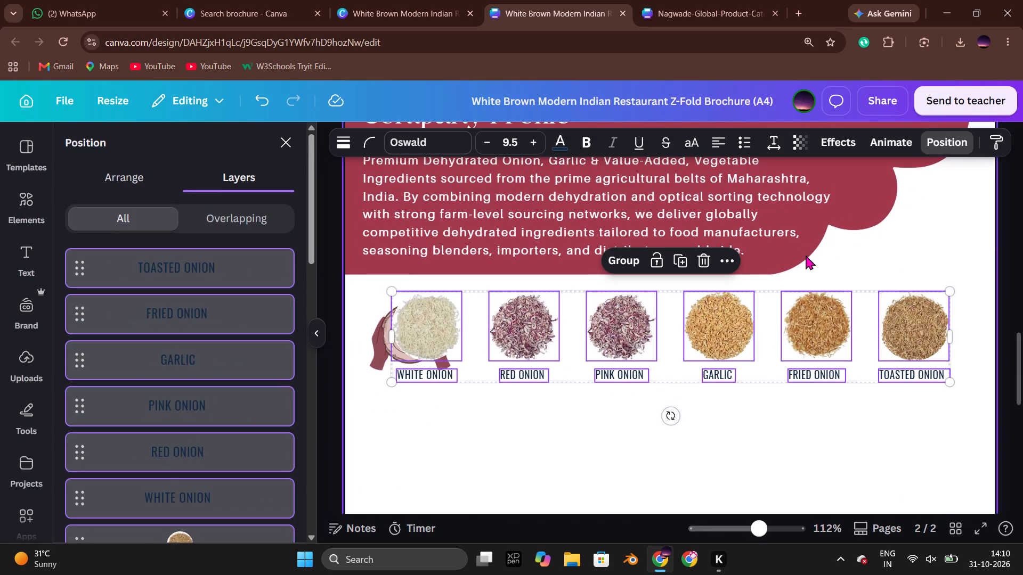
click(631, 260)
click(607, 443)
Change the text colour of the grouped product labels, trying maroon and settling on black (#000000).
click(626, 359)
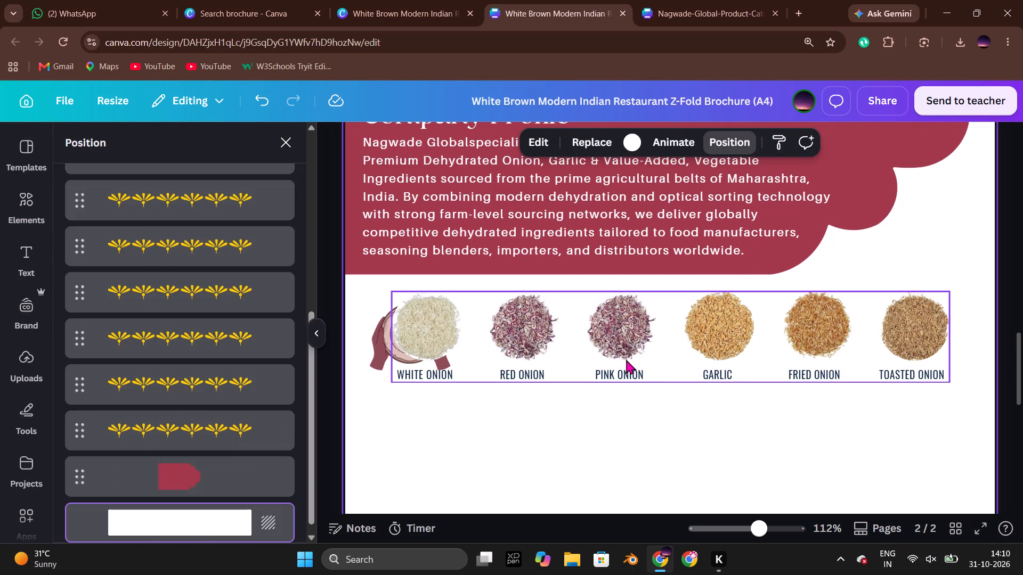
click(597, 139)
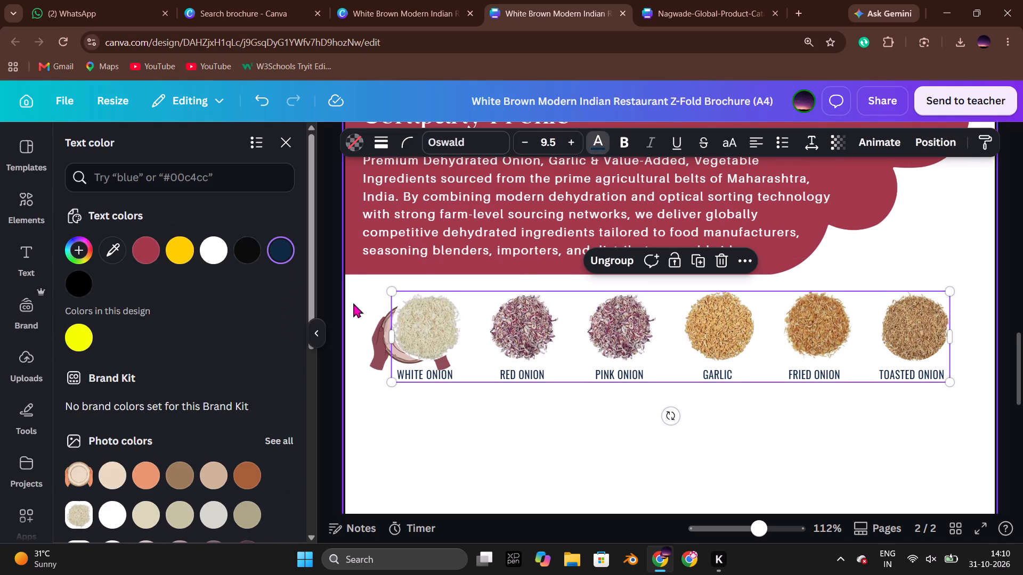
click(148, 253)
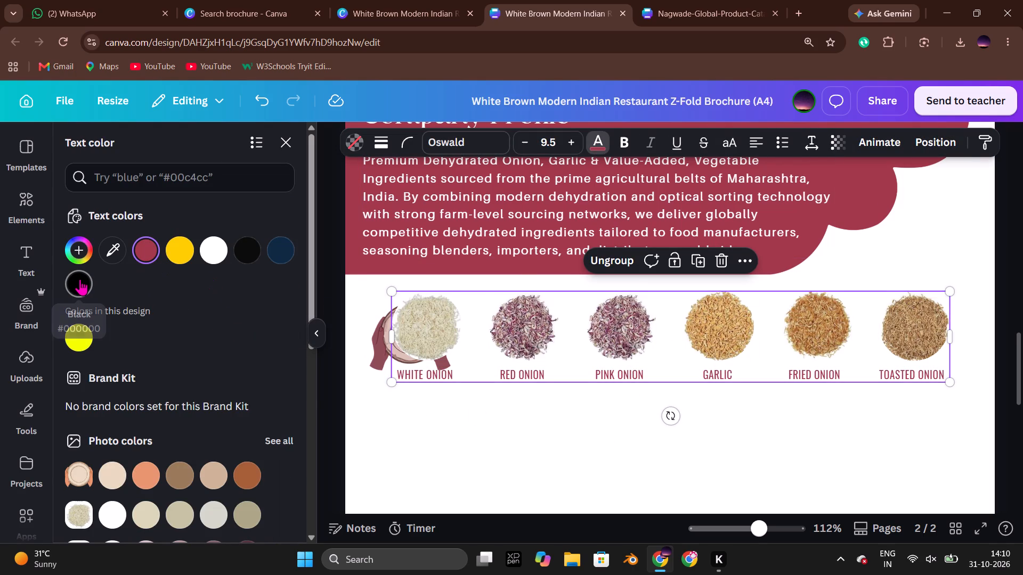
click(80, 279)
double_click(500, 407)
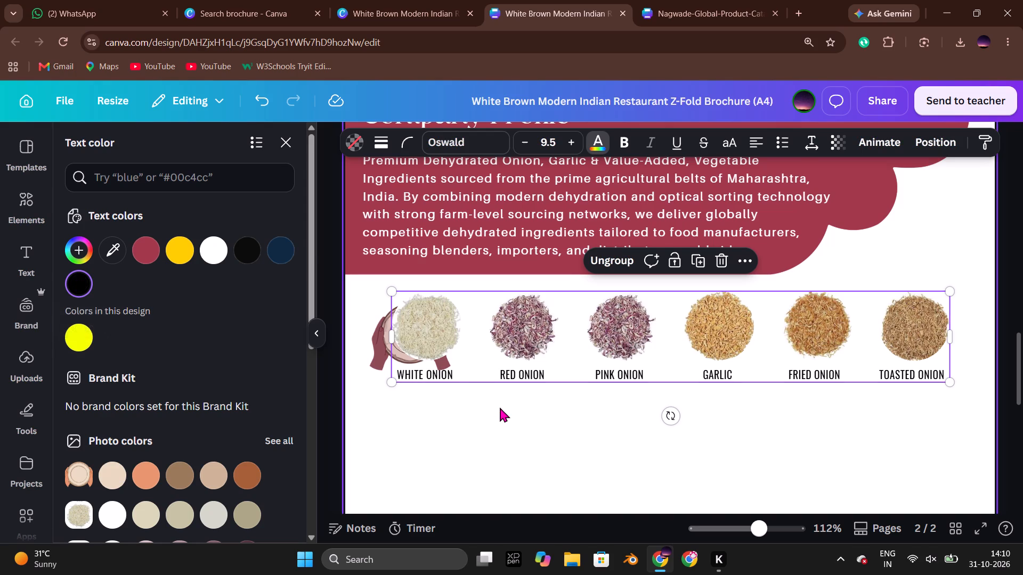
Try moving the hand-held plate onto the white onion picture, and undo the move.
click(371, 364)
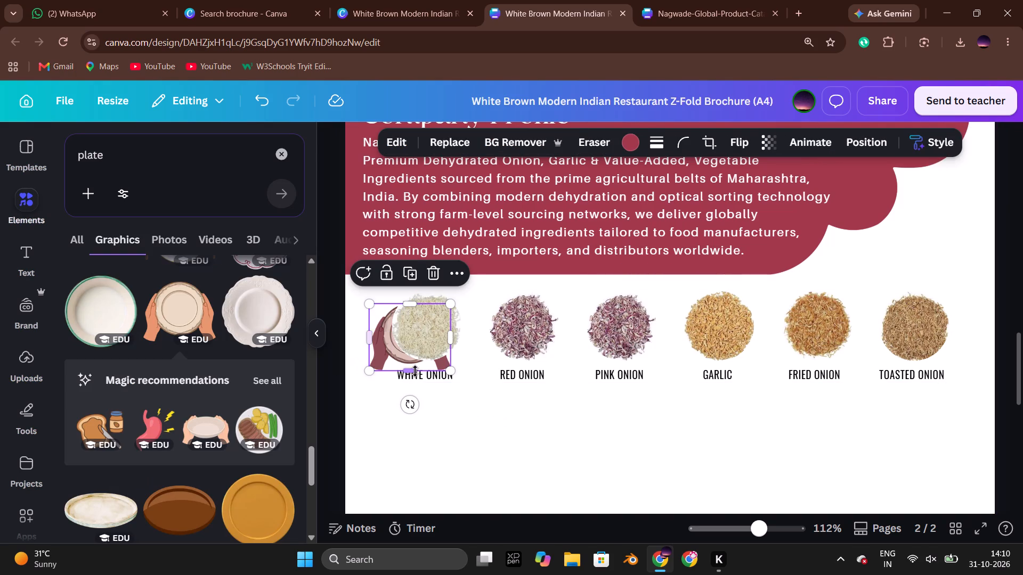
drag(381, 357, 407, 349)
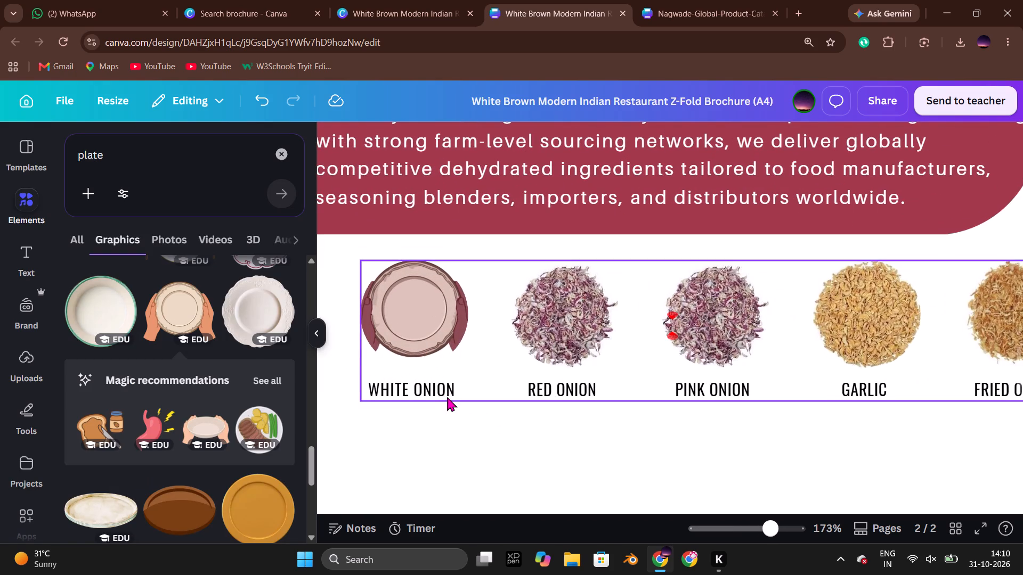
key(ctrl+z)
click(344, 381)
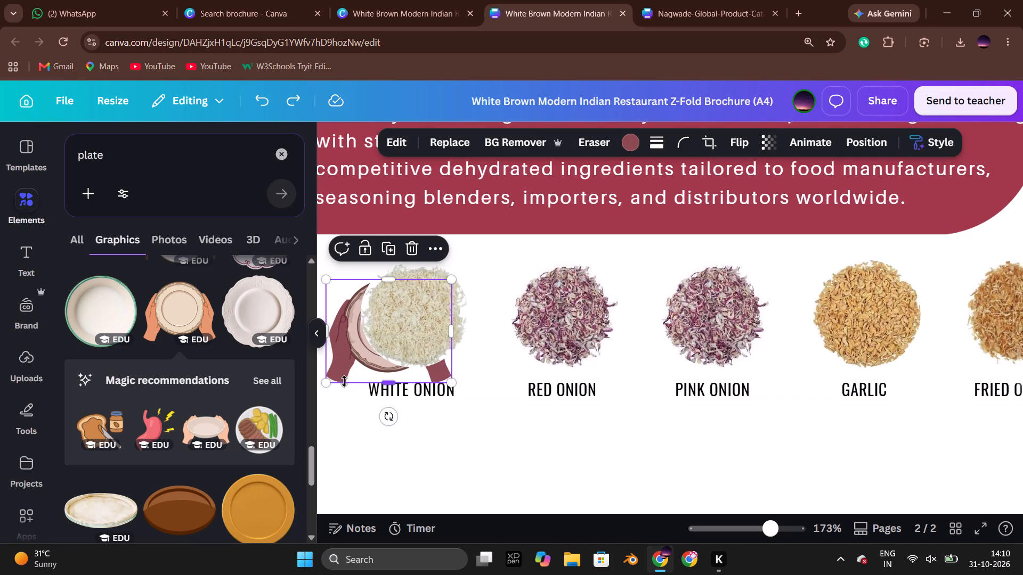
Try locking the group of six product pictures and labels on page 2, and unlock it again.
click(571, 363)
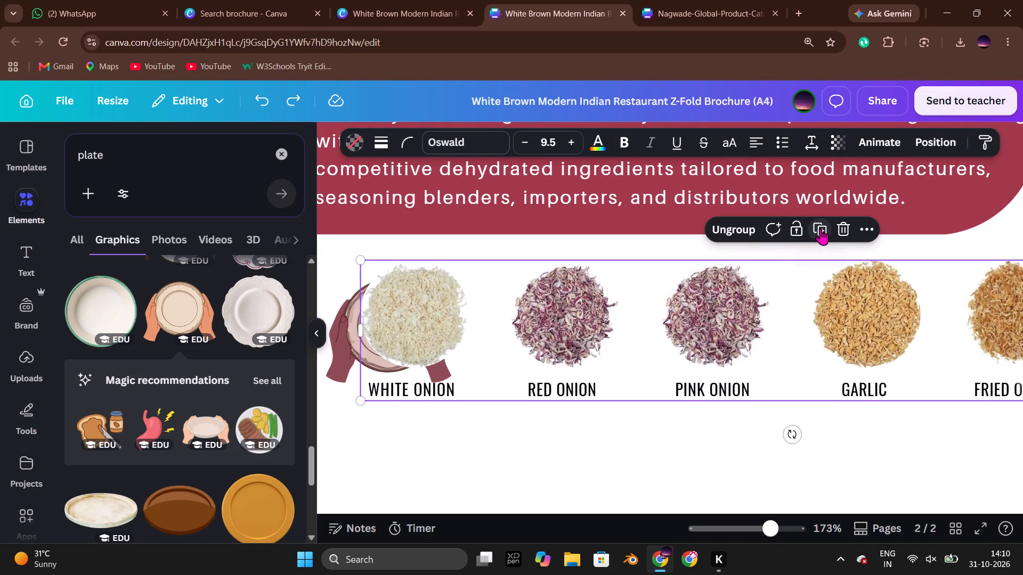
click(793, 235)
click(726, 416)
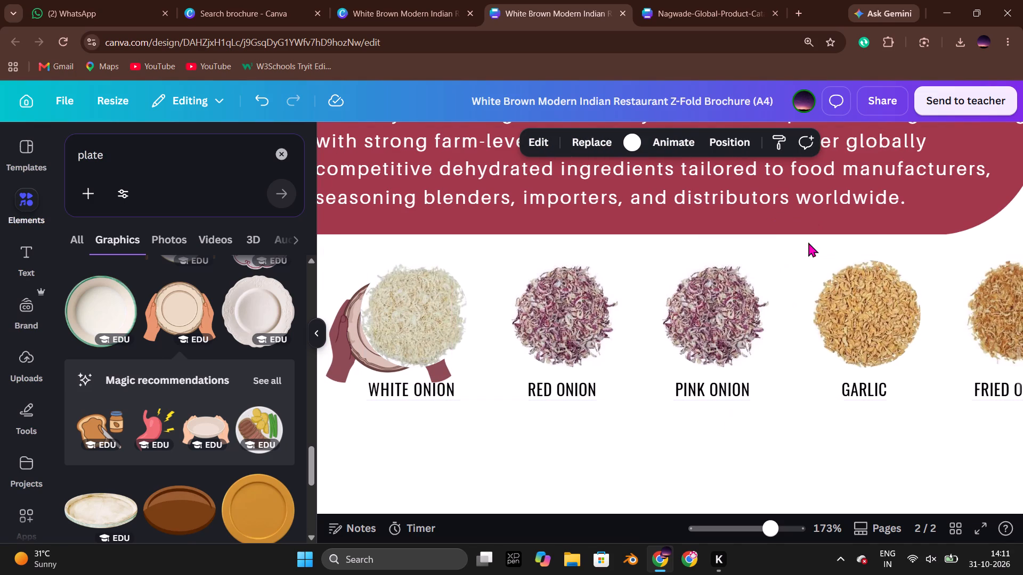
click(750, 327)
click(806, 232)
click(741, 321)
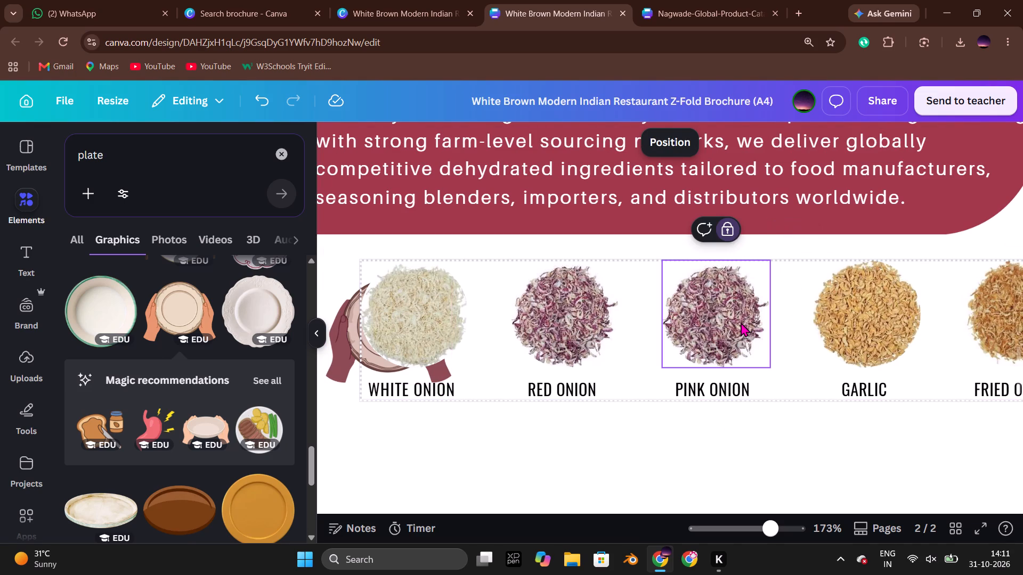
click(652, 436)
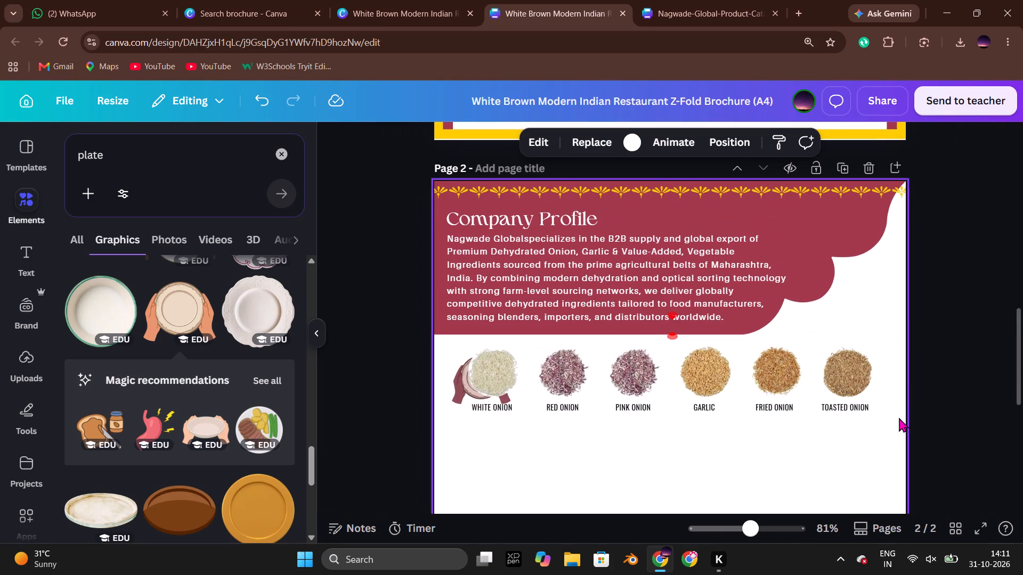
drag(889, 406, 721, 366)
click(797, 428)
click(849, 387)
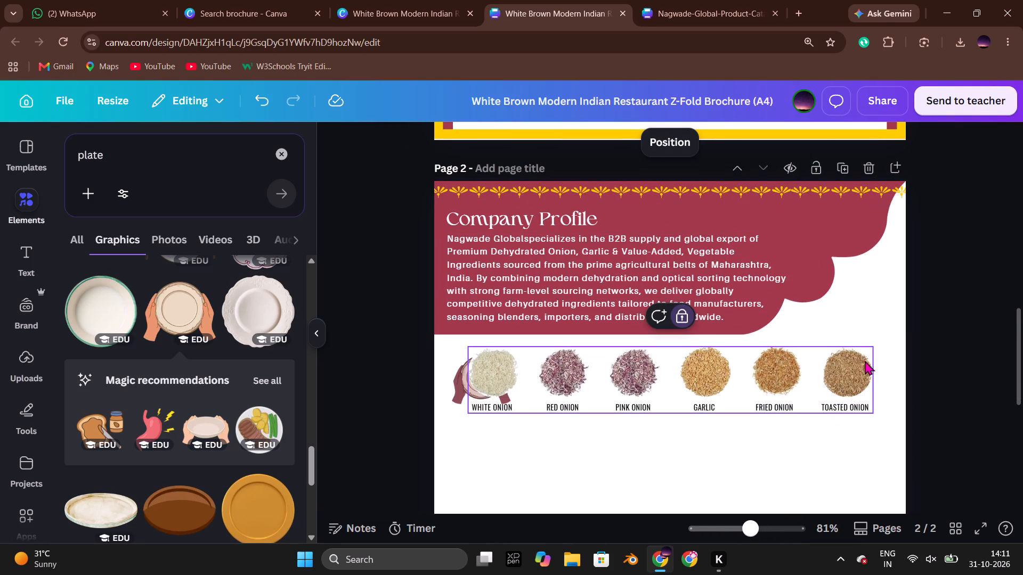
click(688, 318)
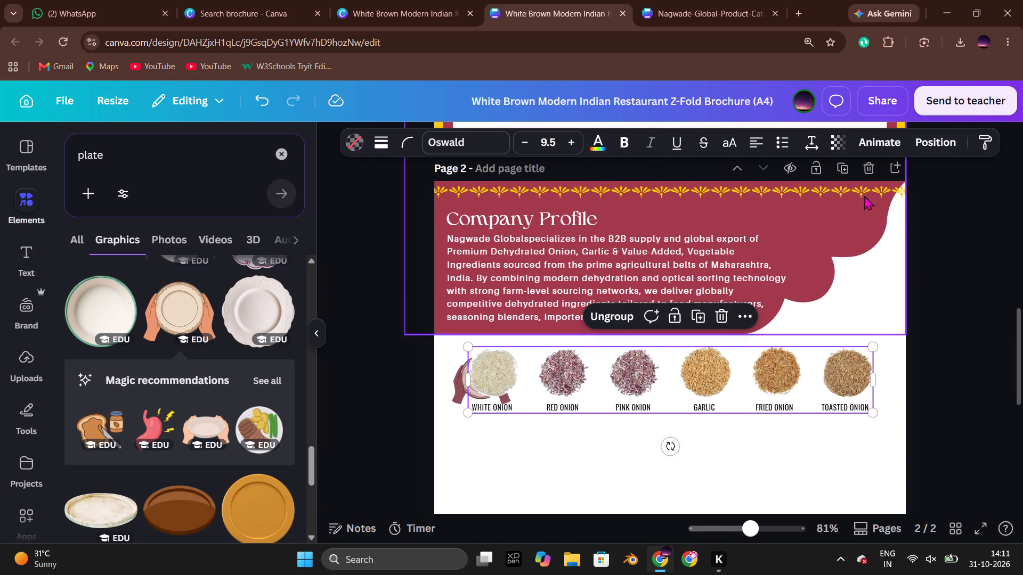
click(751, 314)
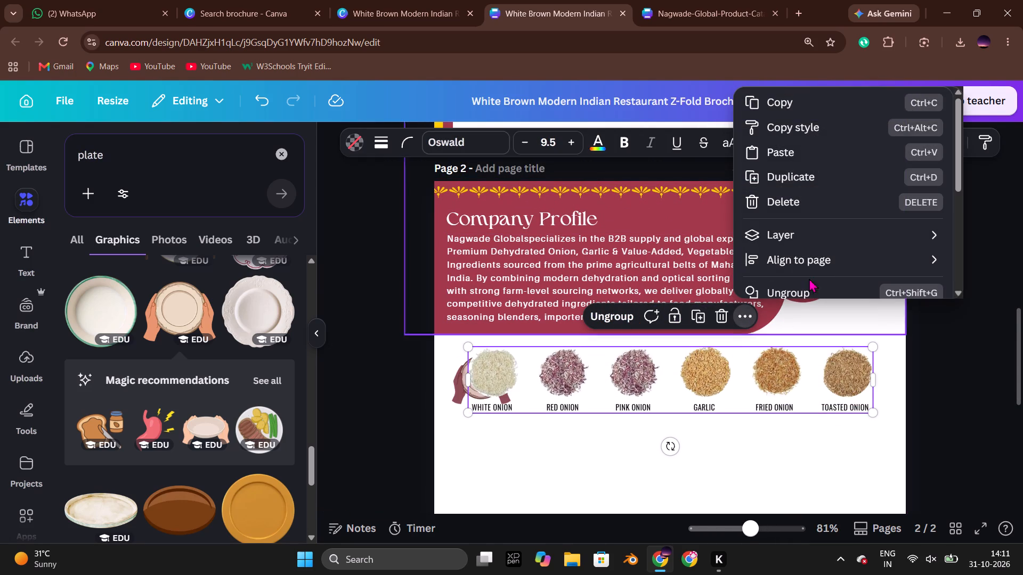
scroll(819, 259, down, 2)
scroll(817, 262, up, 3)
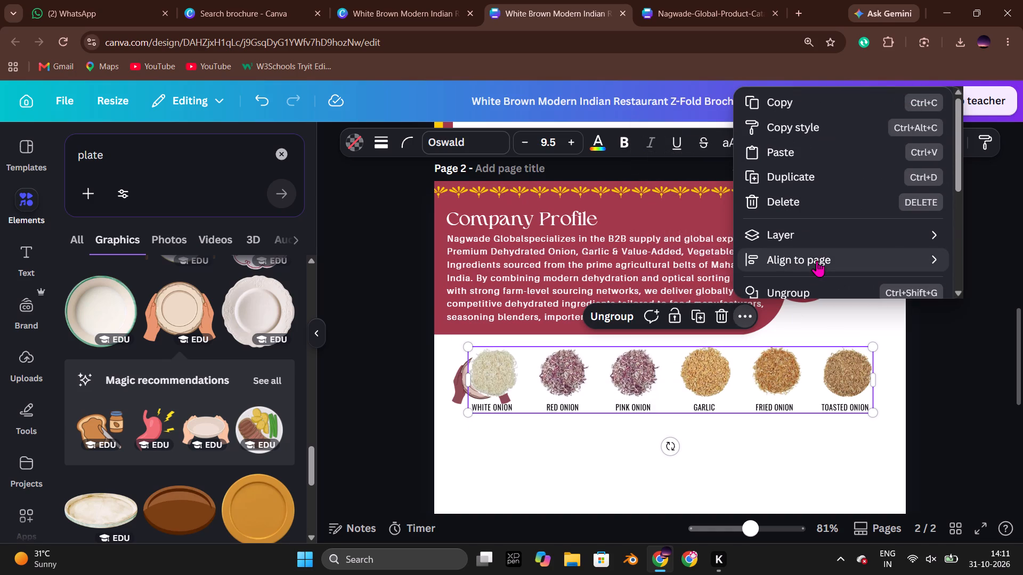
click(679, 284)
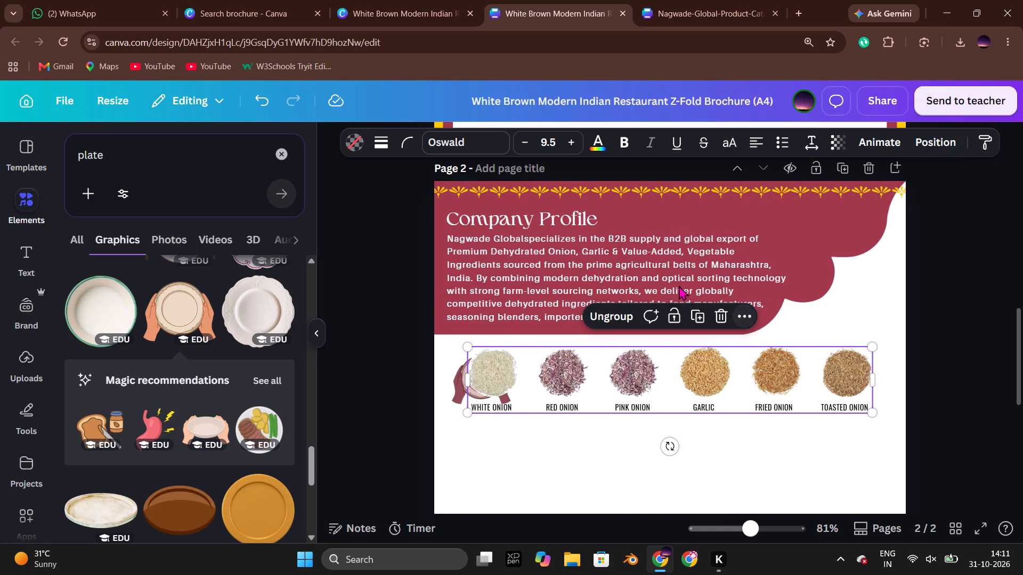
Lock the group of six product pictures and labels on page 2.
click(727, 467)
click(715, 388)
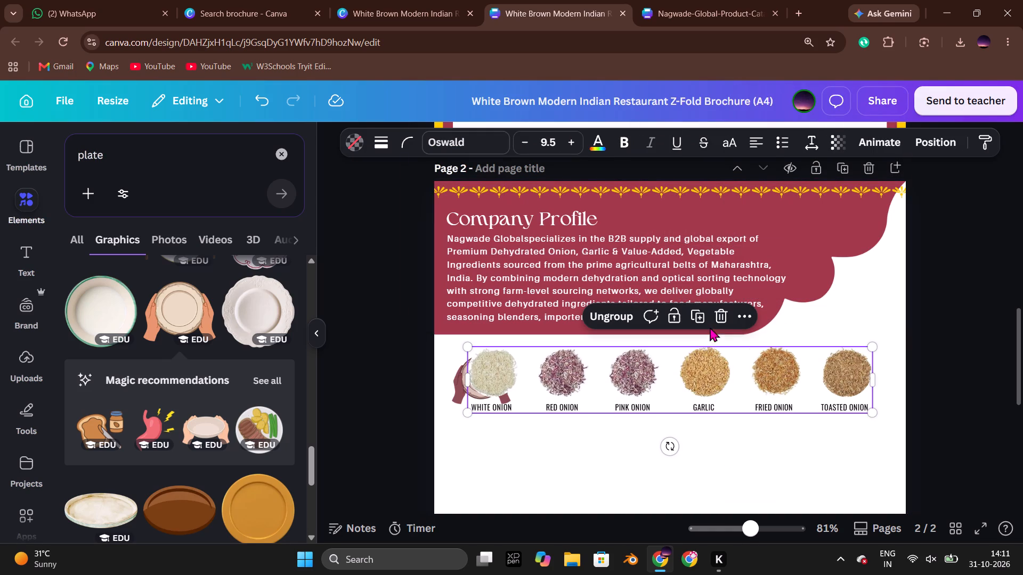
click(673, 319)
click(730, 456)
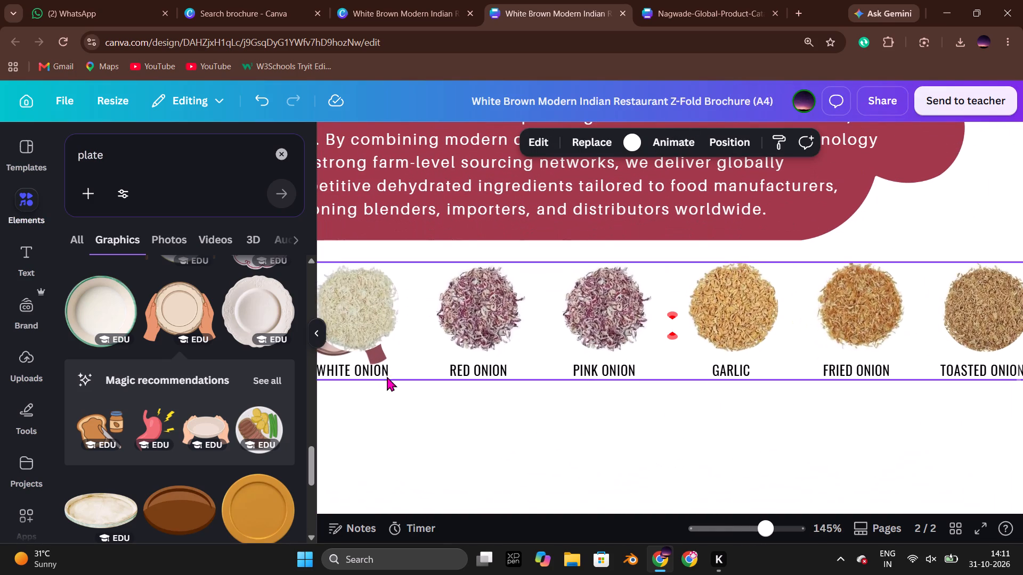
Enlarge the hand-held plate and position it behind the white onion picture so its rim surrounds the onion pile.
click(378, 373)
click(459, 422)
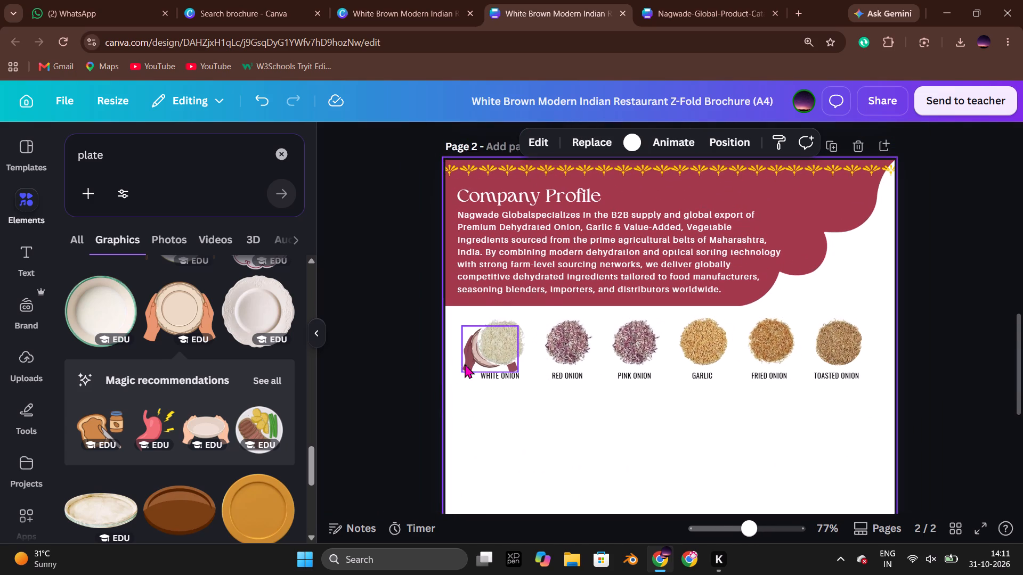
click(465, 364)
scroll(493, 374, right, 1)
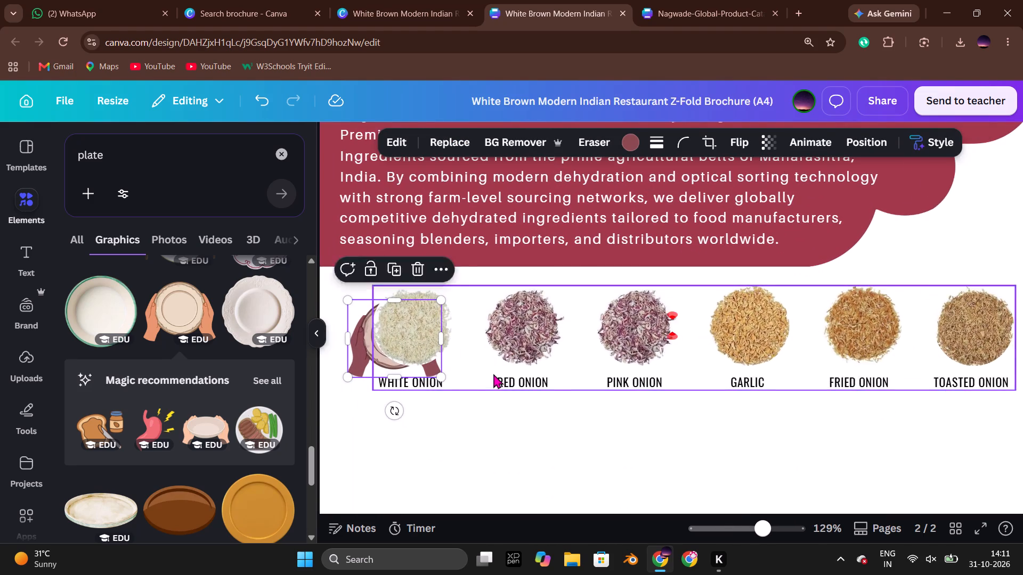
scroll(493, 374, right, 1)
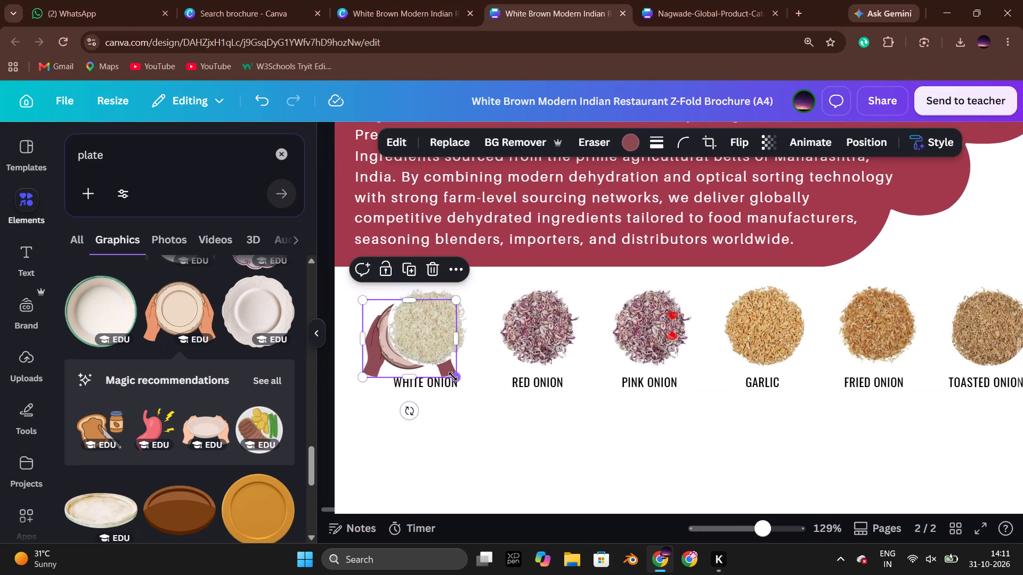
key(s)
click(367, 372)
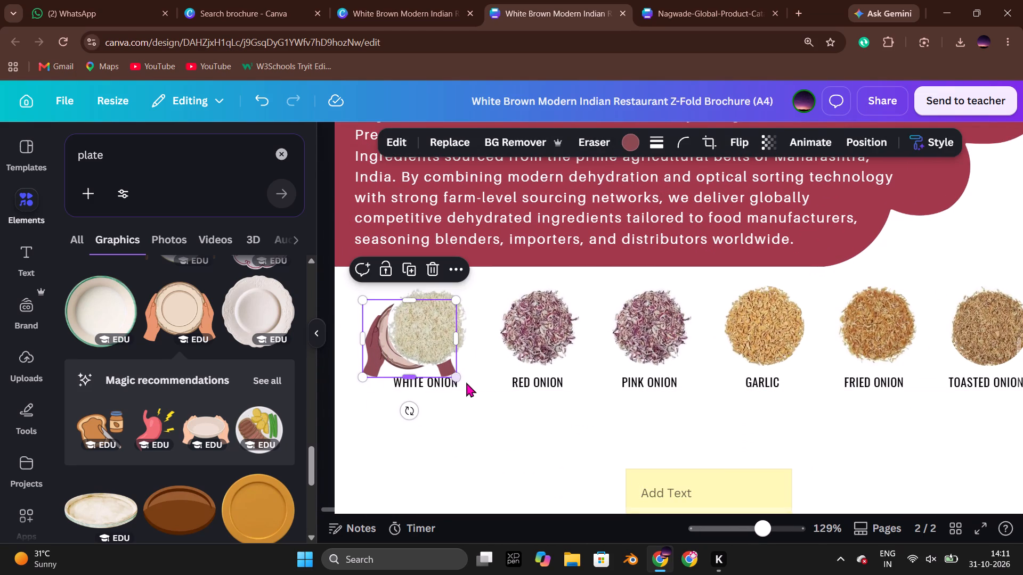
drag(457, 379, 477, 394)
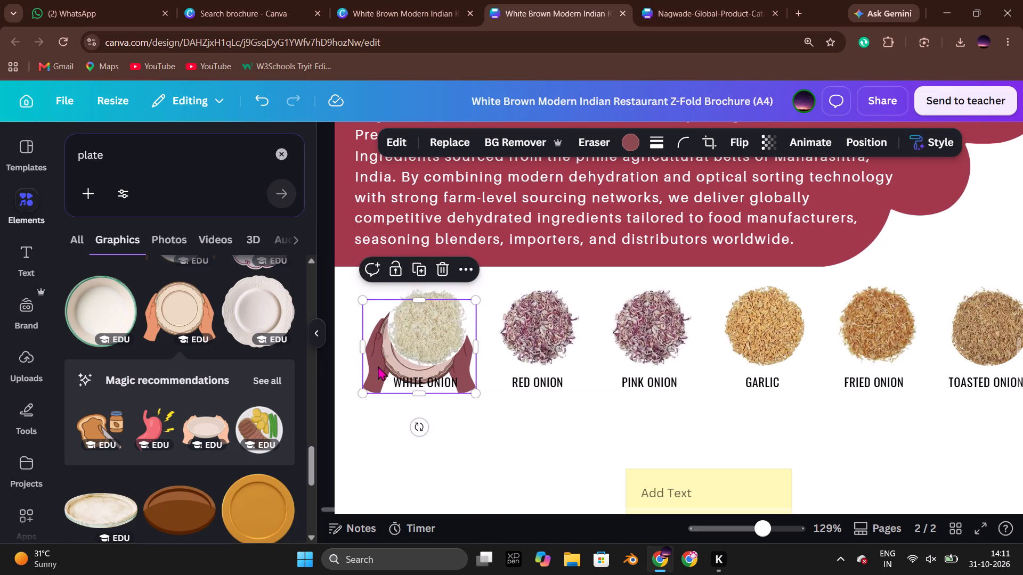
drag(378, 366, 388, 350)
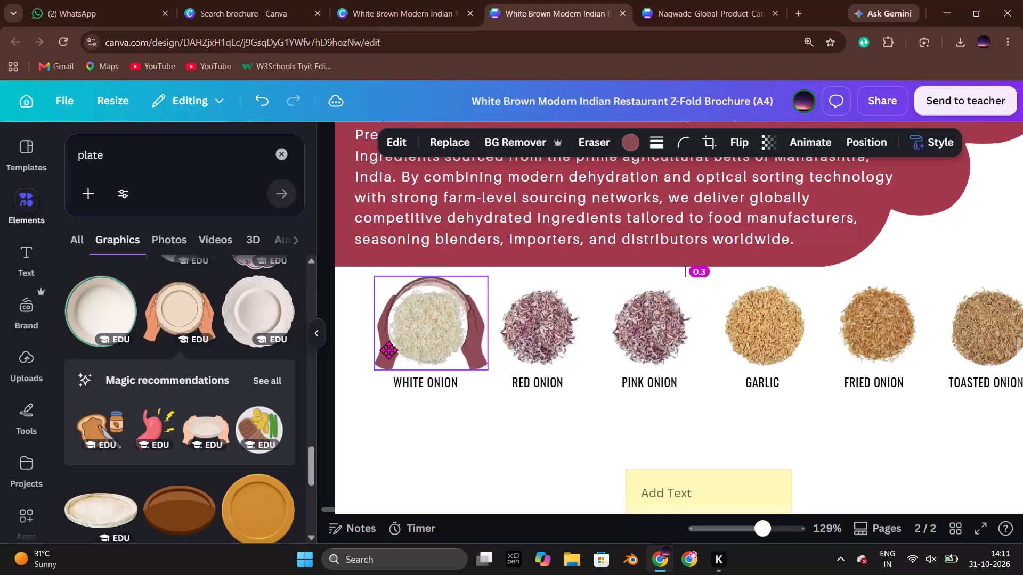
drag(388, 350, 388, 348)
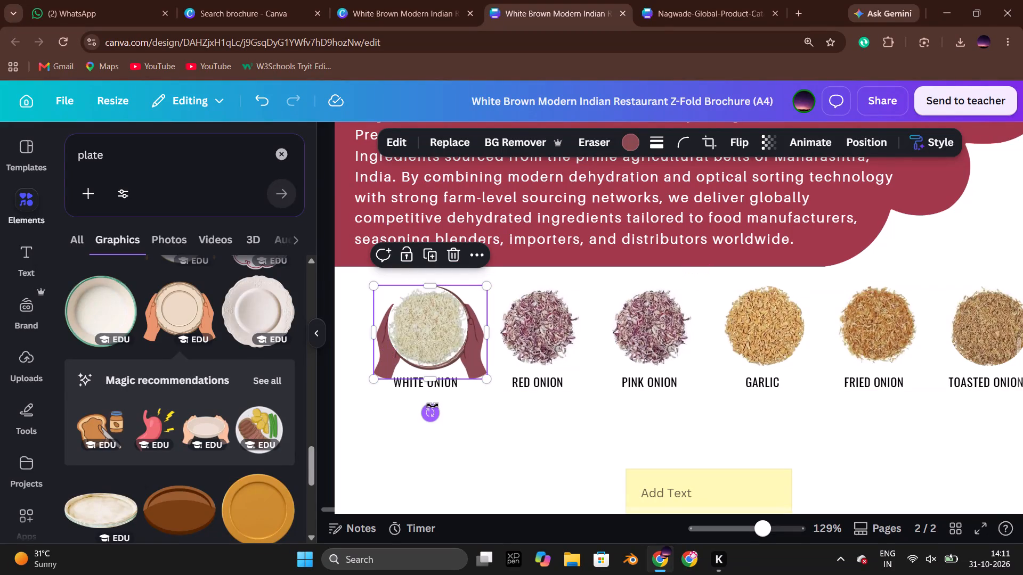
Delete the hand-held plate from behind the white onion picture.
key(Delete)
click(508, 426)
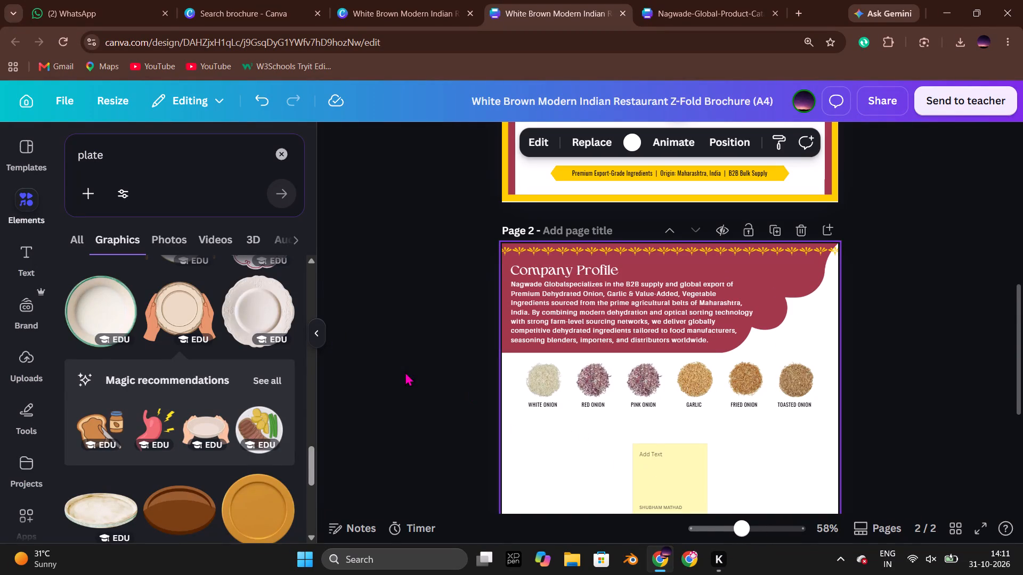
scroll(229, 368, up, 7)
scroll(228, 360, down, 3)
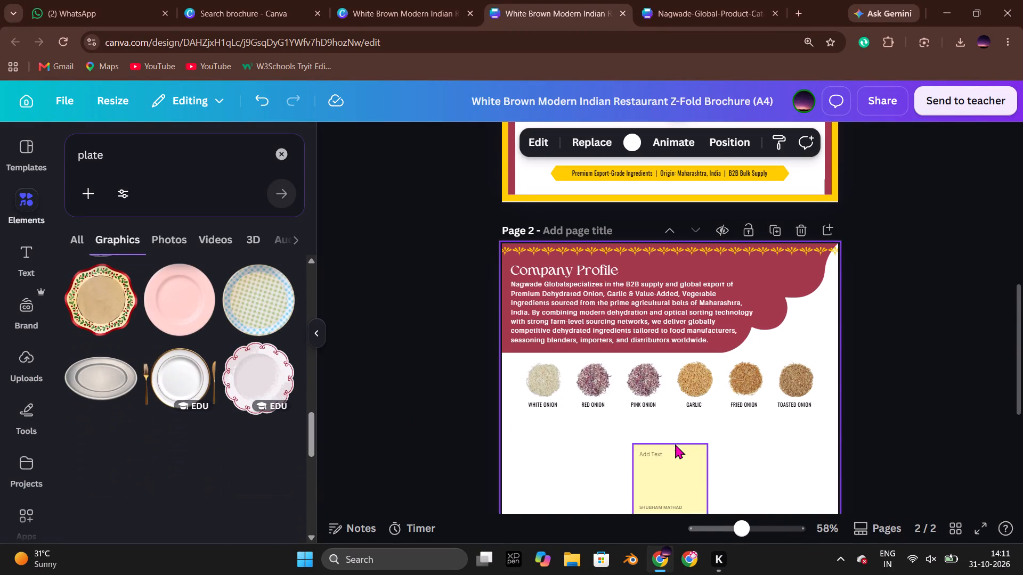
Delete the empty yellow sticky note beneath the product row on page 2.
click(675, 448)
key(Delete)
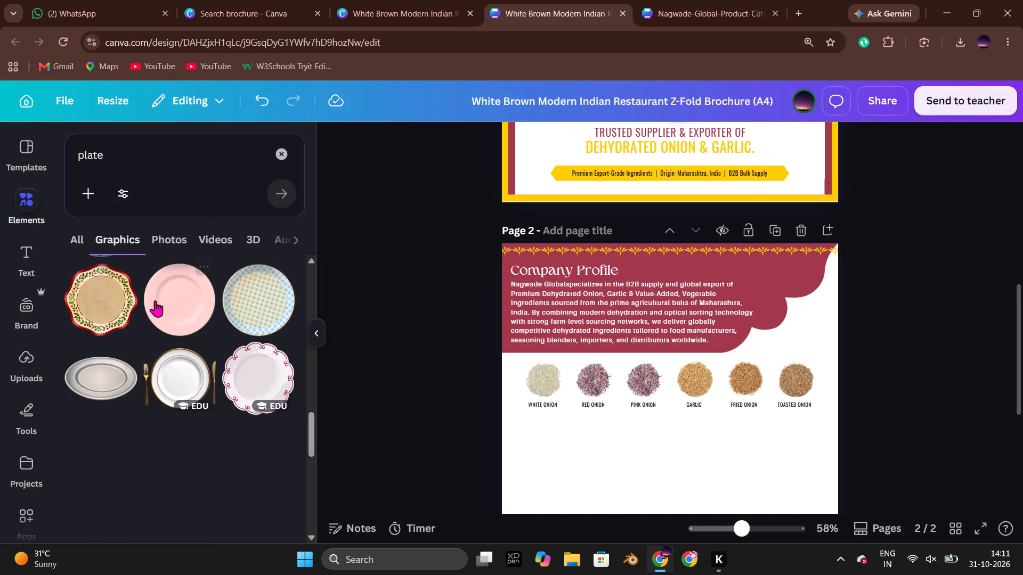
Browse the plate graphics search results for an alternative plate to put behind the products.
scroll(155, 300, up, 8)
scroll(222, 360, down, 3)
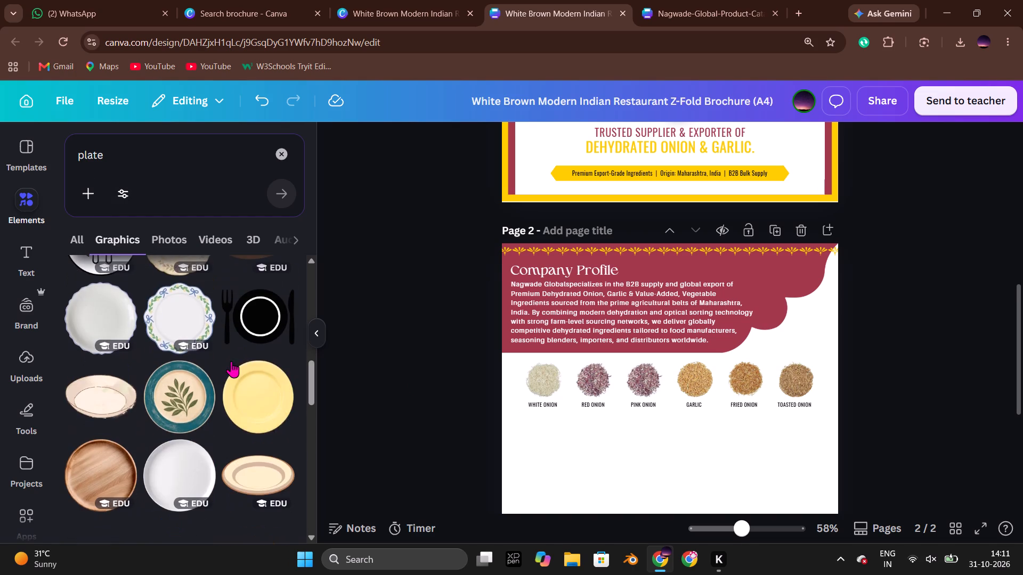
scroll(233, 354, down, 4)
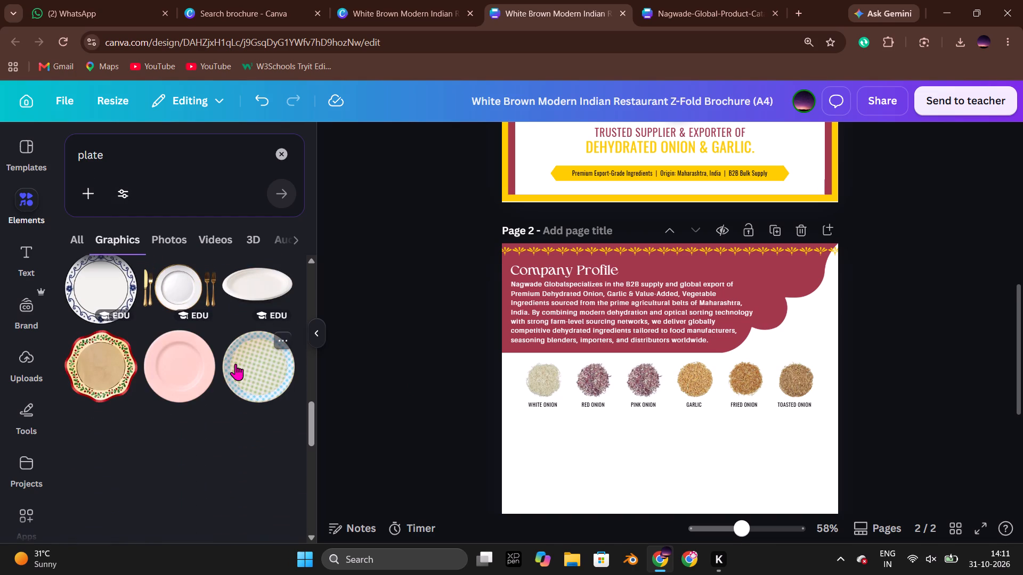
scroll(236, 364, up, 4)
scroll(236, 364, down, 4)
scroll(236, 364, up, 7)
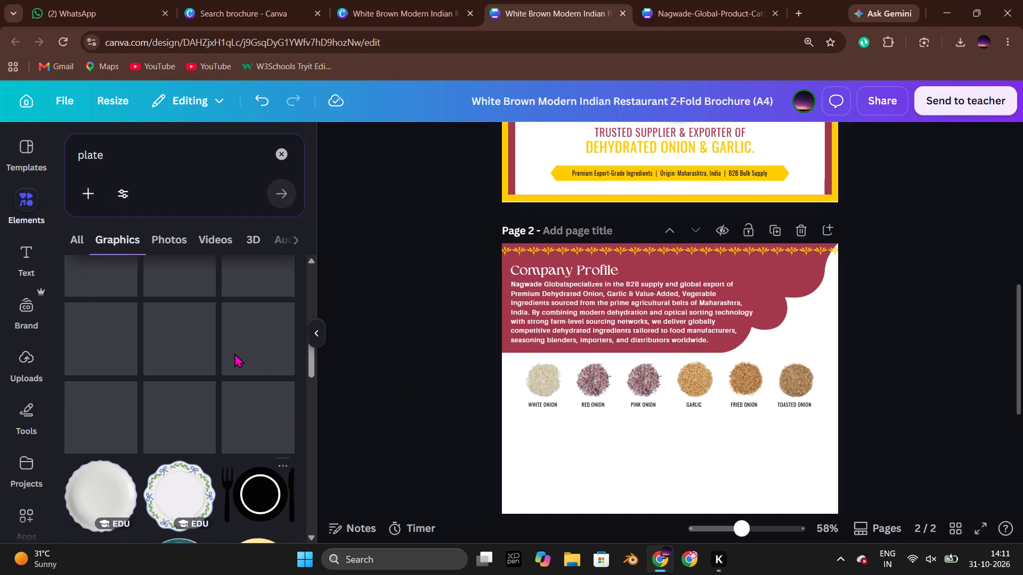
scroll(226, 347, up, 5)
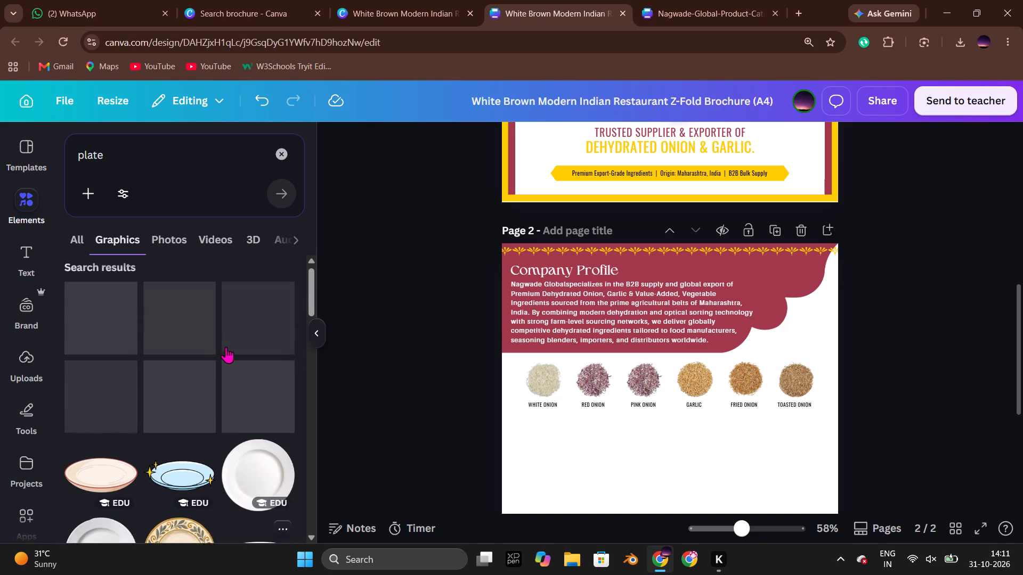
scroll(226, 354, up, 2)
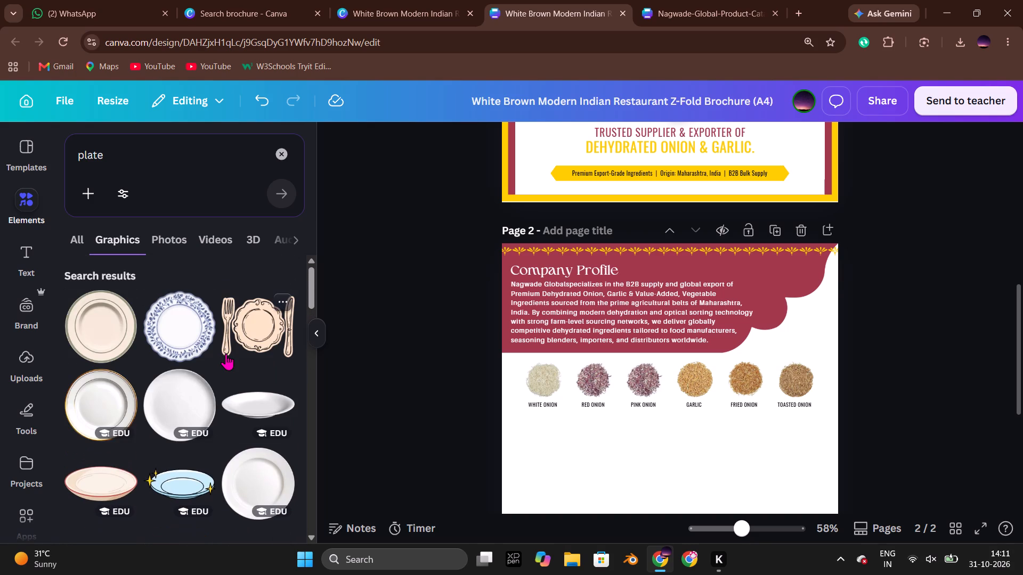
scroll(224, 350, up, 3)
scroll(224, 350, down, 4)
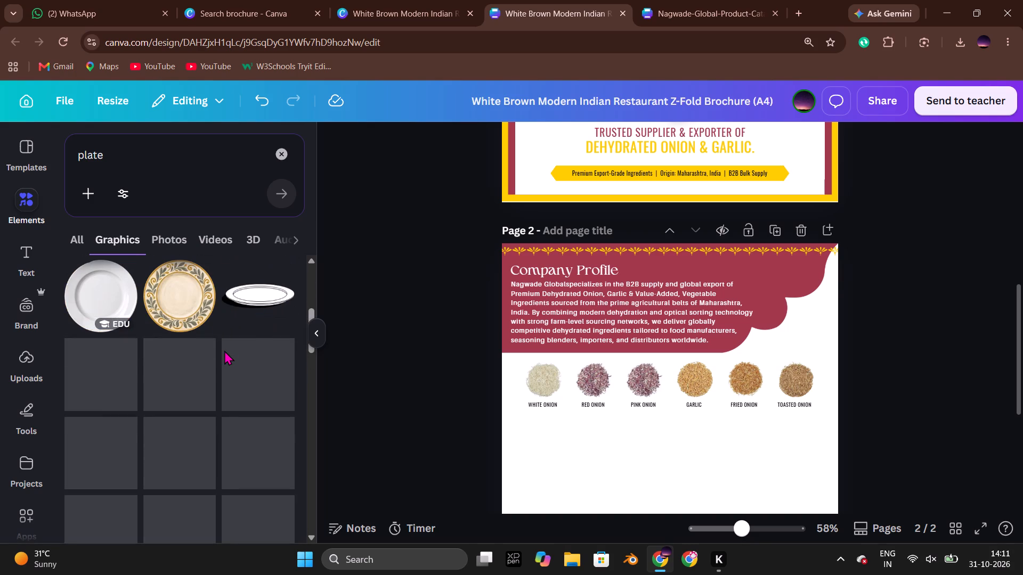
scroll(223, 354, down, 5)
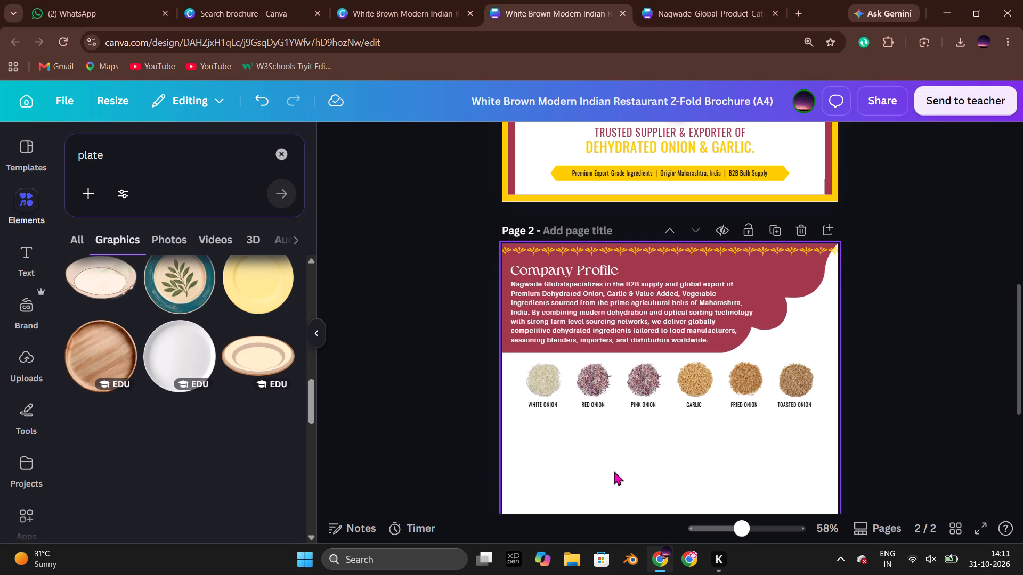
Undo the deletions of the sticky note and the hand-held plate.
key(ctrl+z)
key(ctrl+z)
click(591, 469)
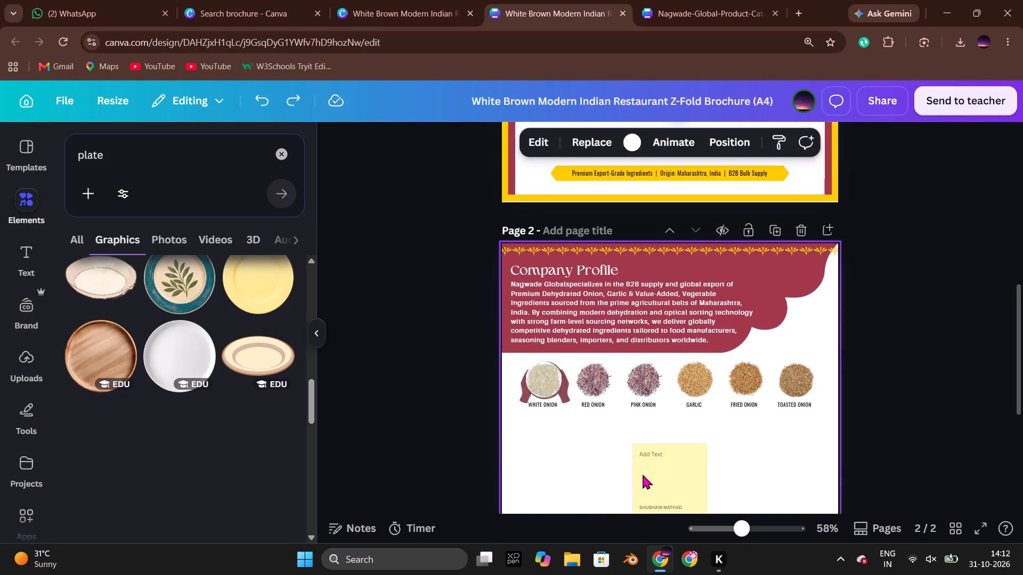
Delete the empty yellow sticky note beneath the product row on page 2.
click(677, 476)
key(Delete)
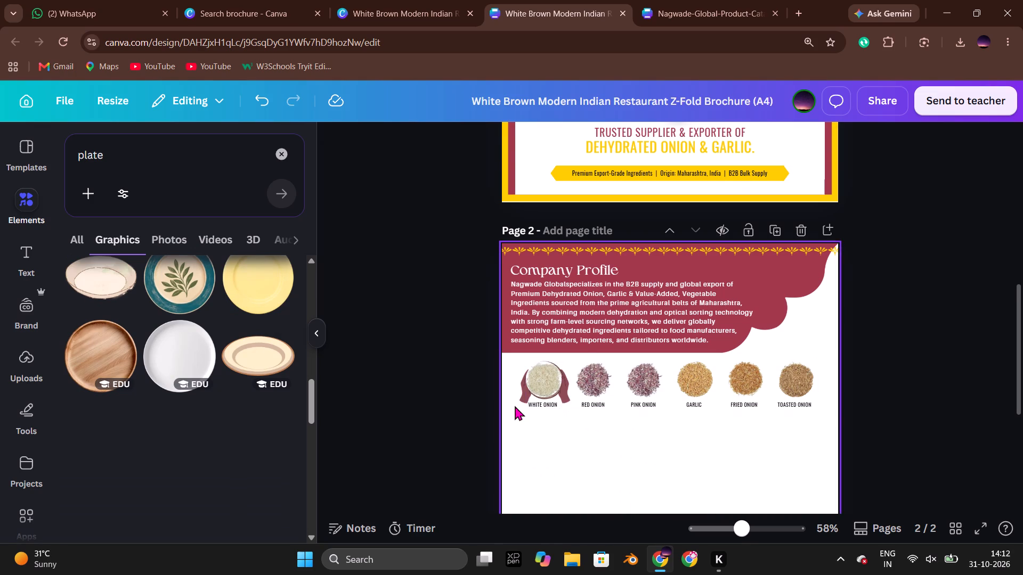
Move the hand-held plate out from behind the white onion into the empty area below the product row.
click(523, 399)
key(g)
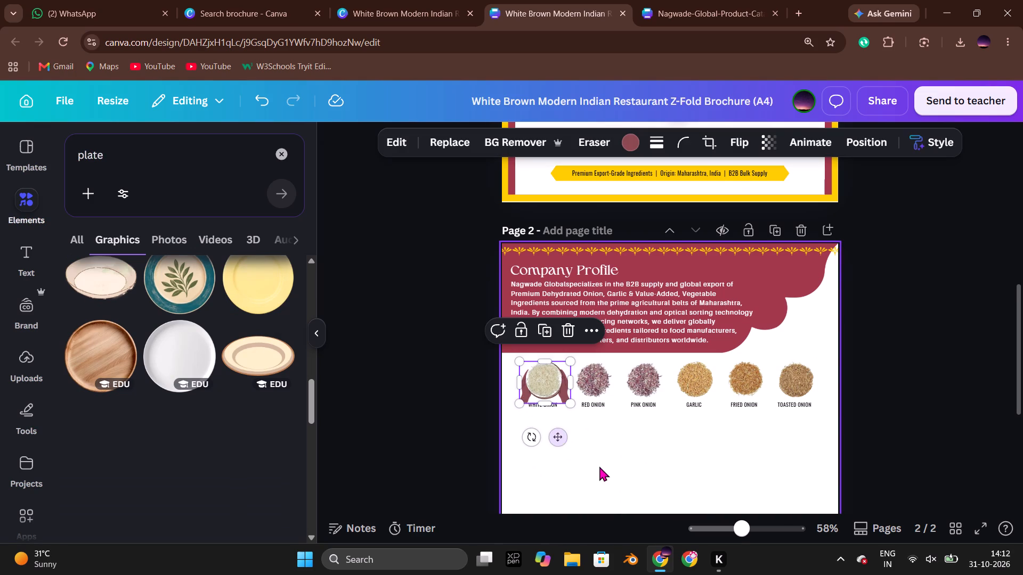
drag(557, 437, 619, 511)
click(708, 461)
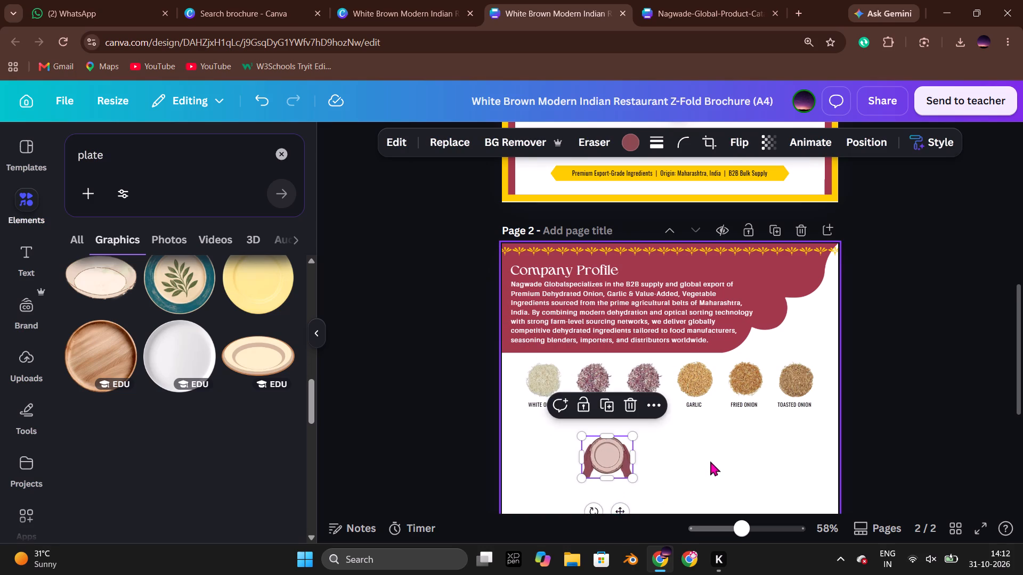
click(324, 338)
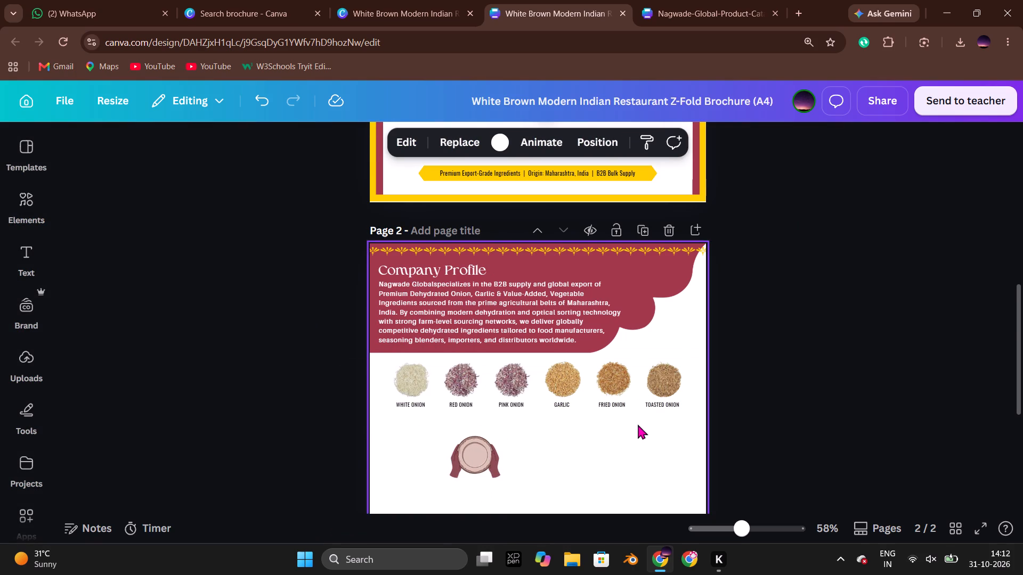
Unlock the grouped row of six product images and labels on page 2.
scroll(616, 447, down, 1)
click(590, 292)
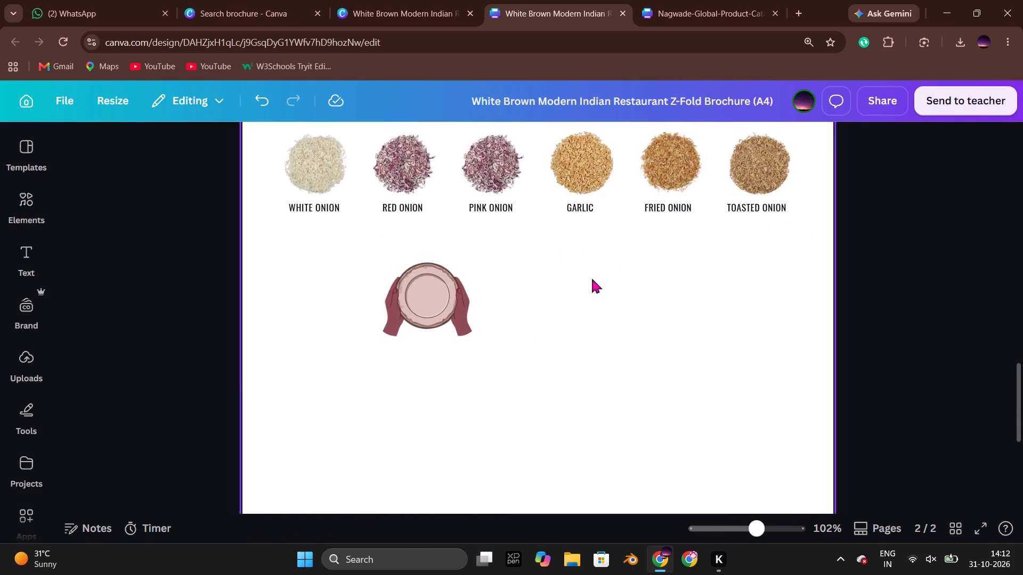
click(567, 206)
click(551, 265)
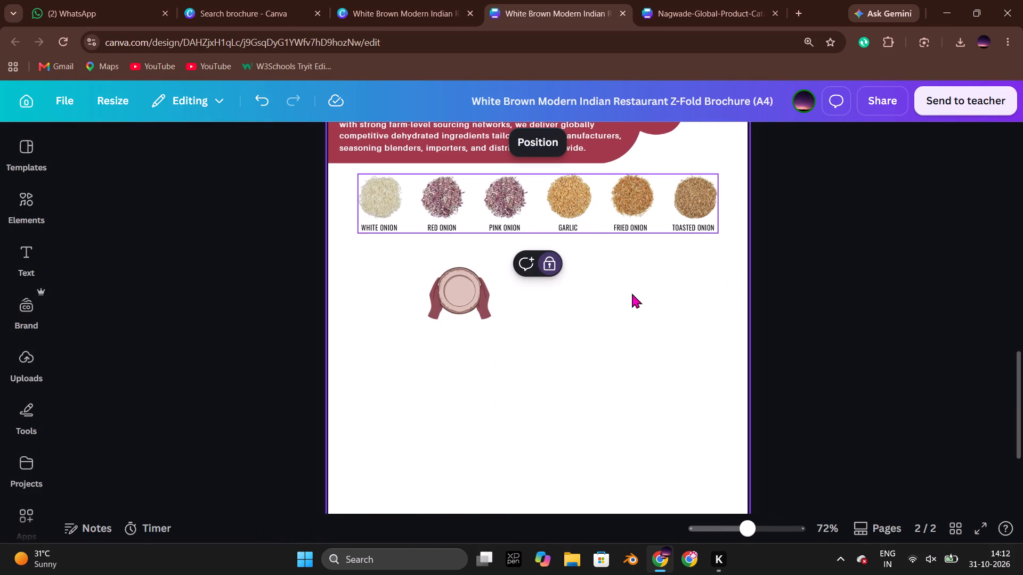
click(632, 293)
click(588, 212)
click(546, 265)
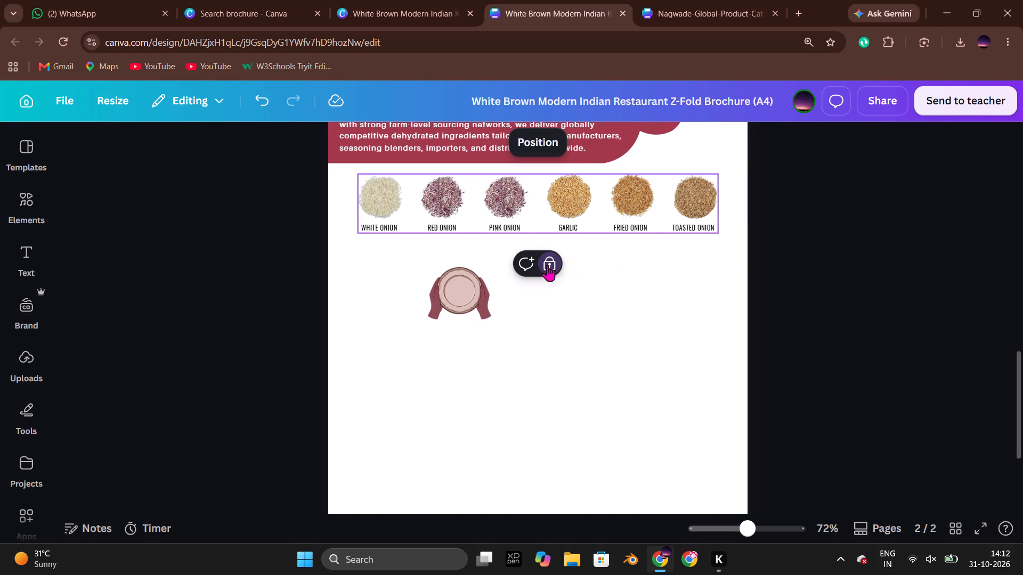
click(686, 273)
Scale the product row group down to label font size 8.7 and recentre it beneath the company profile.
click(634, 212)
drag(716, 234, 704, 232)
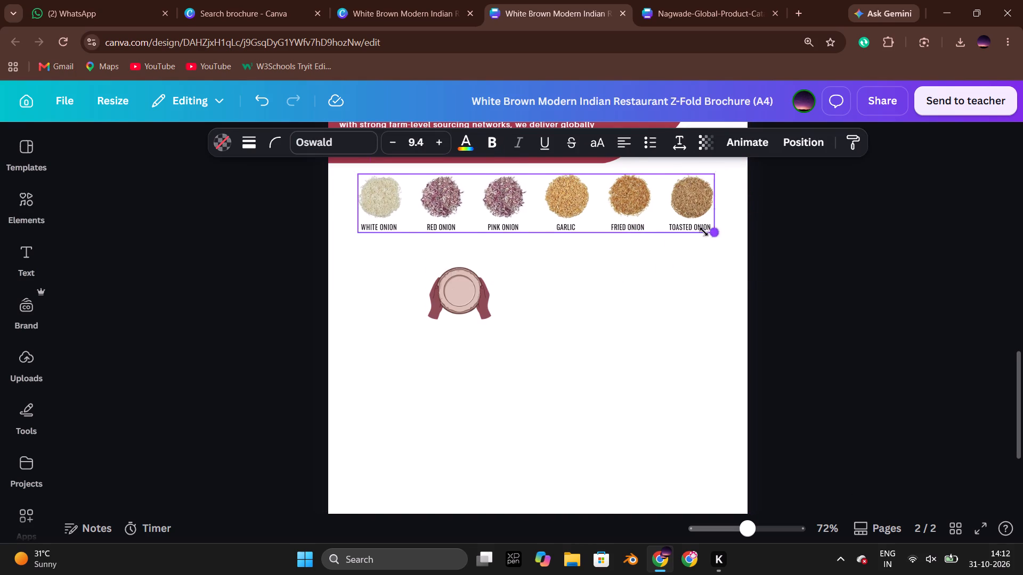
drag(704, 232, 687, 230)
drag(609, 209, 618, 219)
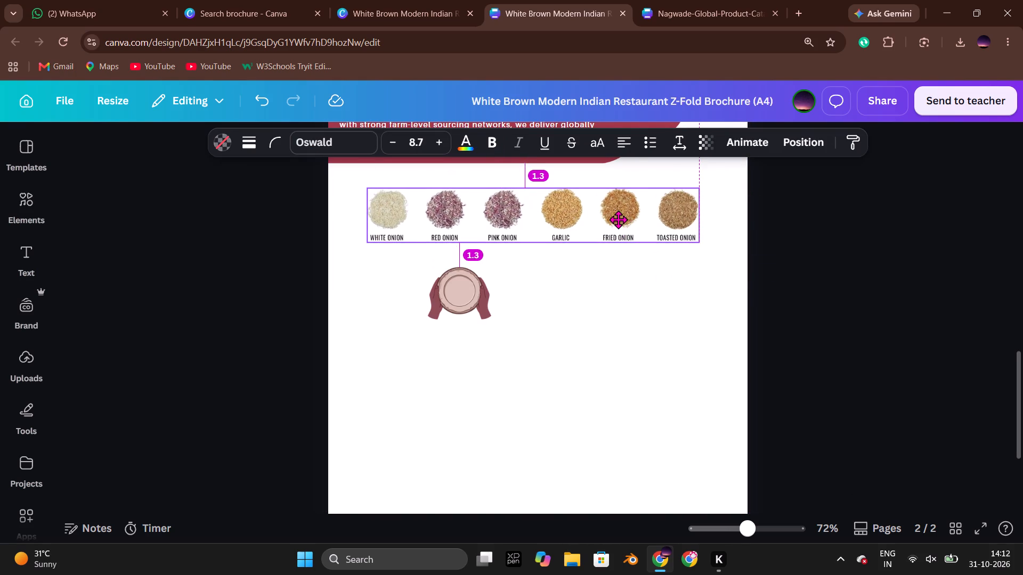
drag(618, 219, 616, 216)
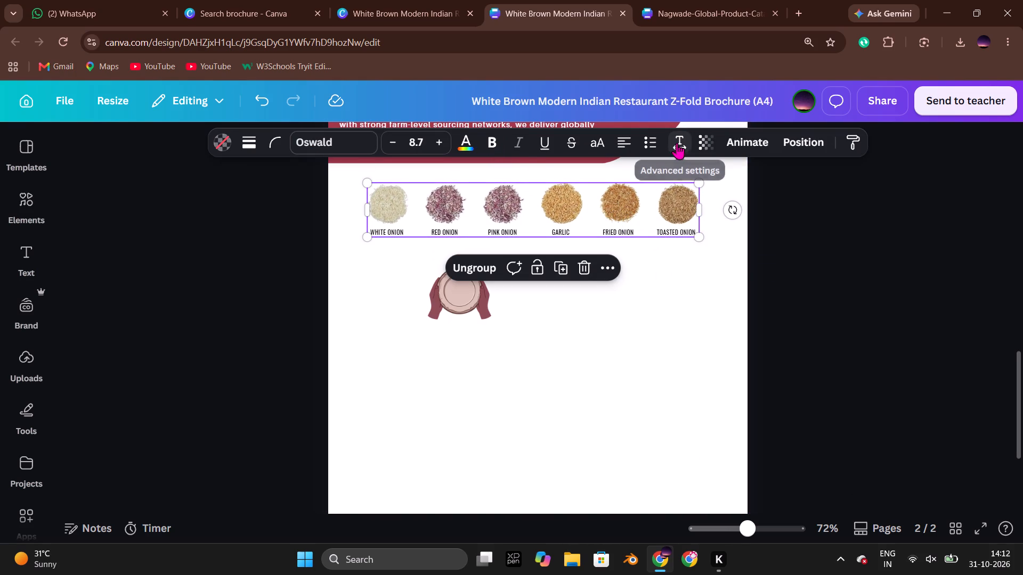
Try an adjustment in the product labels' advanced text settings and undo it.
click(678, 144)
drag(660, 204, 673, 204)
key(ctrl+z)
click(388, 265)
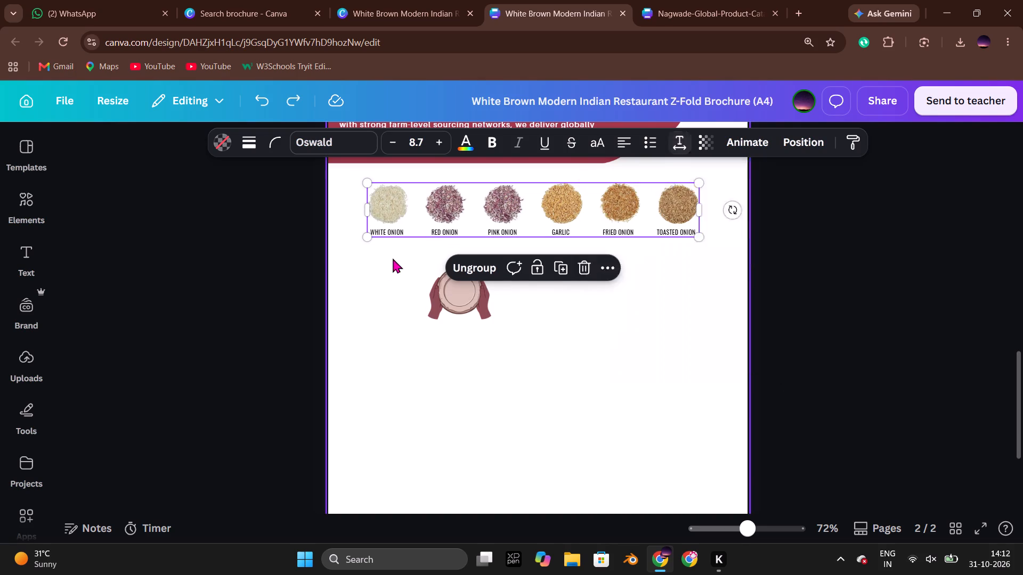
Open the position options for the product row group and check which arrangement settings are available.
click(472, 207)
click(800, 144)
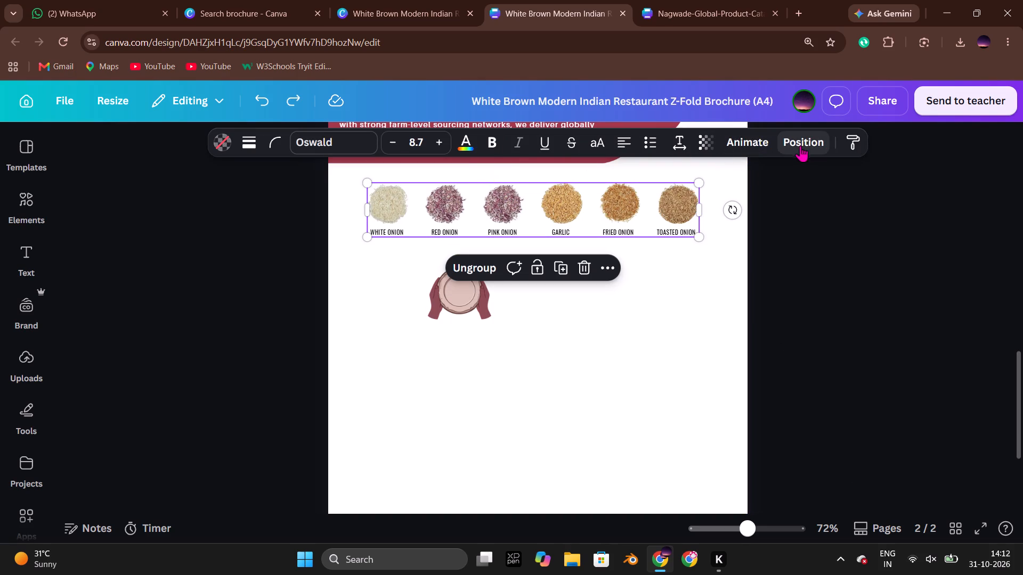
click(142, 225)
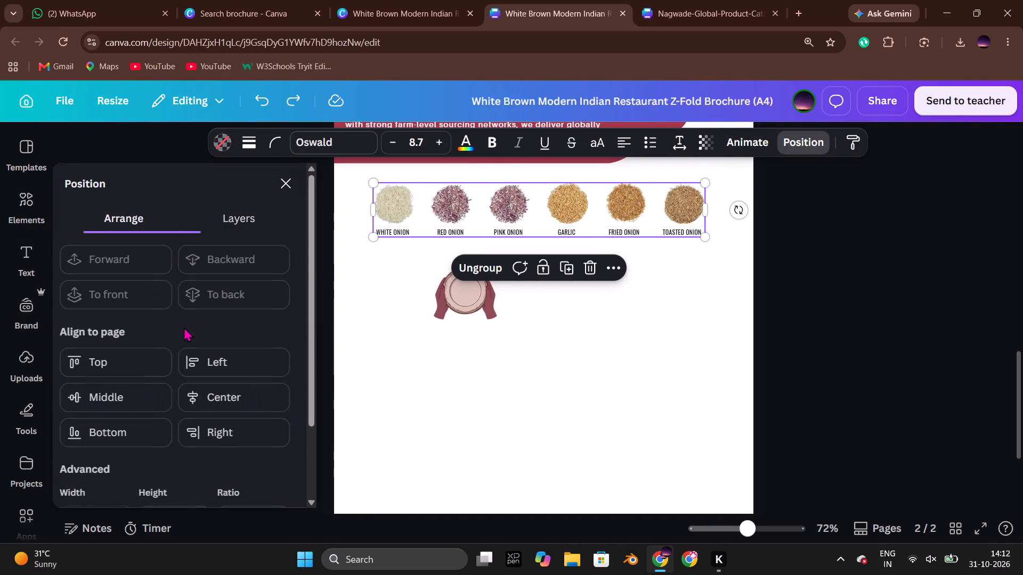
scroll(188, 370, down, 3)
scroll(180, 383, up, 5)
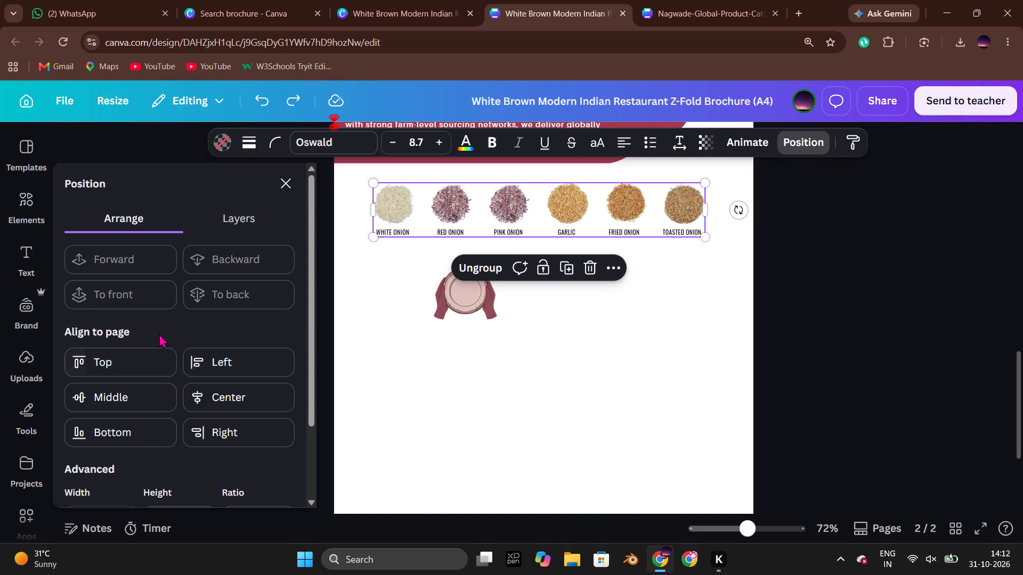
click(224, 234)
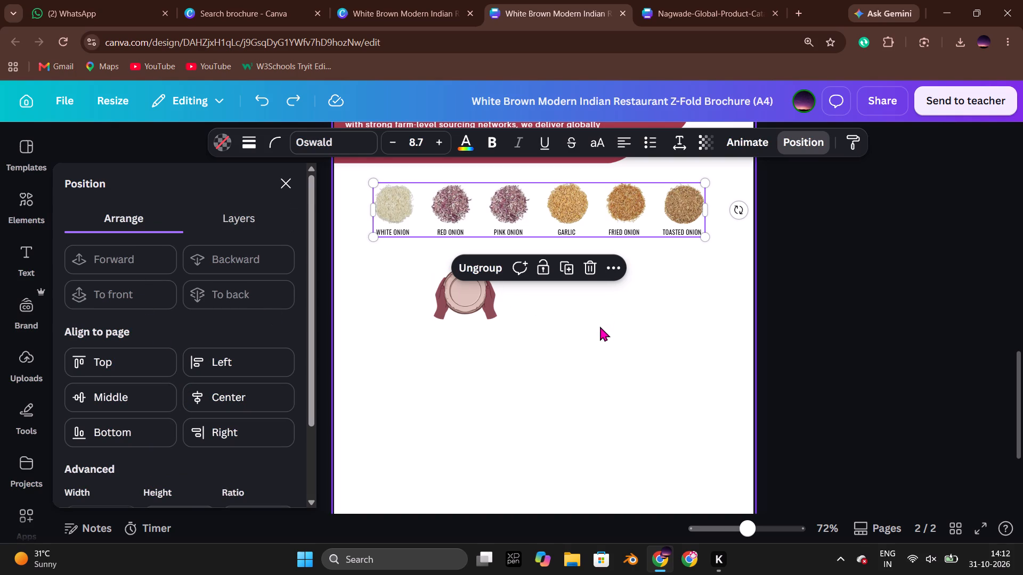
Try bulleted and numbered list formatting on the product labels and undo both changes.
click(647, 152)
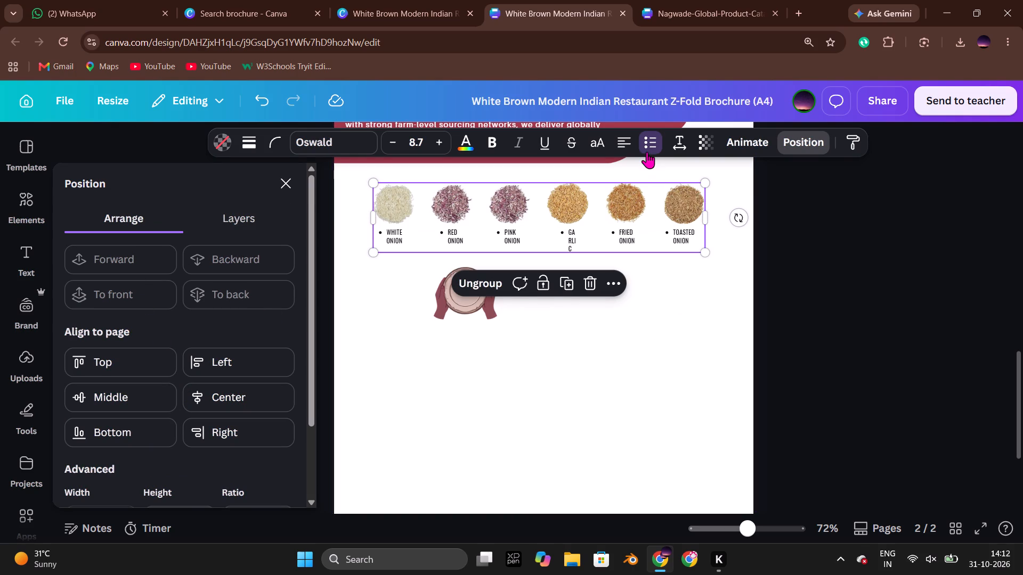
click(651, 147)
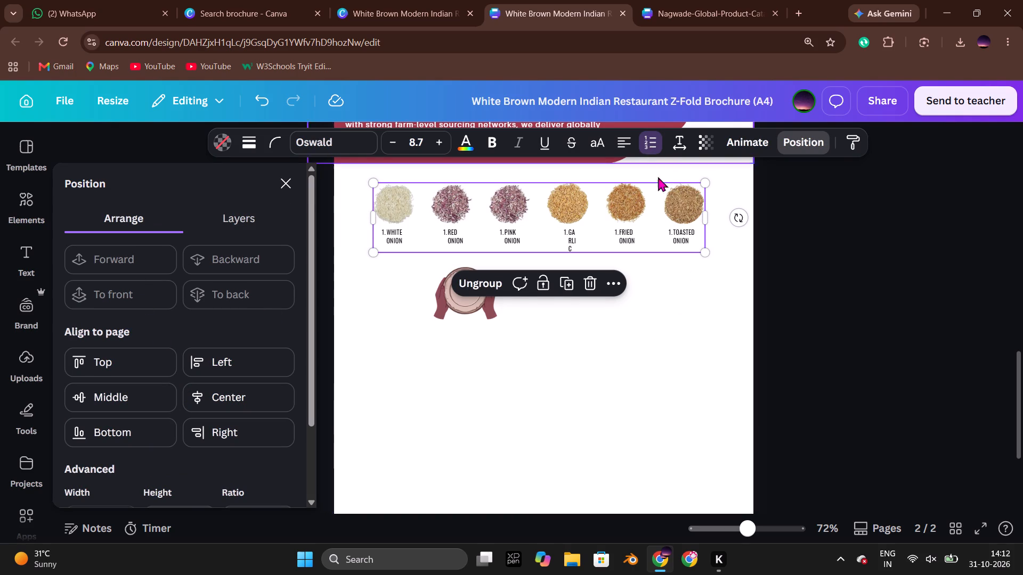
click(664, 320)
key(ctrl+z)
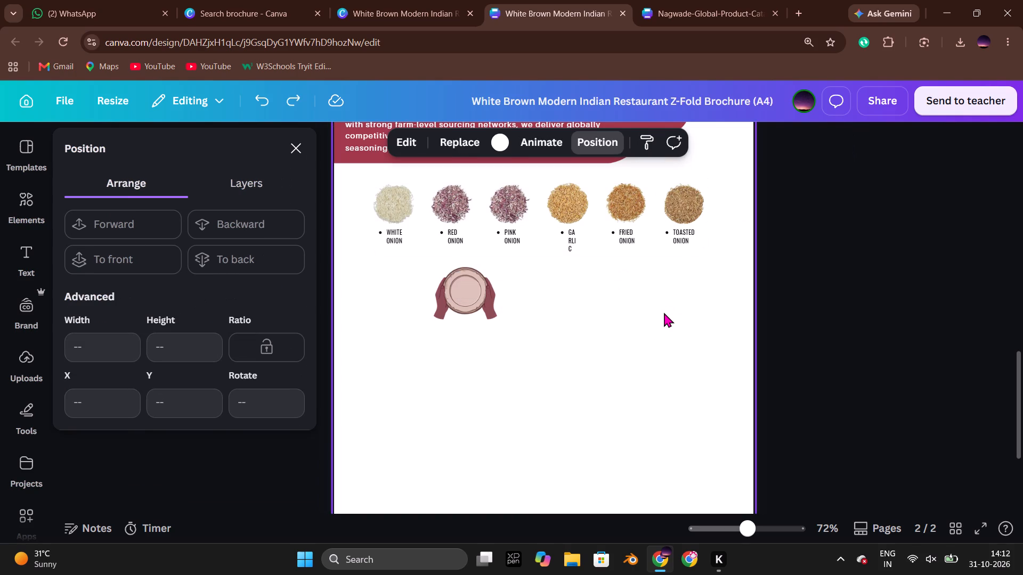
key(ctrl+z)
Ungroup the product row into separate images and labels.
click(622, 207)
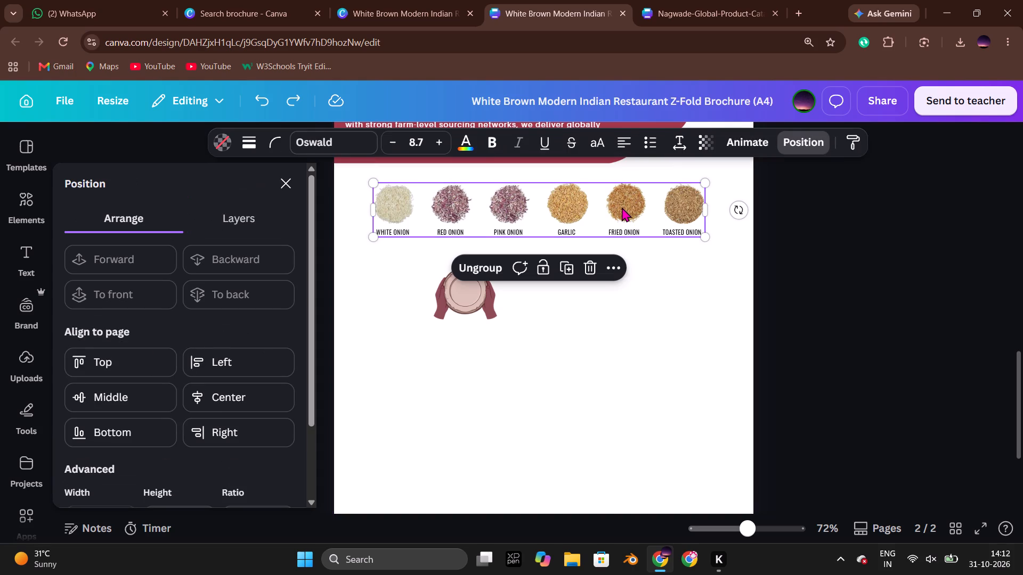
click(729, 307)
click(636, 207)
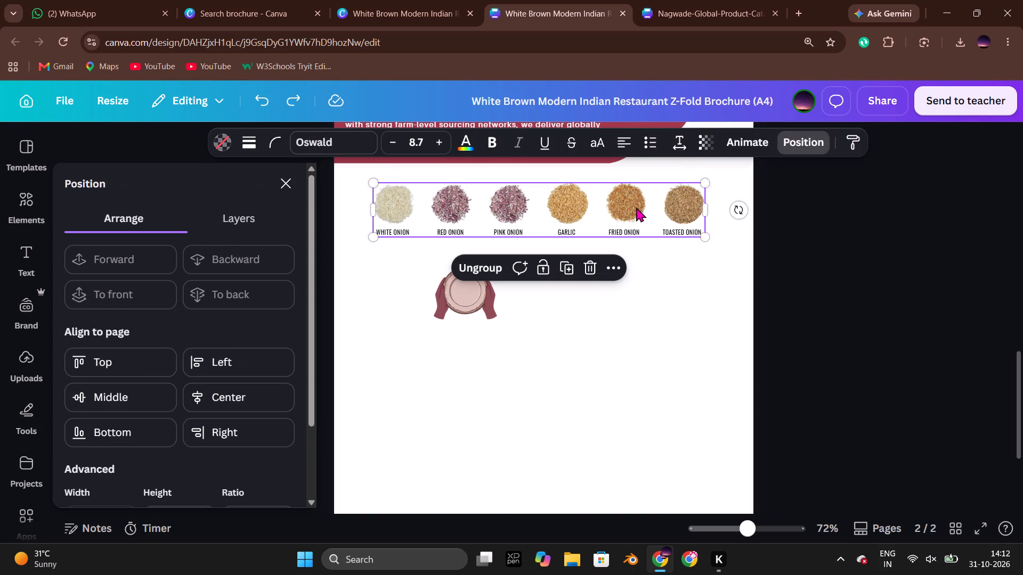
right_click(636, 207)
scroll(717, 455, down, 2)
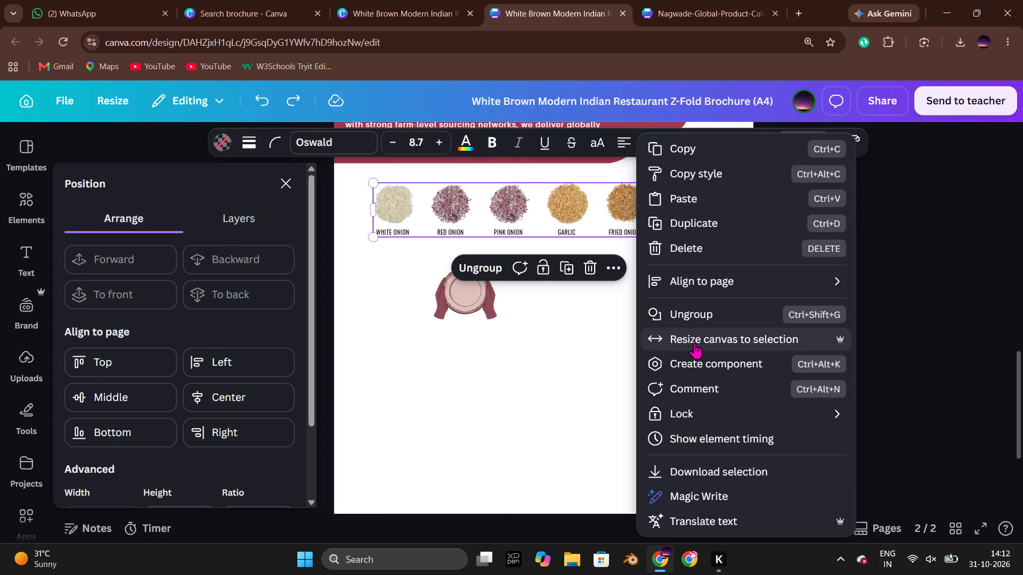
click(695, 313)
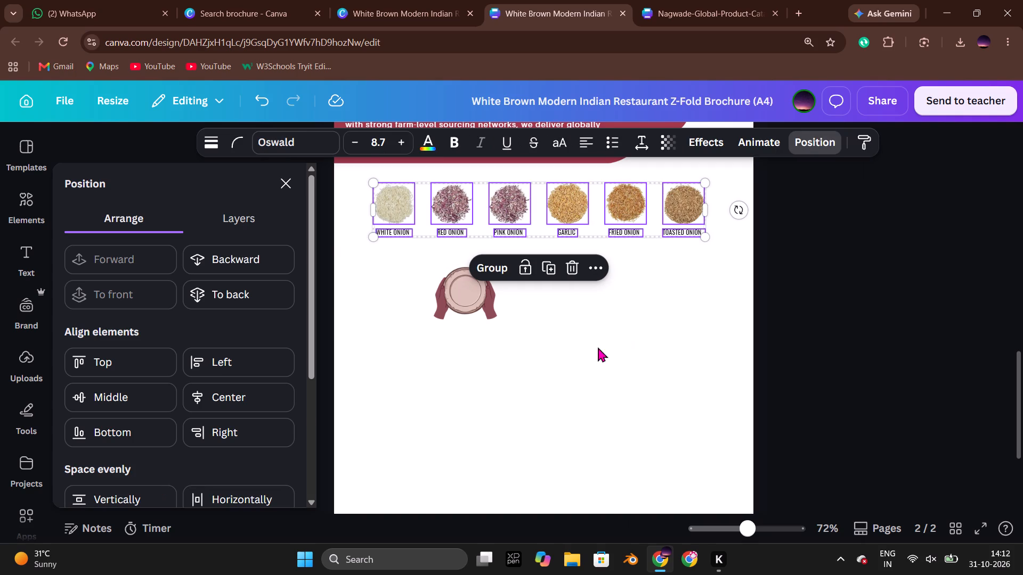
Select the six product images without their labels and try to space them evenly horizontally.
click(552, 371)
drag(729, 201, 397, 199)
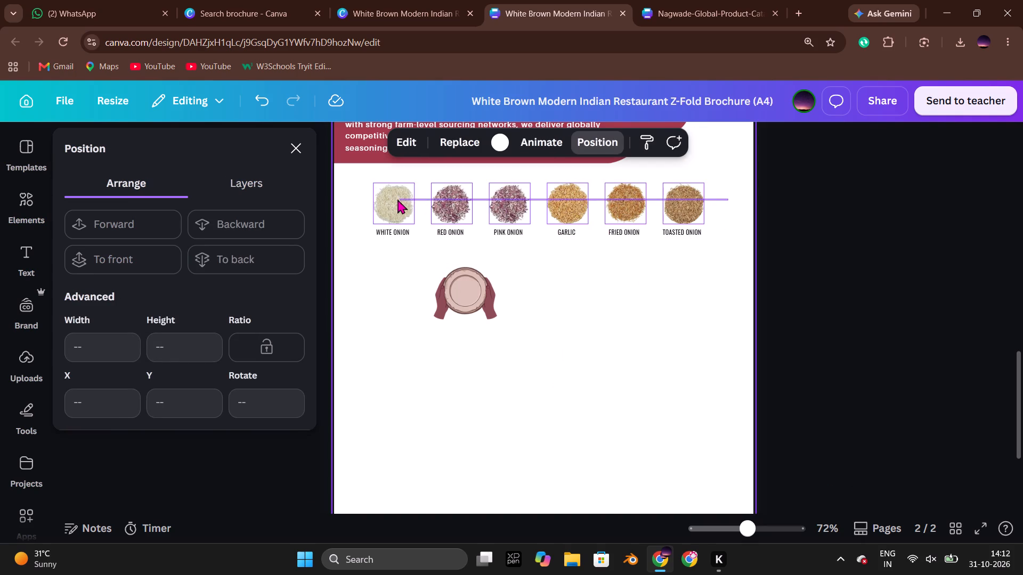
drag(397, 199, 387, 199)
click(597, 252)
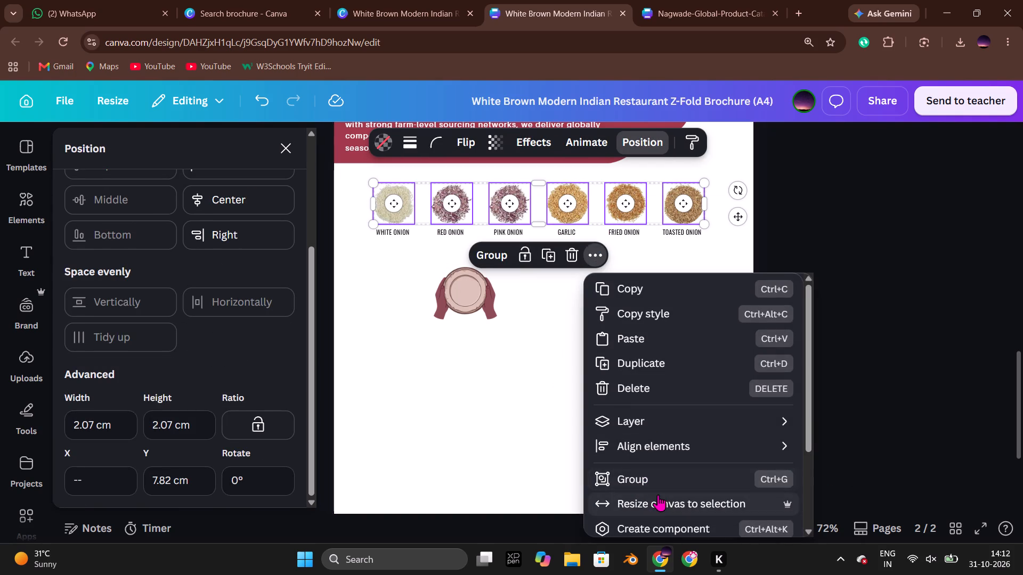
scroll(658, 495, down, 3)
scroll(689, 429, down, 2)
scroll(688, 429, up, 4)
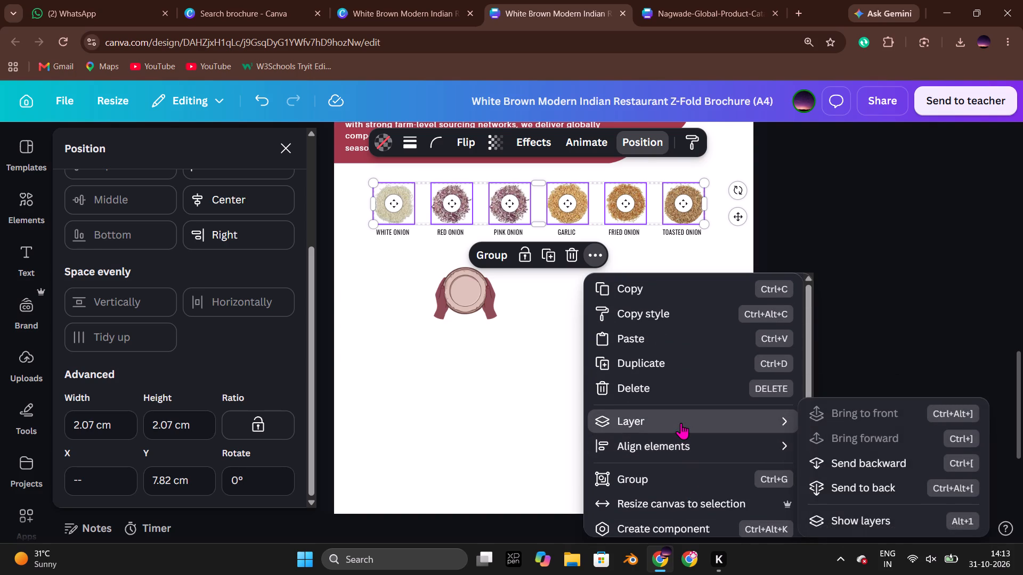
scroll(681, 423, down, 4)
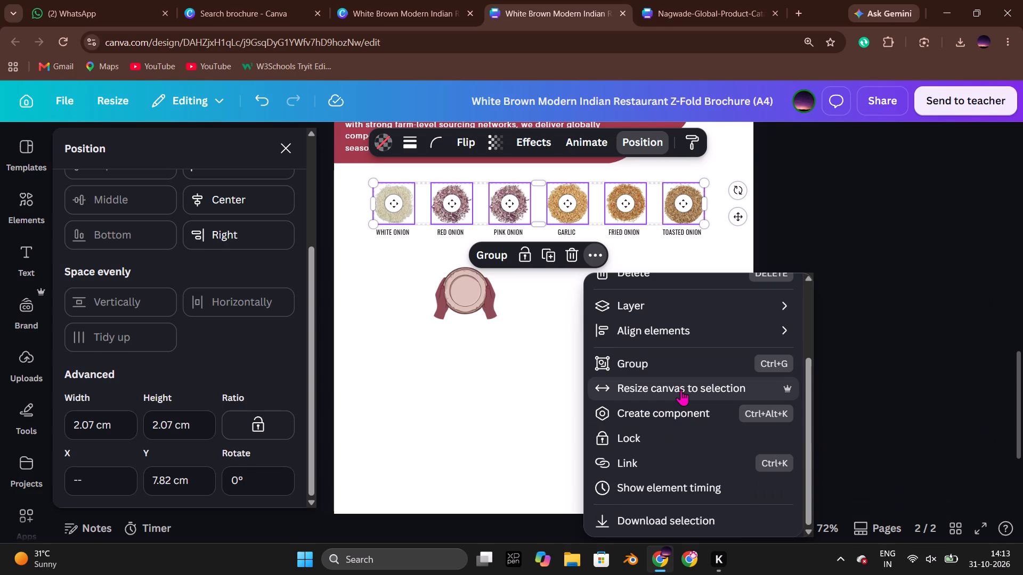
click(209, 341)
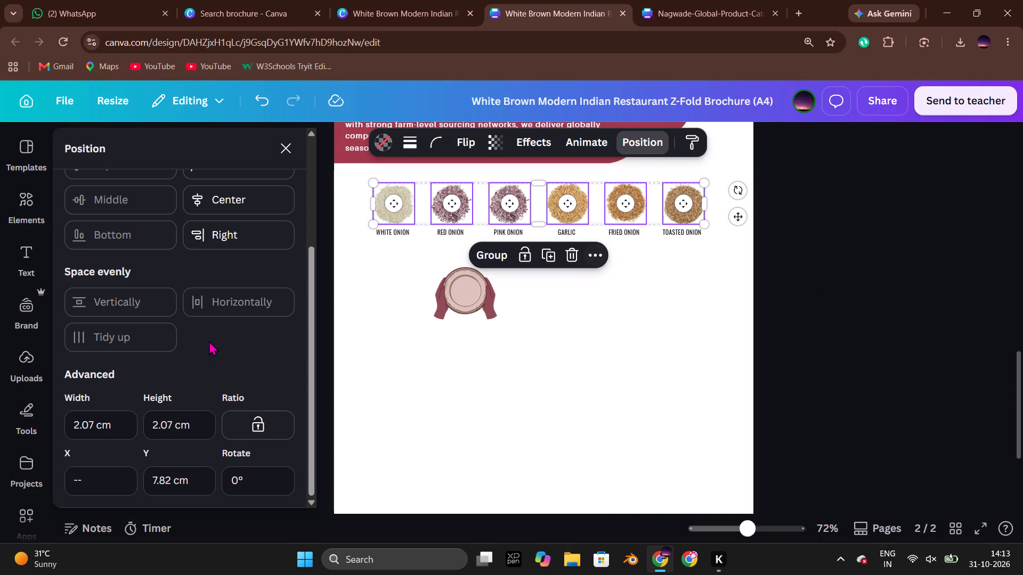
click(214, 306)
scroll(220, 379, up, 4)
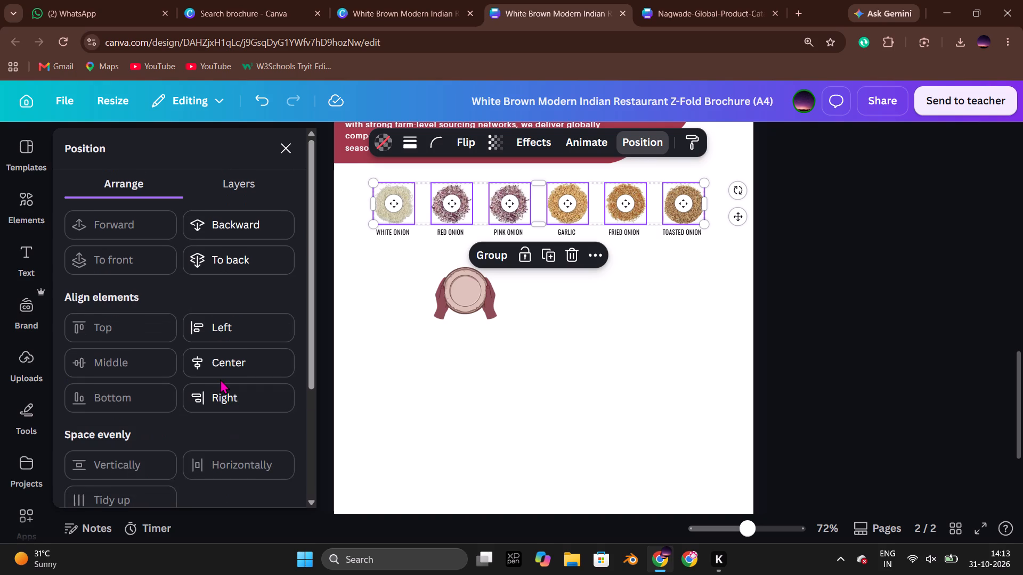
scroll(220, 379, down, 4)
click(222, 303)
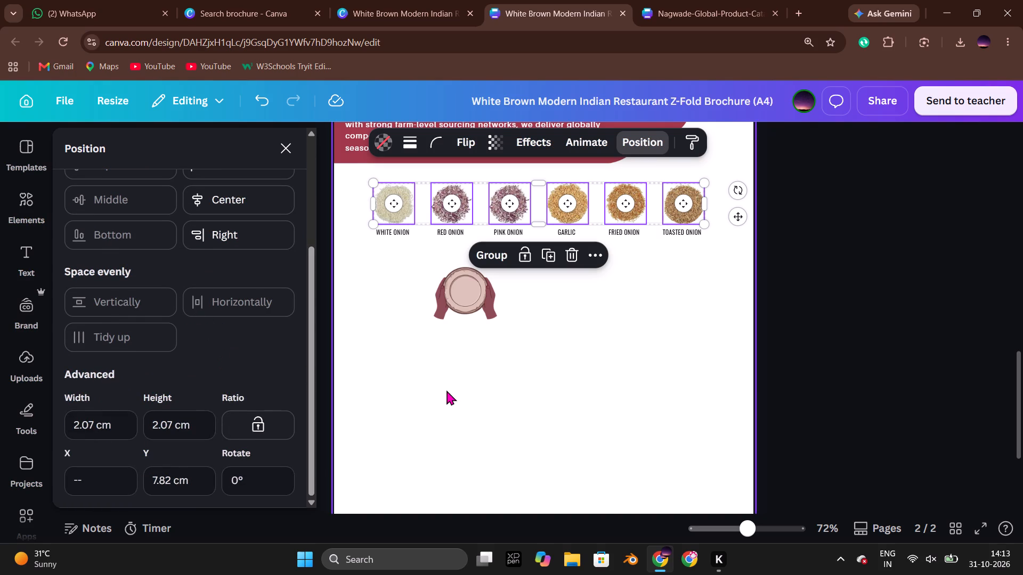
Scale the six selected product images down together to about 1.86 cm each.
drag(705, 224, 685, 216)
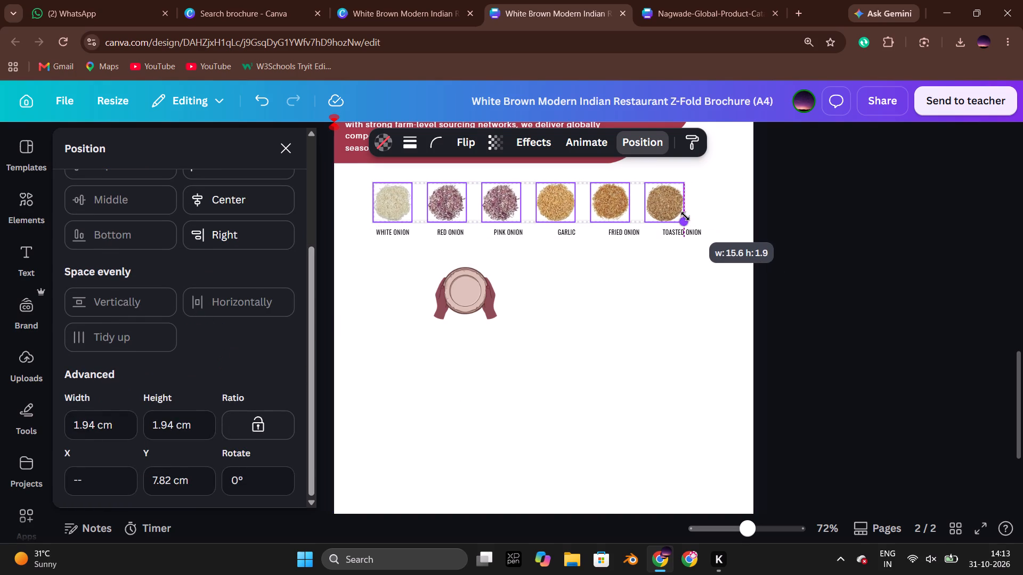
drag(685, 216, 672, 214)
click(694, 305)
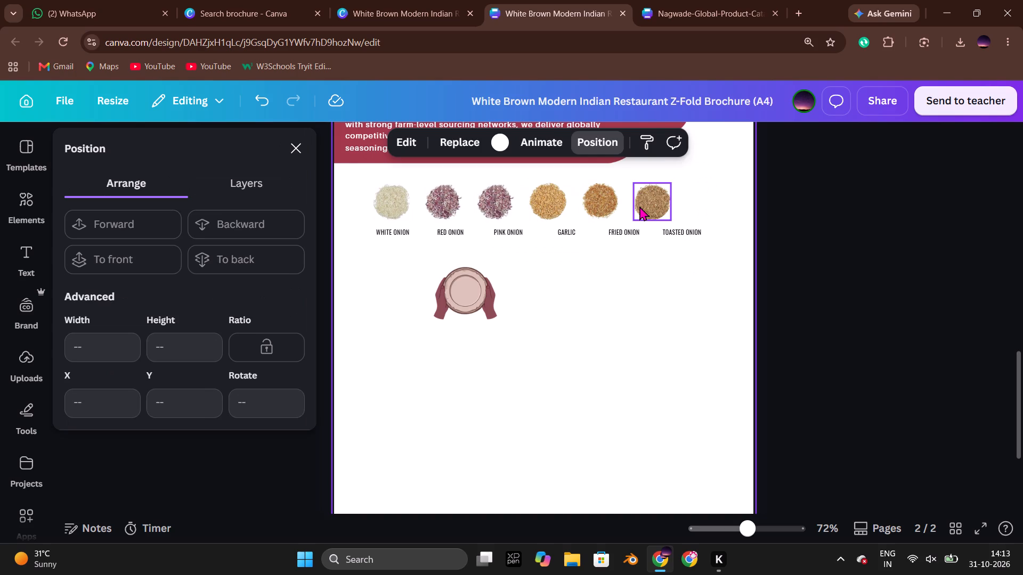
Spread the six product images apart one by one above their labels, with toasted onion and white onion at the row's outer ends.
drag(639, 206, 682, 205)
click(633, 203)
drag(601, 200, 619, 200)
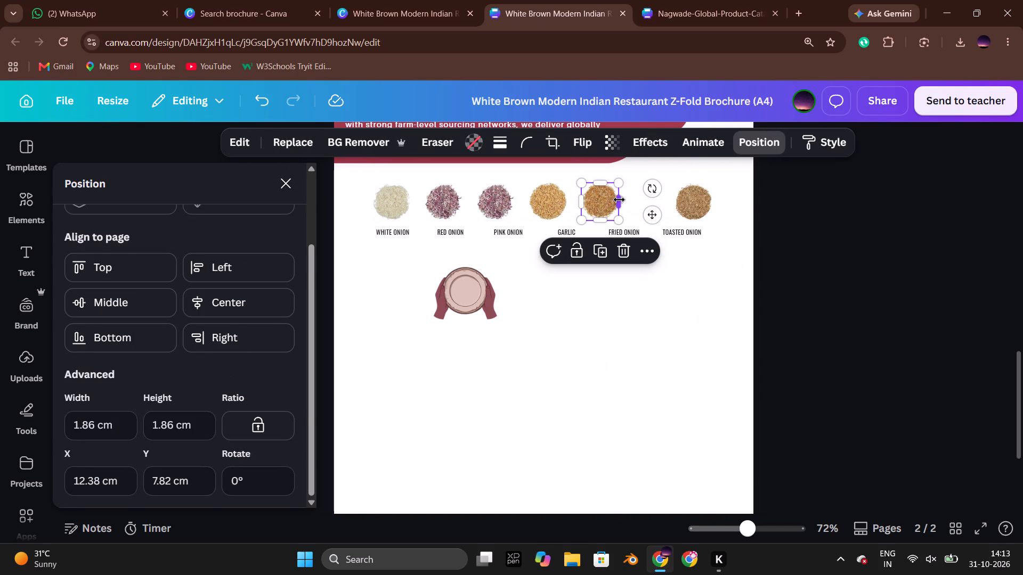
drag(619, 200, 631, 200)
click(636, 198)
drag(604, 199, 628, 199)
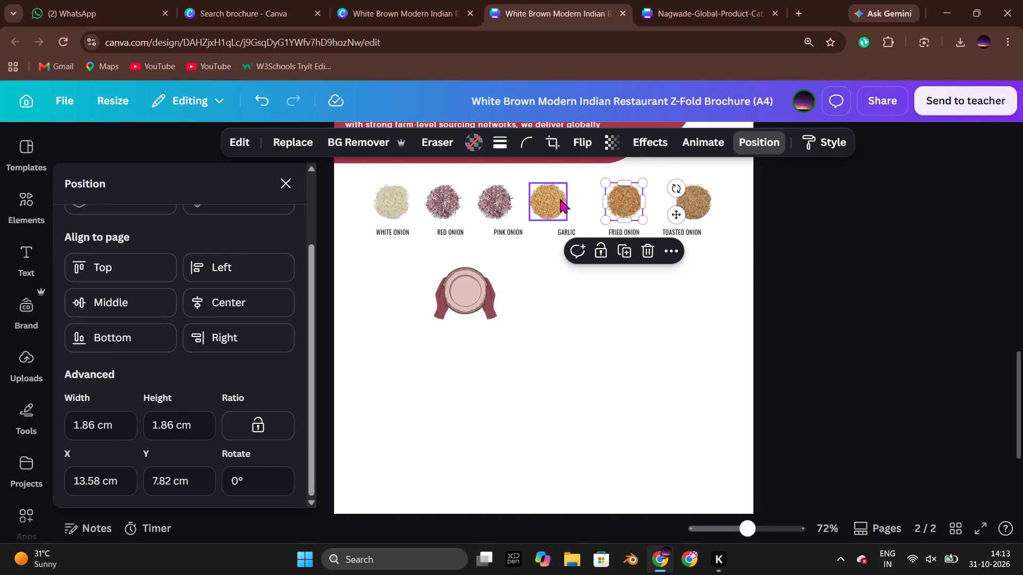
click(558, 199)
drag(541, 200, 556, 200)
click(497, 196)
drag(494, 199, 506, 200)
click(458, 200)
drag(441, 203, 452, 203)
click(401, 198)
drag(389, 200, 388, 200)
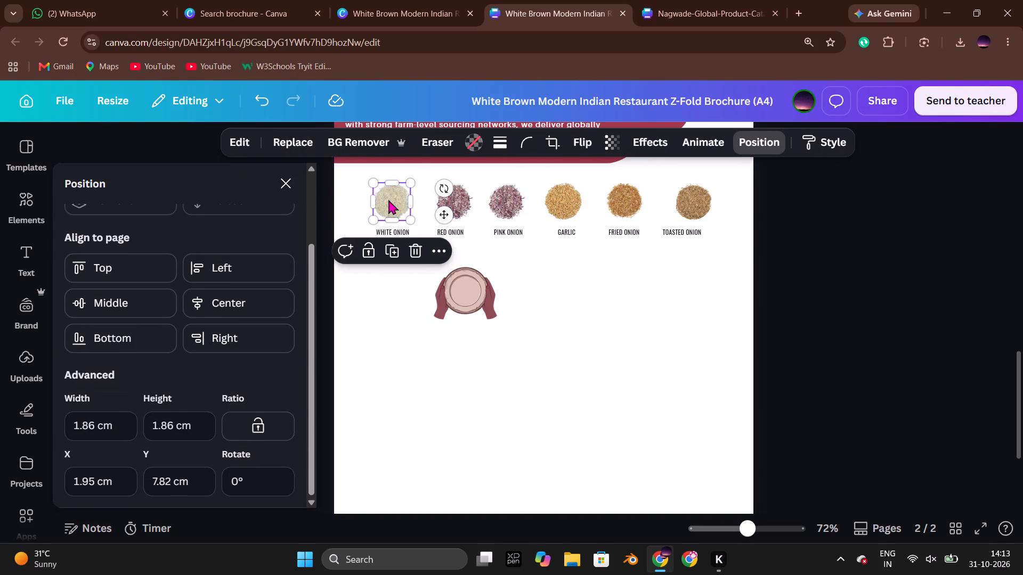
drag(388, 200, 376, 201)
Space the six product images evenly across the row with Tidy up, without their labels, and group them.
click(487, 288)
click(583, 302)
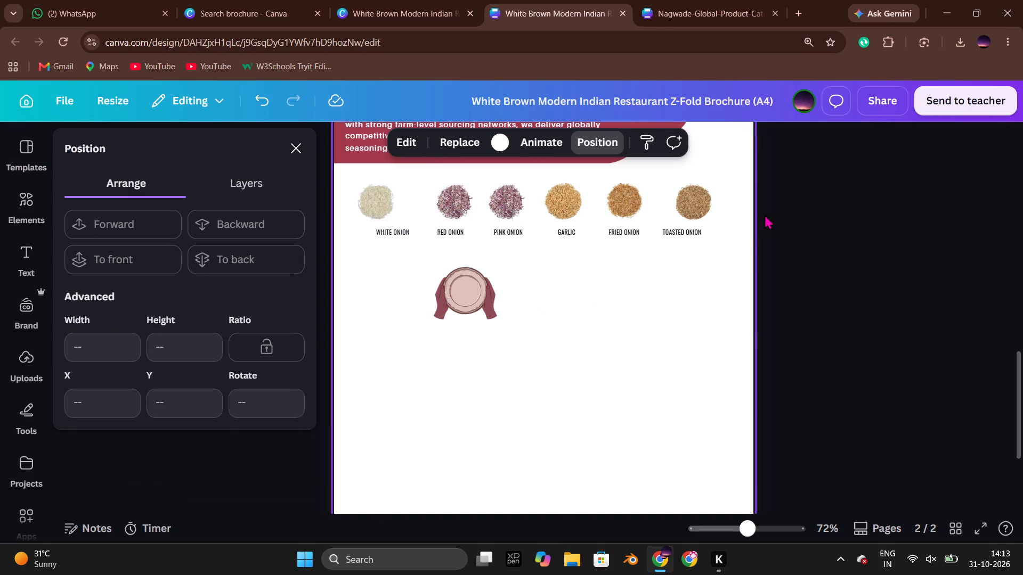
drag(784, 210, 362, 193)
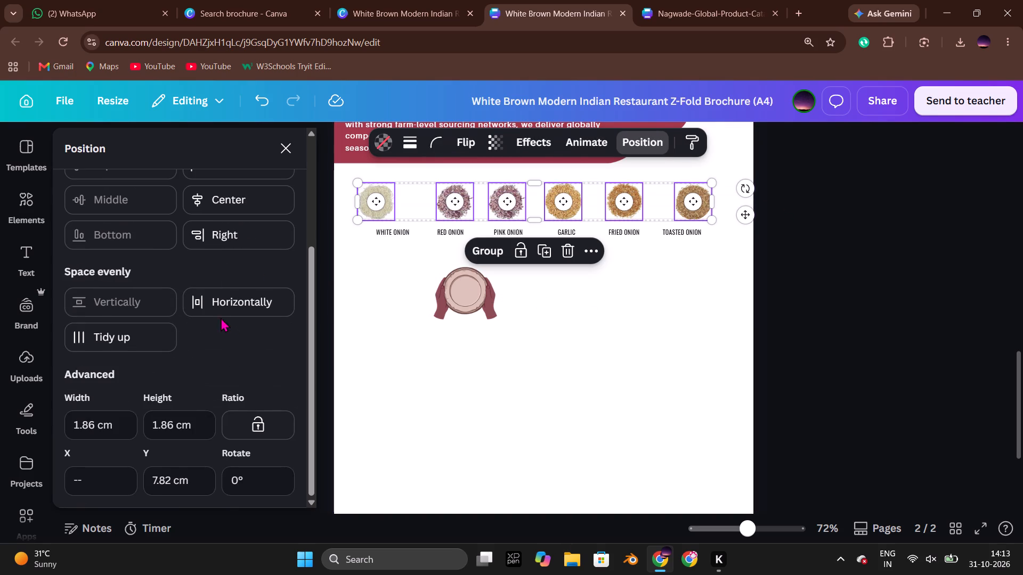
click(155, 338)
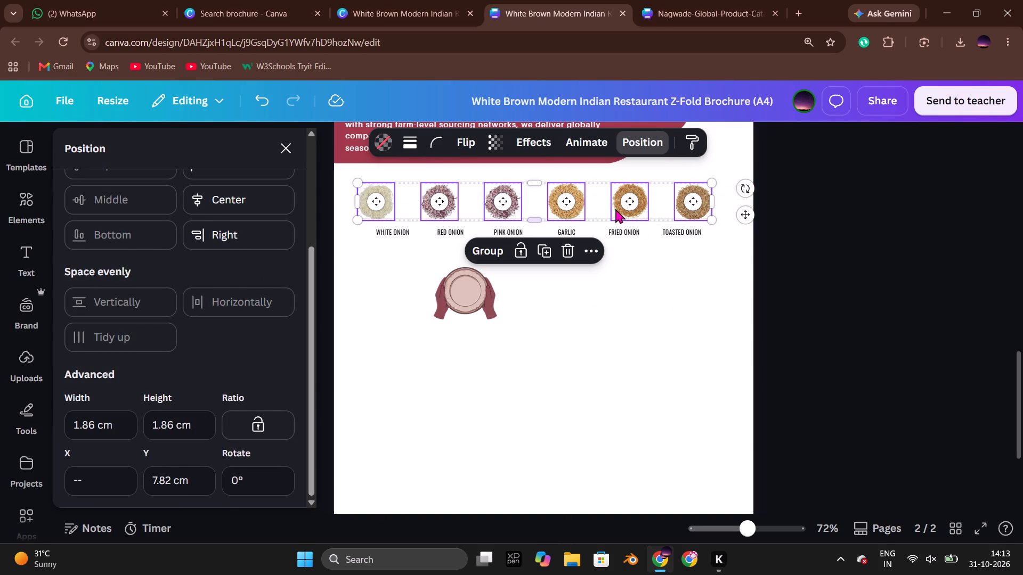
drag(615, 209, 622, 208)
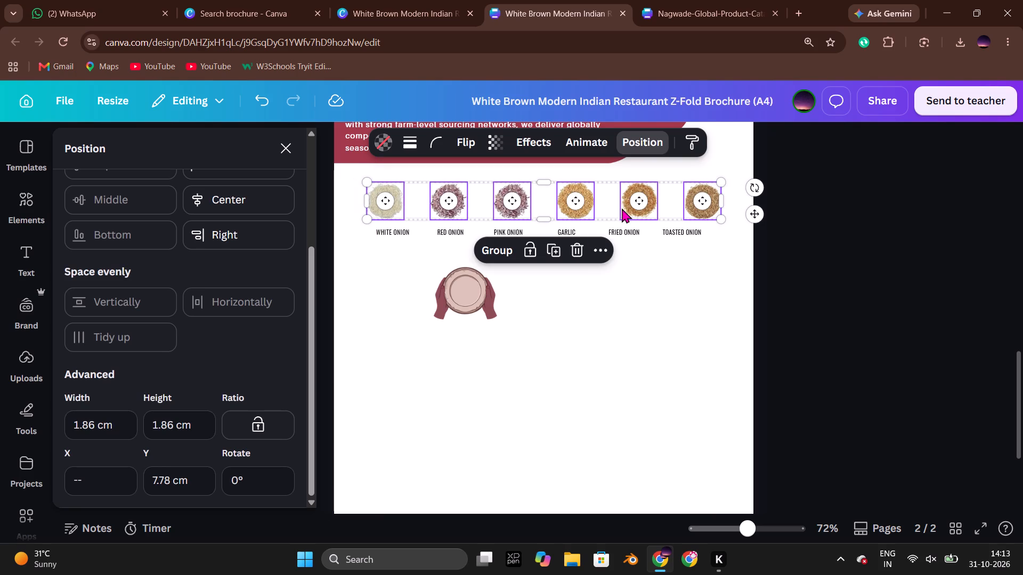
click(493, 251)
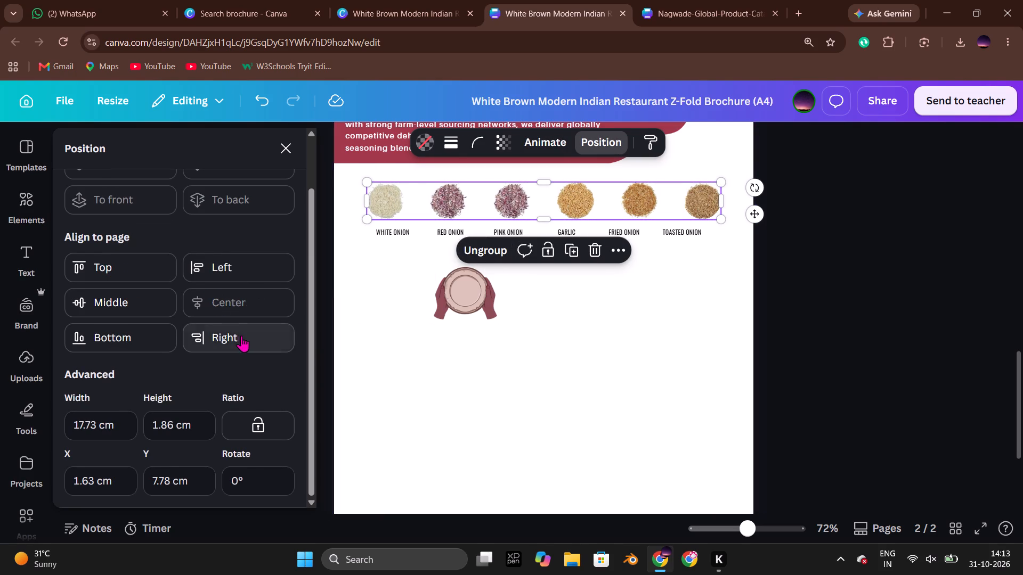
Position the grouped product images just above their labels and centre the group horizontally on the page.
scroll(239, 335, up, 6)
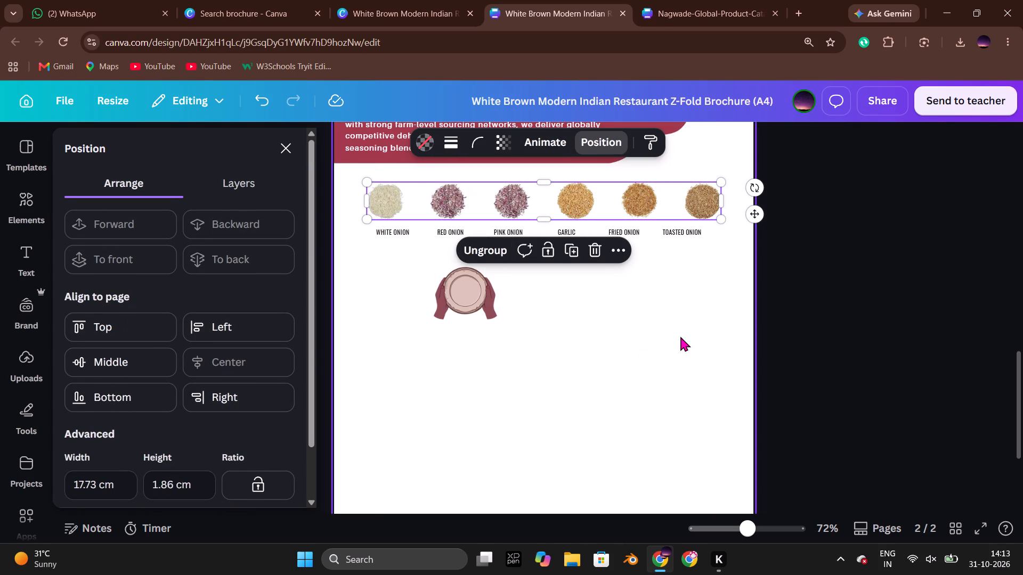
click(134, 360)
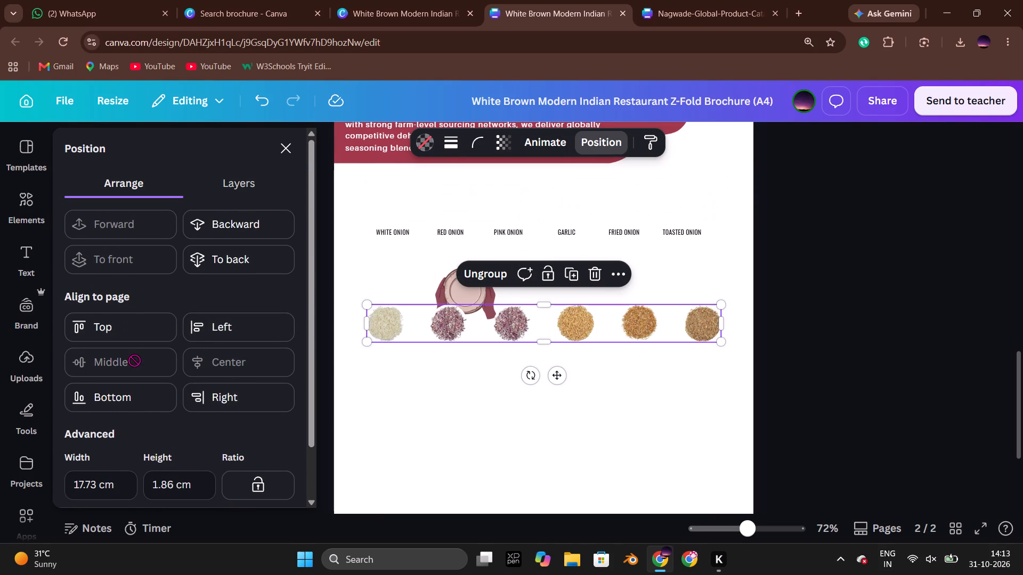
drag(590, 322, 591, 271)
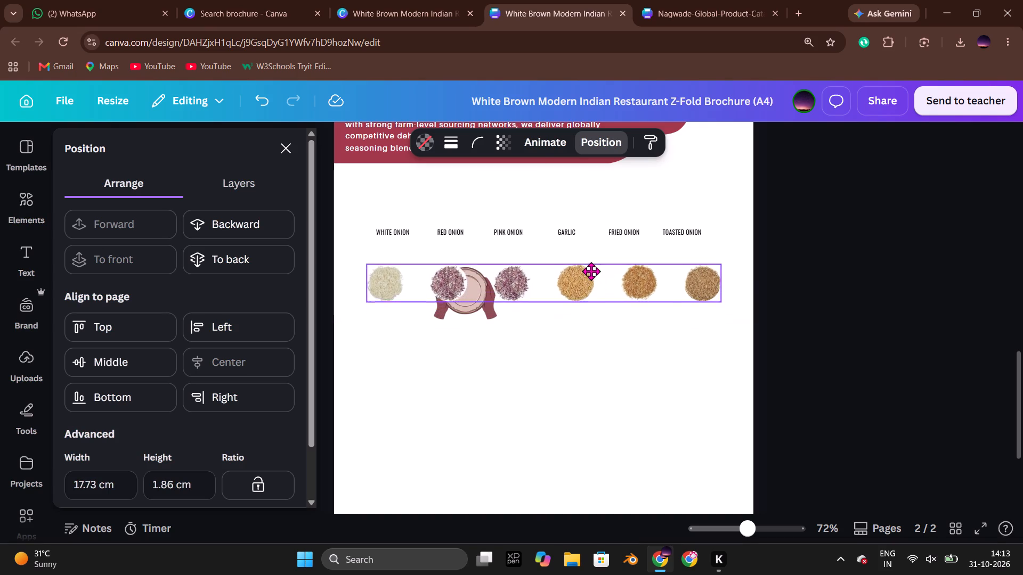
drag(591, 271, 600, 196)
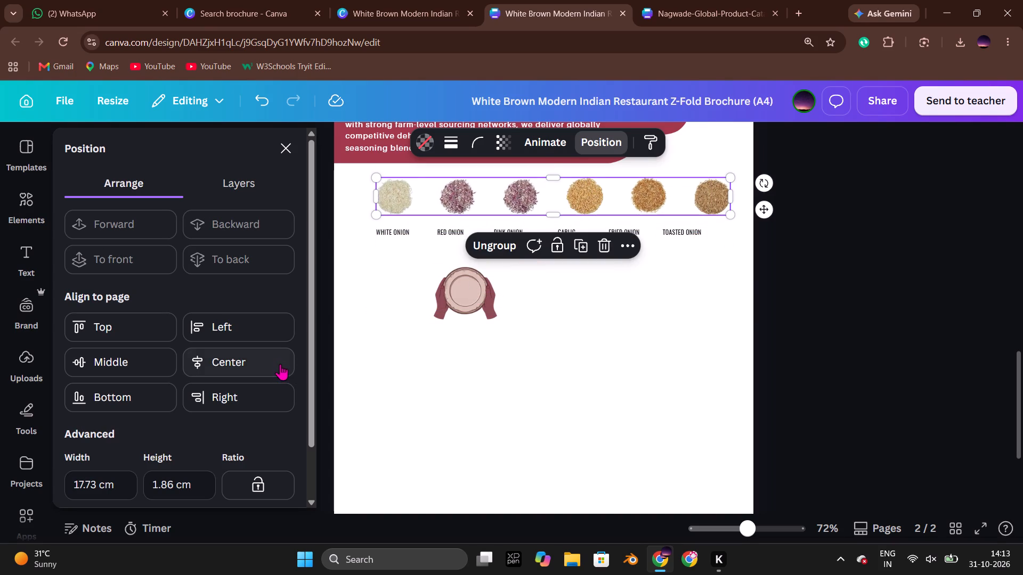
click(277, 359)
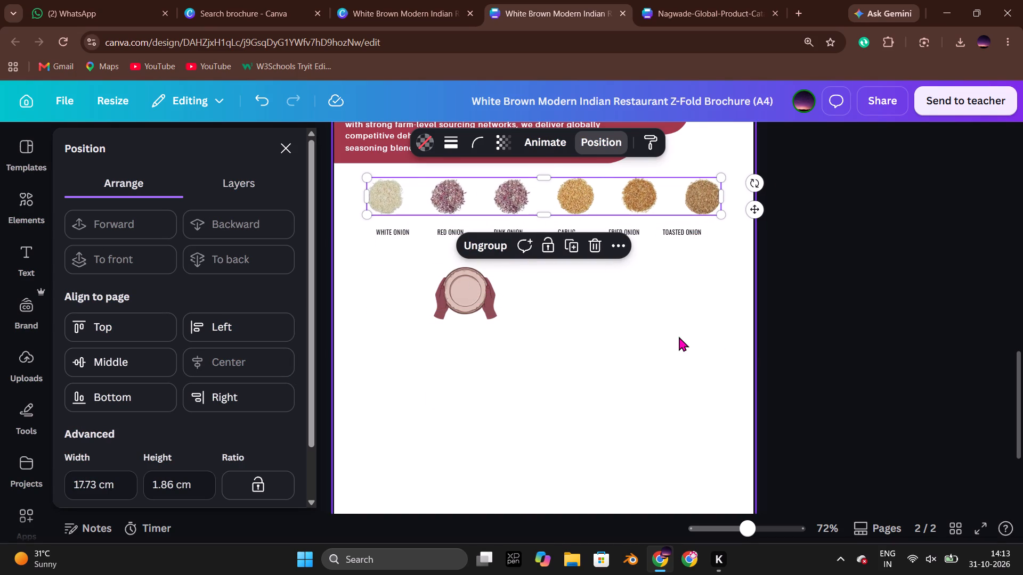
click(675, 333)
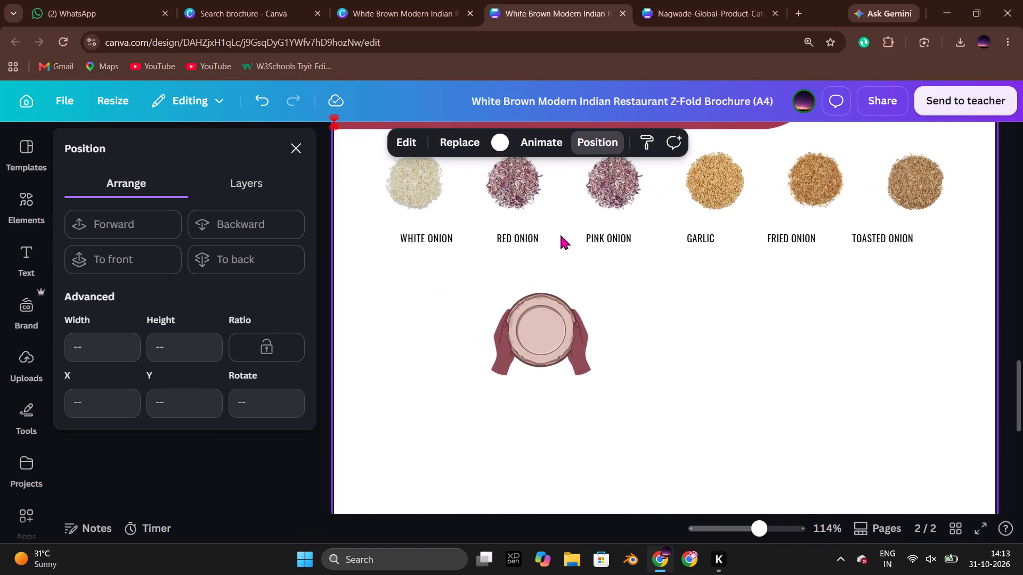
click(448, 197)
drag(507, 188, 506, 195)
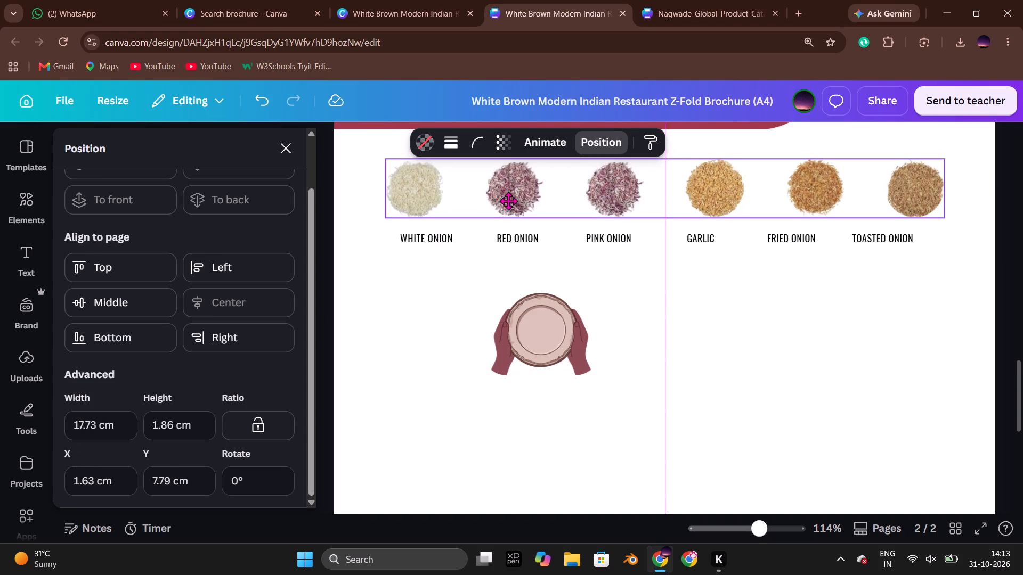
click(715, 326)
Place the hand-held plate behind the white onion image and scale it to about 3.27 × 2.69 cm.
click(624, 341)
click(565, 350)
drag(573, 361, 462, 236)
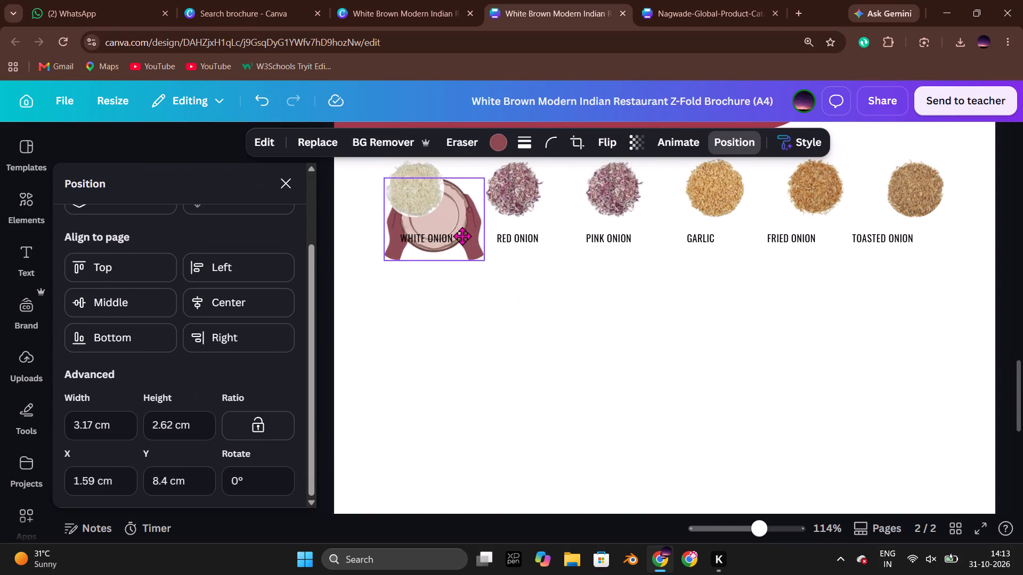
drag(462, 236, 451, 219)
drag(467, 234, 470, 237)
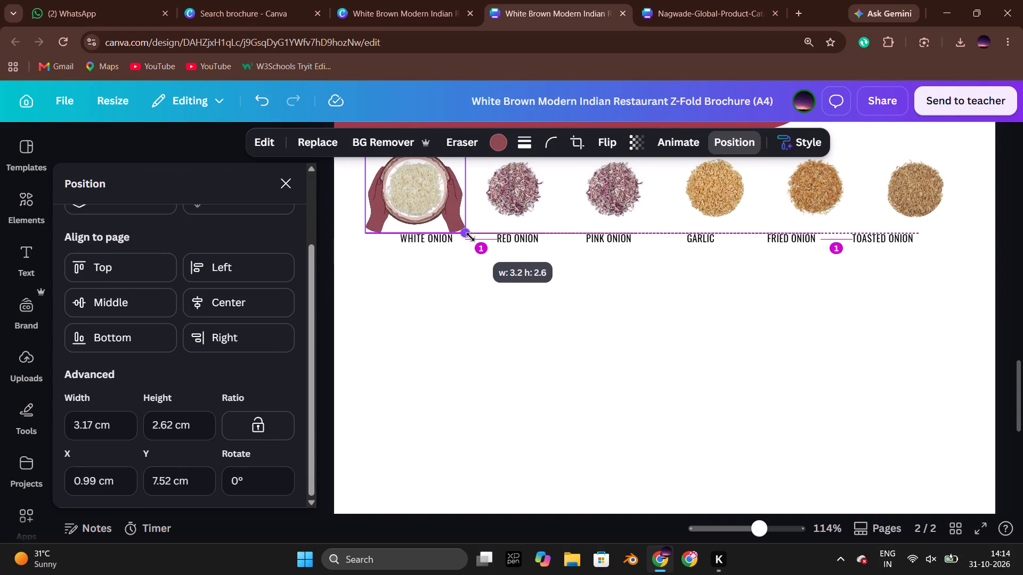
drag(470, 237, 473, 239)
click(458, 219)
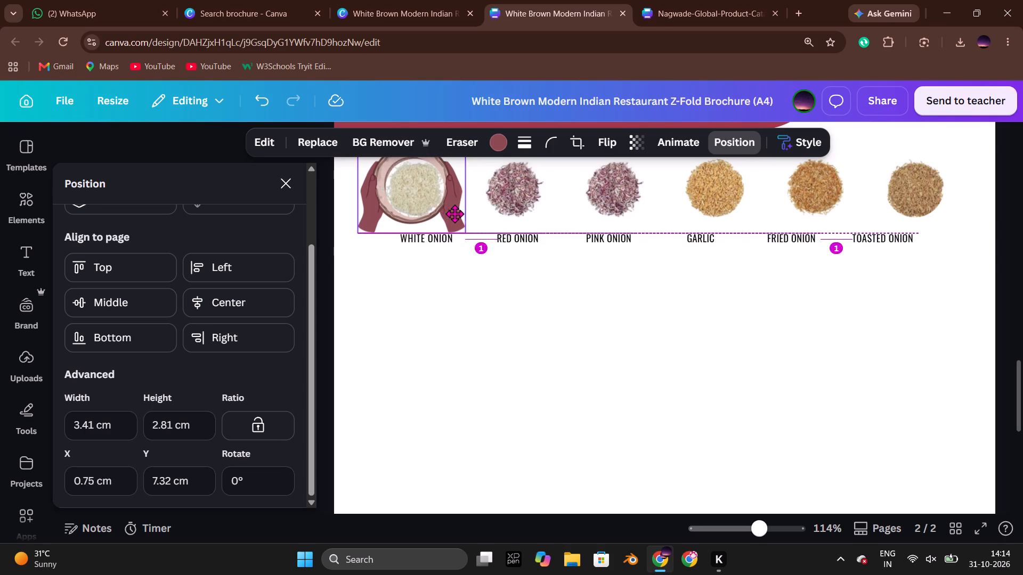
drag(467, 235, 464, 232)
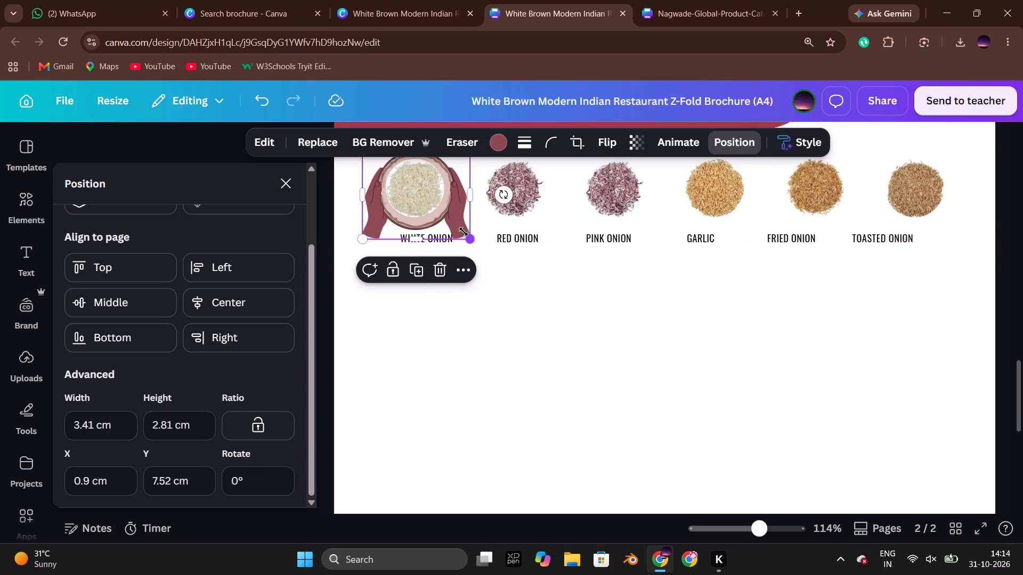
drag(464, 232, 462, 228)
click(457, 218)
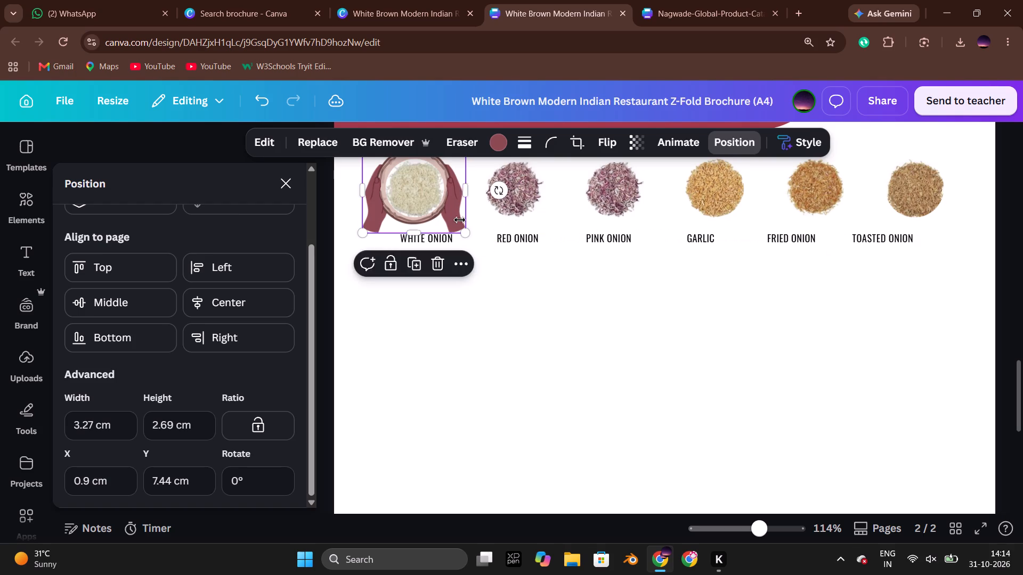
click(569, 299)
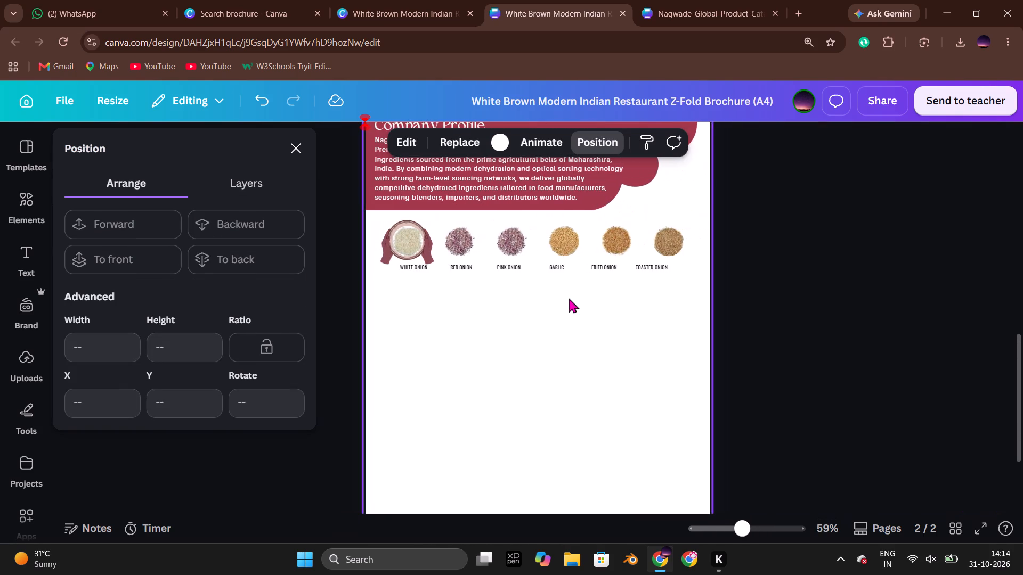
Delete the hand-held plate graphic from behind the white onion image.
click(429, 258)
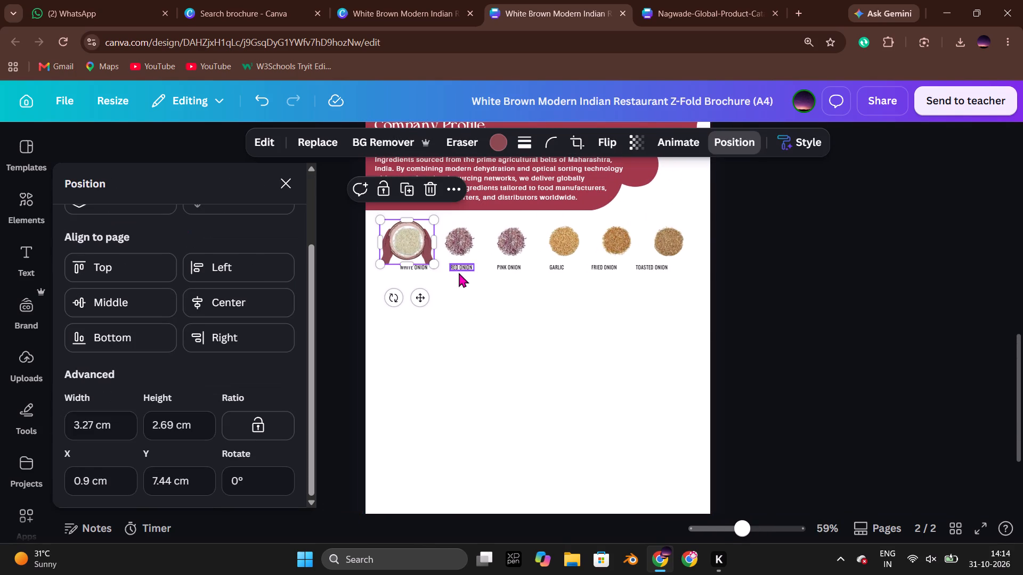
key(Delete)
click(587, 323)
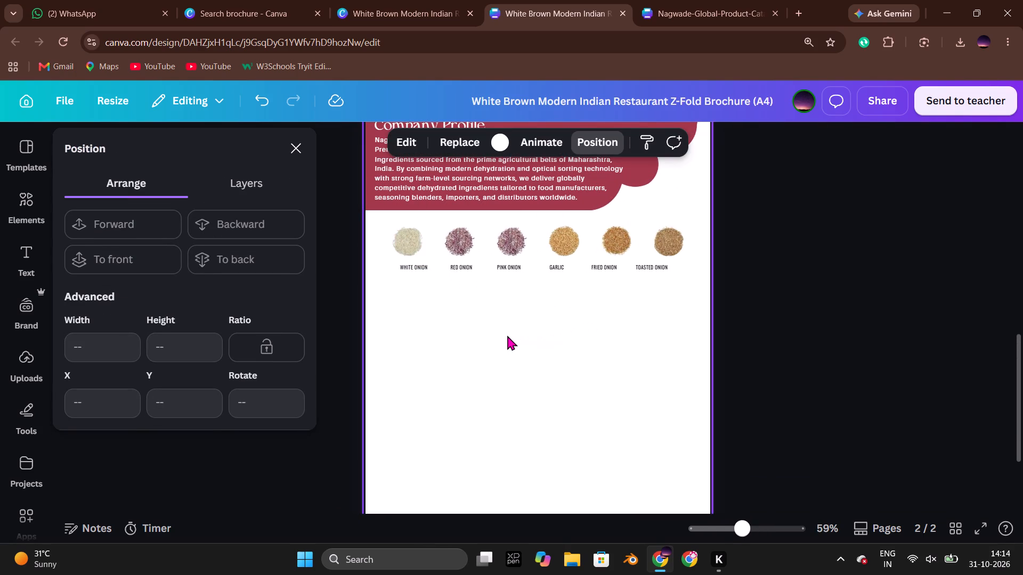
Examine both pages of the original Indian restaurant Z-fold brochure for design ideas to reuse.
scroll(513, 333, down, 2)
scroll(513, 333, up, 3)
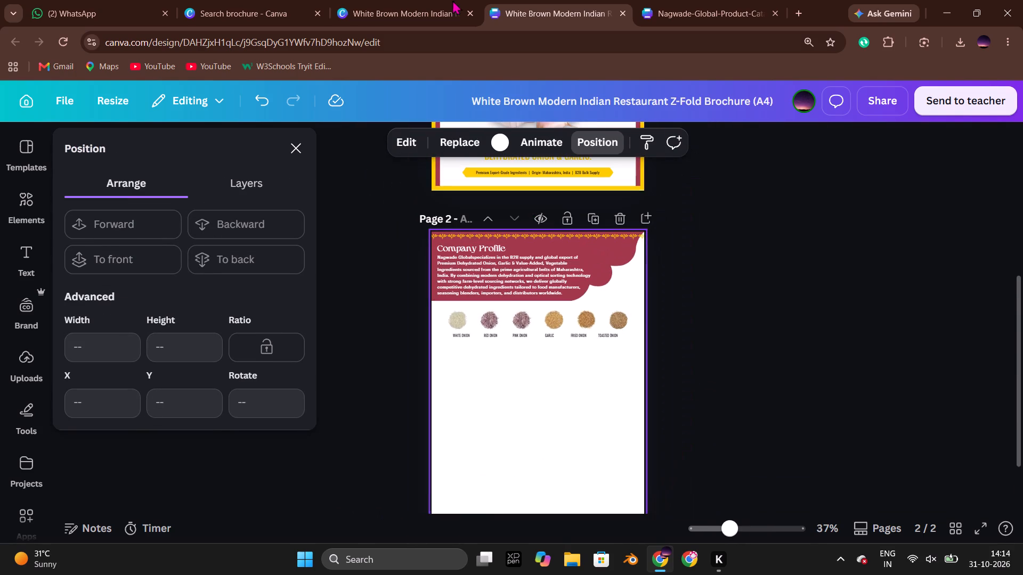
click(443, 0)
scroll(765, 322, down, 1)
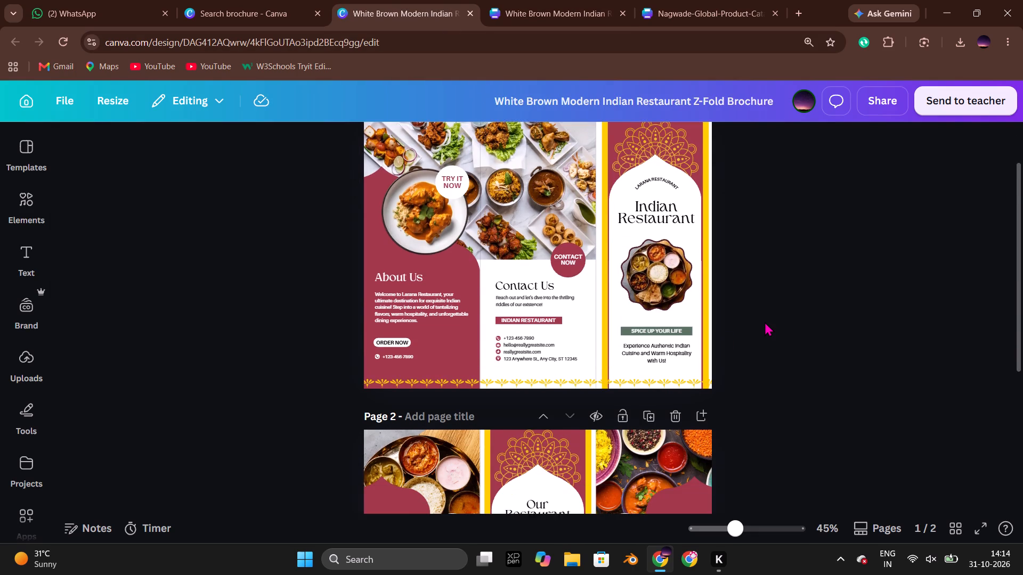
scroll(765, 322, down, 8)
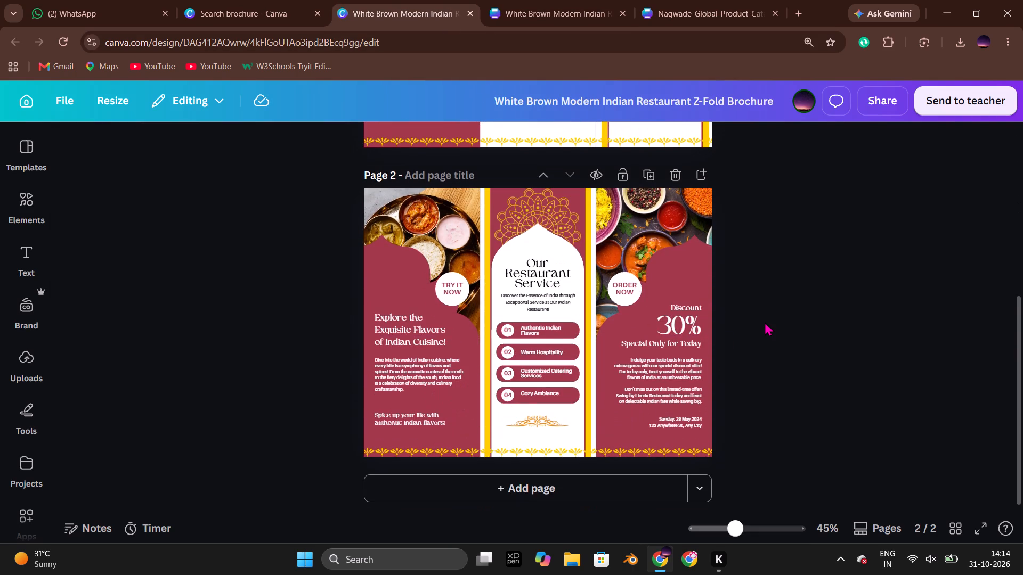
scroll(765, 322, up, 5)
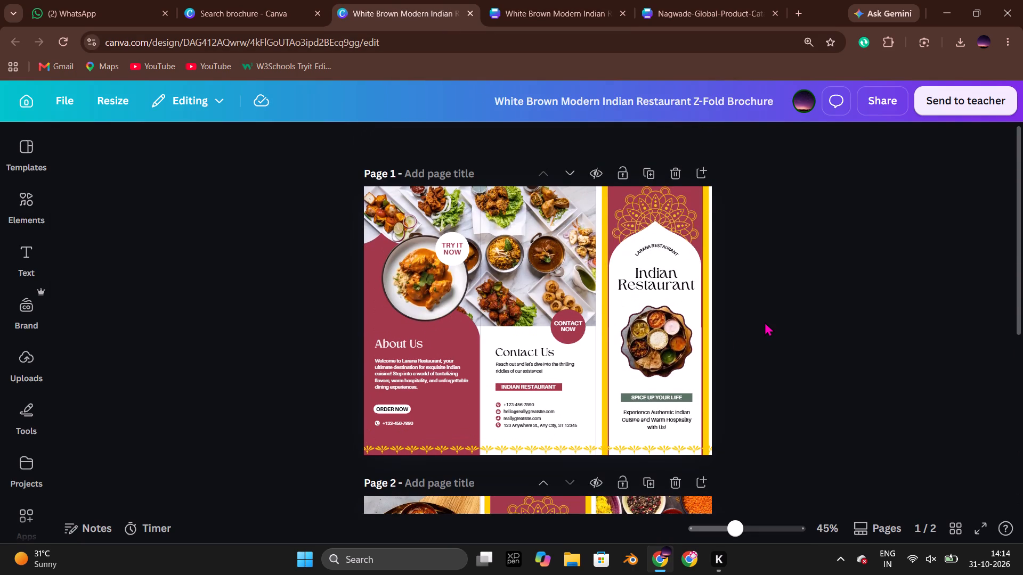
click(514, 0)
Search the elements for "circle" and add the white circle graphic with a thin black inner ring to page 2.
click(538, 384)
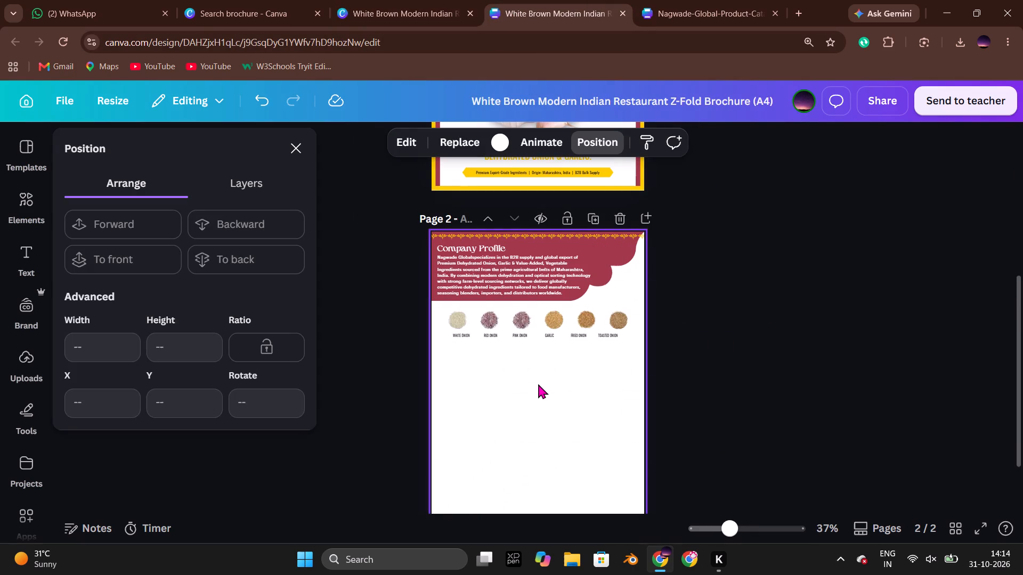
click(28, 203)
click(186, 158)
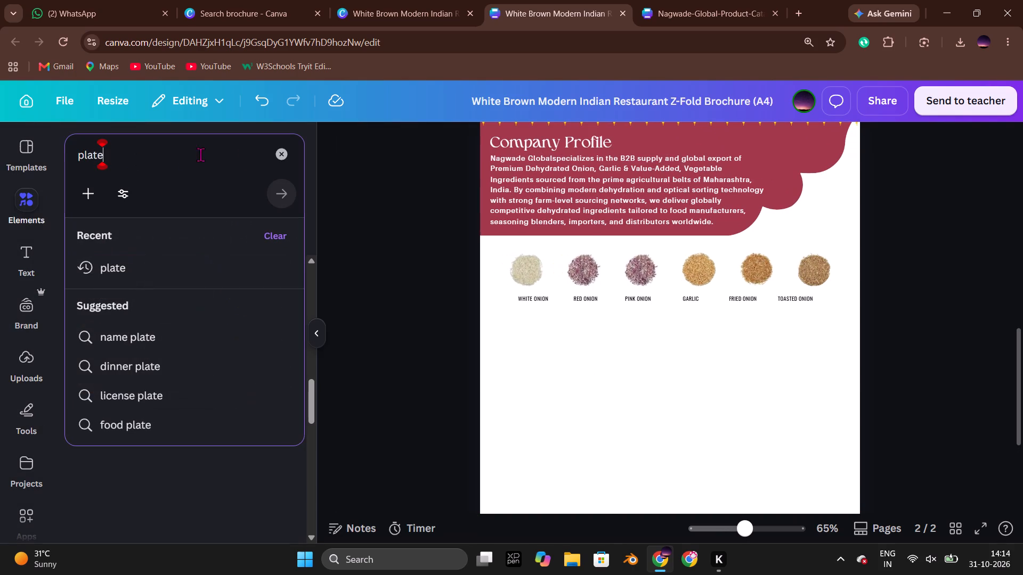
click(284, 156)
click(181, 154)
text(circle)
key(Return)
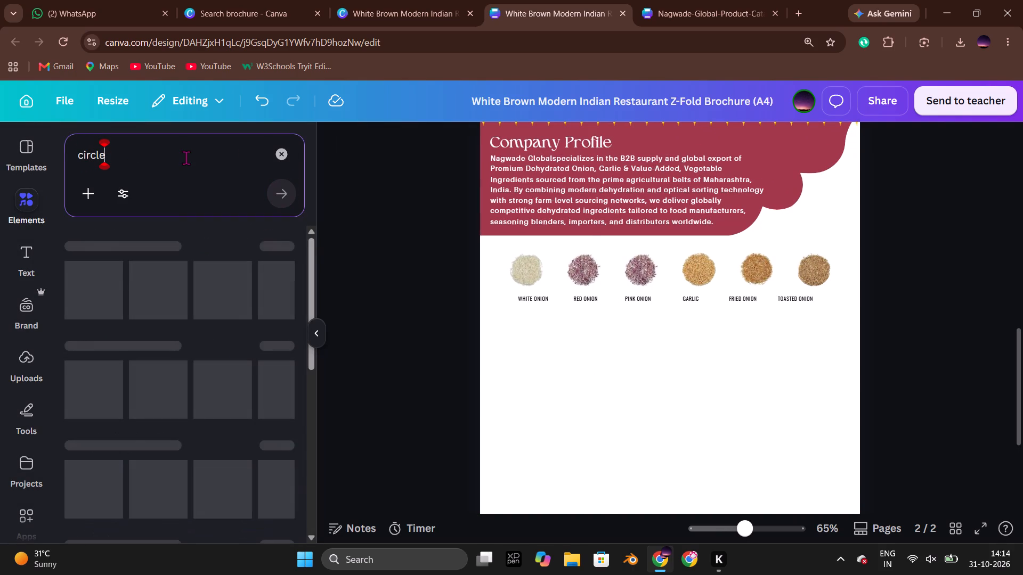
click(99, 405)
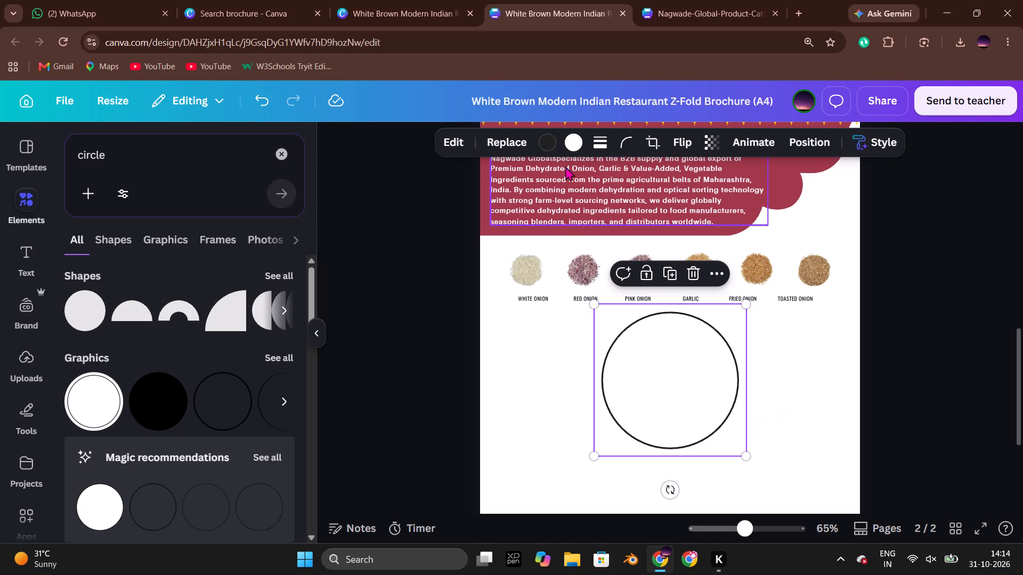
Change the circle graphic's white fill to the design's maroon.
click(570, 143)
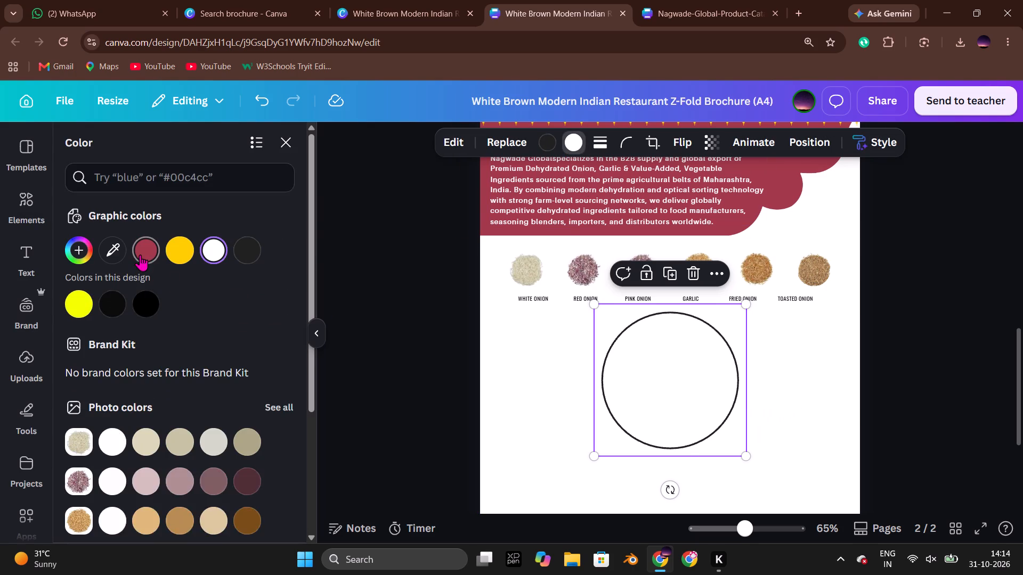
click(140, 254)
click(793, 396)
click(716, 404)
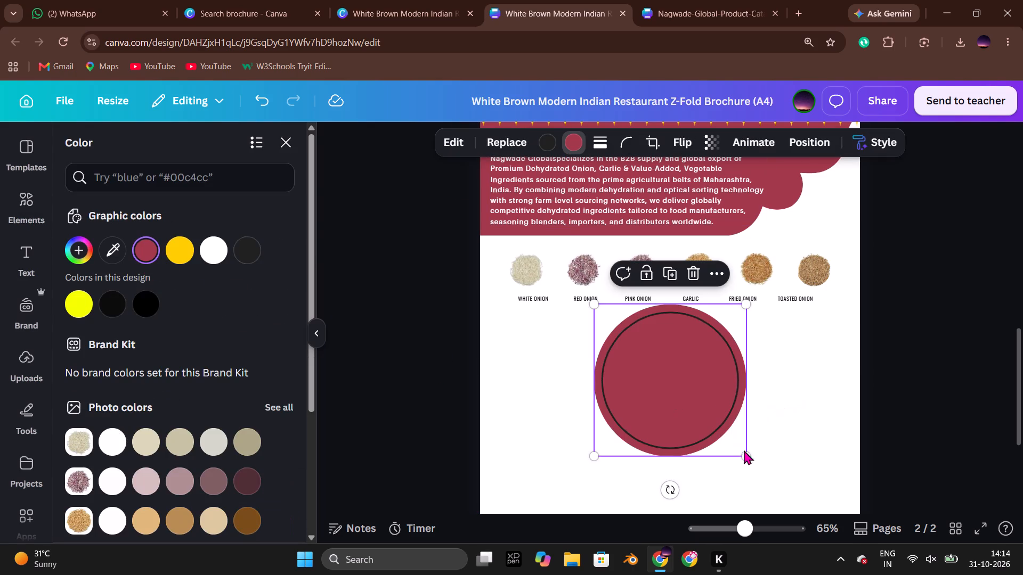
Shrink the maroon circle, move it over the white onion image and send it to the back.
drag(746, 457, 654, 363)
drag(630, 330, 535, 269)
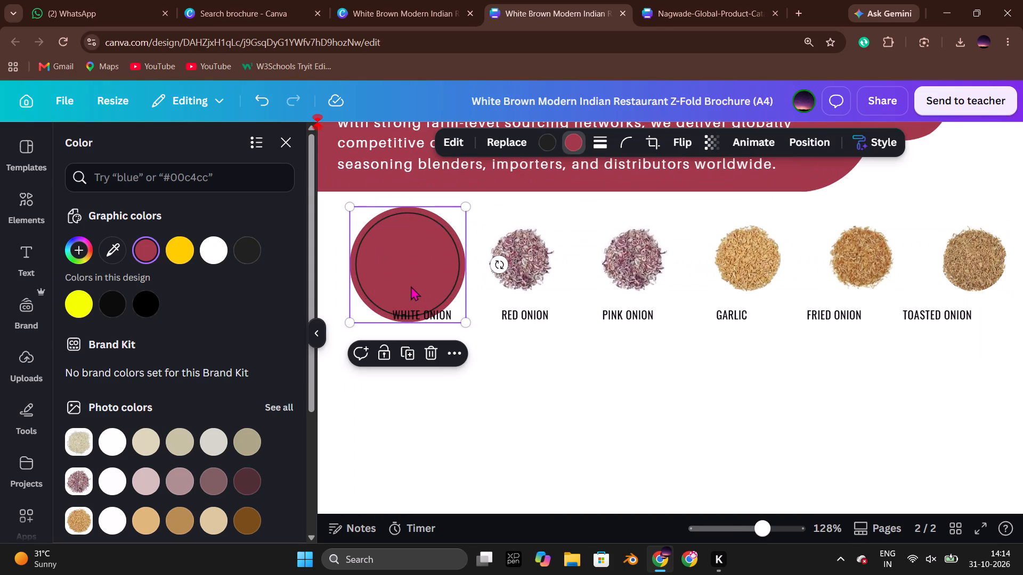
click(456, 355)
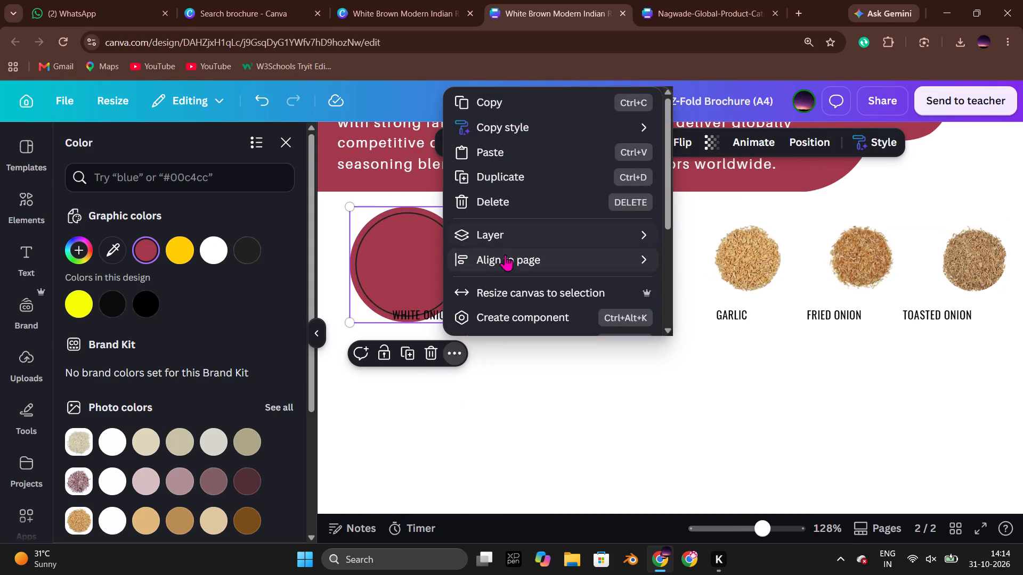
click(728, 310)
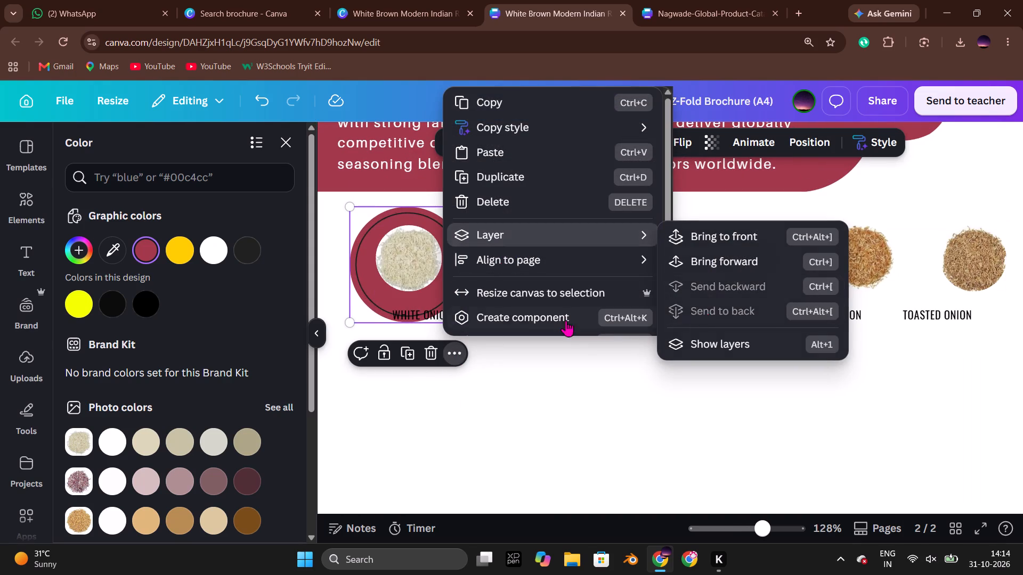
click(359, 291)
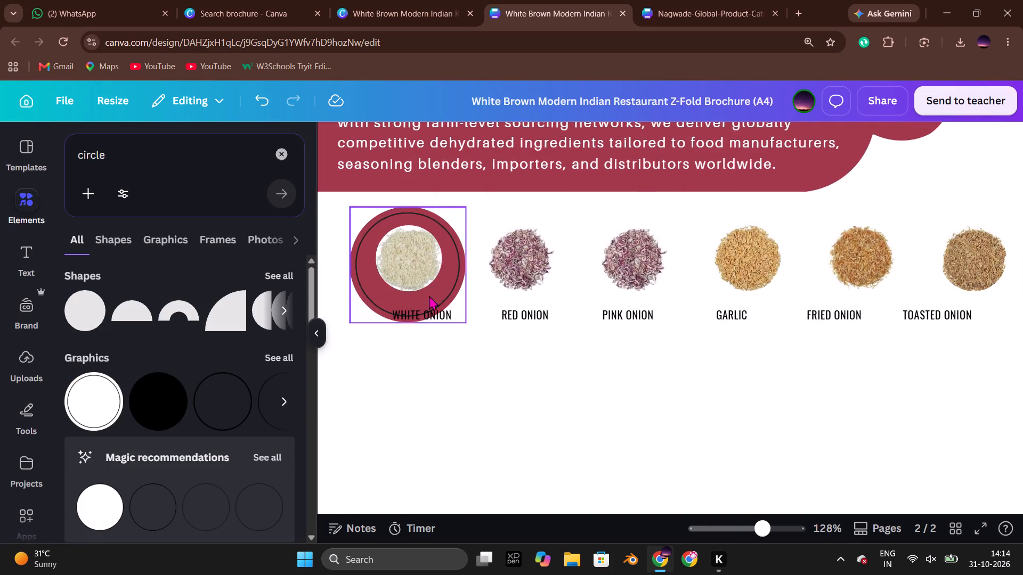
Shrink the maroon circle behind the white onion image to about 2.2 by 2.2 and centre it as an even border.
click(362, 298)
drag(466, 326, 453, 308)
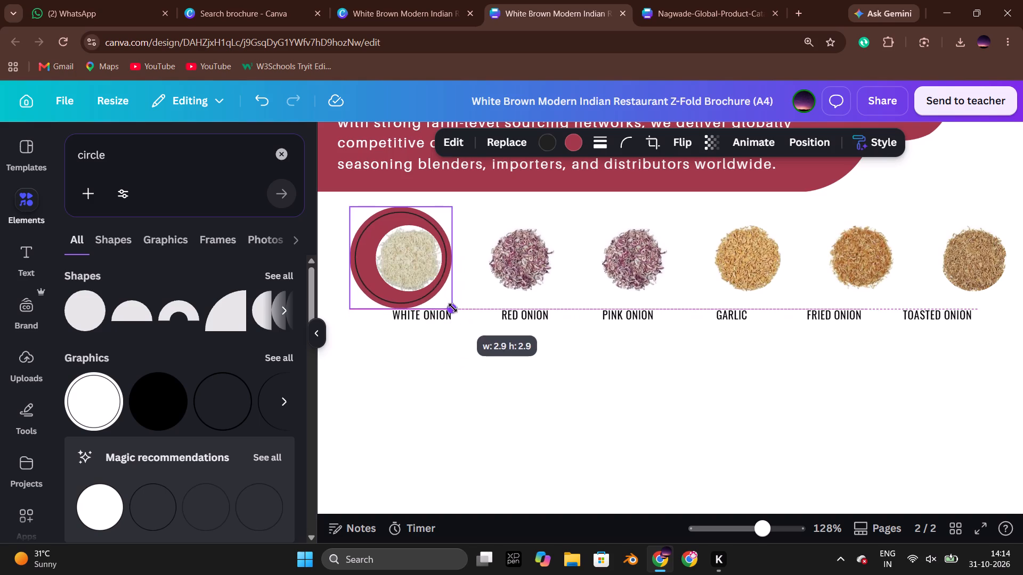
drag(453, 308, 443, 295)
drag(361, 264, 377, 273)
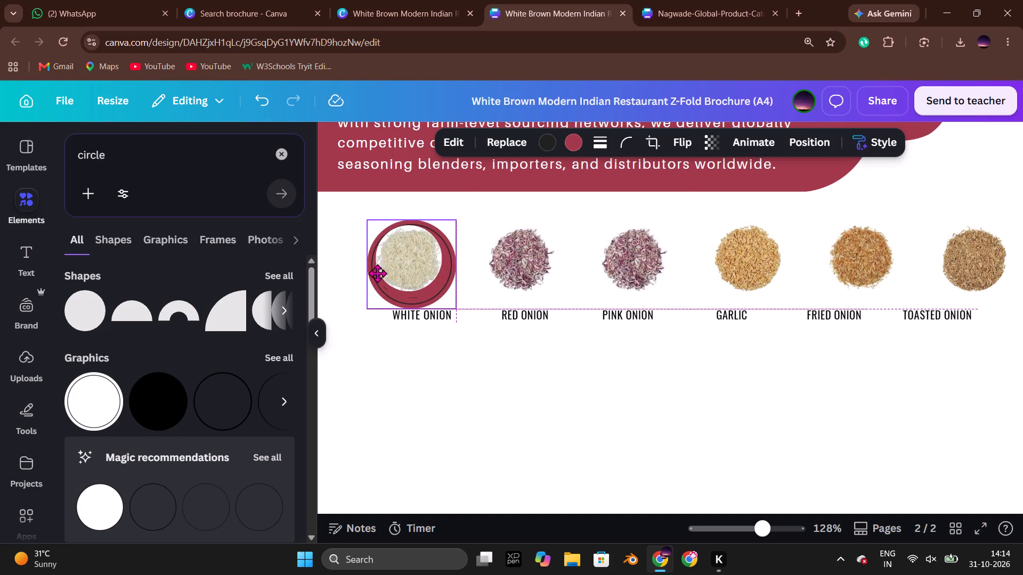
drag(377, 273, 377, 271)
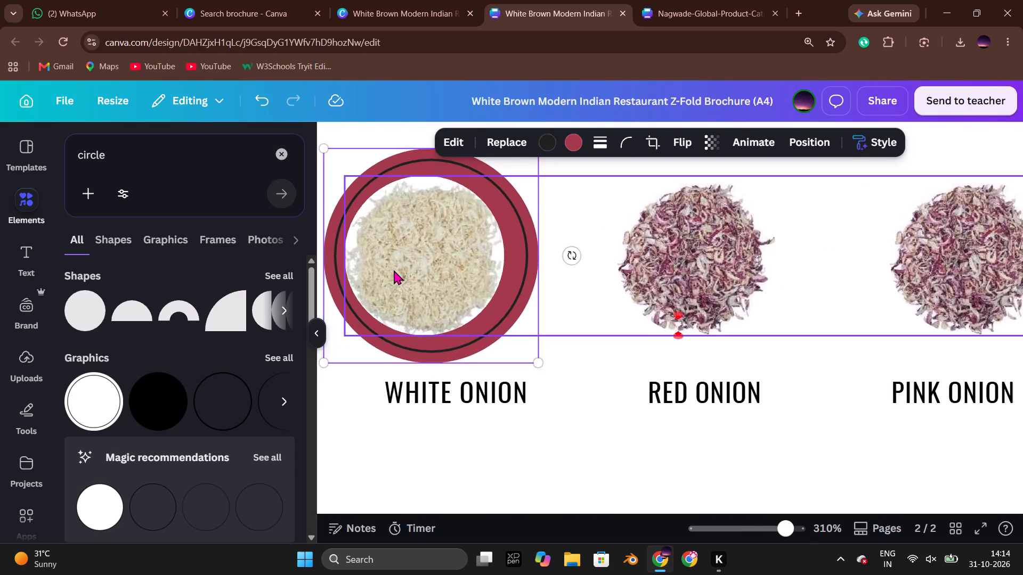
scroll(394, 273, right, 1)
drag(630, 401, 618, 388)
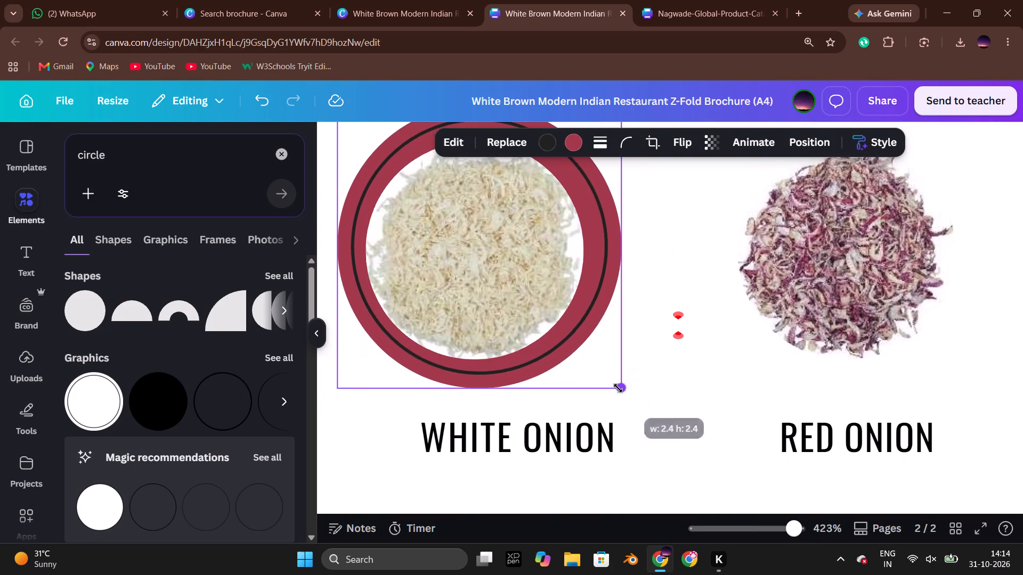
drag(618, 388, 602, 365)
drag(350, 226, 360, 242)
drag(607, 377, 599, 373)
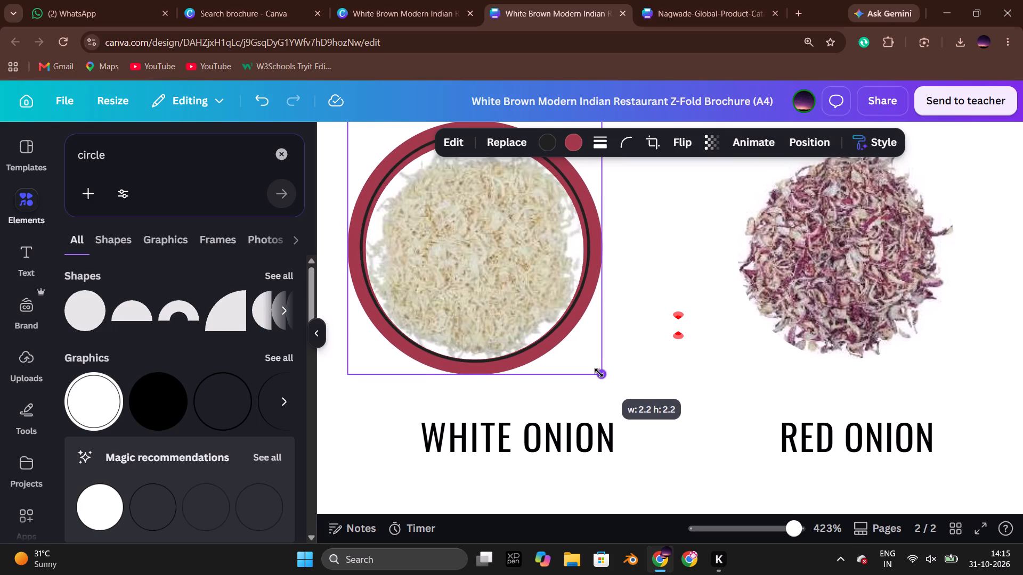
drag(599, 373, 597, 372)
drag(573, 342, 576, 350)
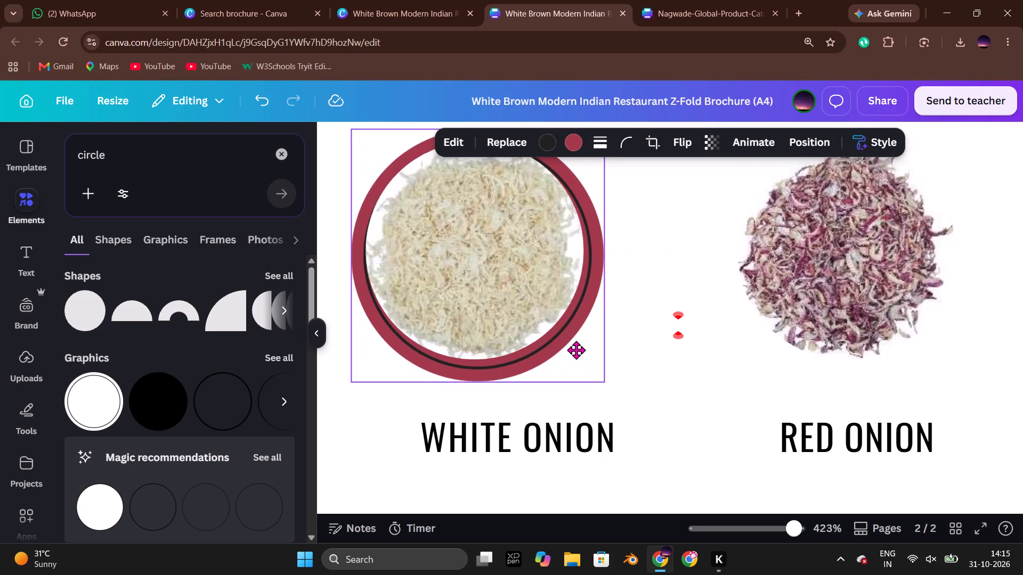
drag(576, 350, 575, 347)
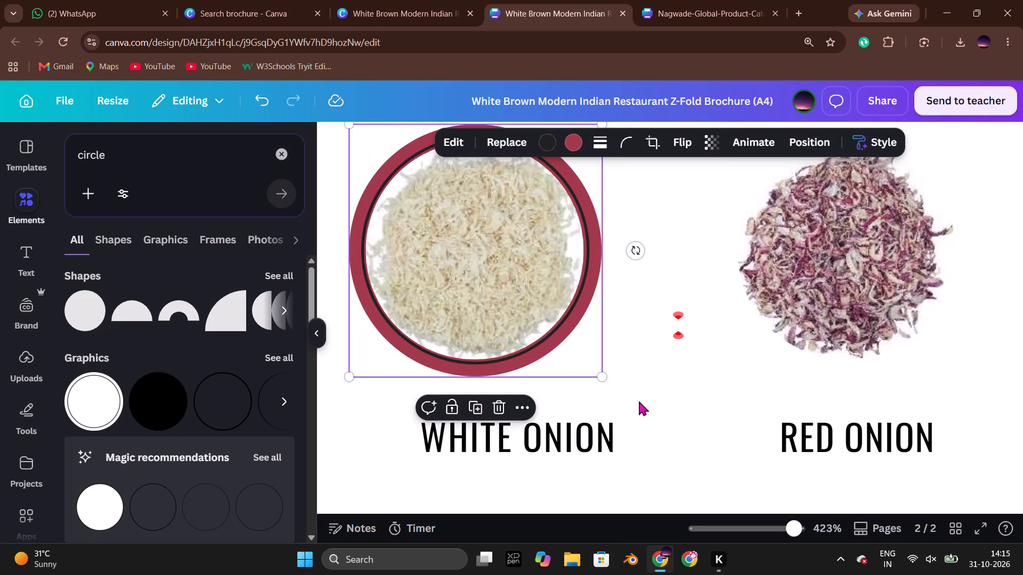
click(662, 422)
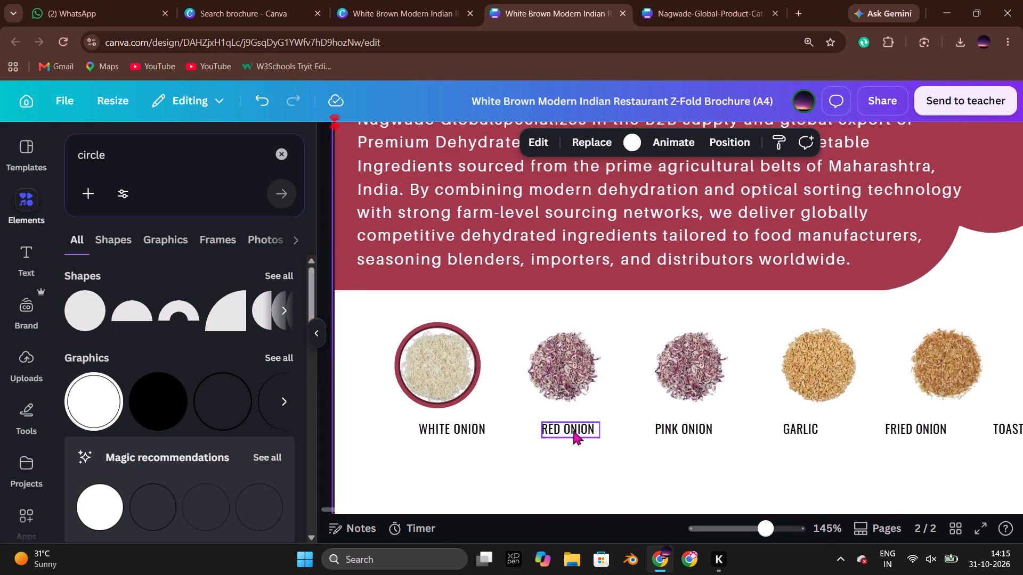
Copy the white onion's maroon circle, place the copy over the red onion image and send it to the back.
scroll(502, 422, right, 1)
scroll(459, 393, right, 1)
scroll(419, 327, right, 1)
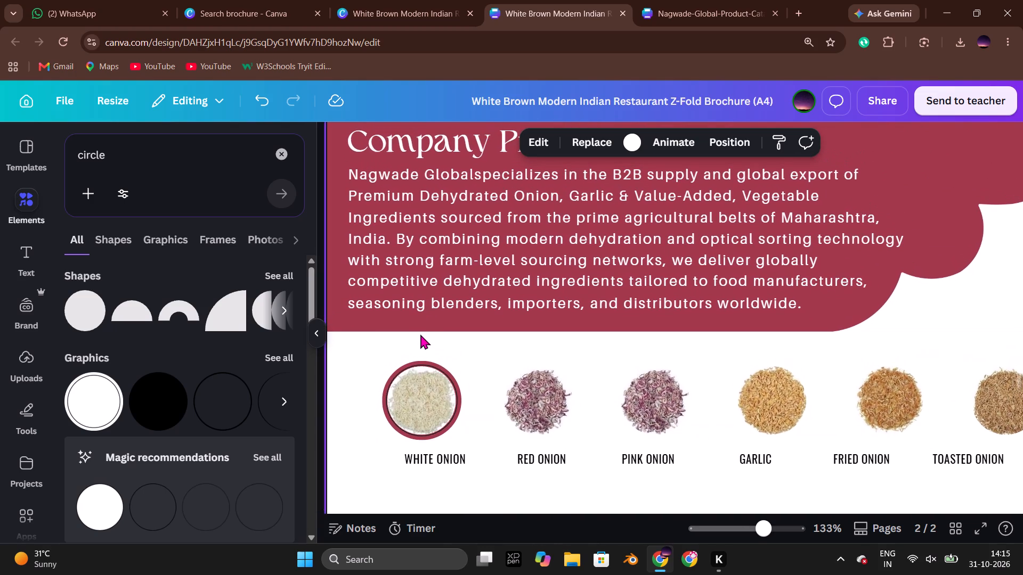
click(434, 362)
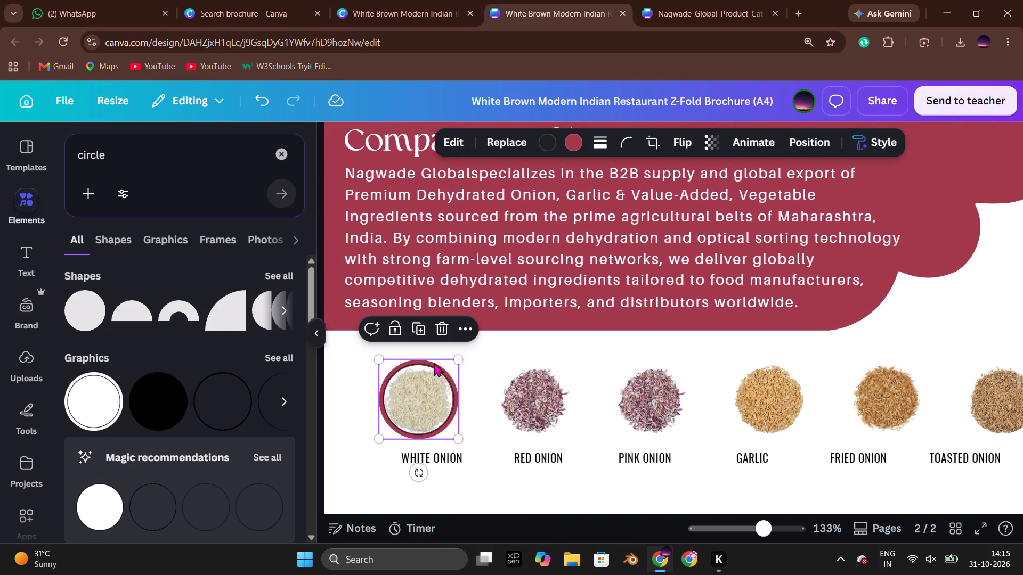
key(ctrl+c)
key(ctrl+v)
drag(459, 439, 550, 426)
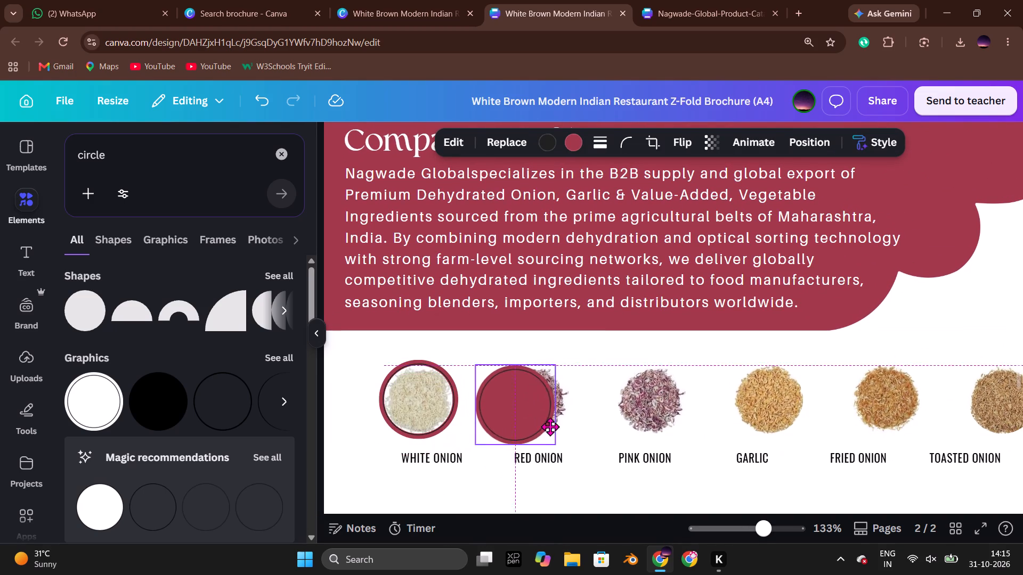
drag(550, 426, 557, 426)
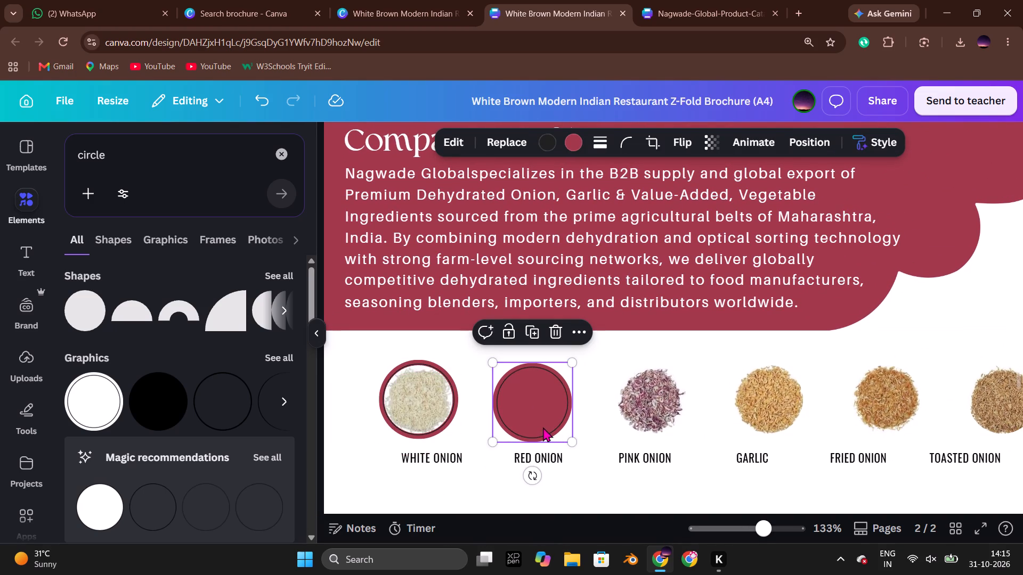
click(571, 340)
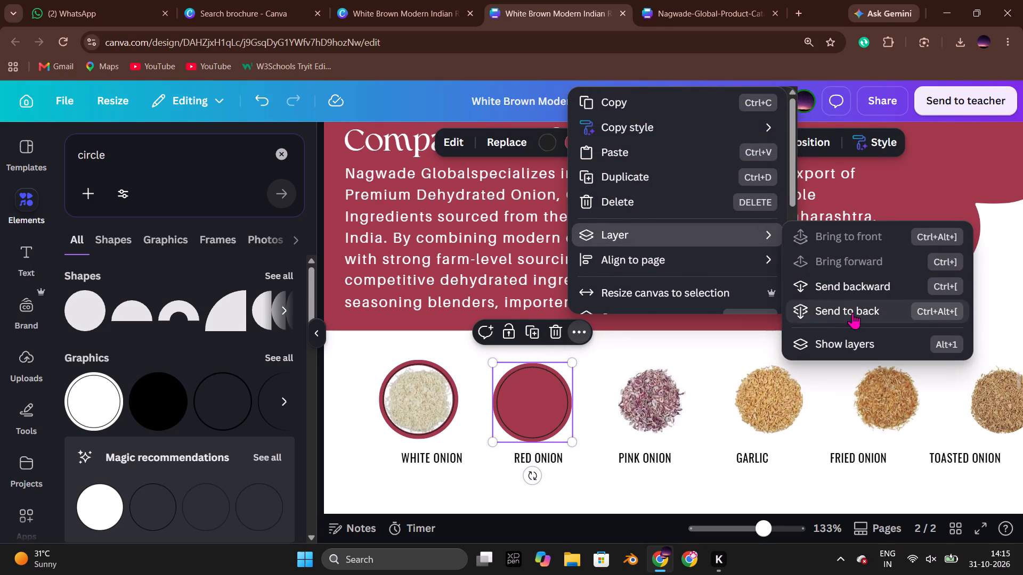
click(852, 313)
Nudge the red onion's maroon circle sideways until it forms an even ring around the image.
click(541, 438)
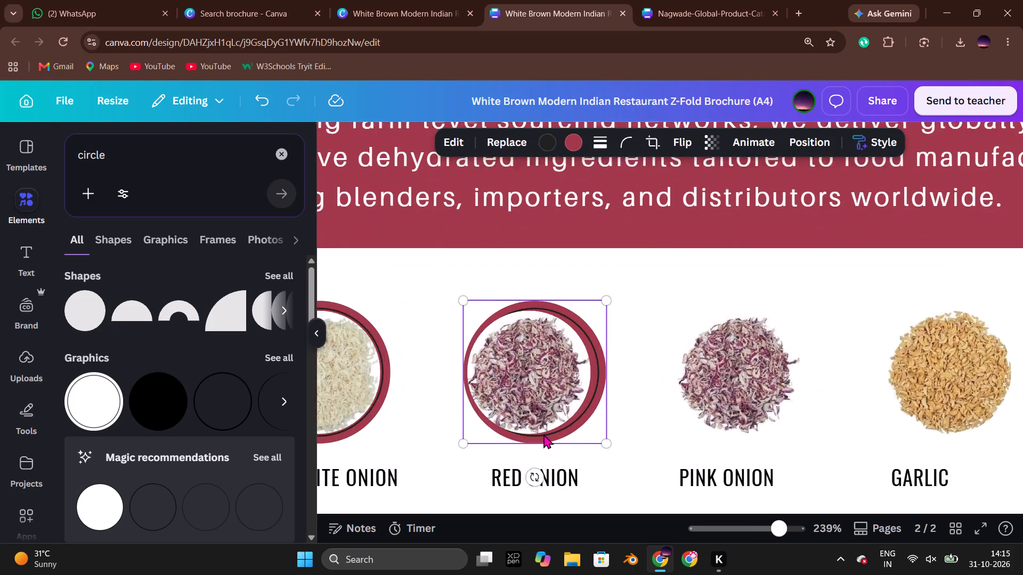
key(Left)
key(Left)
key(Left)
key(Left)
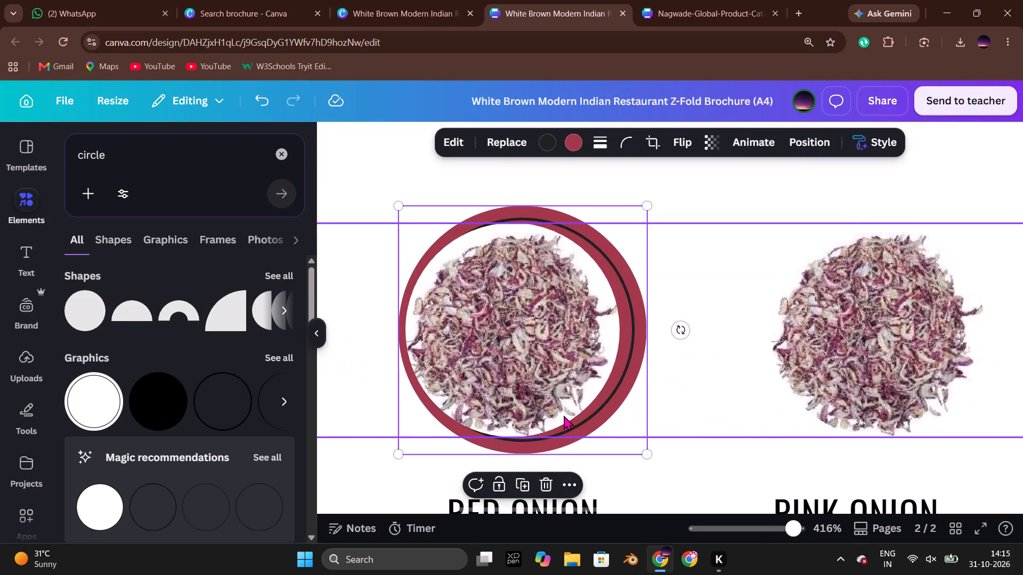
click(637, 487)
click(541, 444)
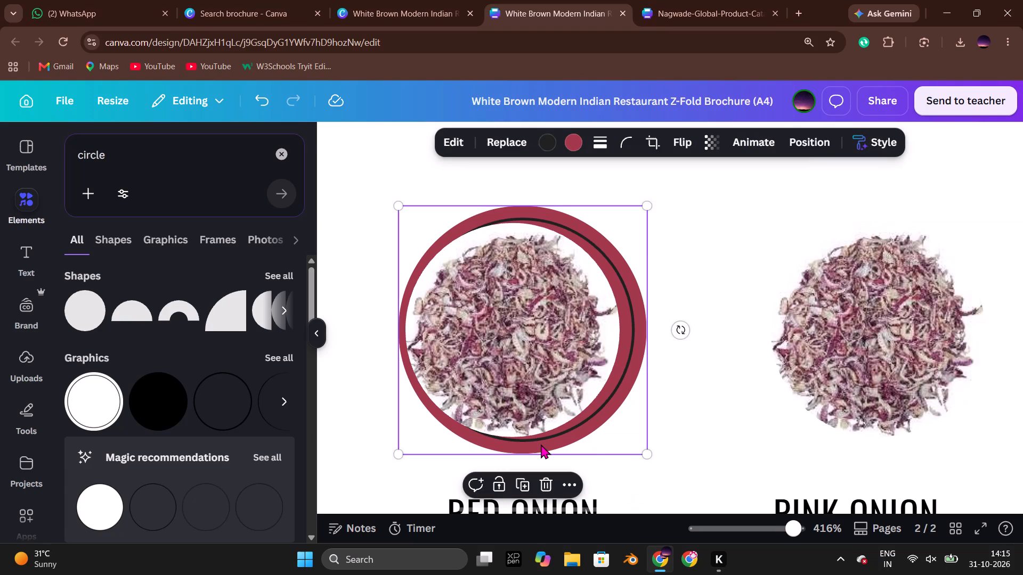
key(Left)
key(Left)
key(Left)
key(Right)
key(Right)
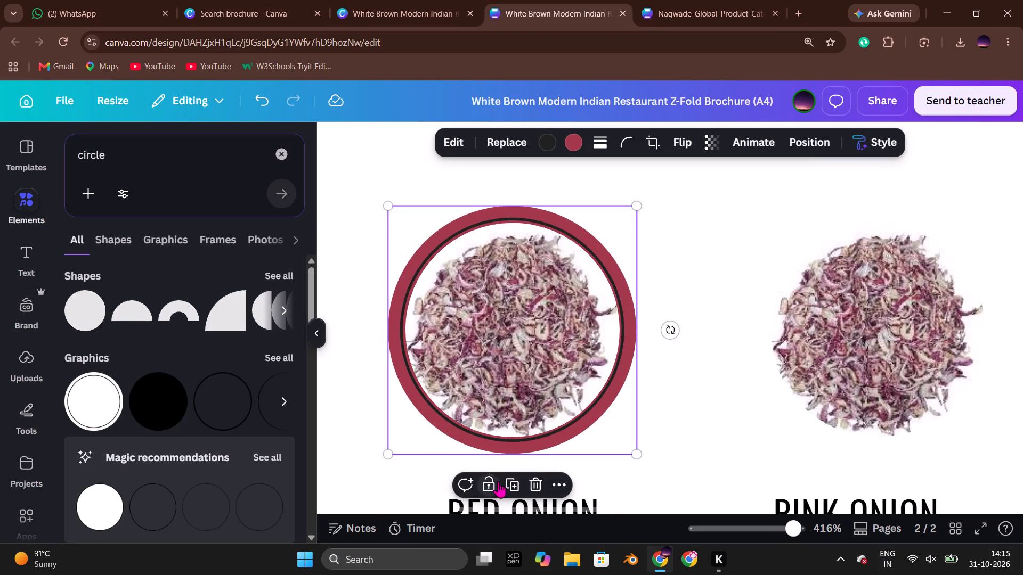
Duplicate the red onion's maroon circle, move the copy over the pink onion image and send it to the back.
click(507, 483)
drag(583, 429, 891, 379)
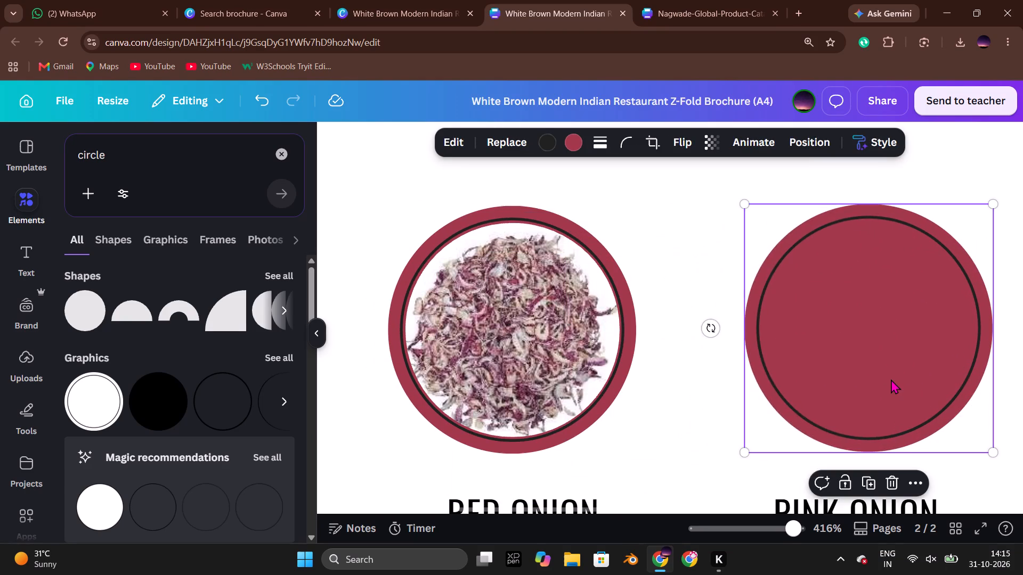
right_click(891, 379)
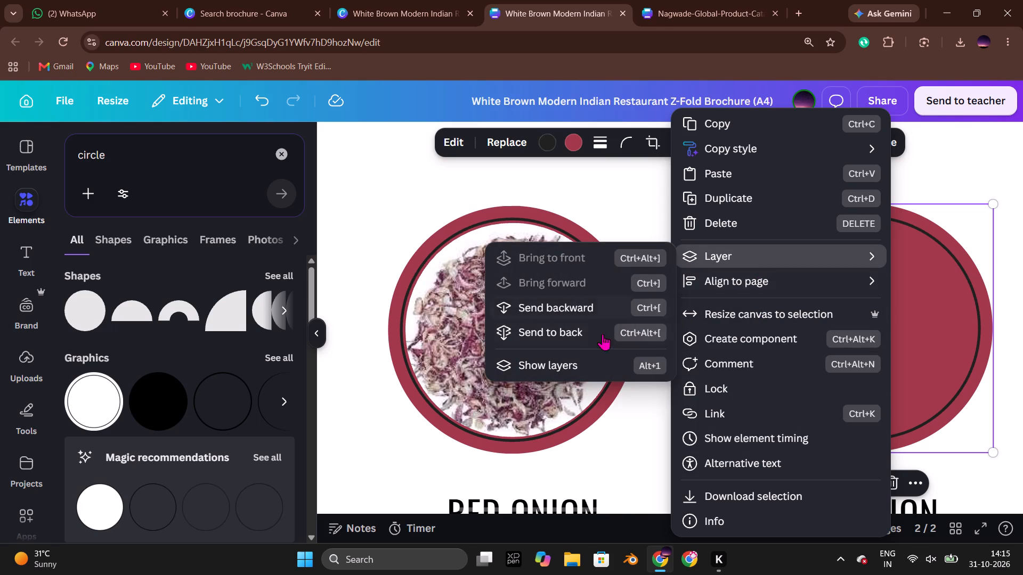
click(590, 335)
Nudge the pink onion's maroon circle until it is centred around the image and level with the red onion's circle.
click(582, 446)
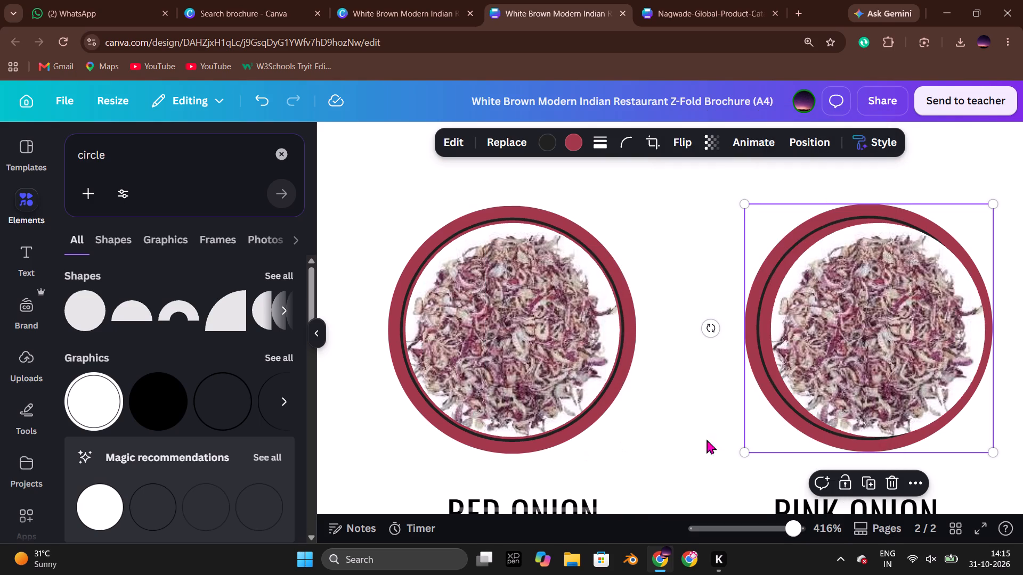
key(Right)
key(Right)
key(Right)
click(803, 429)
click(834, 447)
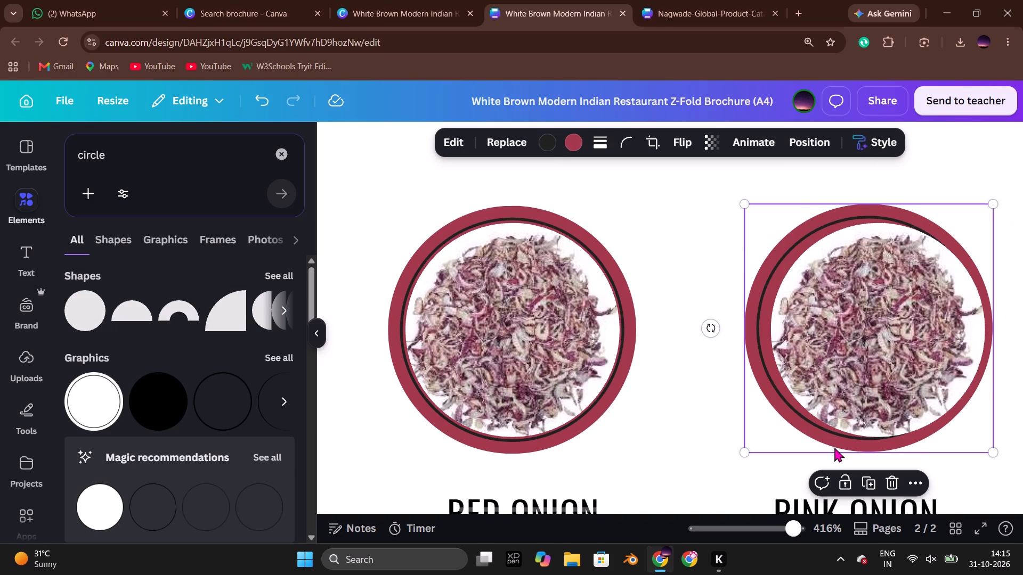
key(Right)
key(Right)
key(Left)
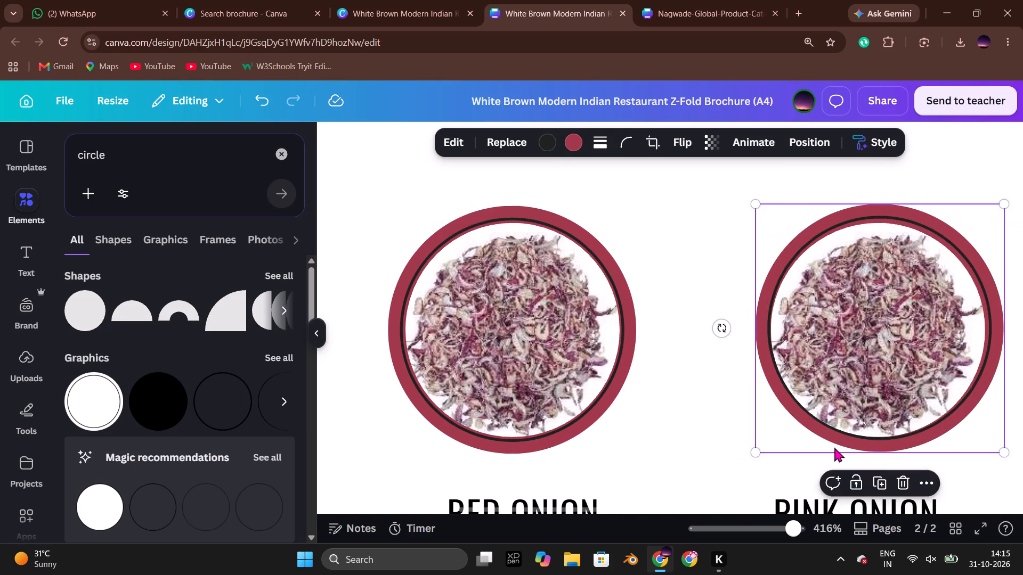
key(Down)
key(Up)
key(Left)
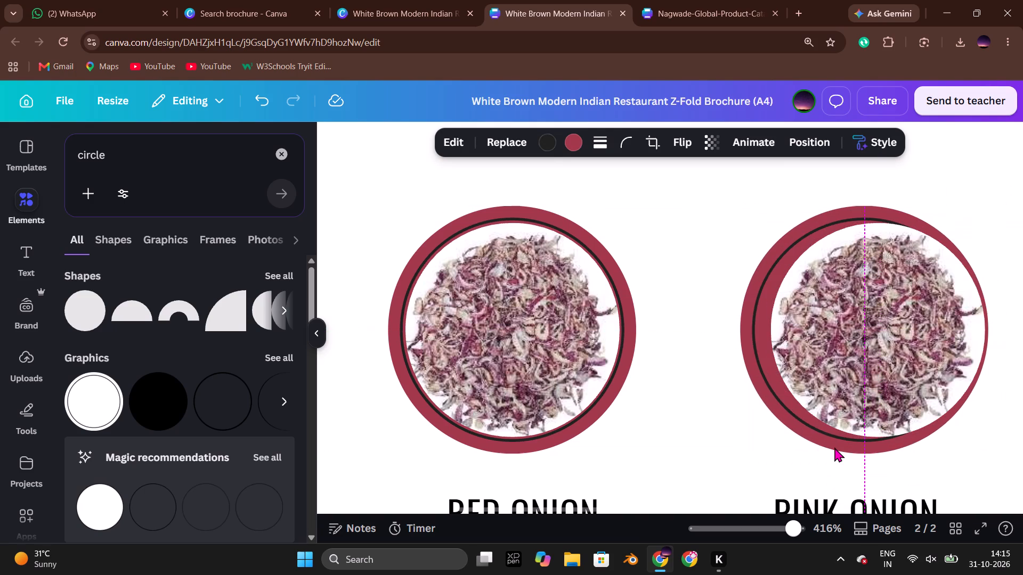
key(Right)
scroll(822, 374, left, 4)
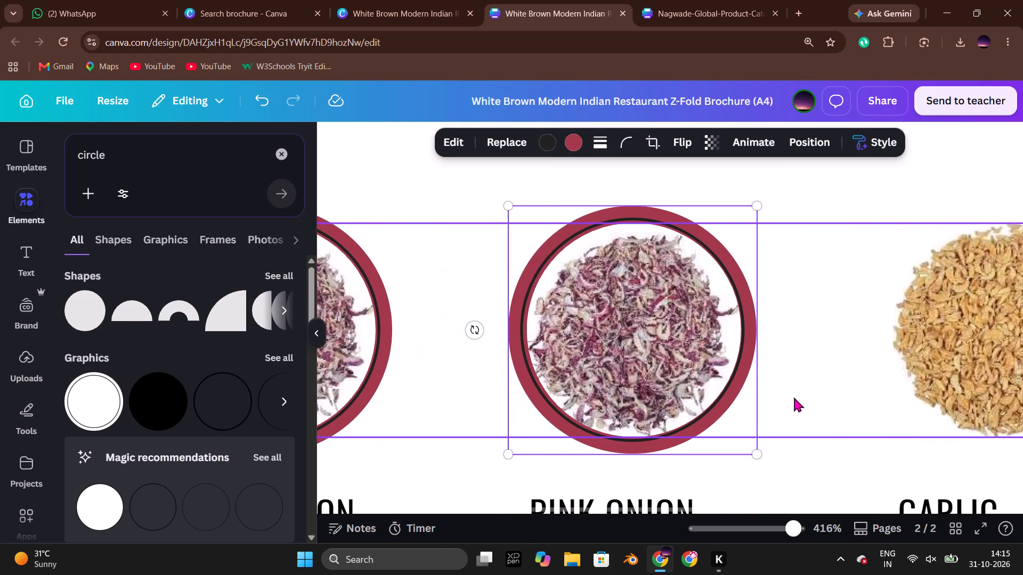
click(623, 449)
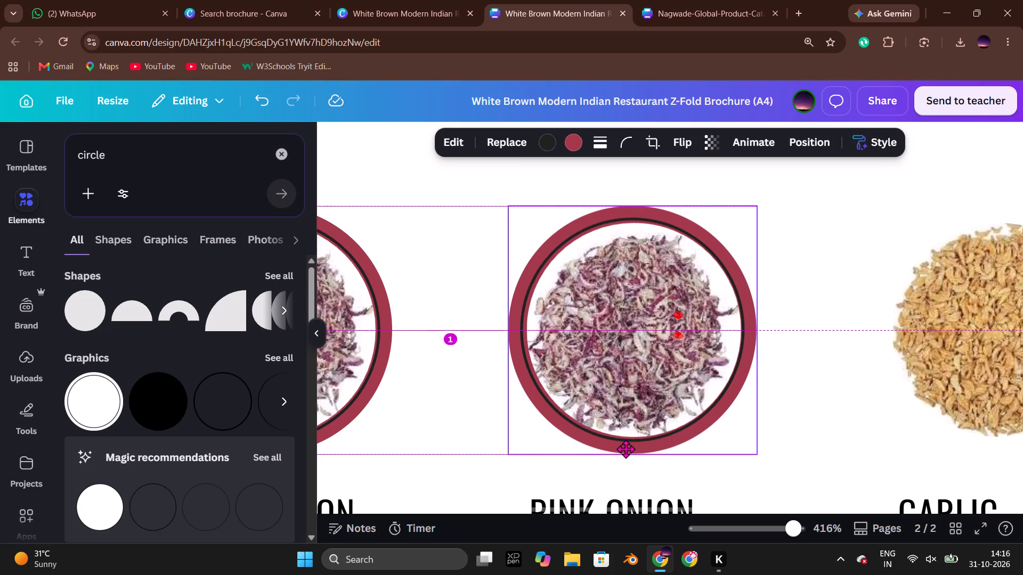
Duplicate the pink onion's maroon circle onto the garlic image and send the copy to the back.
scroll(745, 397, down, 3)
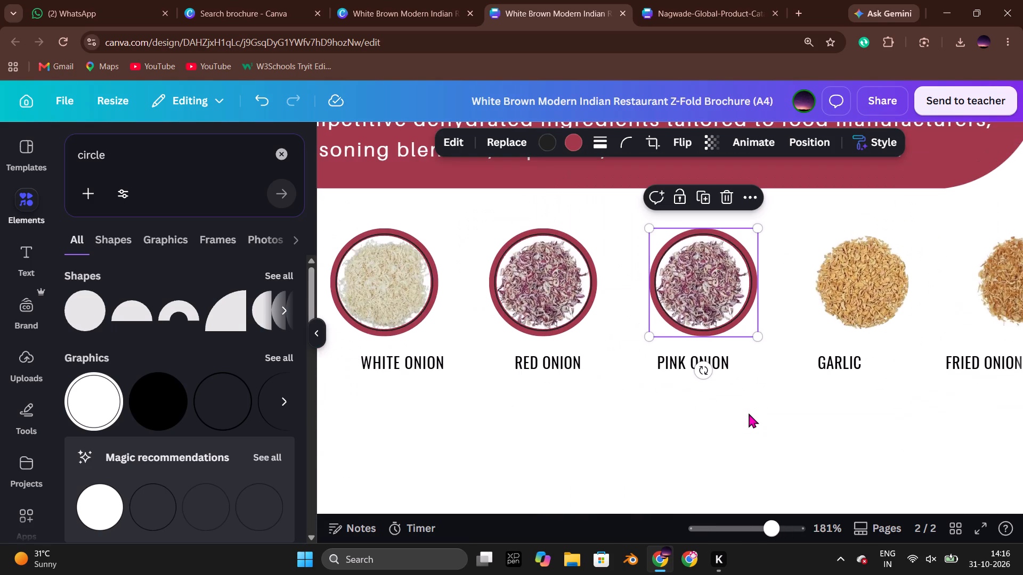
scroll(719, 413, left, 3)
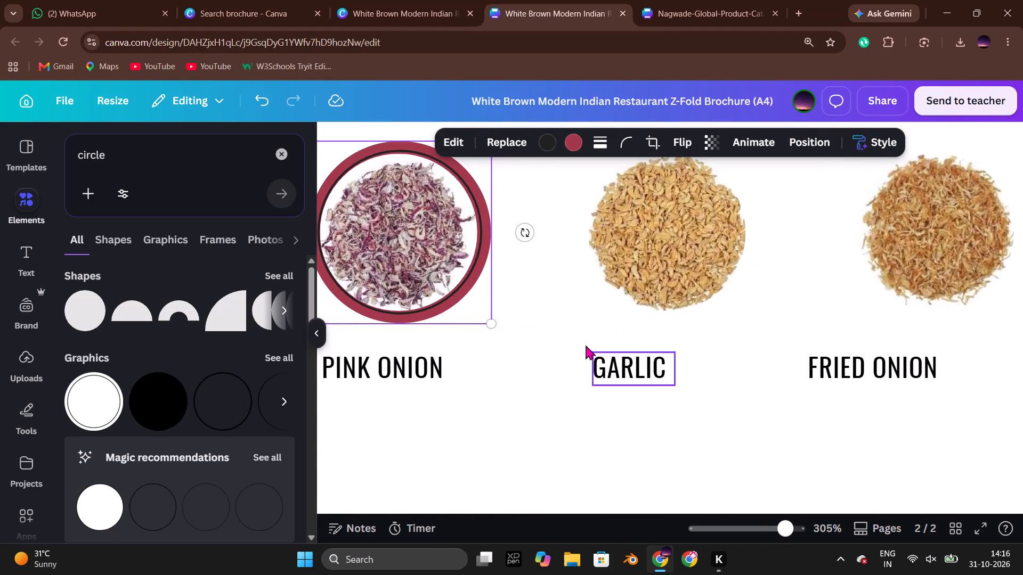
click(402, 358)
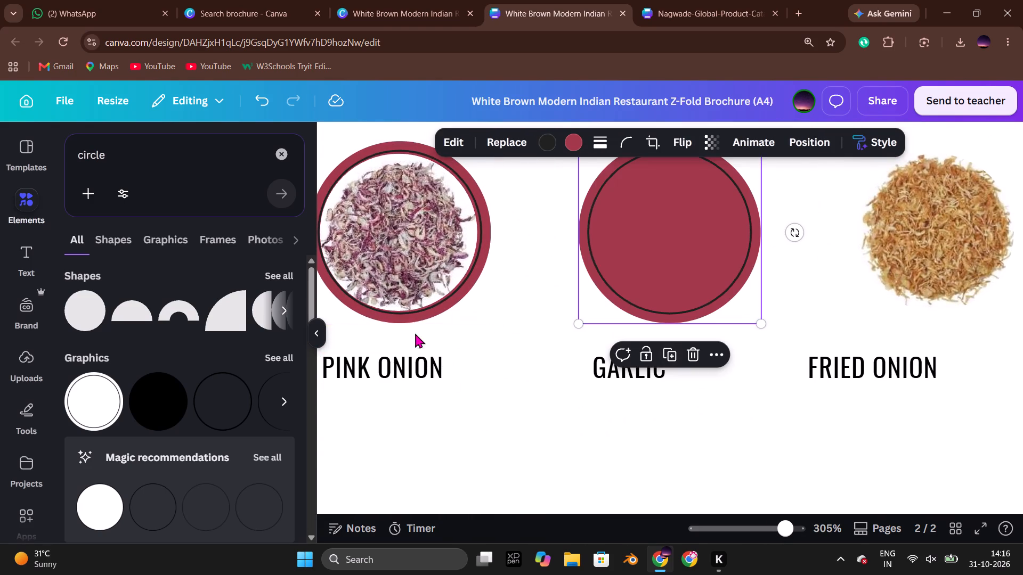
right_click(686, 291)
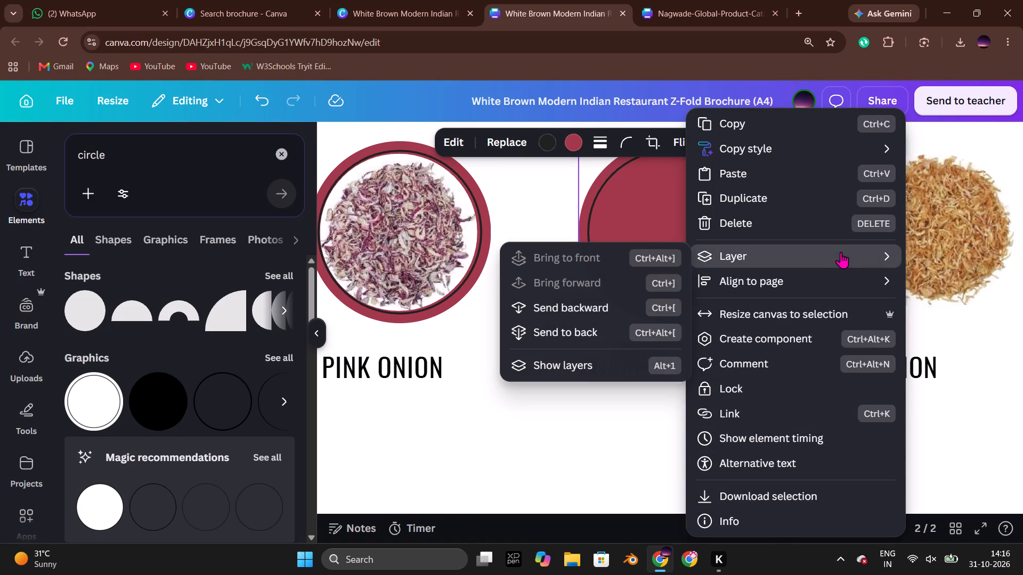
click(590, 330)
Nudge the garlic's maroon circle sideways until it forms an even ring around the image.
click(597, 438)
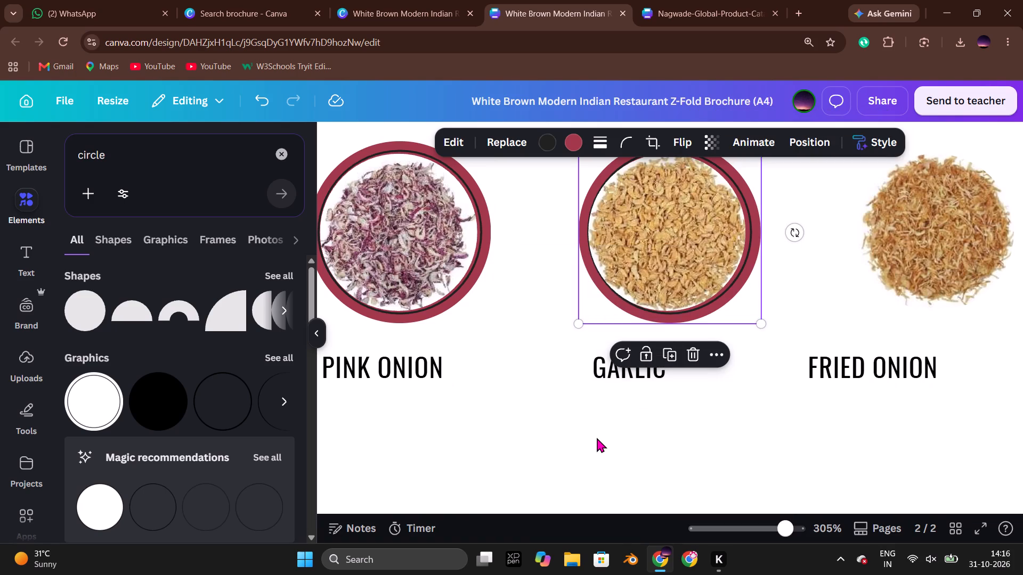
scroll(614, 429, left, 2)
key(Left)
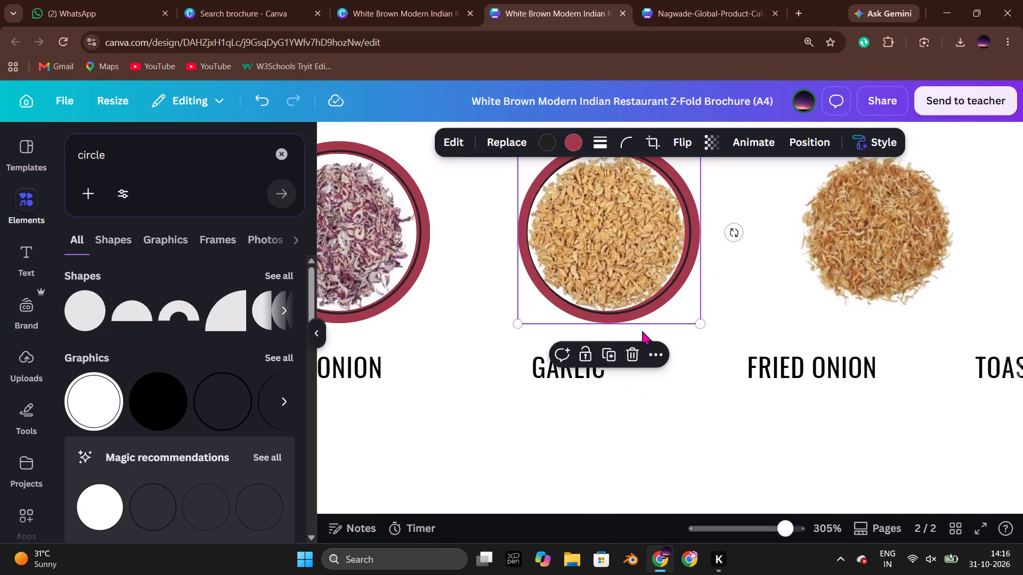
click(649, 303)
click(653, 315)
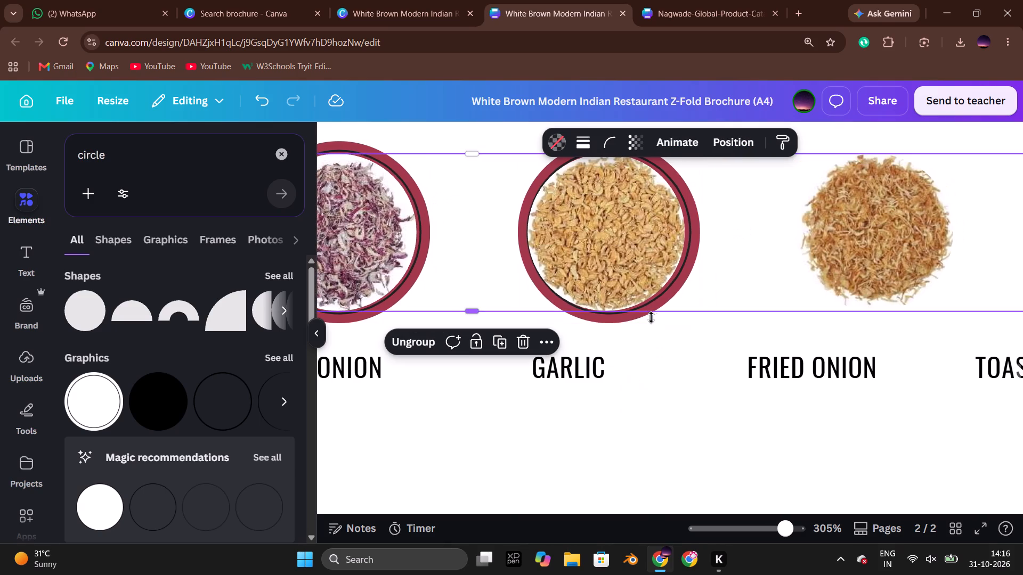
click(621, 318)
key(Left)
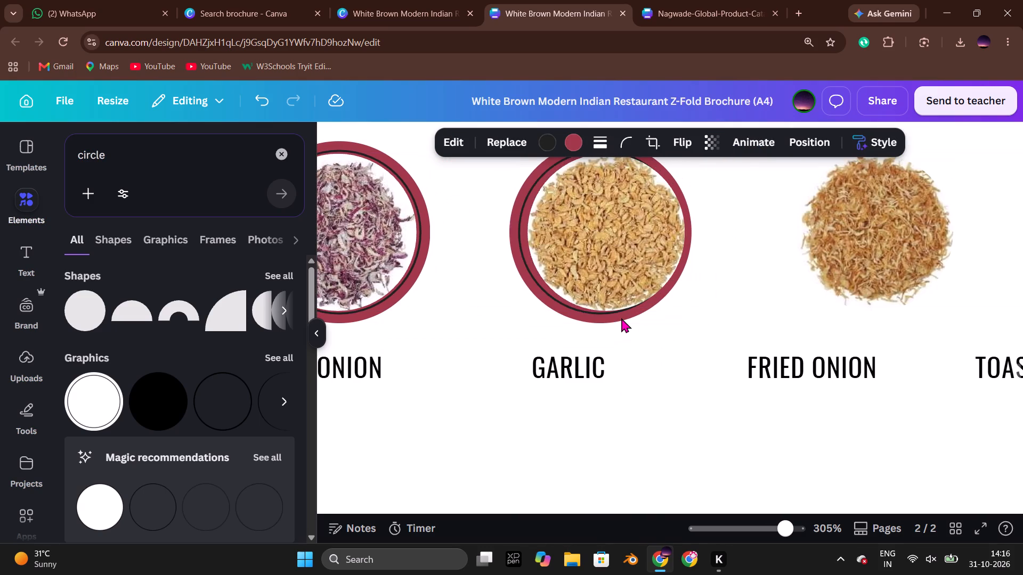
key(Right)
drag(624, 318, 624, 318)
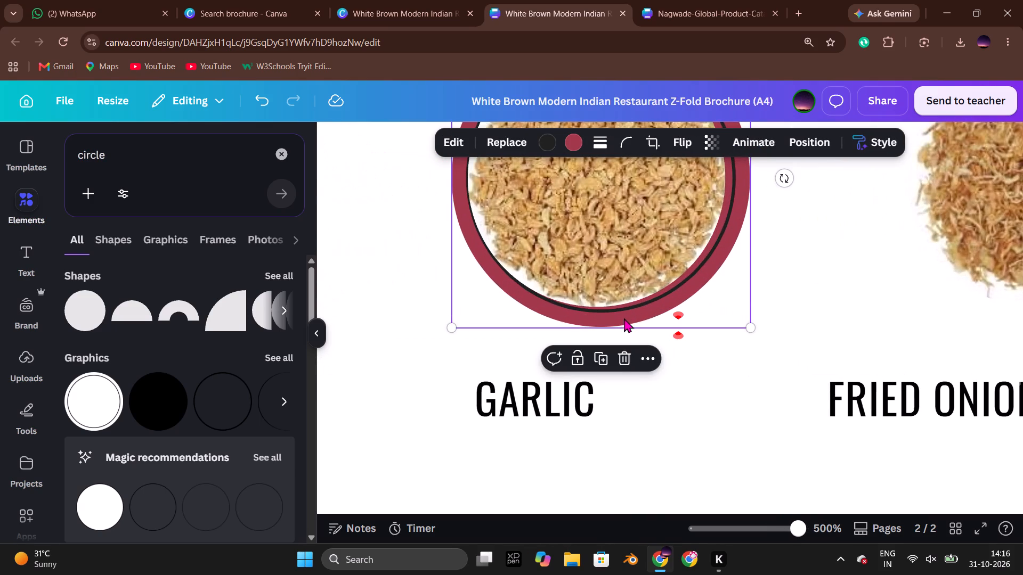
drag(624, 318, 620, 317)
click(691, 383)
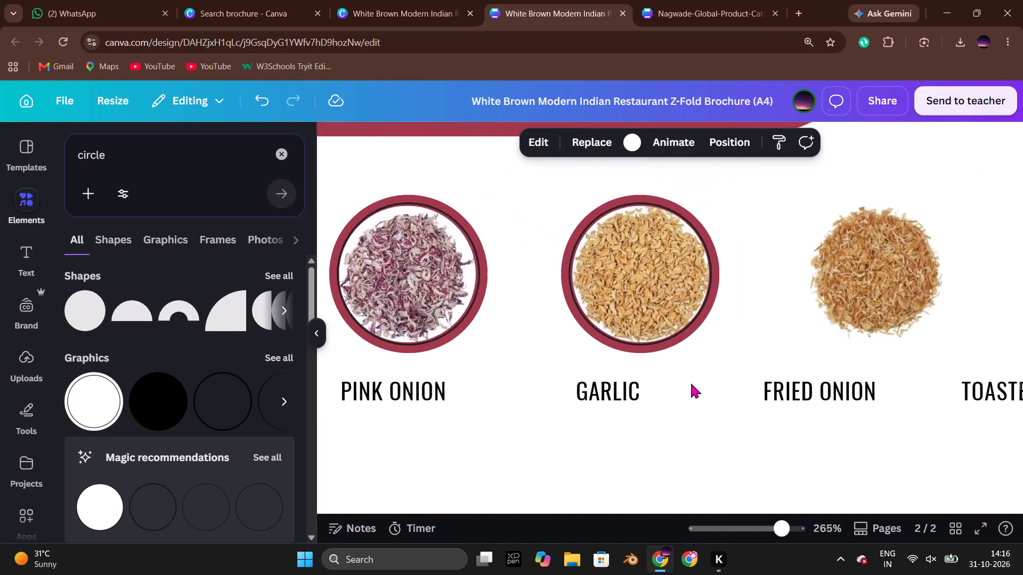
Centre the PINK ONION, RED ONION and WHITE ONION labels beneath their circles, level with one another.
scroll(691, 383, left, 4)
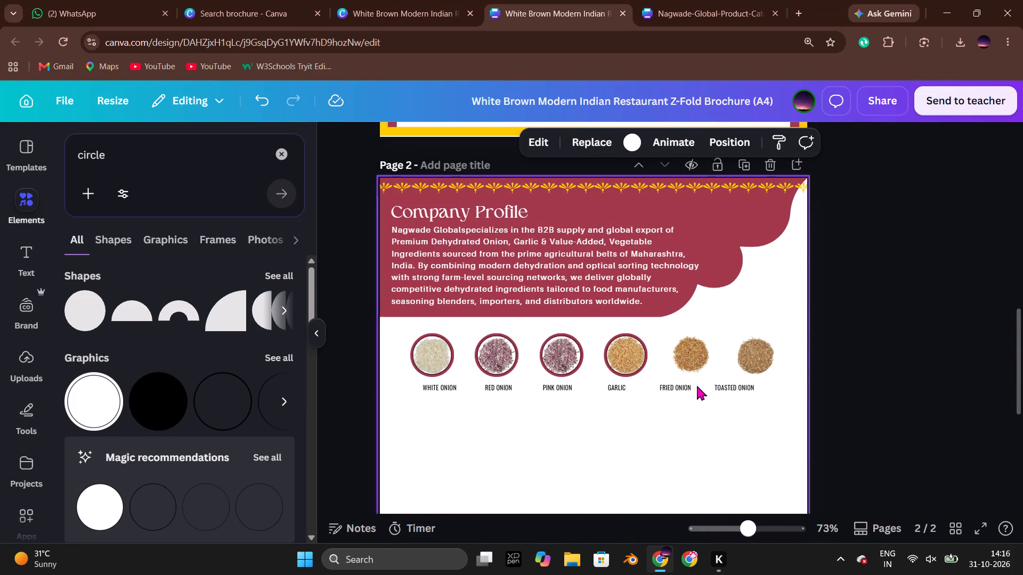
scroll(498, 405, right, 1)
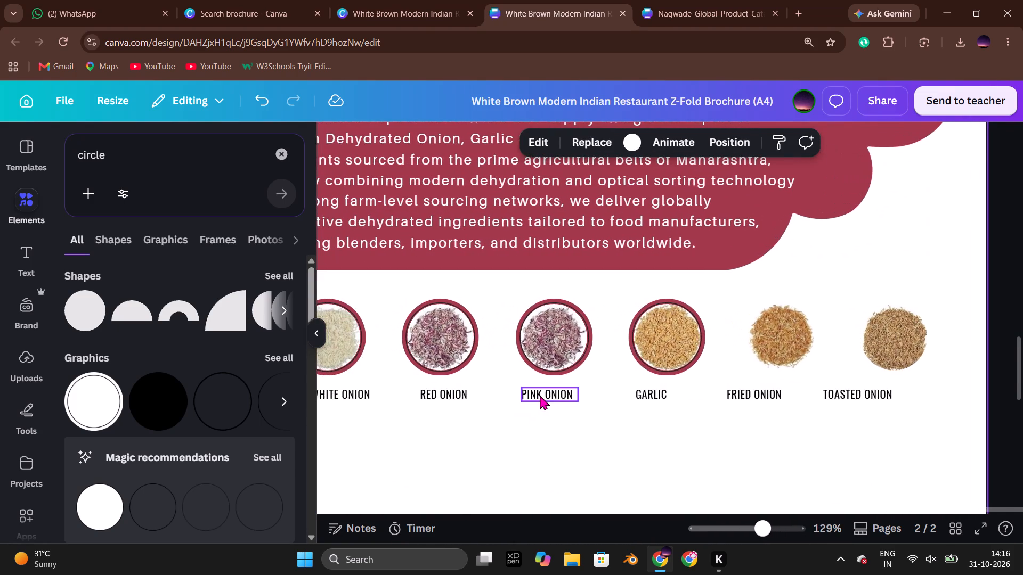
click(540, 395)
drag(559, 395, 565, 391)
click(486, 396)
drag(476, 398, 471, 396)
scroll(529, 439, right, 2)
click(456, 396)
drag(456, 396, 440, 393)
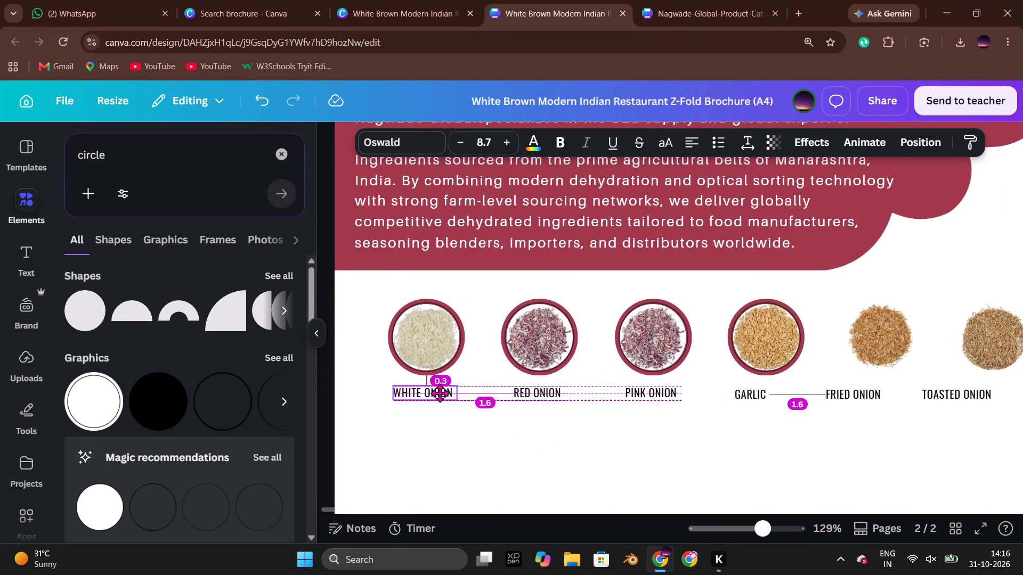
drag(440, 393, 441, 393)
click(653, 412)
Centre the GARLIC label beneath its circle, level with the three onion labels before it.
click(758, 395)
drag(749, 394, 764, 391)
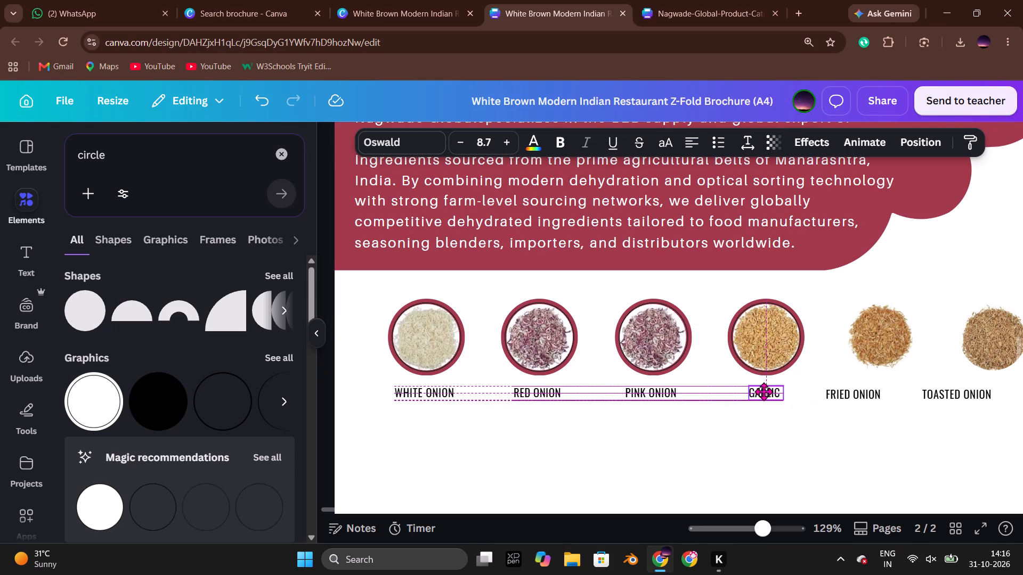
drag(764, 391, 766, 391)
drag(766, 391, 766, 392)
click(807, 431)
Duplicate the garlic's maroon circle twice at equal spacing, placing copies over the fried onion and toasted onion images.
scroll(807, 431, left, 6)
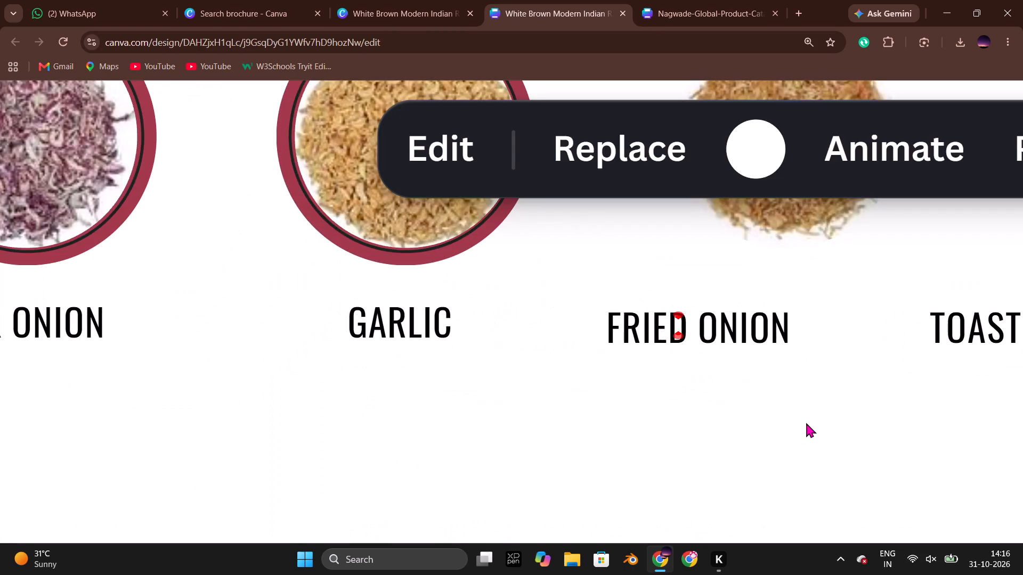
click(817, 440)
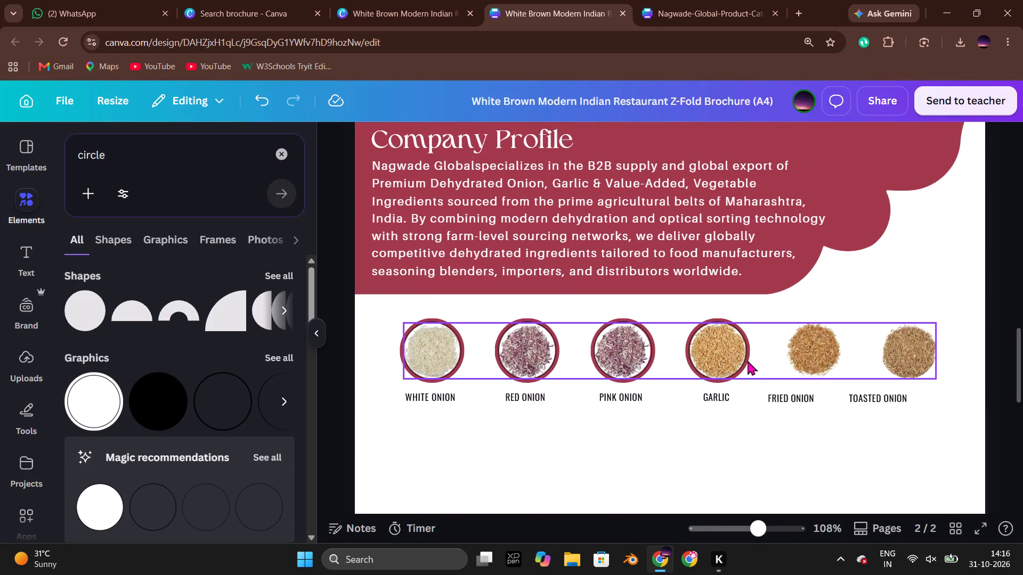
click(718, 382)
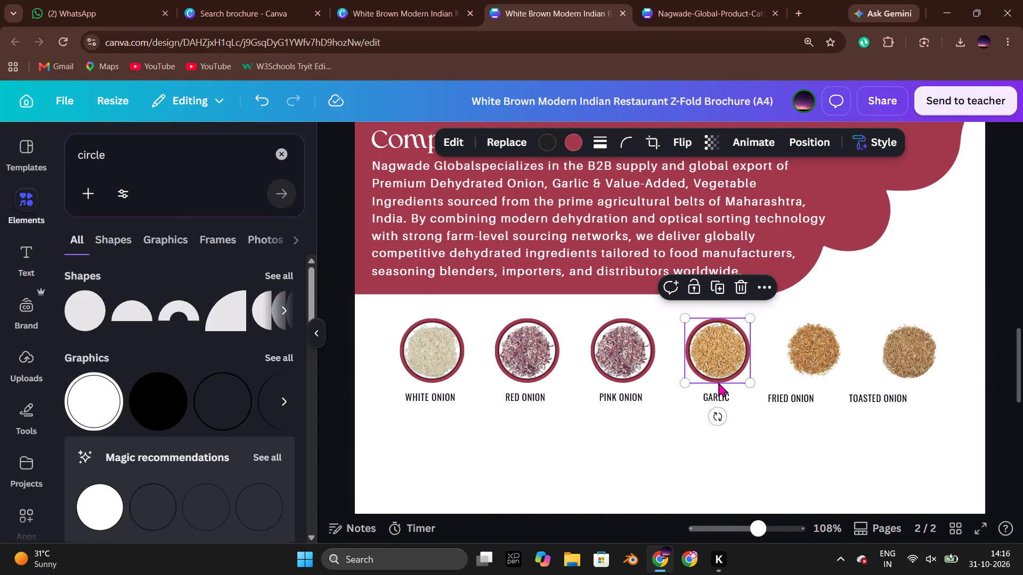
click(717, 295)
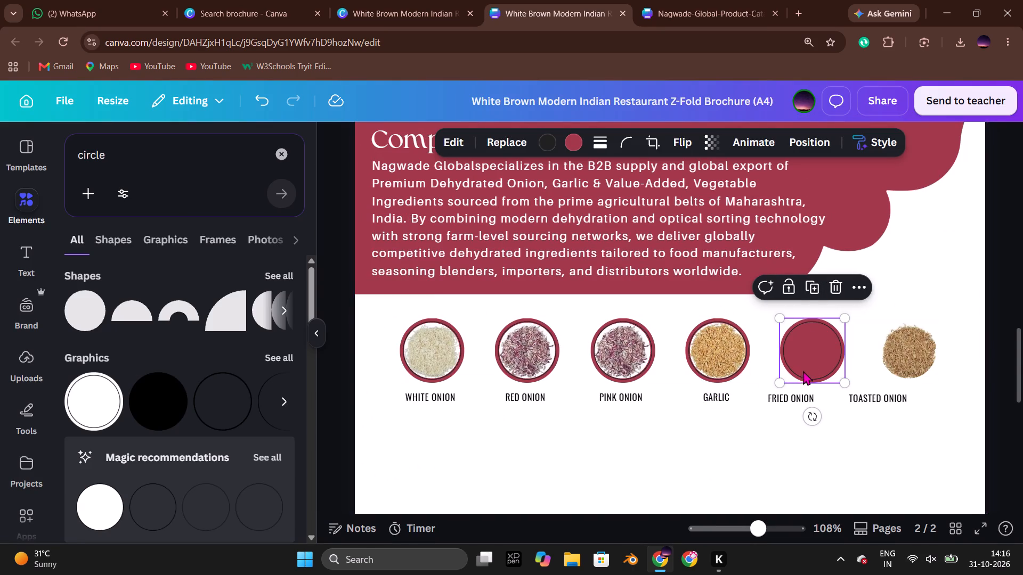
click(805, 287)
click(858, 441)
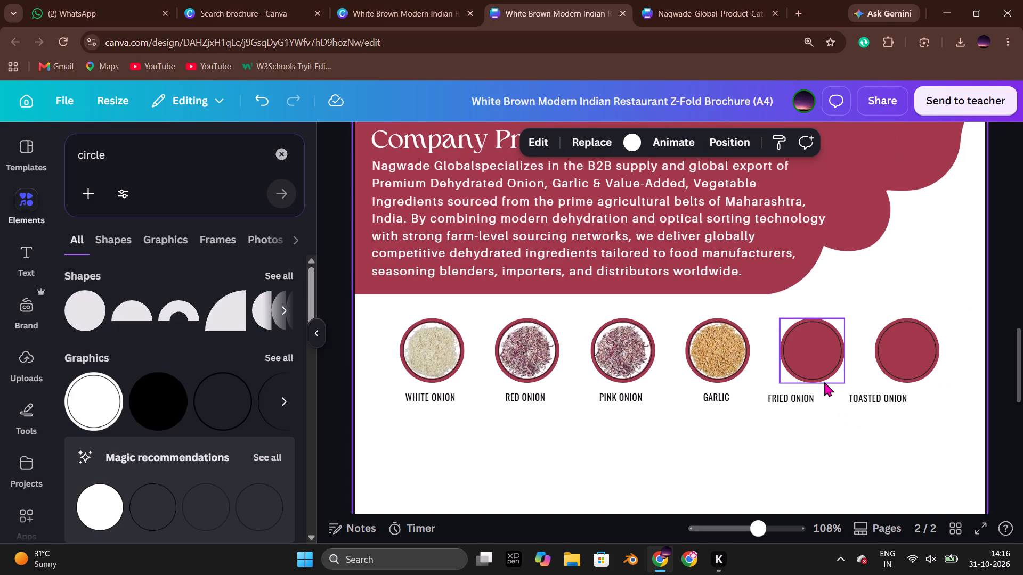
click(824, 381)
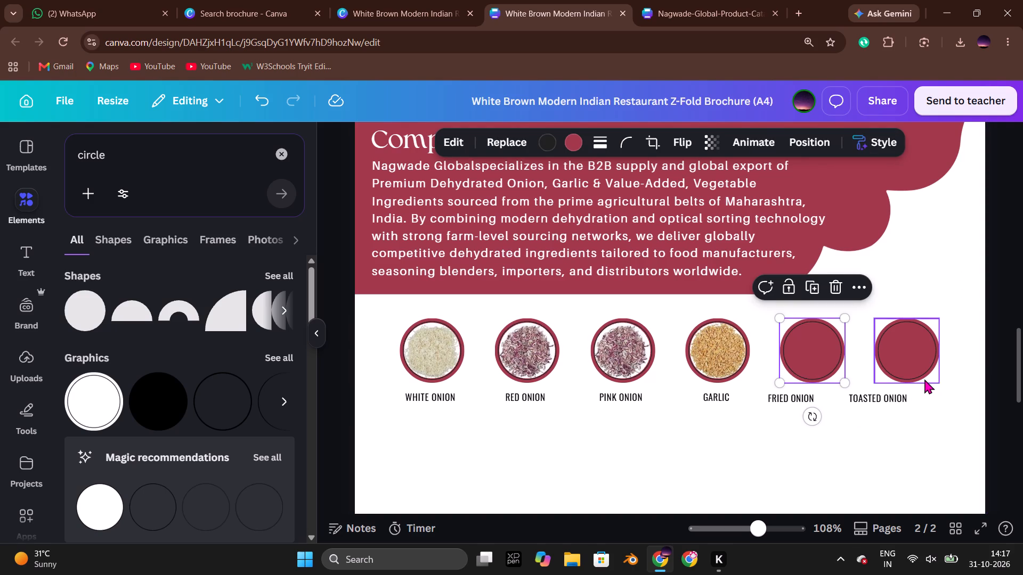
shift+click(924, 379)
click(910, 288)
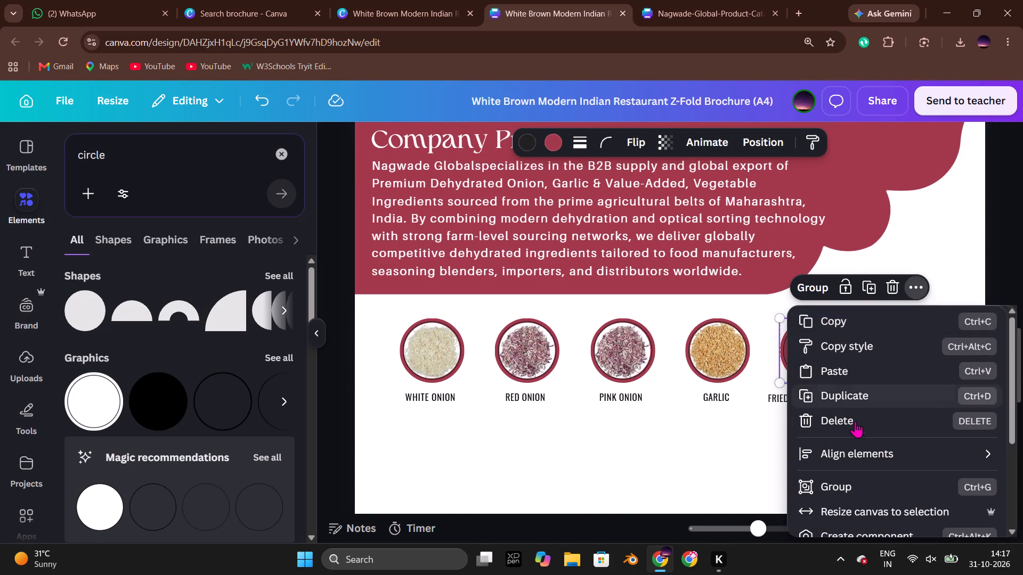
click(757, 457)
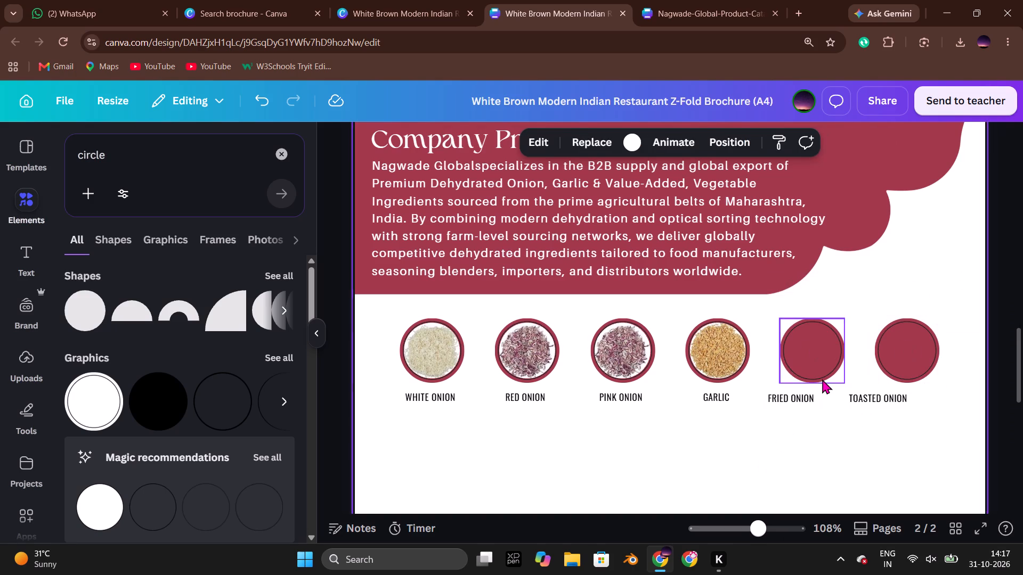
Send the maroon circles covering the fried onion and toasted onion images to the back.
click(822, 379)
click(852, 292)
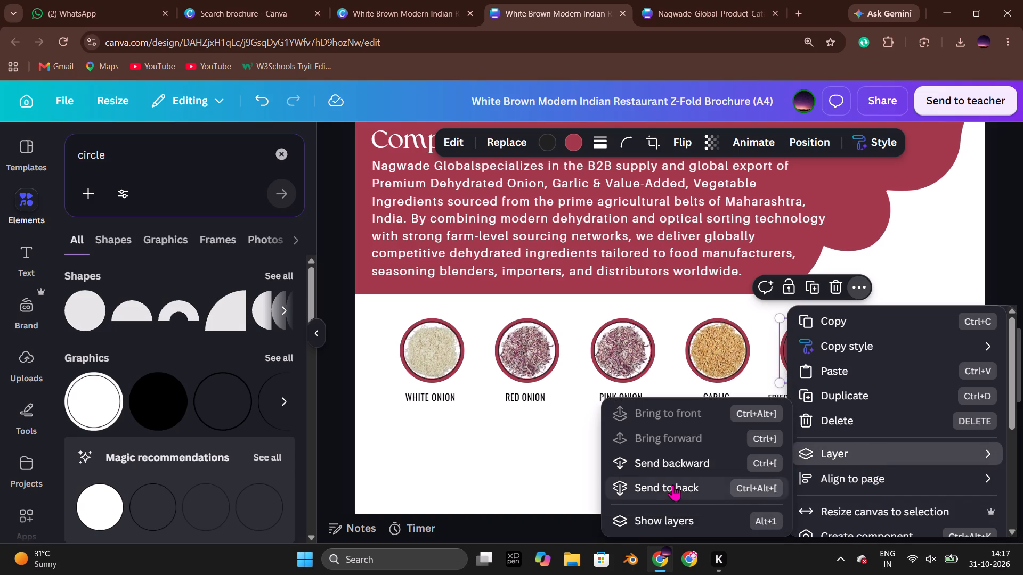
click(673, 484)
click(505, 451)
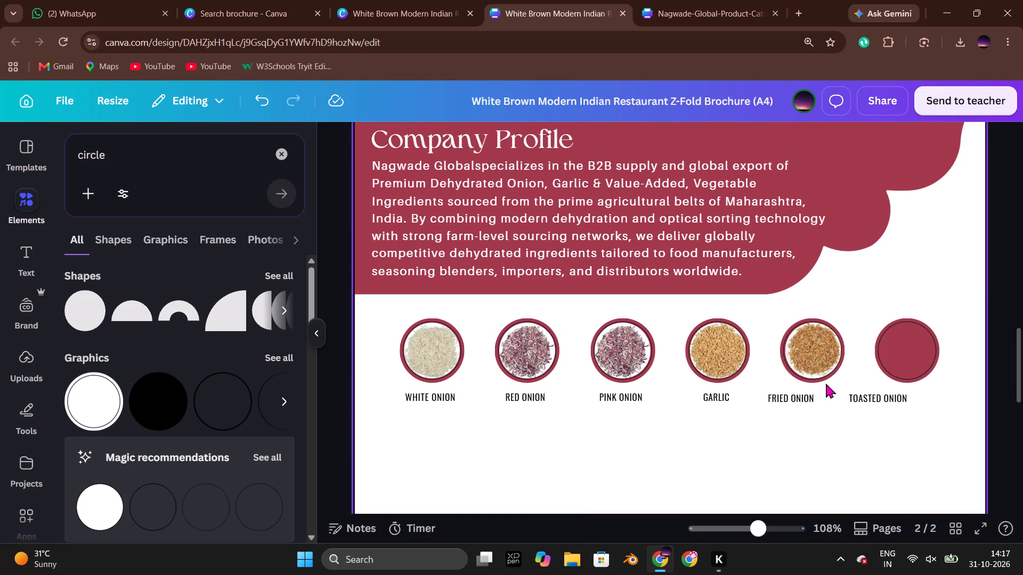
click(929, 371)
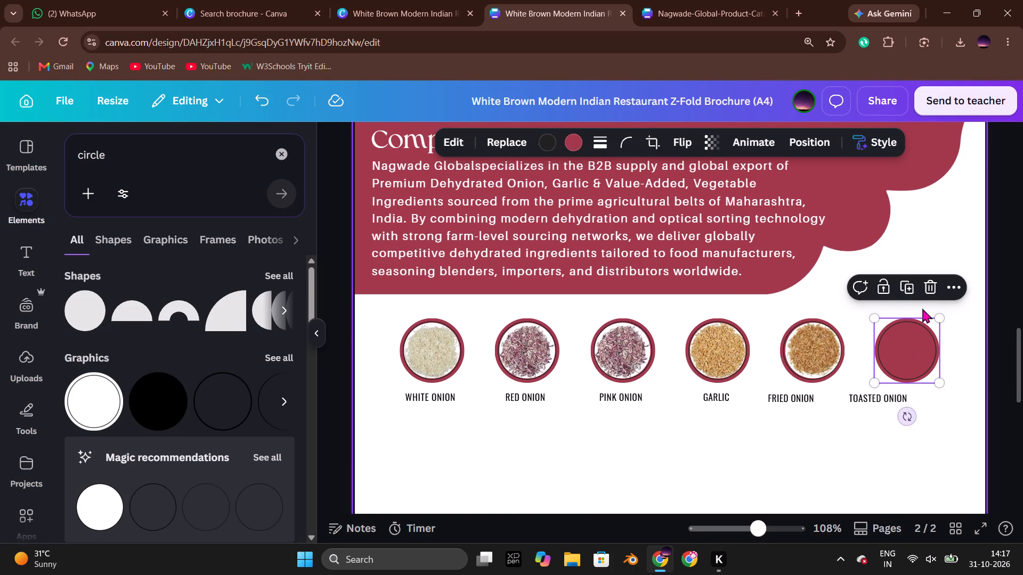
click(944, 289)
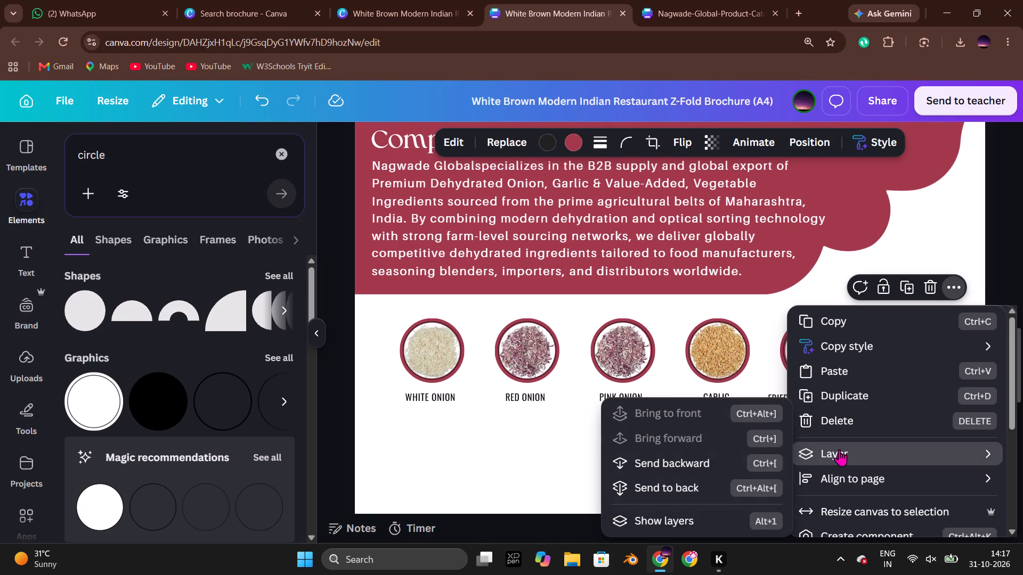
click(697, 485)
click(560, 469)
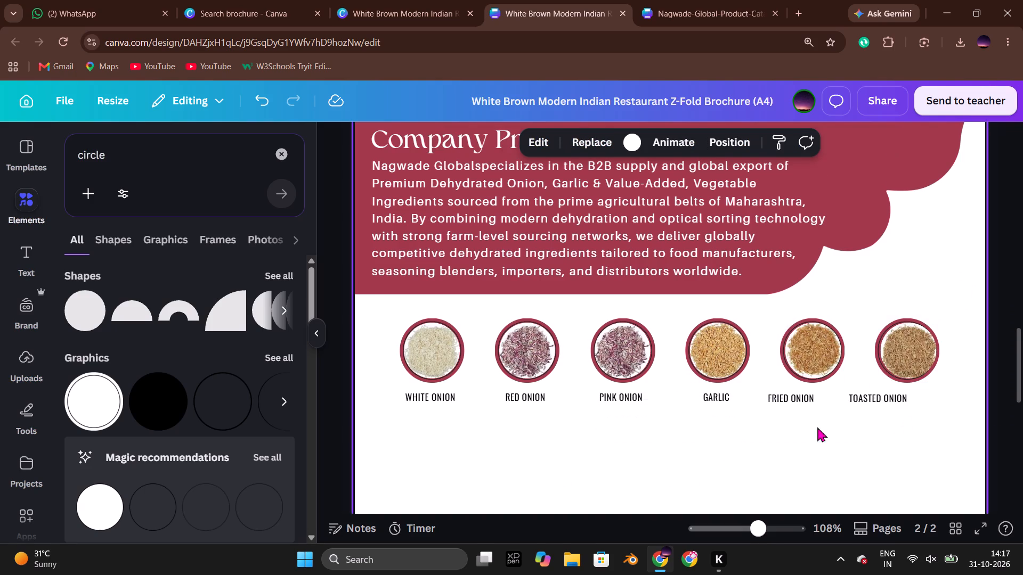
Adjust the fried onion's maroon circle sideways so it sits evenly around the image and level with the neighbouring circles.
click(675, 356)
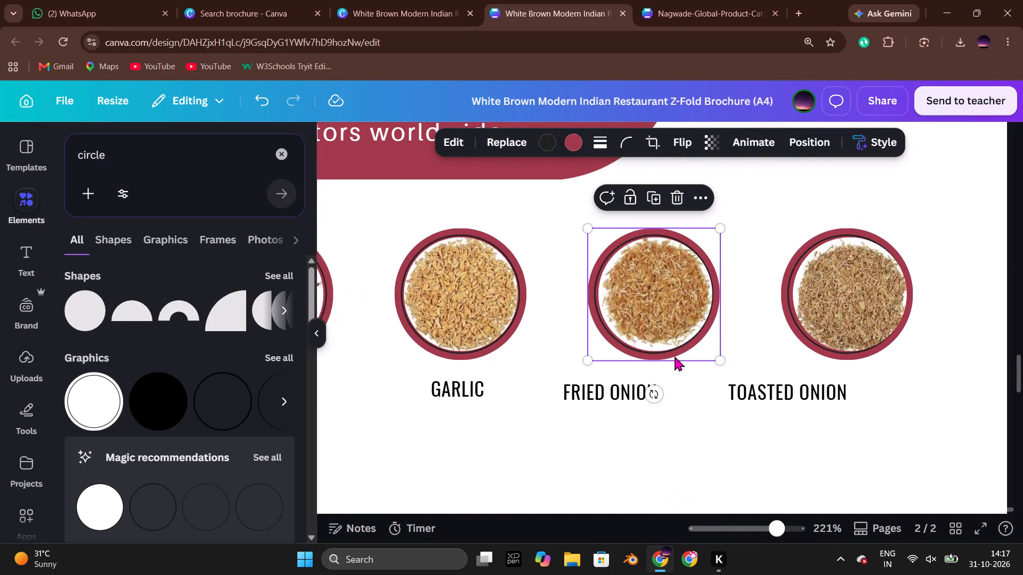
key(Right)
key(Left)
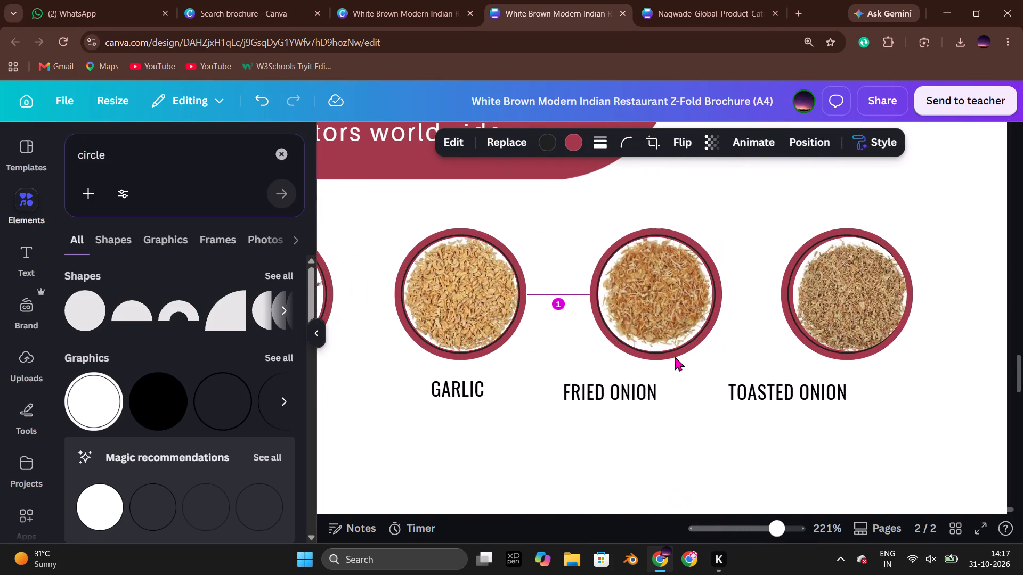
click(677, 352)
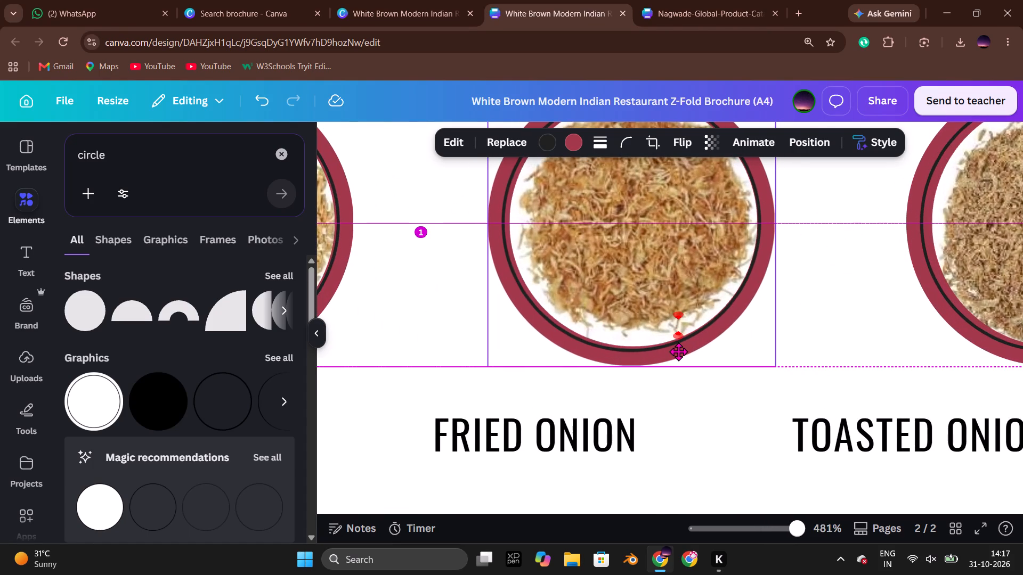
click(721, 464)
Shift the toasted onion's maroon circle slightly sideways to centre it around the image, keeping it level with the other circles.
scroll(897, 381, left, 1)
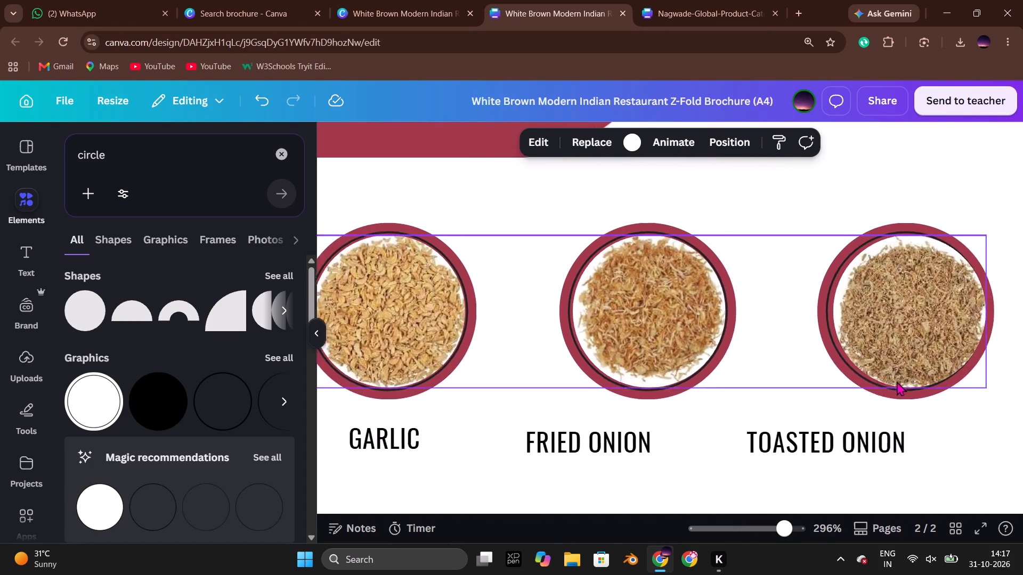
scroll(897, 381, left, 1)
click(842, 396)
drag(842, 392, 847, 391)
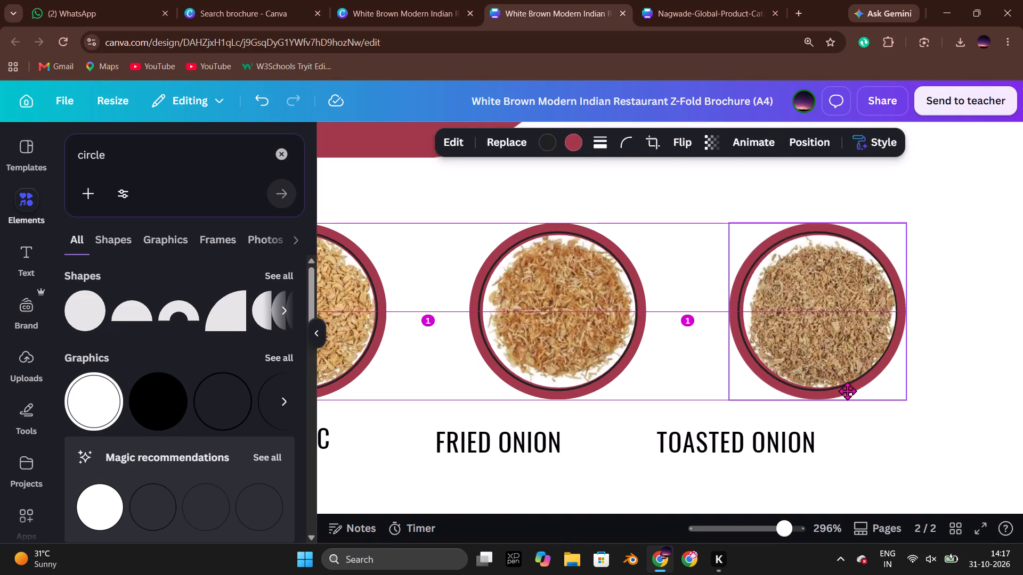
drag(847, 391, 849, 391)
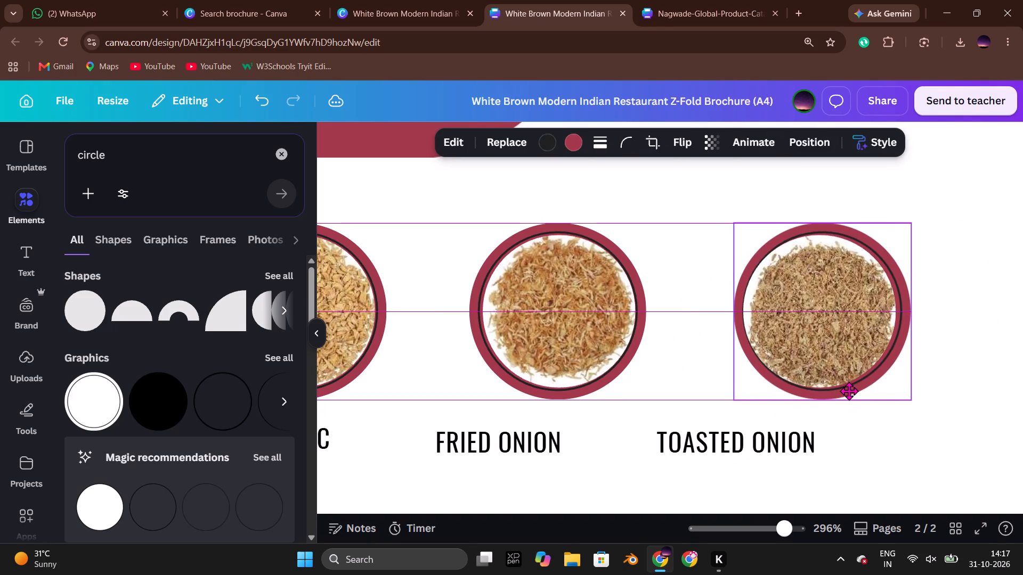
drag(849, 391, 848, 391)
click(991, 402)
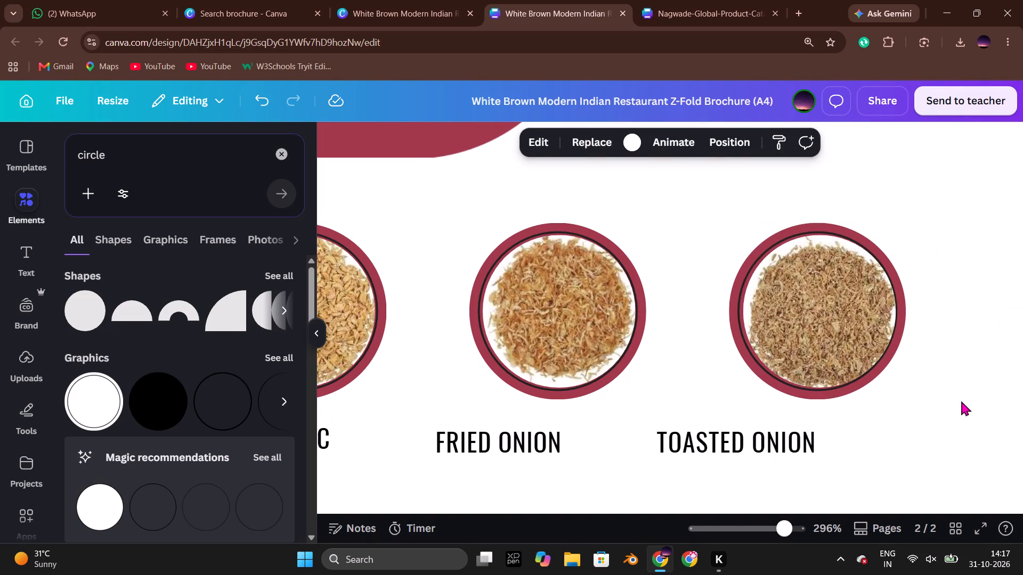
click(829, 399)
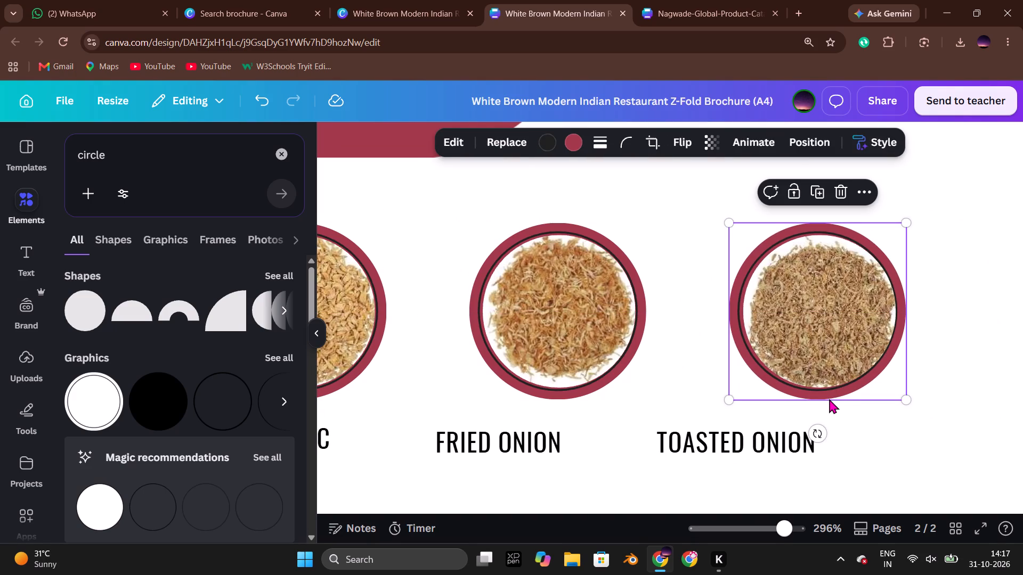
key(Right)
key(Left)
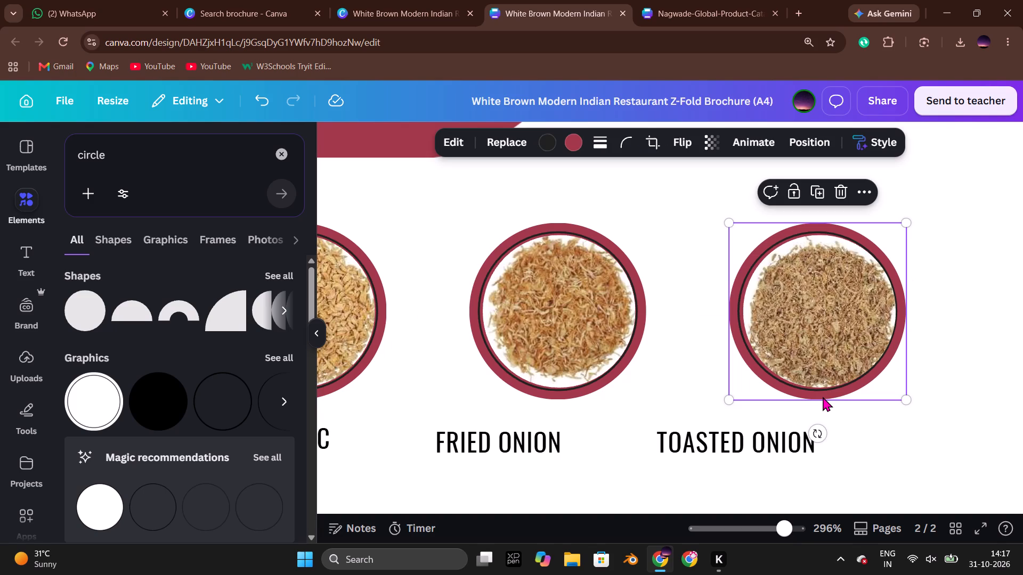
click(823, 397)
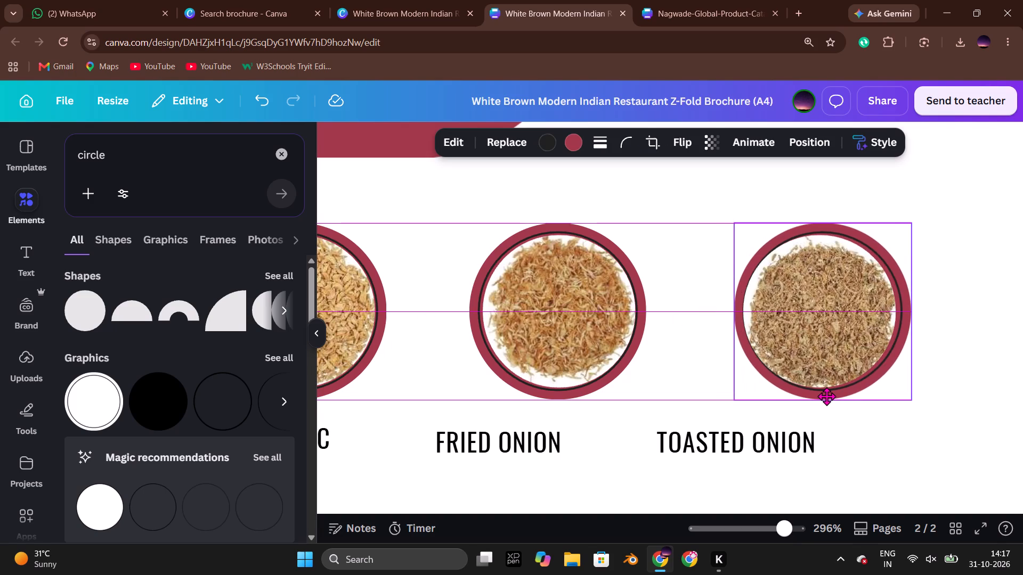
click(1006, 405)
Centre the TOASTED ONION label beneath its maroon circle, level with the GARLIC label.
click(743, 440)
drag(746, 448, 803, 450)
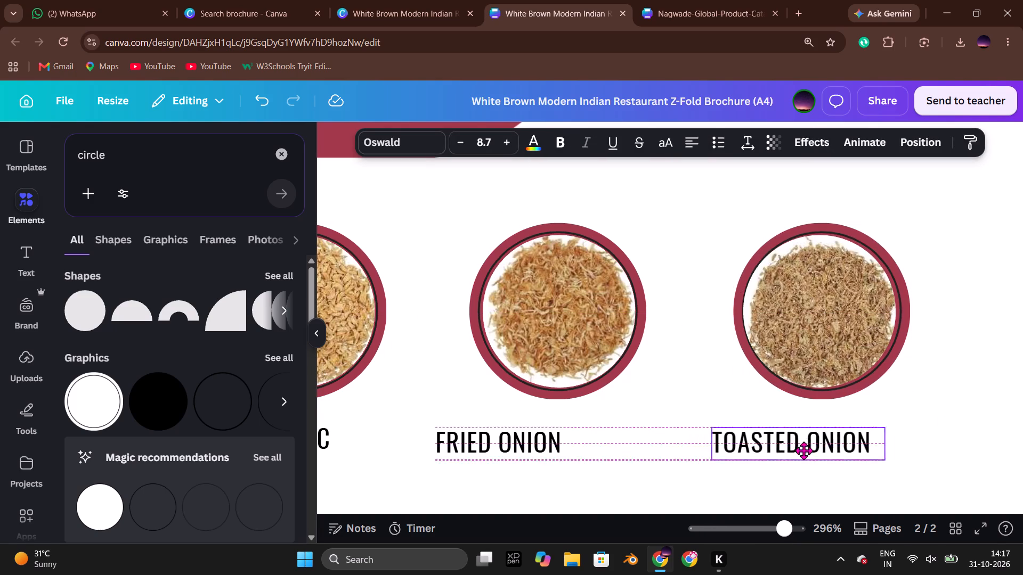
drag(803, 450, 831, 440)
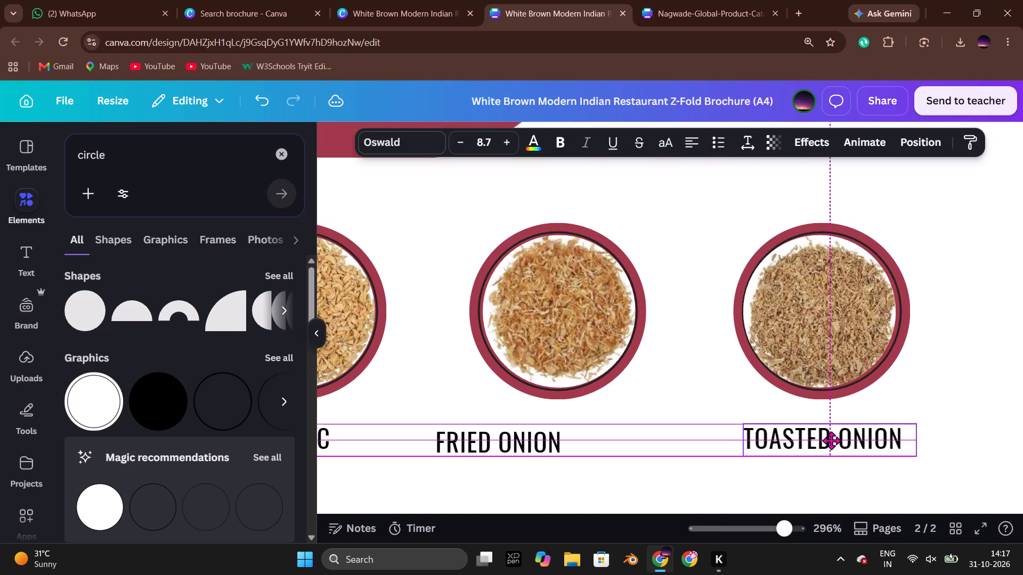
drag(831, 440, 831, 440)
click(971, 429)
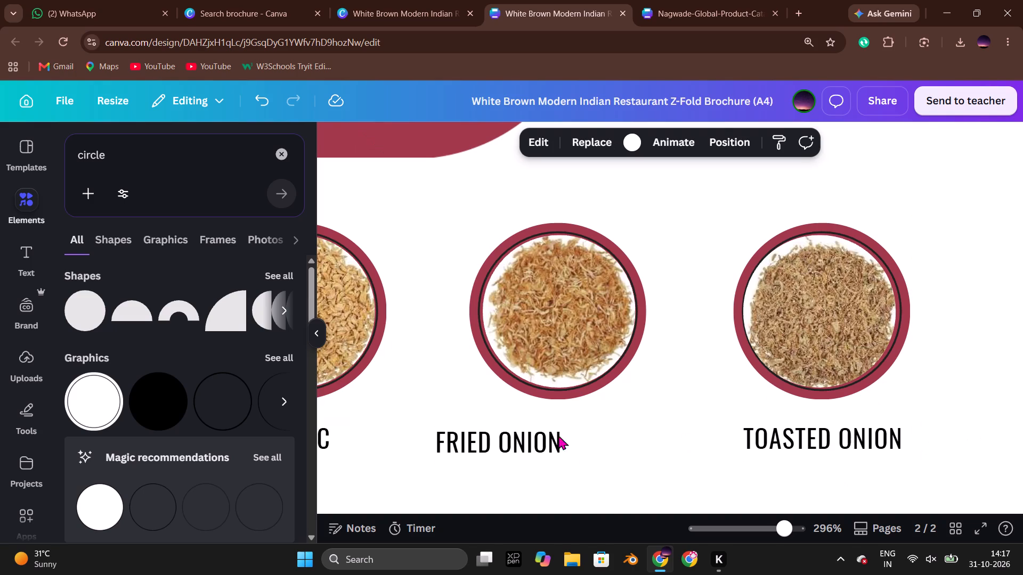
Centre the FRIED ONION label beneath its maroon circle, level with the GARLIC and TOASTED ONION labels.
click(521, 436)
drag(518, 443, 567, 441)
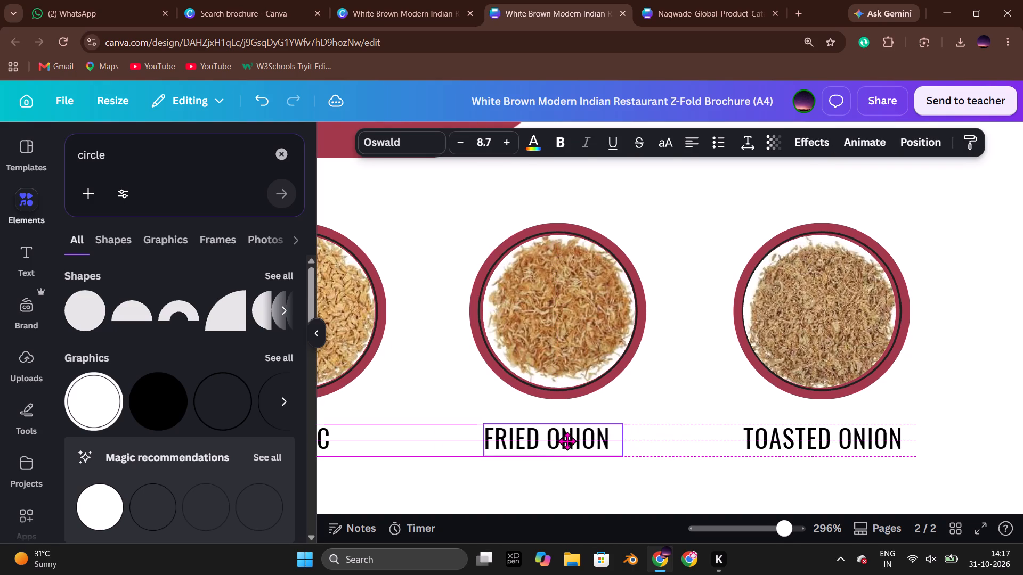
drag(567, 441, 569, 441)
scroll(572, 441, right, 4)
click(608, 442)
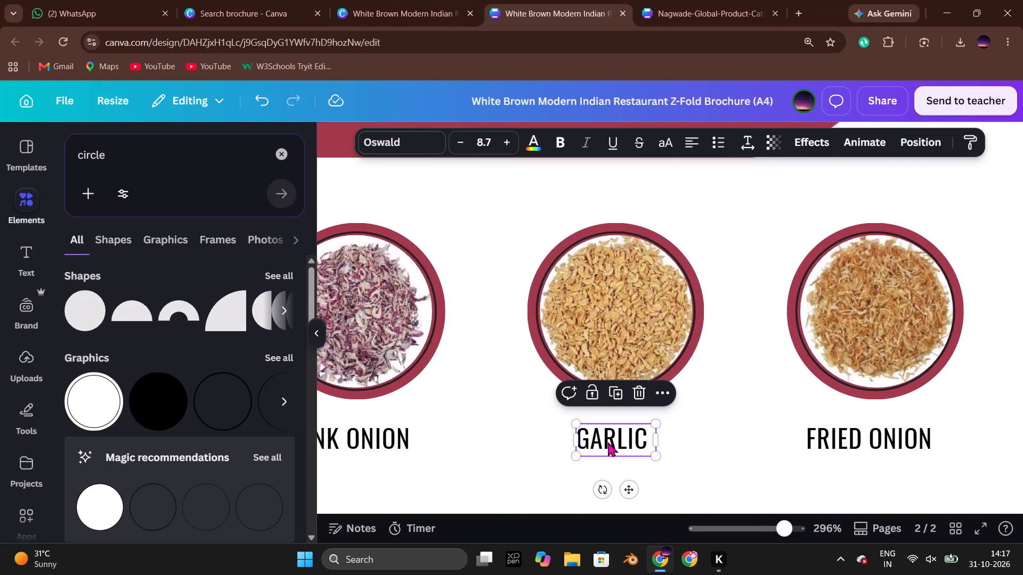
click(608, 442)
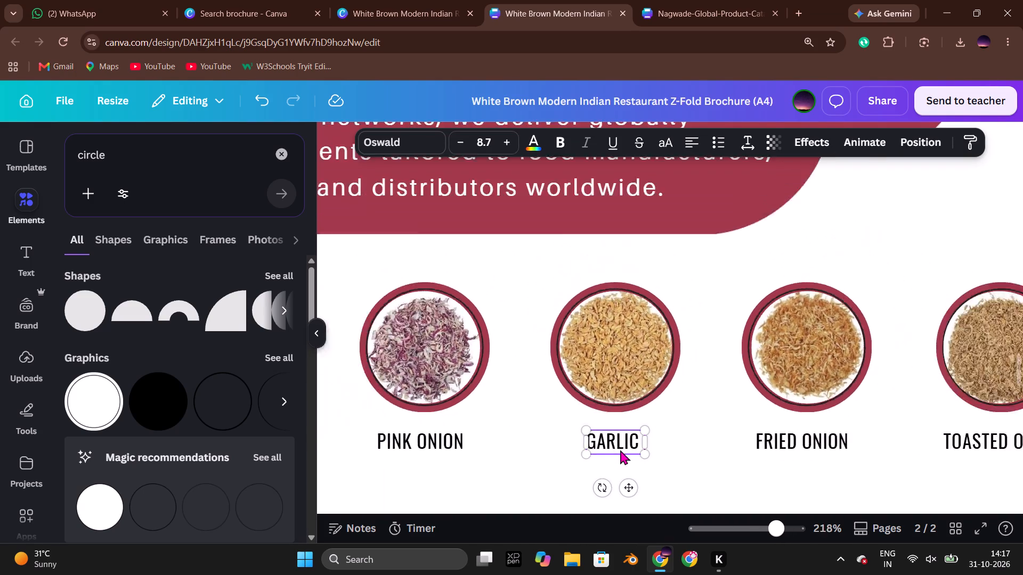
click(867, 465)
scroll(888, 461, left, 1)
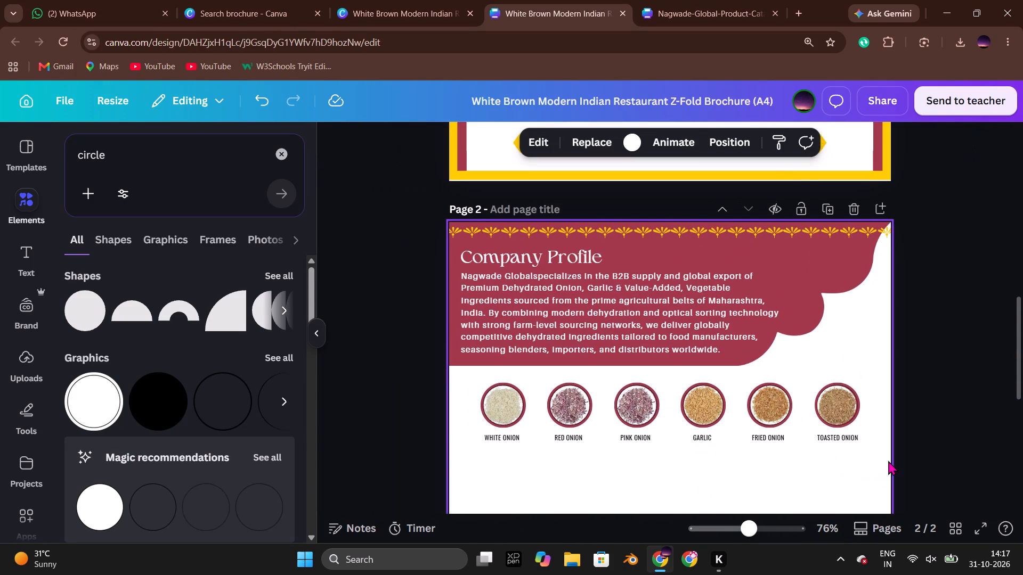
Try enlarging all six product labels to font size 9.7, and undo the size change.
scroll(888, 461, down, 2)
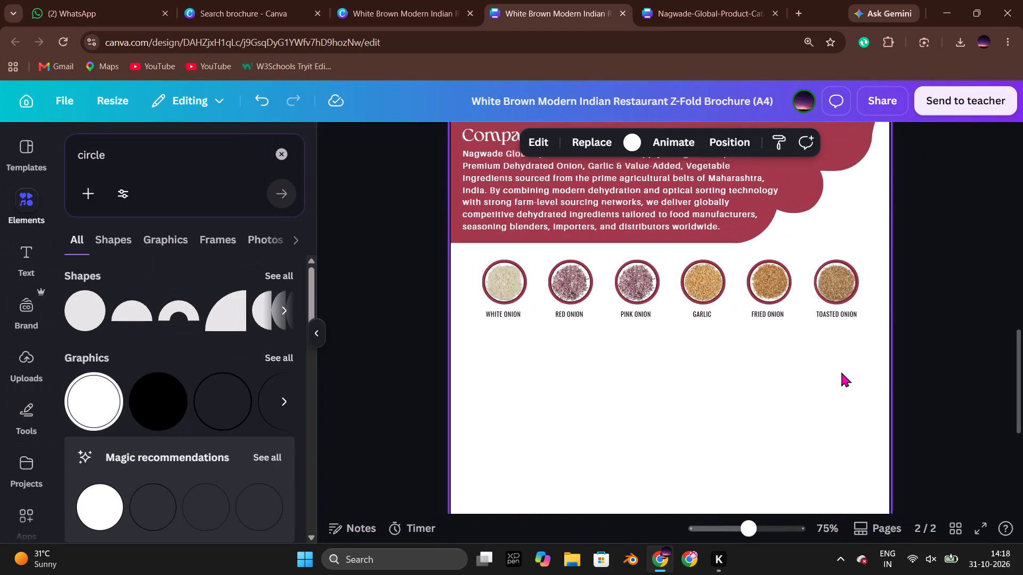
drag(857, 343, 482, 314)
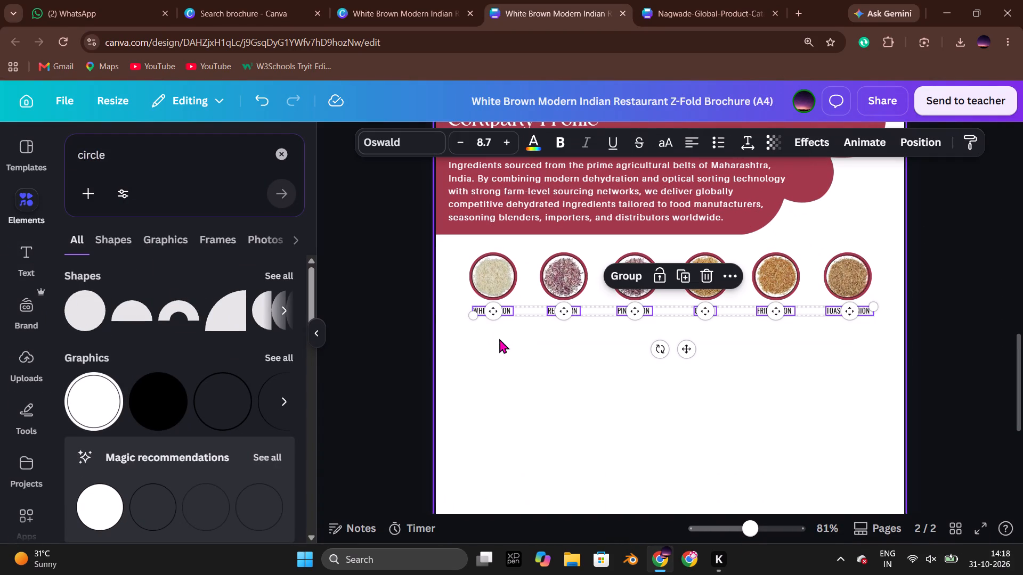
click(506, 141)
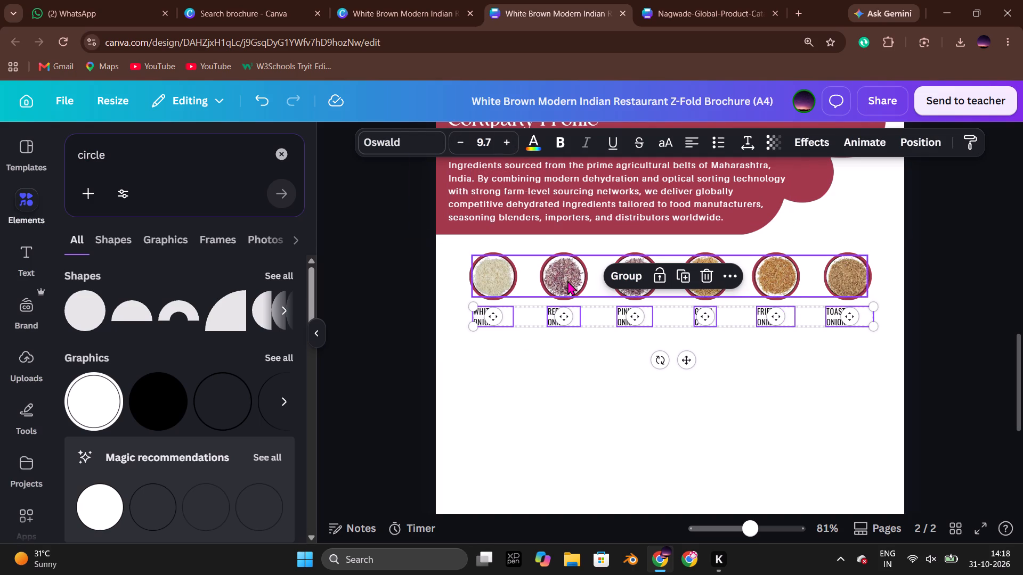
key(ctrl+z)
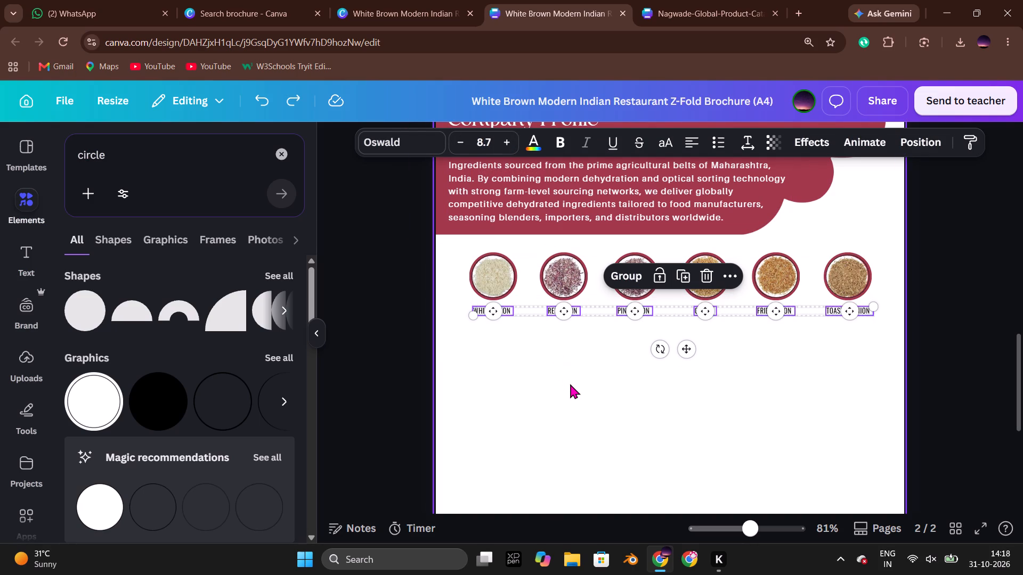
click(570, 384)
Copy the five-card background graphic from the Nagwade catalog's Key Capabilities section and centre it below the product labels on brochure page 2.
click(686, 0)
click(847, 341)
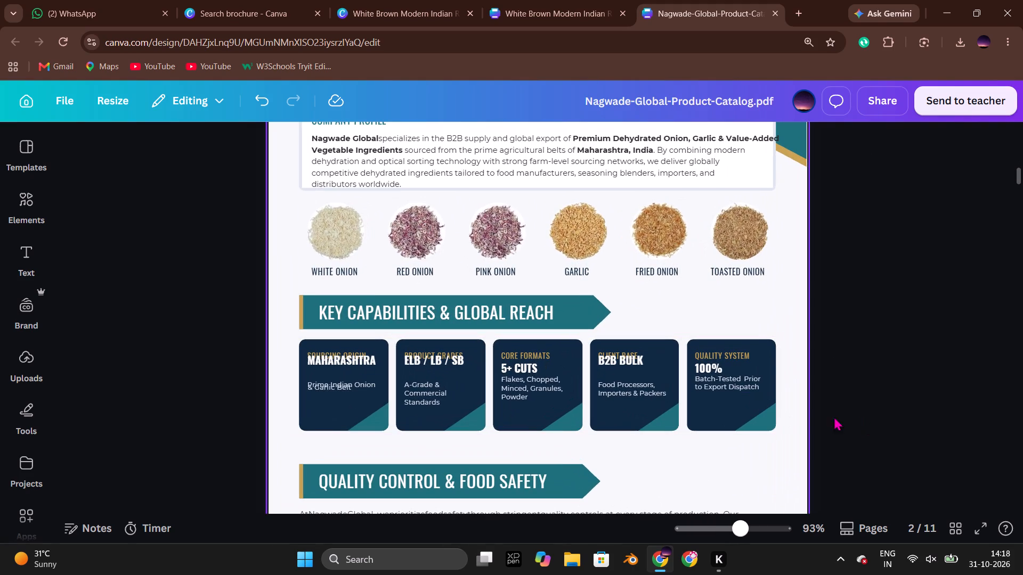
click(756, 420)
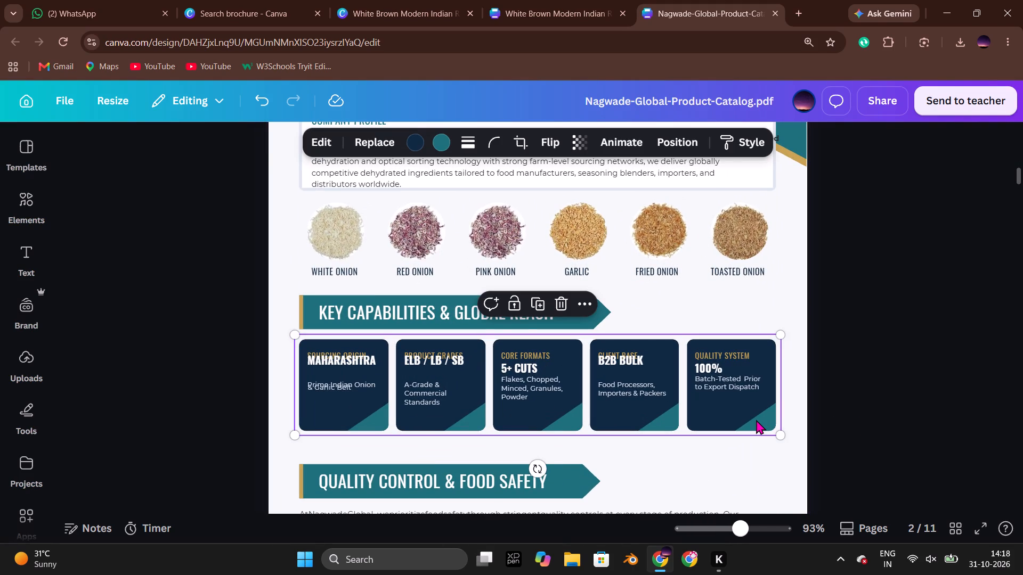
key(ctrl+c)
click(590, 0)
click(663, 352)
key(ctrl+v)
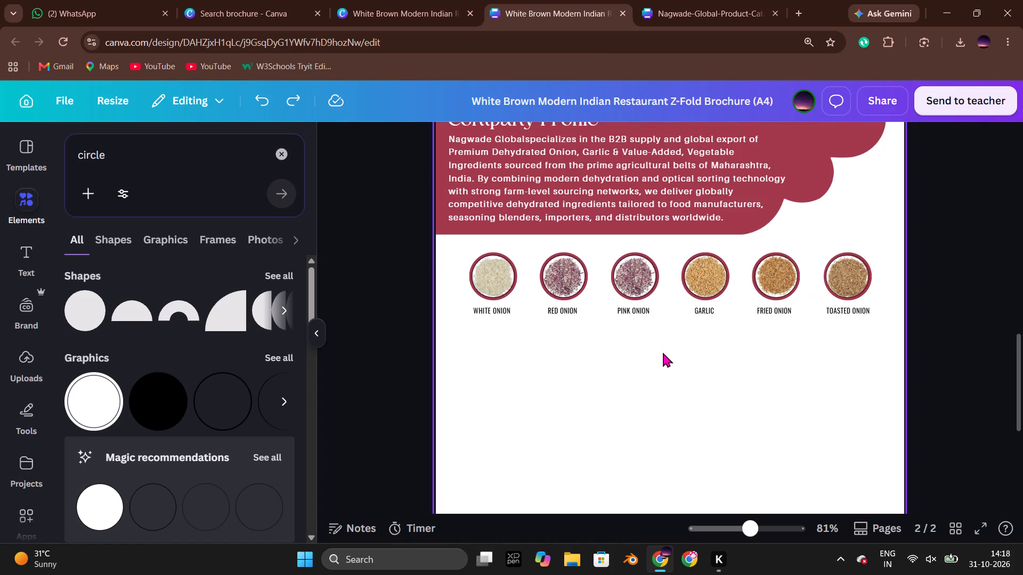
drag(680, 411, 679, 386)
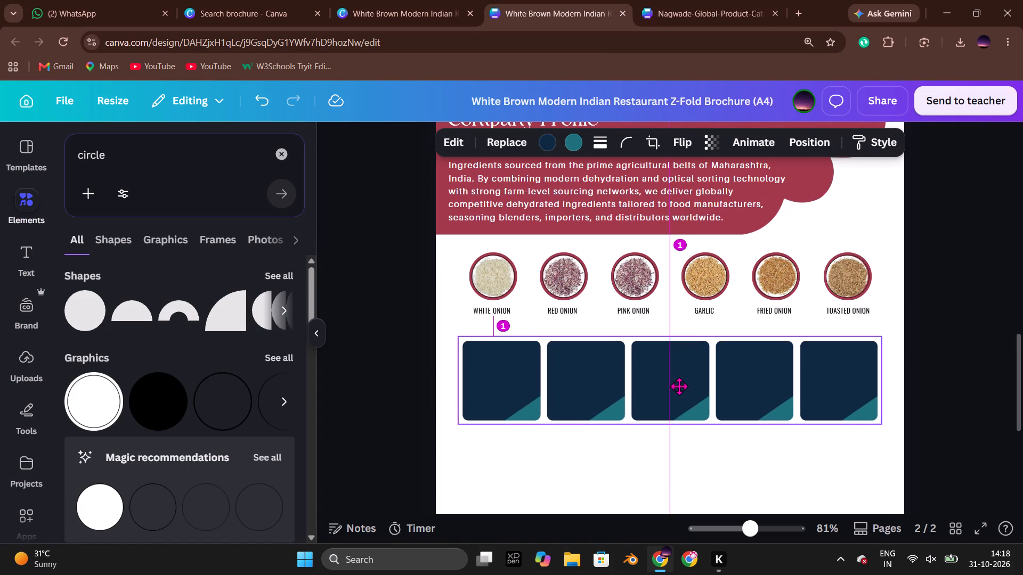
drag(679, 386, 684, 422)
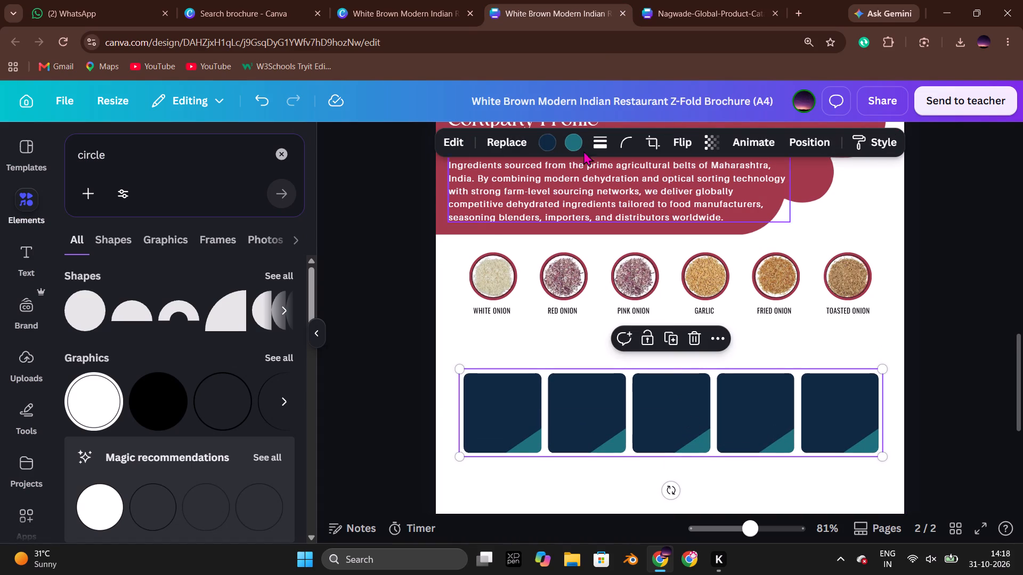
Recolour the five cards with the design's maroon and their corner triangles with the yellow #ffcc00.
click(549, 139)
click(149, 252)
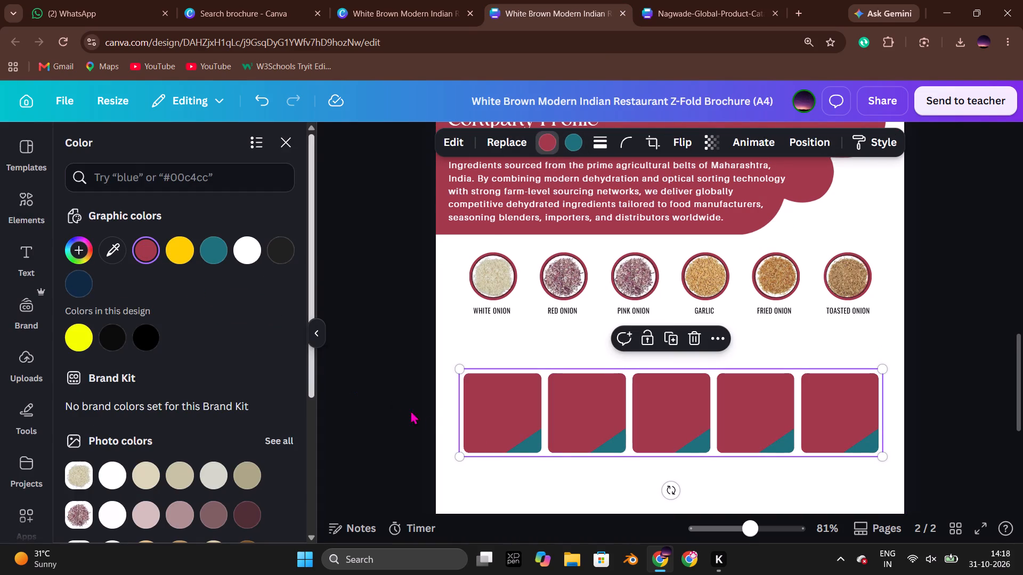
click(571, 142)
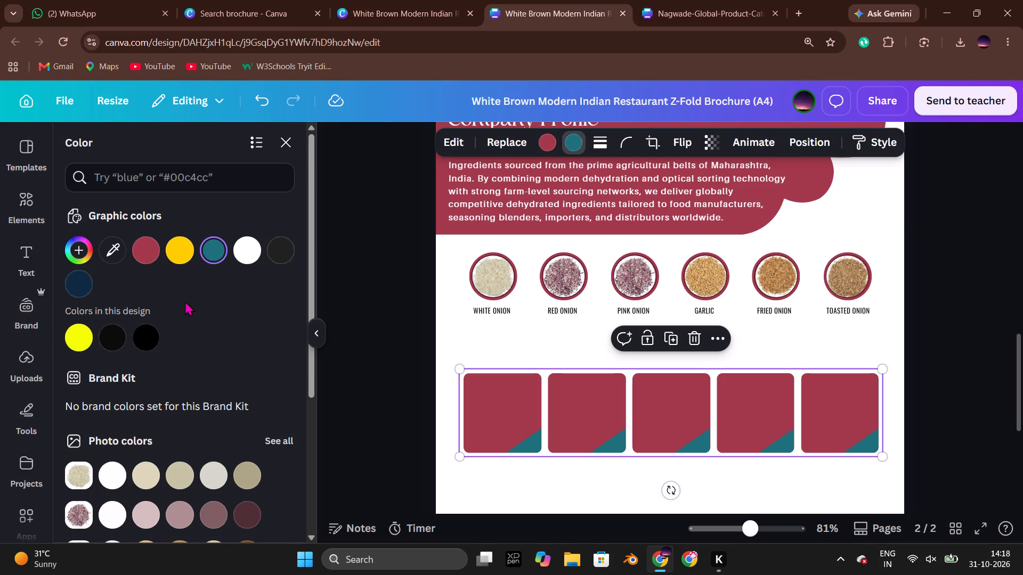
click(179, 254)
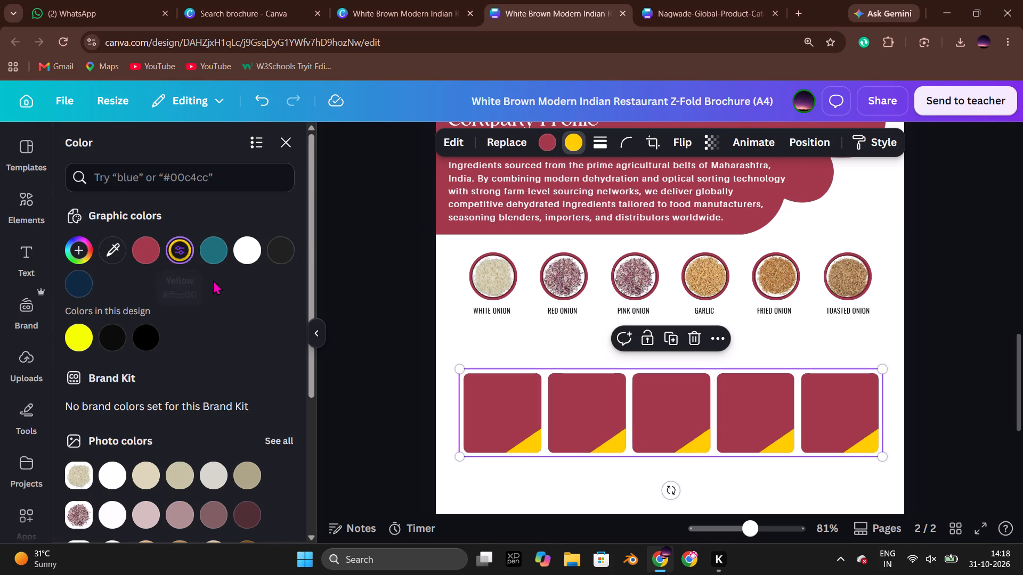
double_click(978, 401)
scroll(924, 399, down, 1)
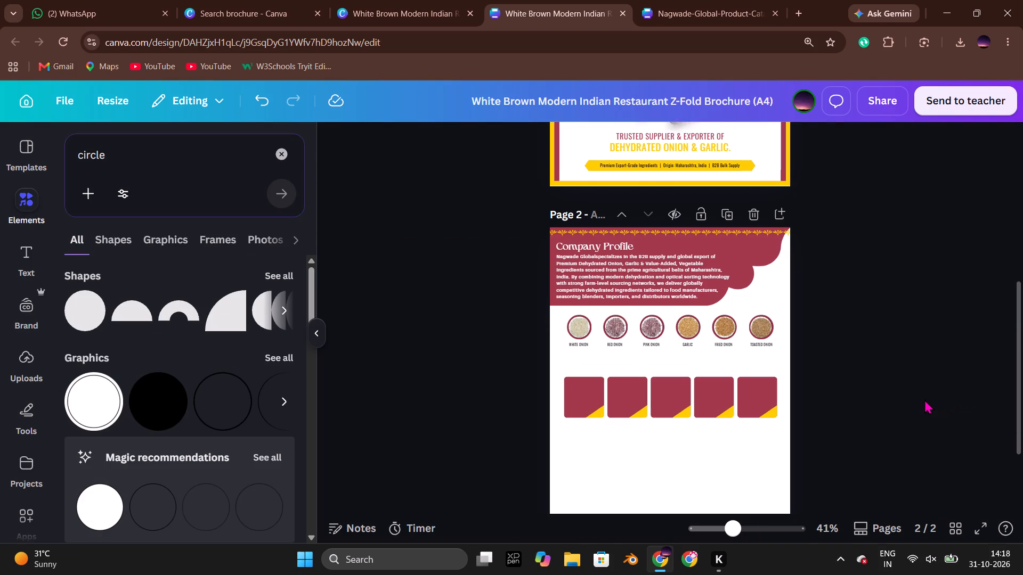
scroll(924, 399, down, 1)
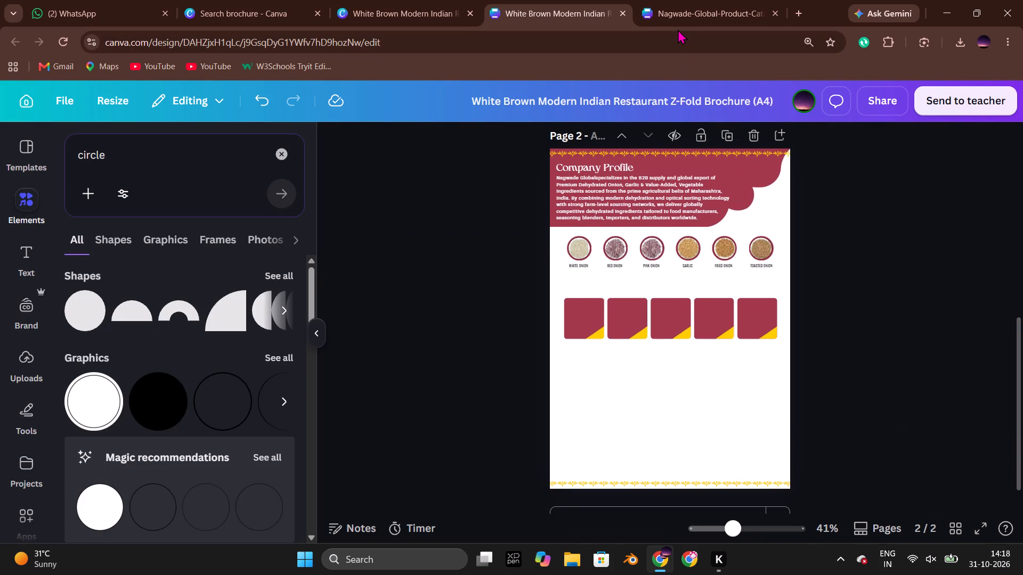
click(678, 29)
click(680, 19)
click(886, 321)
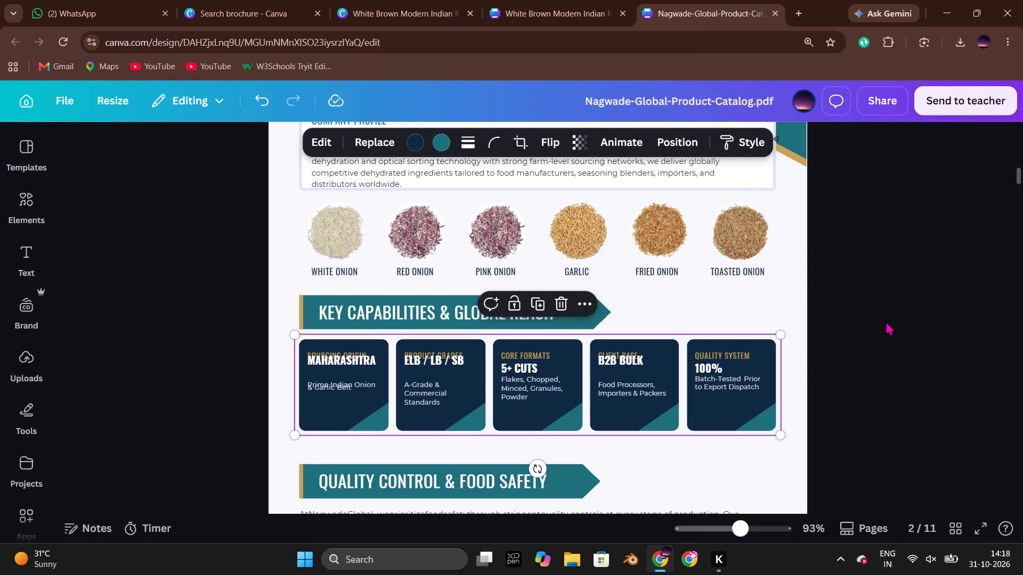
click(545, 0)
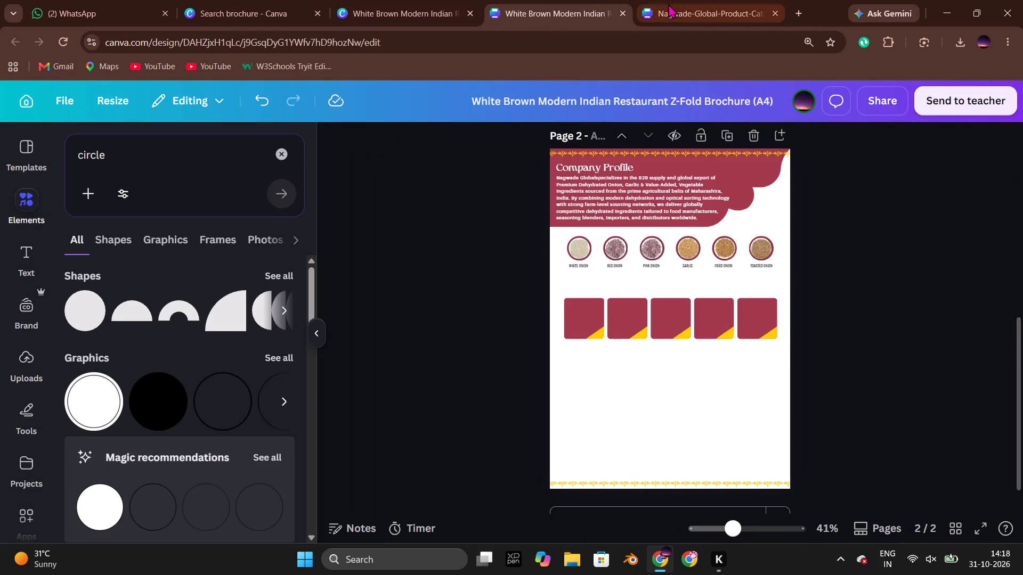
Group the yellow banner at the bottom of page 1 with its Premium Export-Grade Ingredients text.
scroll(816, 273, up, 2)
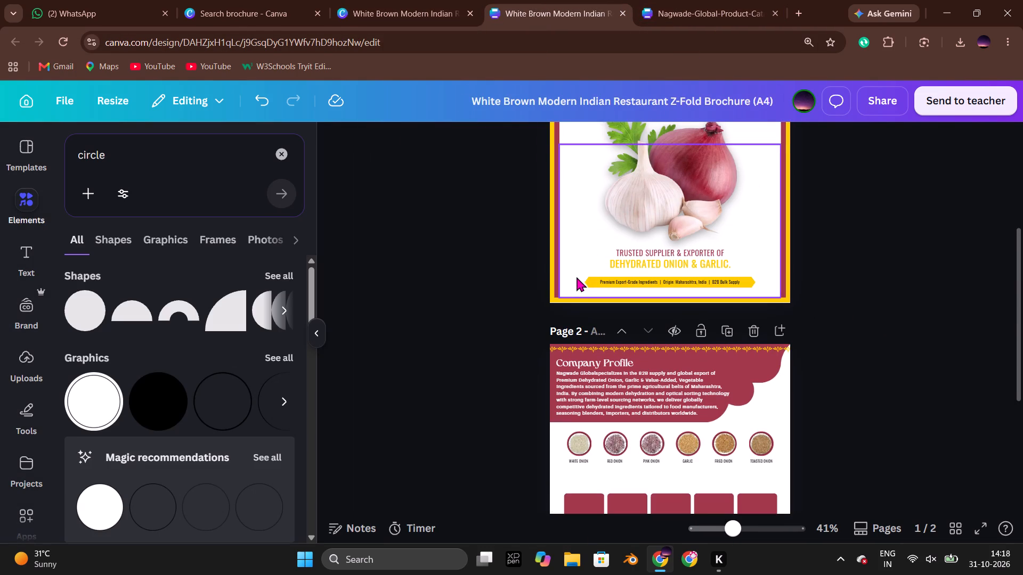
click(572, 280)
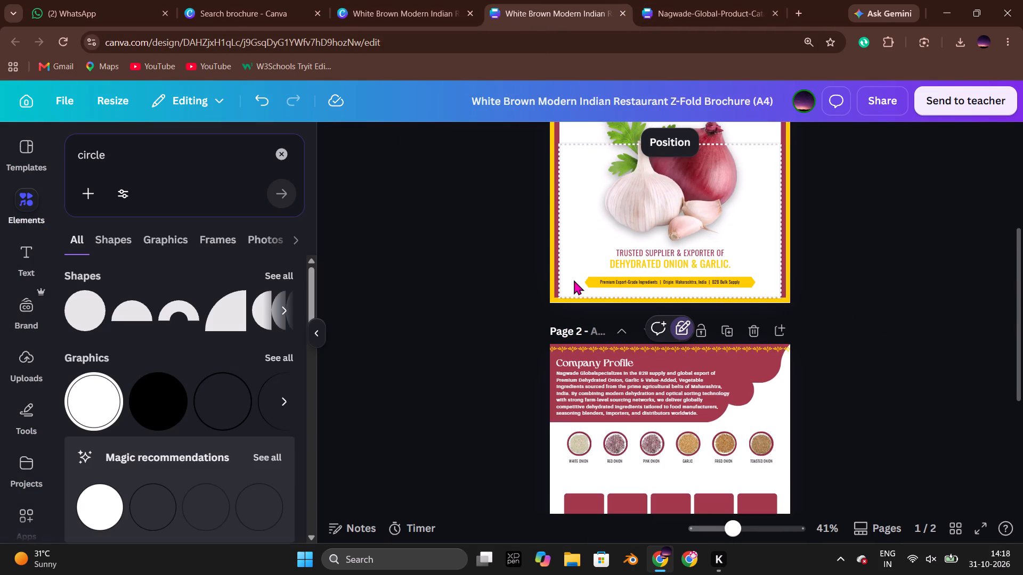
drag(578, 278, 617, 288)
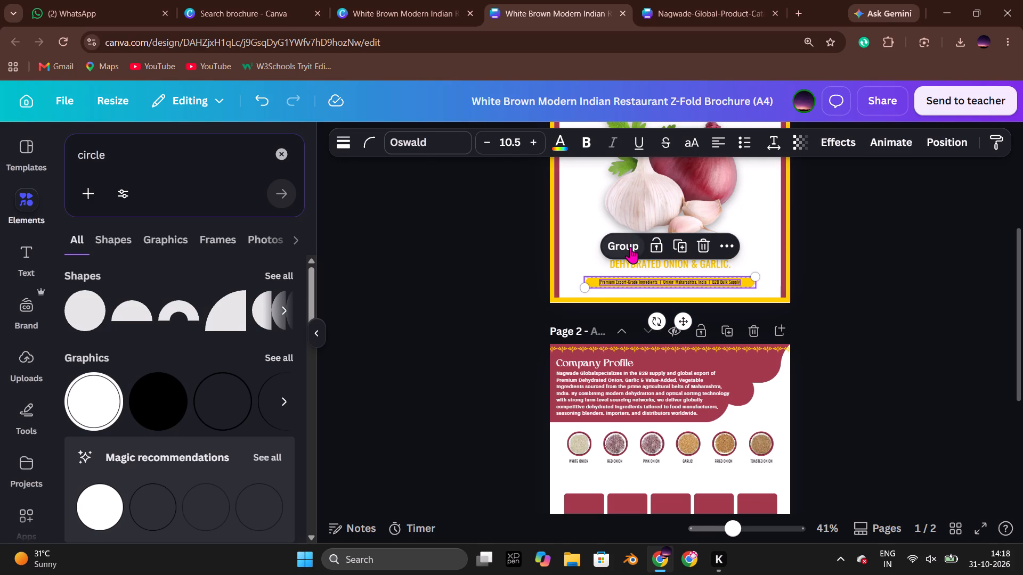
click(630, 247)
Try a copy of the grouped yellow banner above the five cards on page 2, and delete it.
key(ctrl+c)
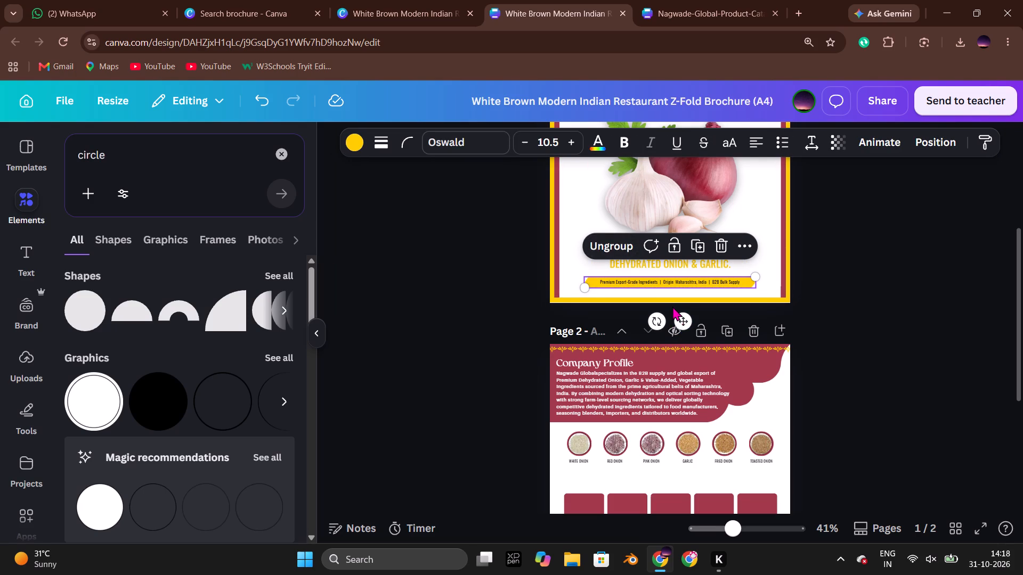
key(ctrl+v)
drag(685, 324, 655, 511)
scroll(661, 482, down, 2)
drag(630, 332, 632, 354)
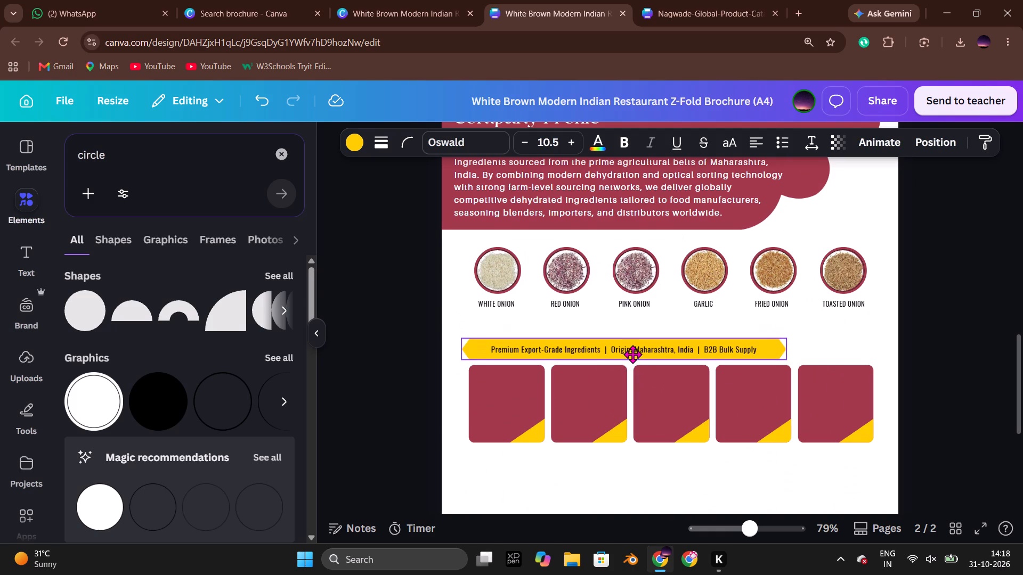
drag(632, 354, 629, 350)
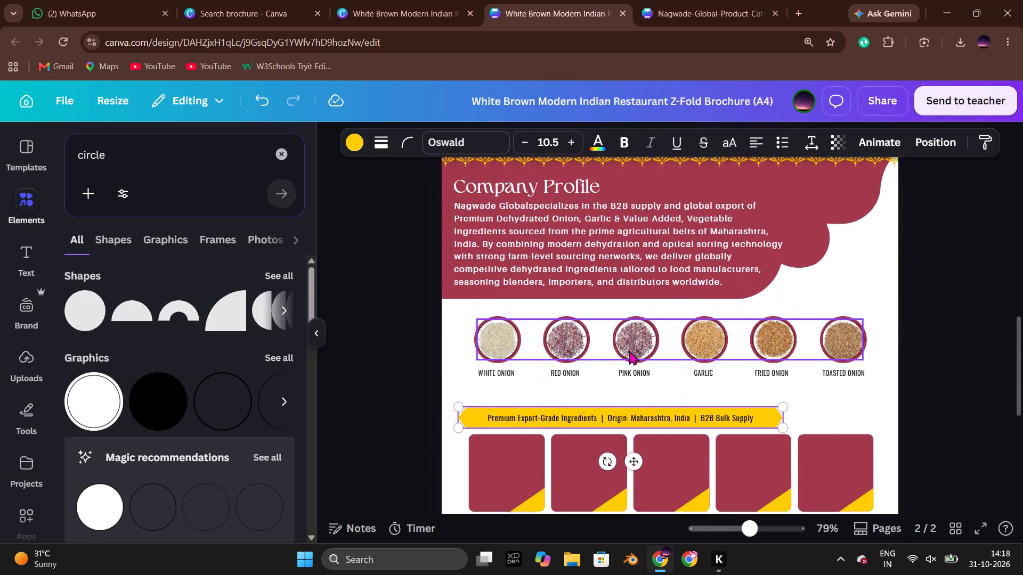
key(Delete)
Duplicate the Company Profile heading and place the copy between the product labels and the five maroon cards.
scroll(678, 379, up, 1)
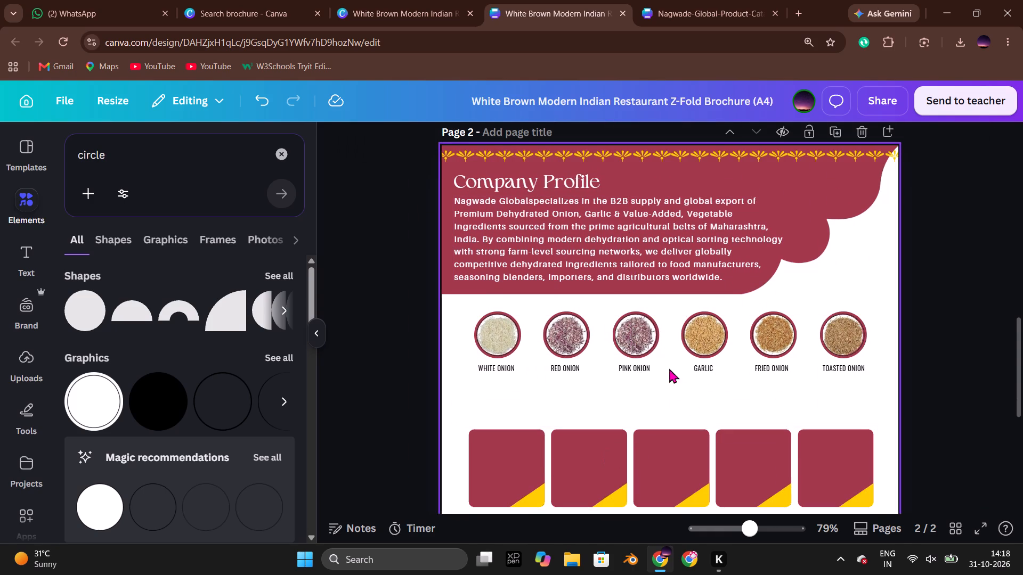
scroll(669, 368, up, 1)
click(548, 191)
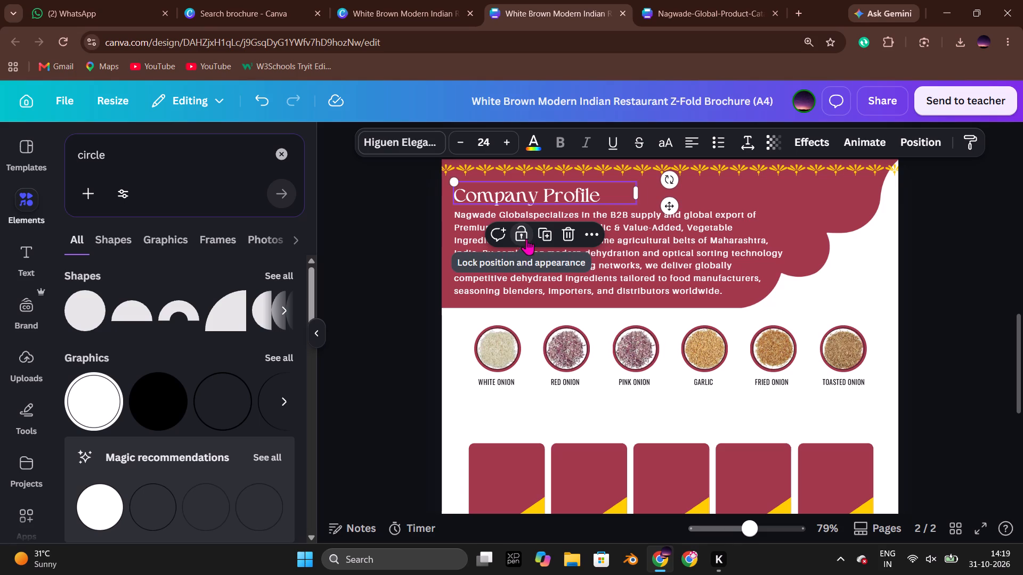
click(546, 234)
drag(564, 202, 564, 240)
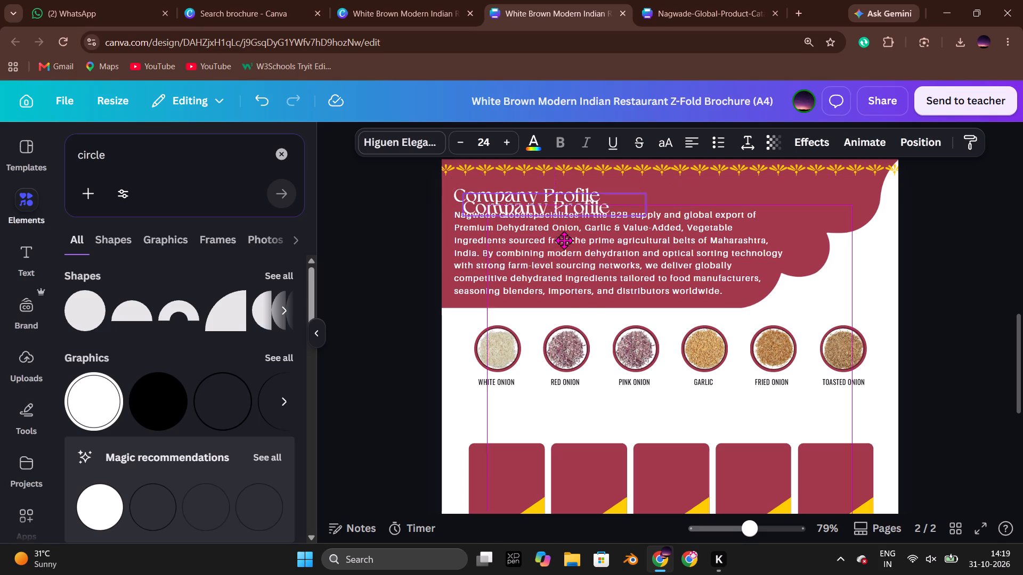
drag(564, 240, 556, 426)
Replace the duplicated Company Profile text above the five cards with the KEY CAPABILITIES & GLOBAL REACH heading copied from the Nagwade catalog.
click(663, 7)
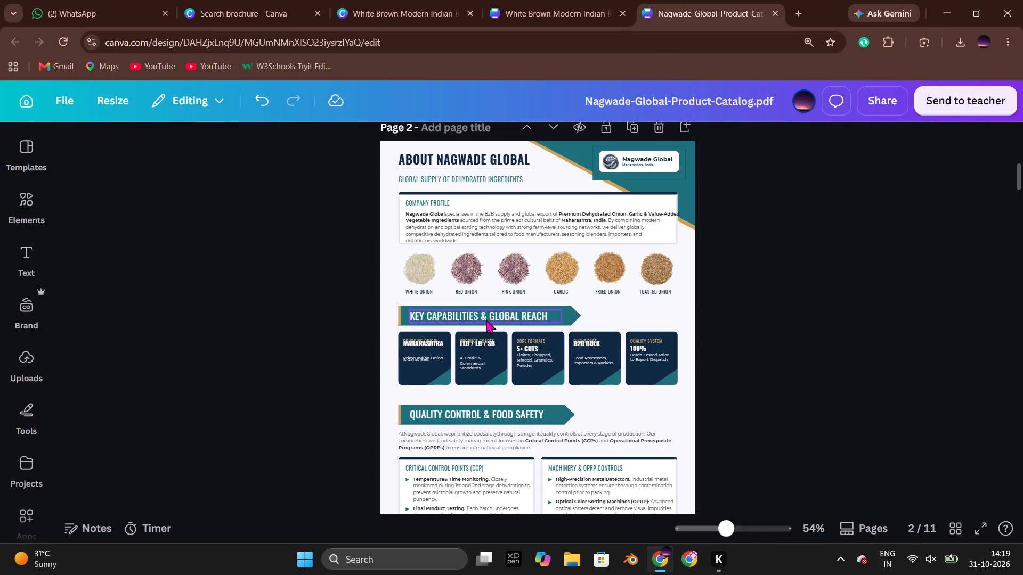
click(486, 319)
double_click(486, 319)
key(ctrl+c)
click(793, 309)
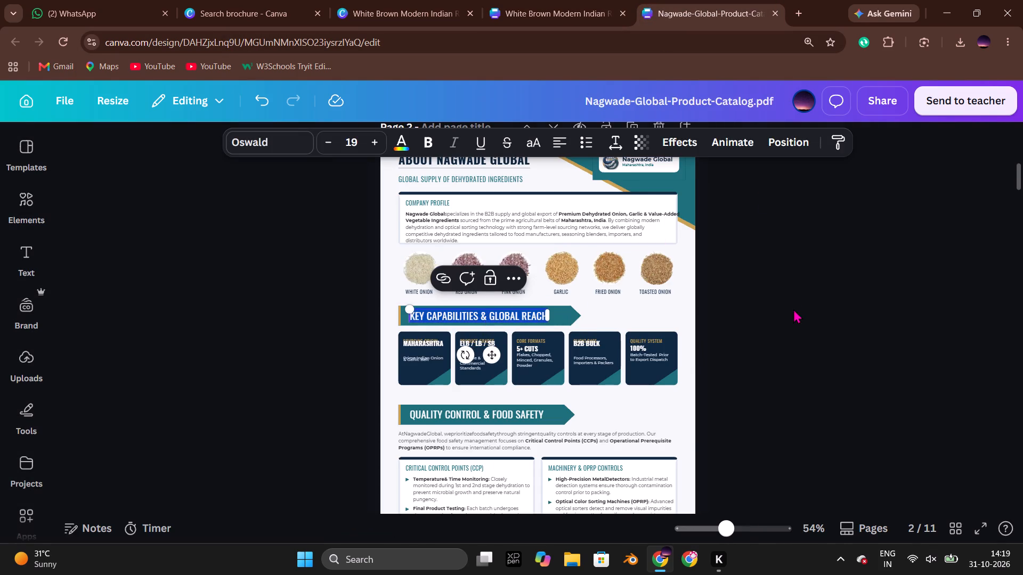
click(565, 0)
double_click(536, 435)
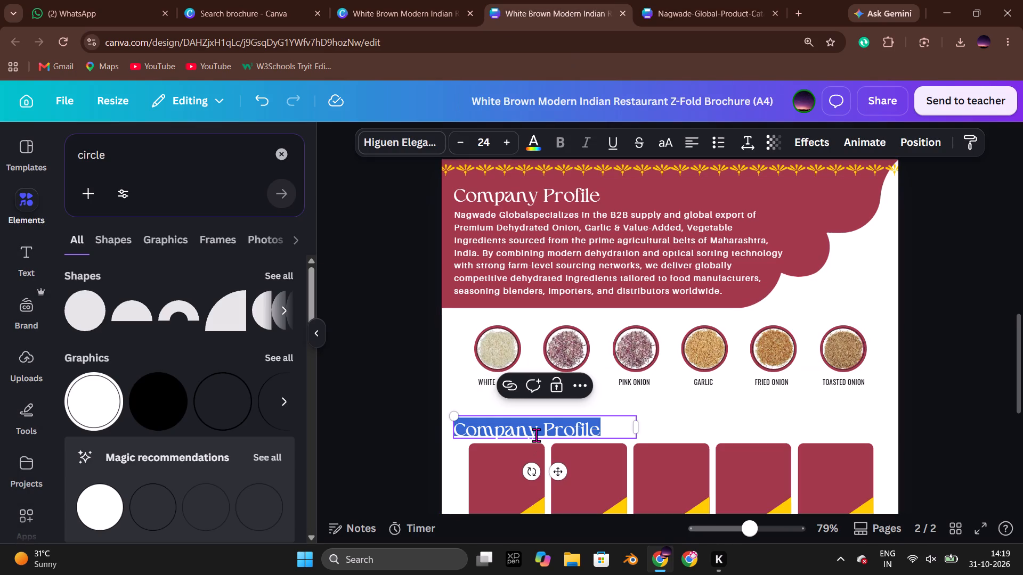
key(ctrl+v)
click(397, 403)
Recolour the Key Capabilities & Global Reach heading with the design's maroon and widen its text box to fit one line.
click(524, 428)
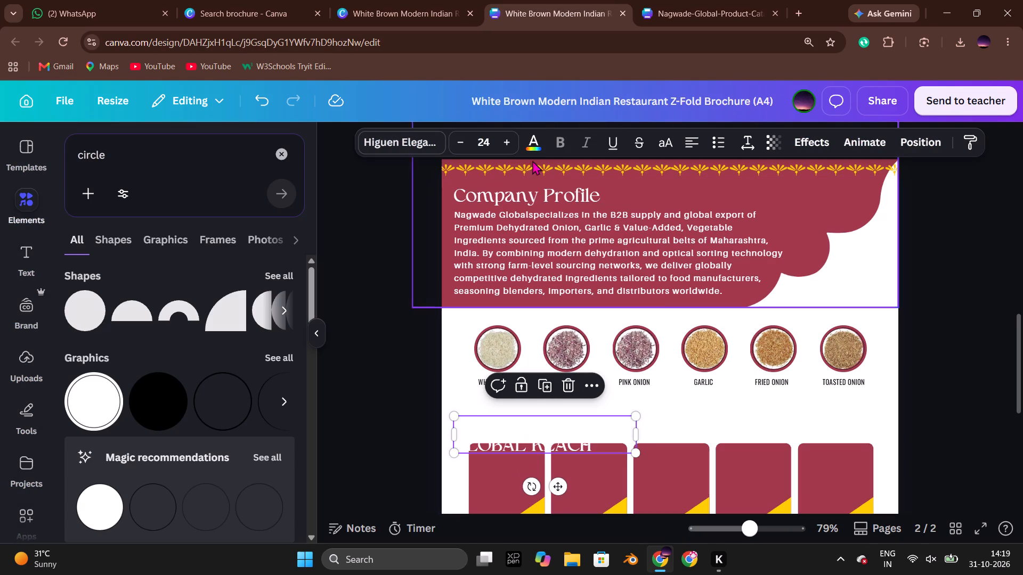
click(538, 149)
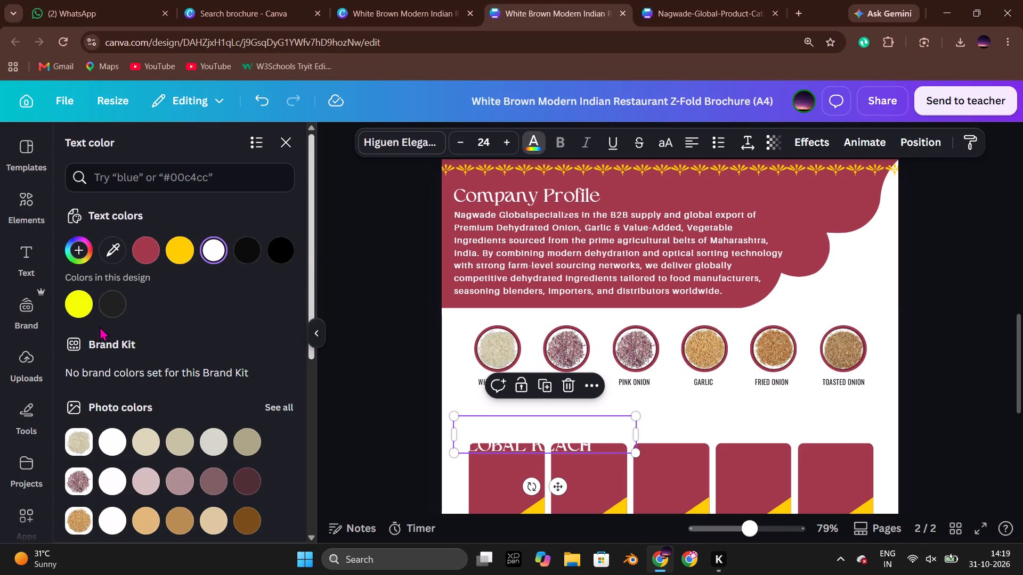
click(143, 250)
click(367, 389)
click(529, 431)
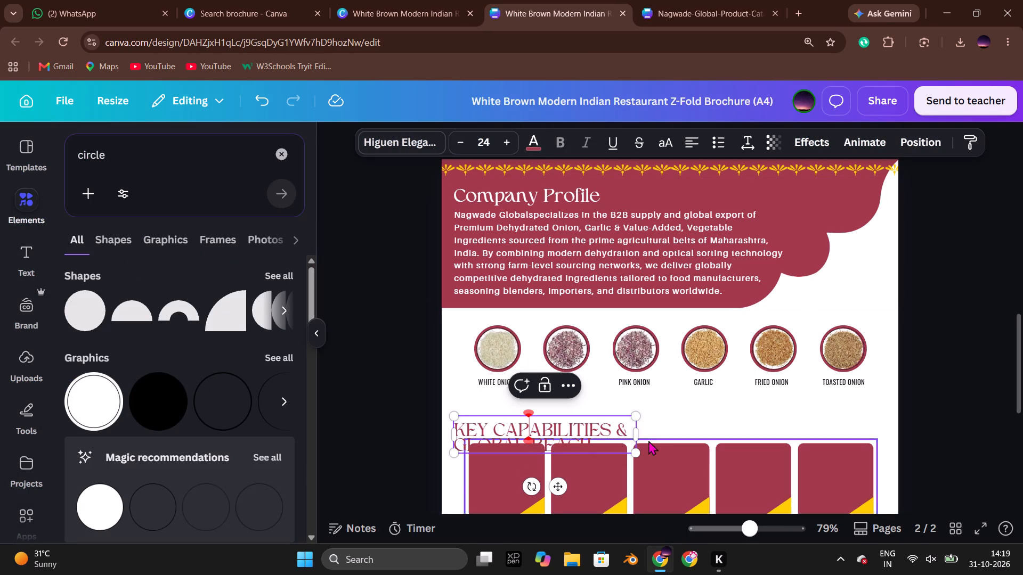
drag(637, 437, 793, 412)
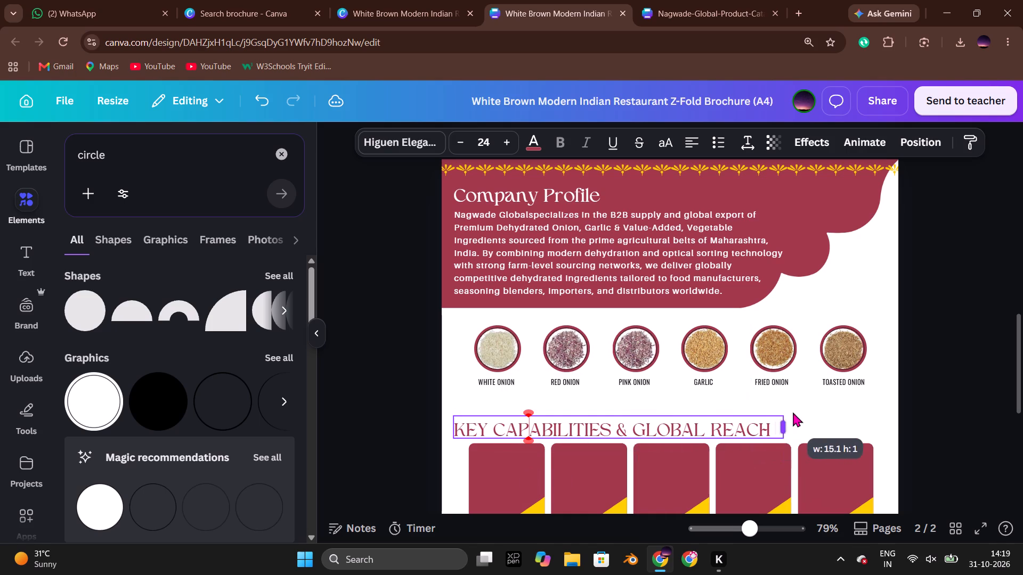
drag(793, 412, 778, 419)
click(412, 410)
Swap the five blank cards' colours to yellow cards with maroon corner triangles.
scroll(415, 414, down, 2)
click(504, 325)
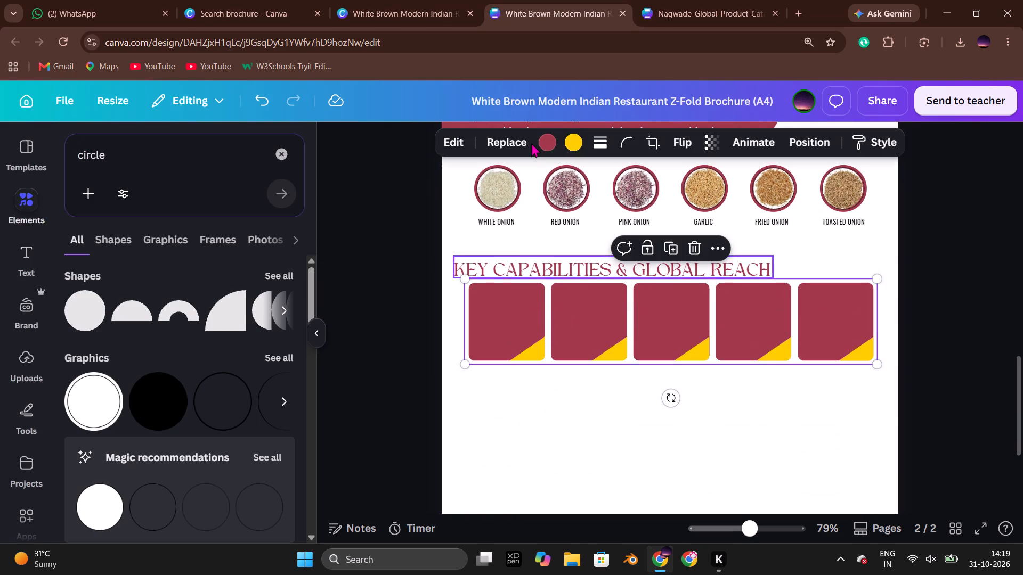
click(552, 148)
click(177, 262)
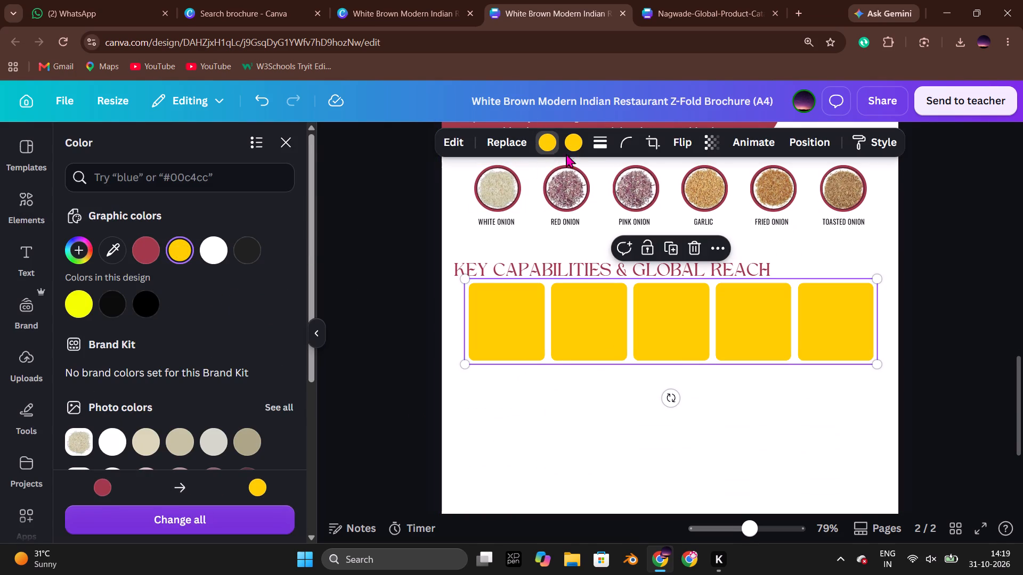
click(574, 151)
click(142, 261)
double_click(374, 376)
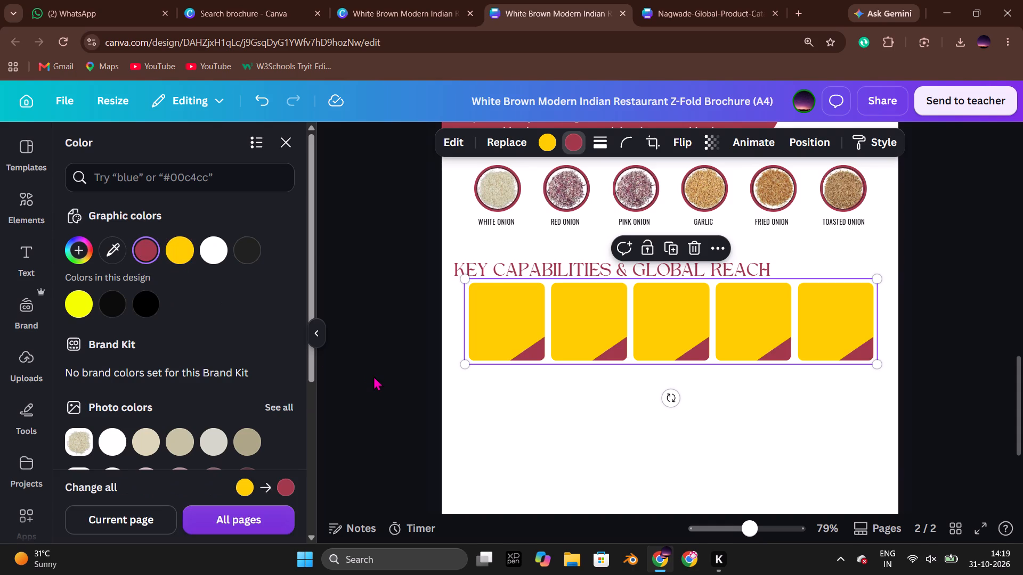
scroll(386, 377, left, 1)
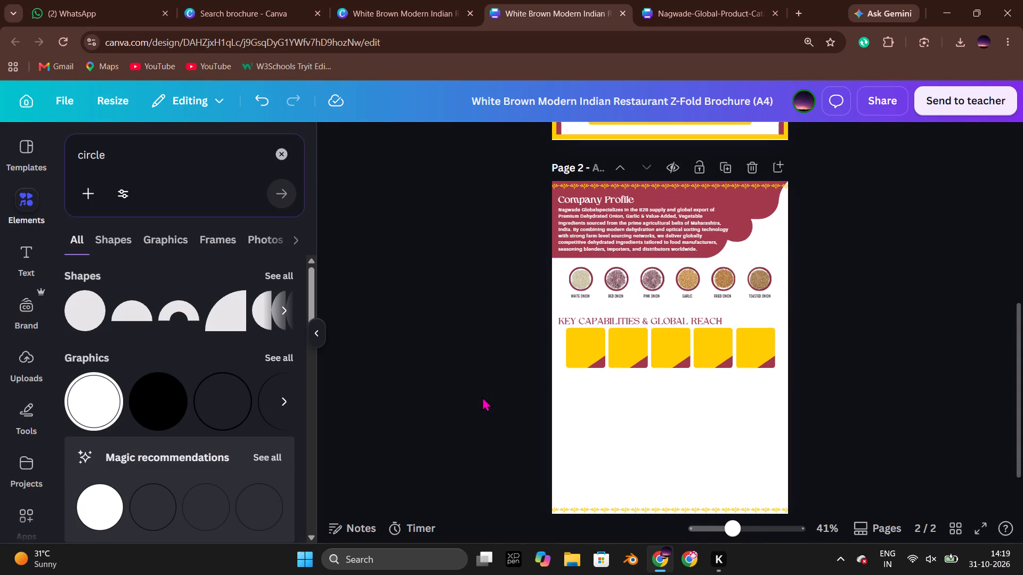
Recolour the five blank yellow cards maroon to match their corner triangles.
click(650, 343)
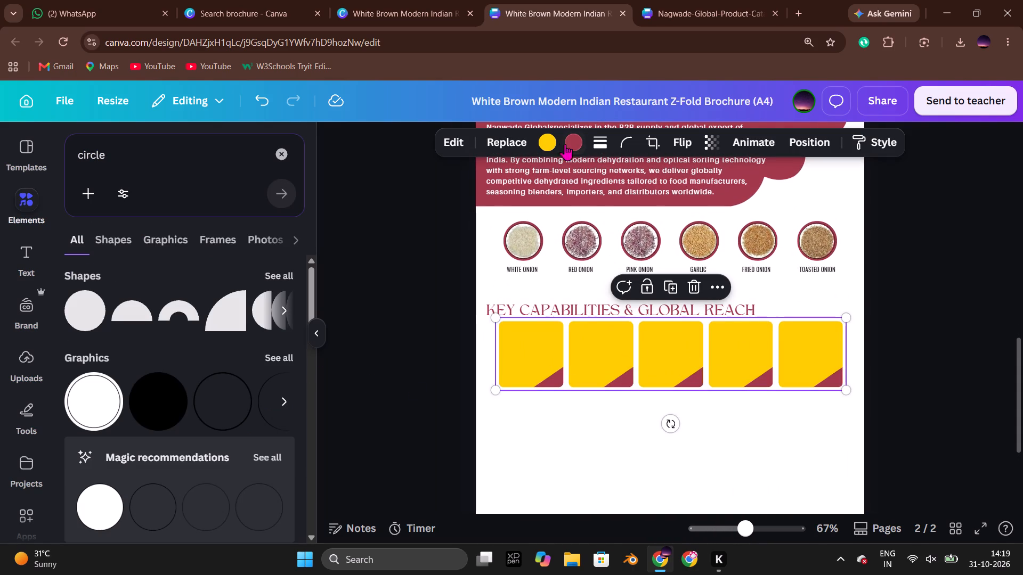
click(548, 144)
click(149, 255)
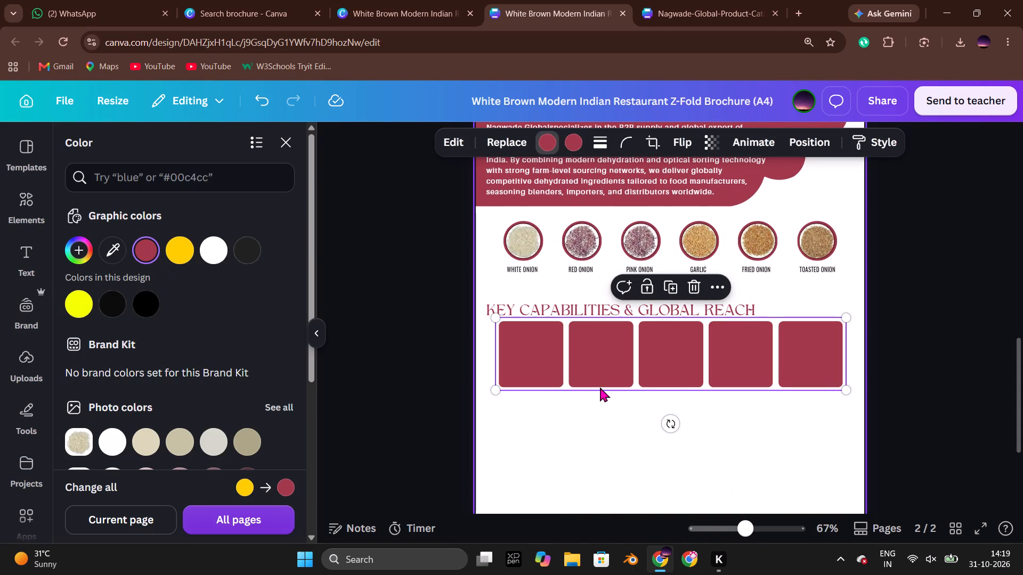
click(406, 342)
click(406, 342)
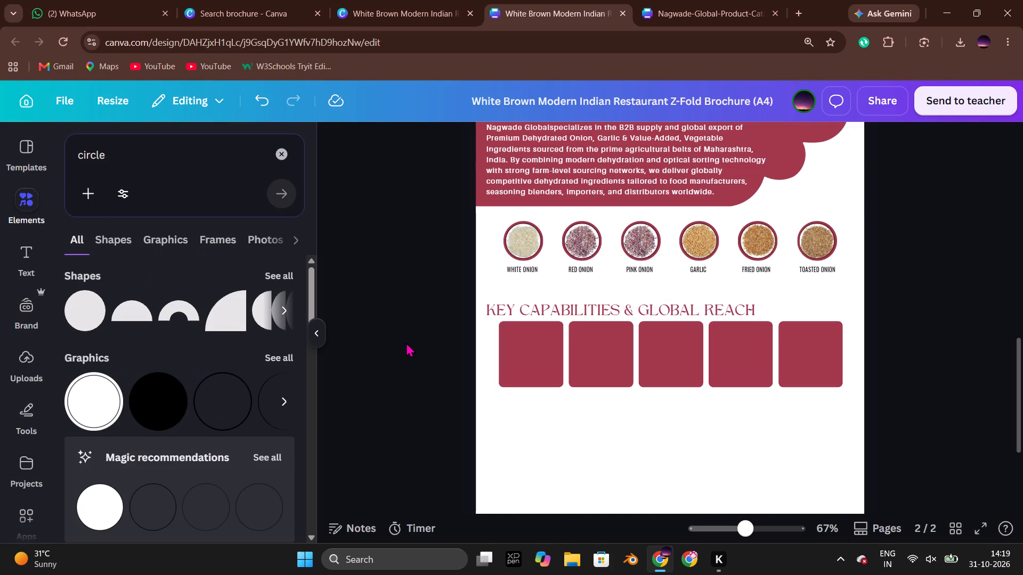
In the Nagwade catalog, set the line spacing of the Sourcing Origin, Product Grades and Client Base card texts to about 1.5.
click(646, 0)
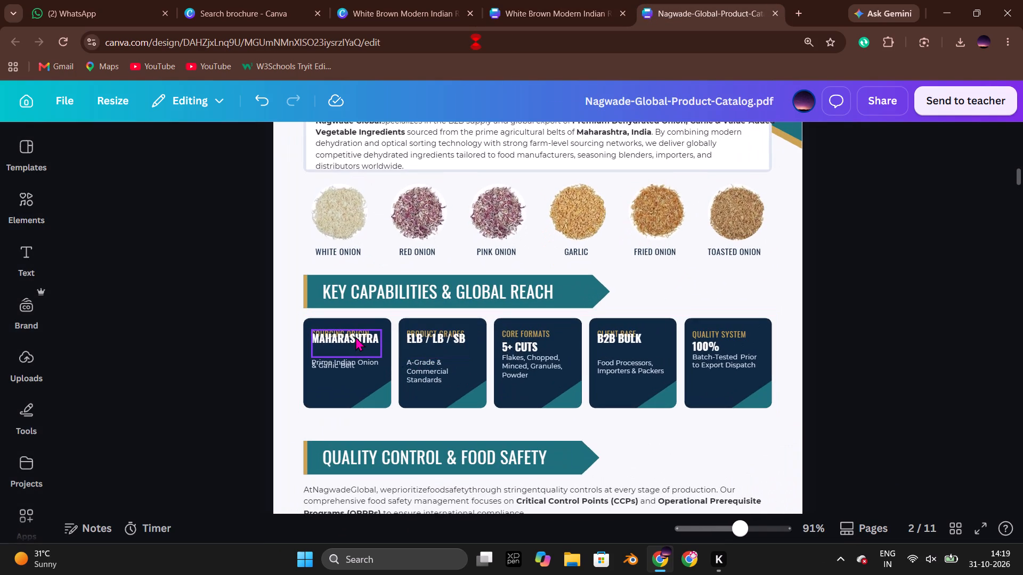
click(355, 338)
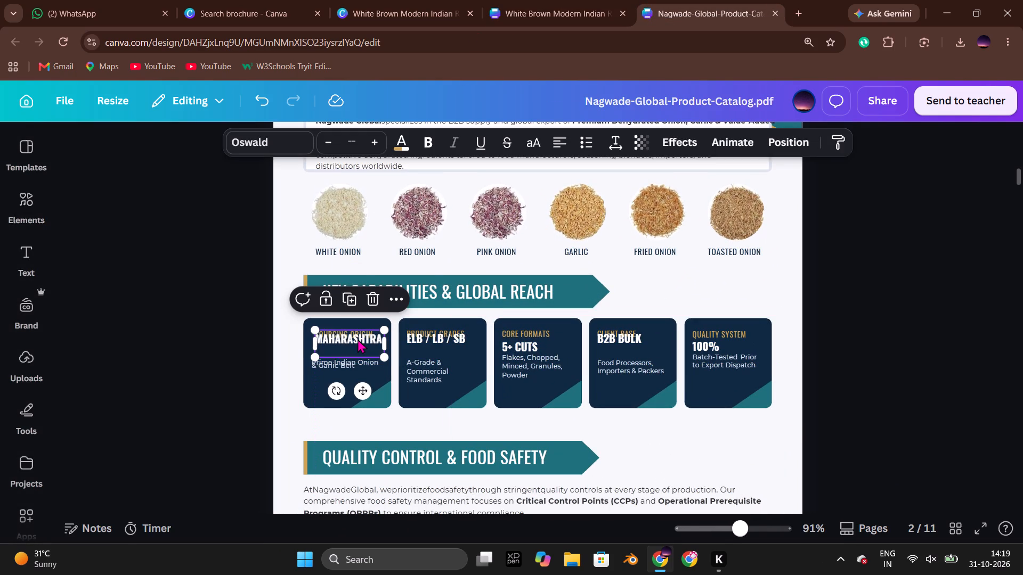
key(ctrl+z)
click(271, 322)
shift+click(361, 335)
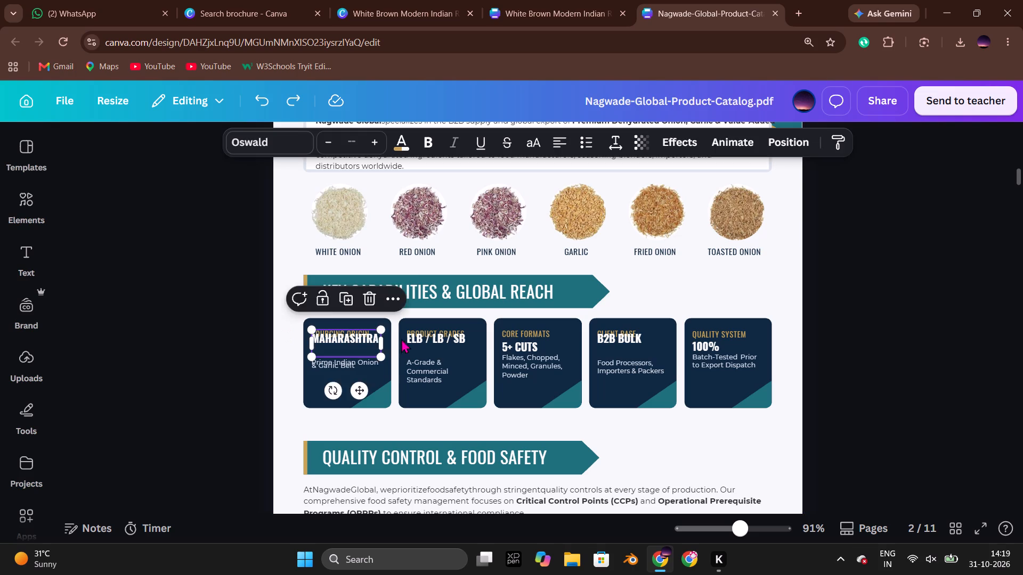
shift+click(422, 334)
shift+click(629, 332)
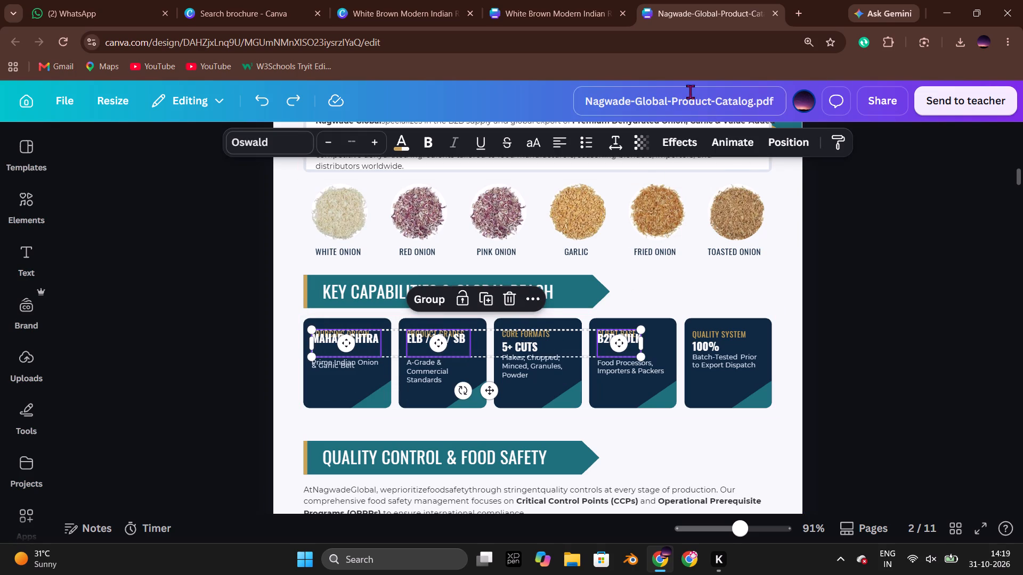
click(777, 142)
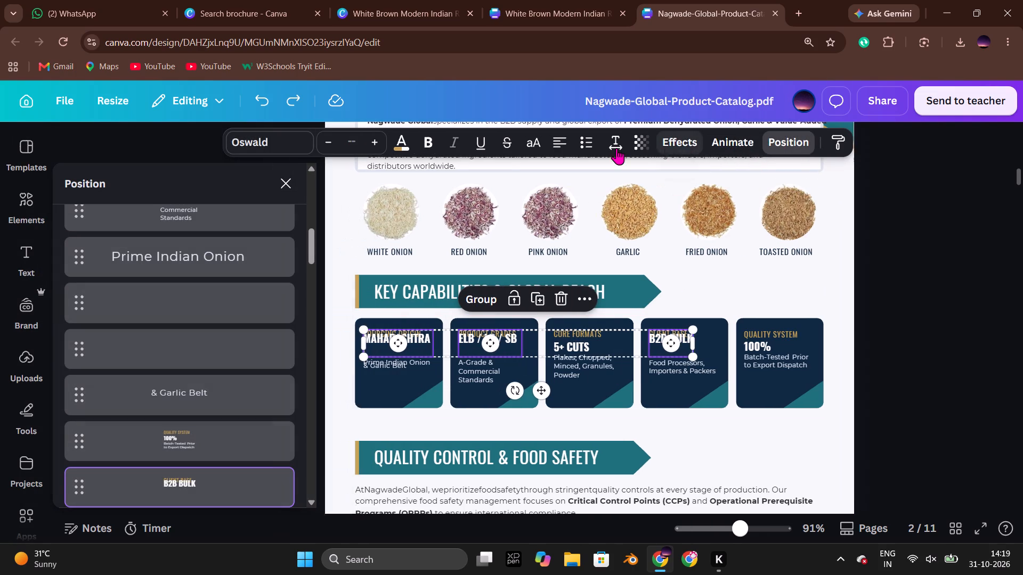
click(616, 148)
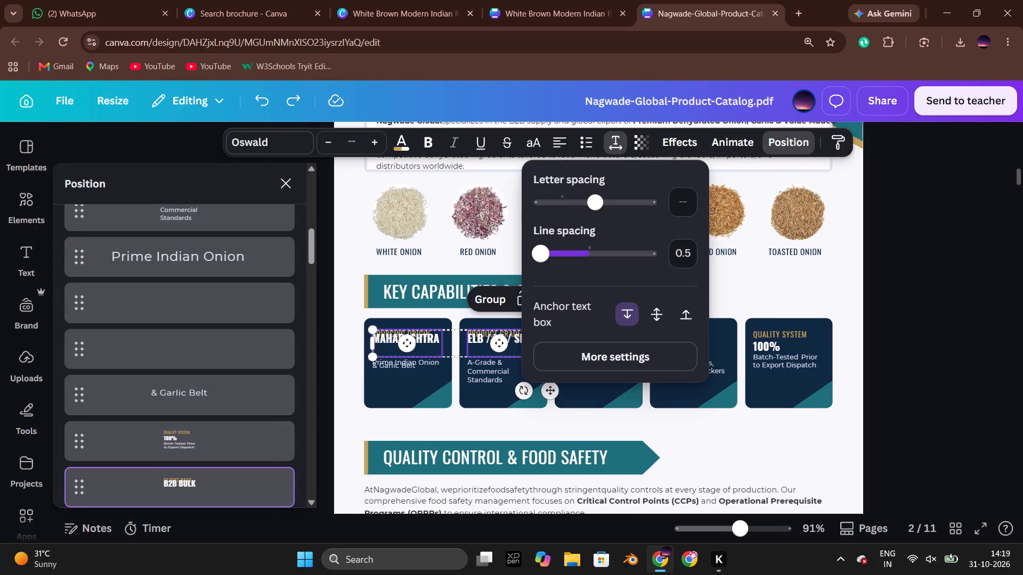
drag(541, 251, 596, 258)
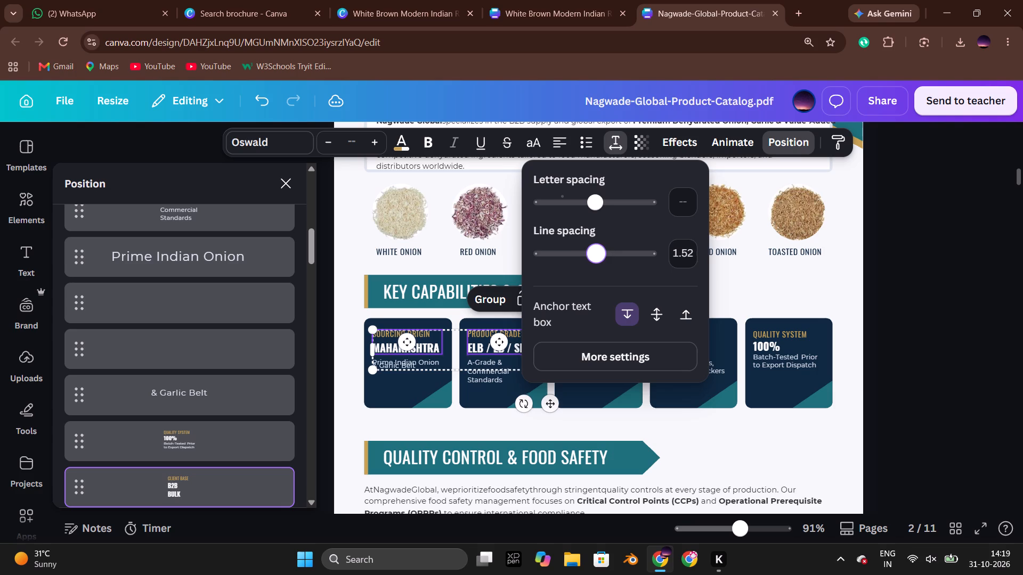
drag(596, 258, 594, 260)
double_click(884, 303)
click(884, 303)
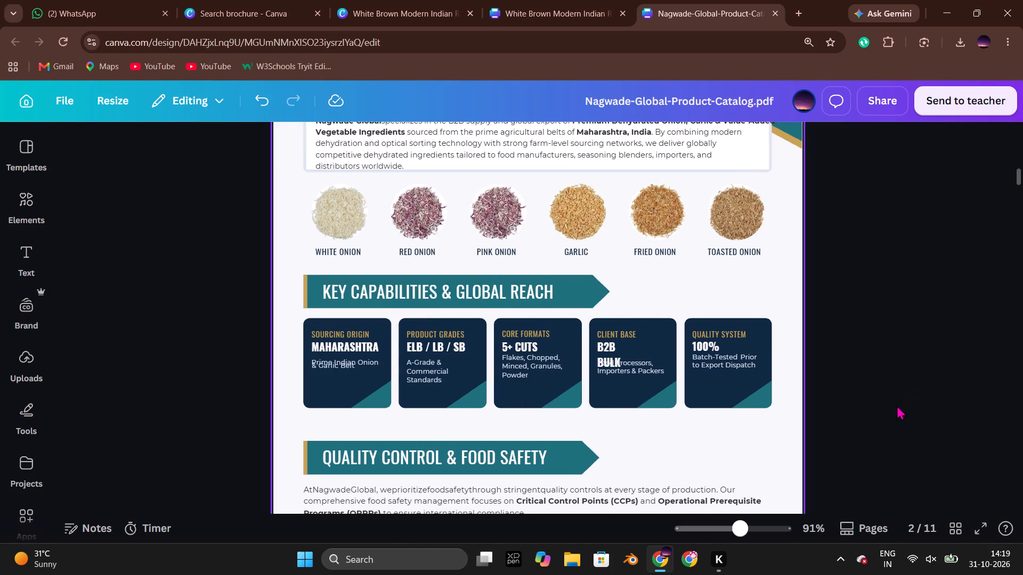
Replace the brochure's five blank maroon cards with the catalog's five Key Capabilities cards and their texts, centred below the heading.
drag(894, 404, 323, 324)
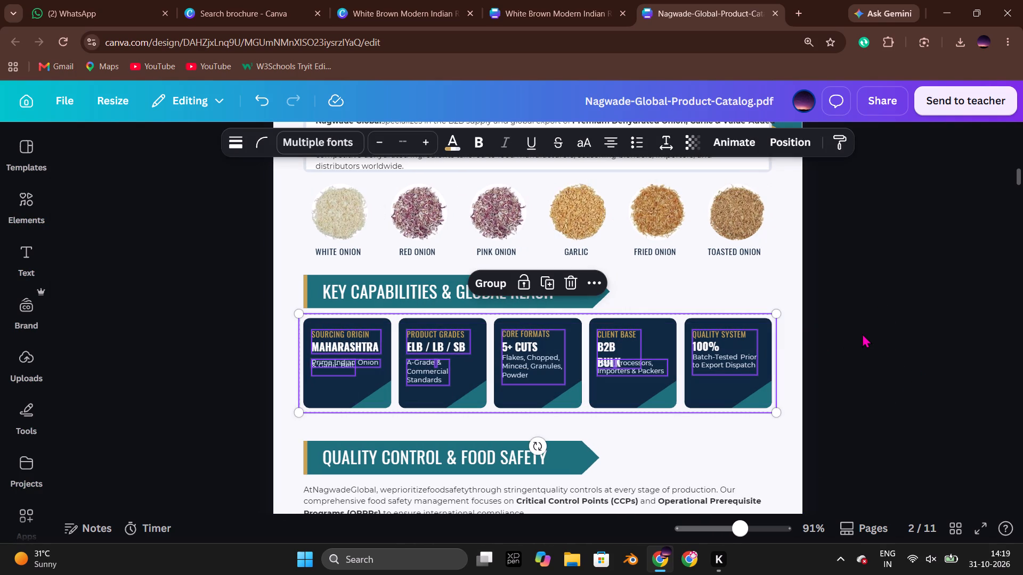
key(ctrl+c)
click(611, 0)
click(825, 379)
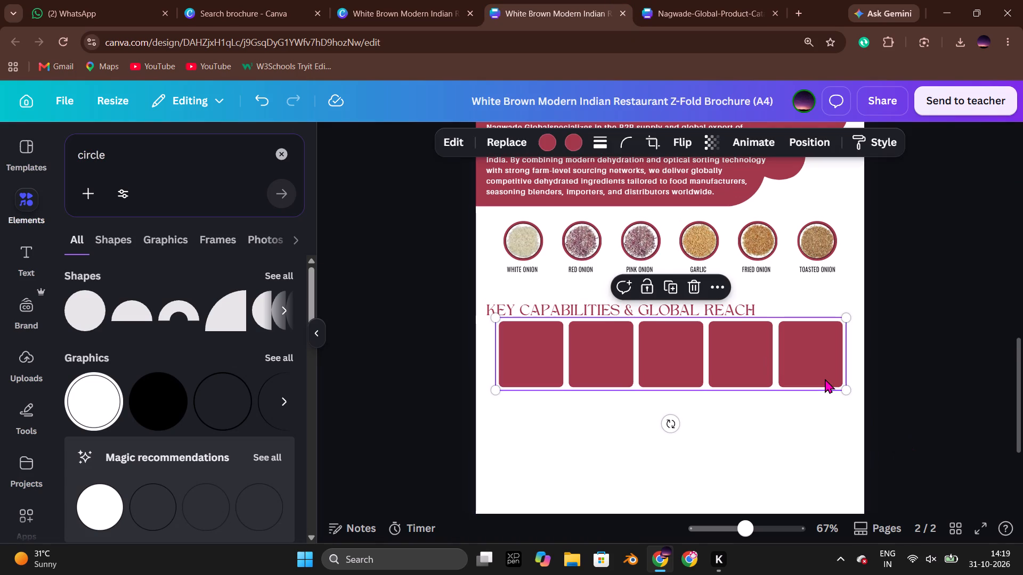
key(Delete)
click(665, 422)
key(ctrl+v)
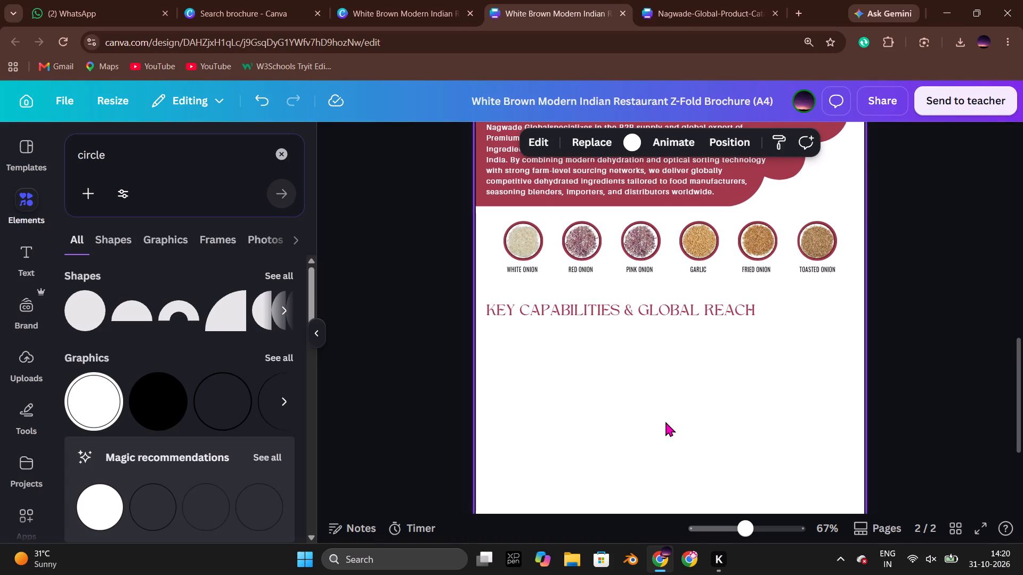
drag(677, 379, 675, 393)
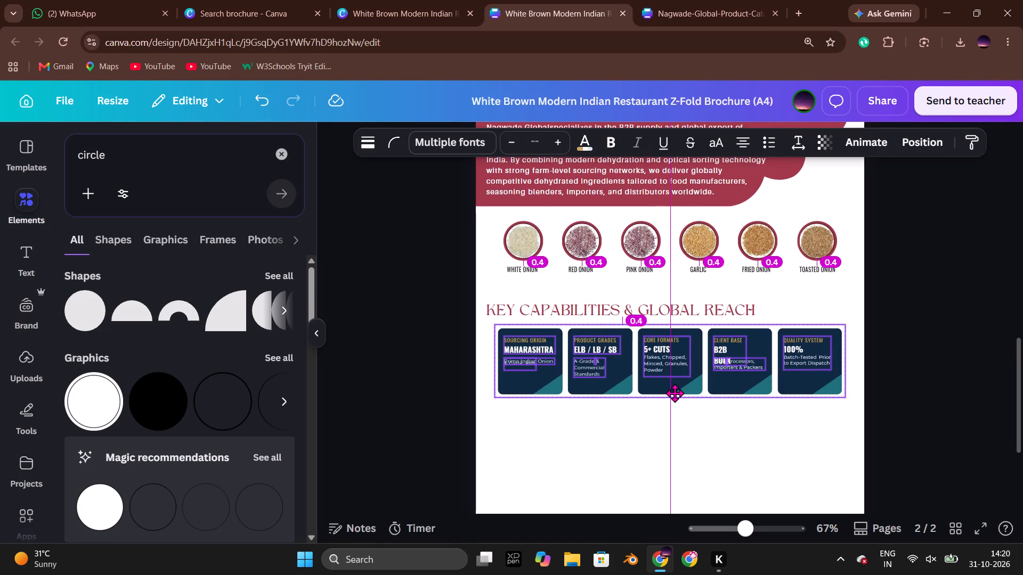
drag(675, 393, 673, 393)
drag(672, 393, 678, 392)
click(916, 370)
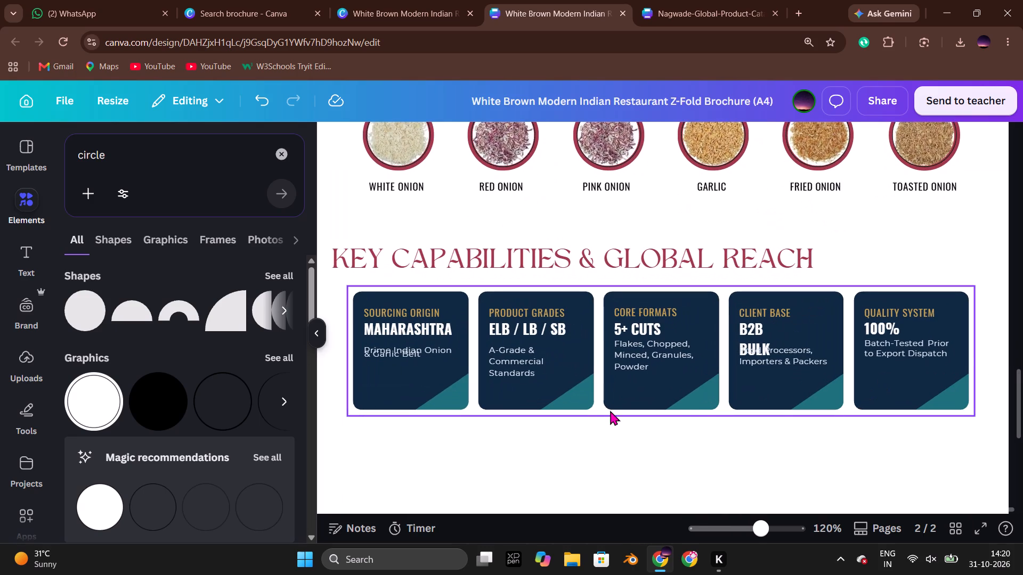
Recolour the five pasted cards and their corner triangles with the design's maroon.
click(583, 380)
click(541, 151)
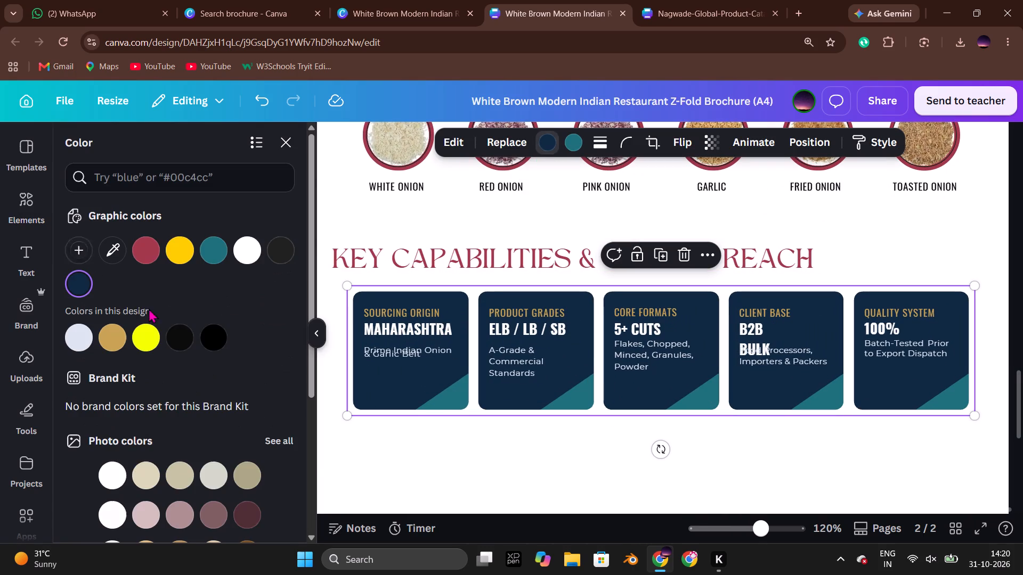
click(149, 264)
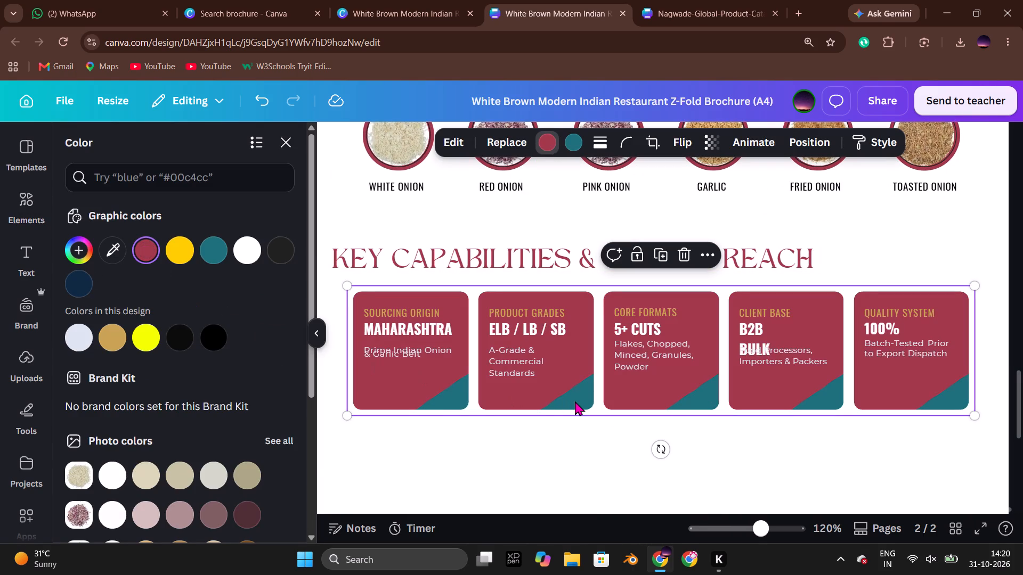
click(575, 401)
click(581, 382)
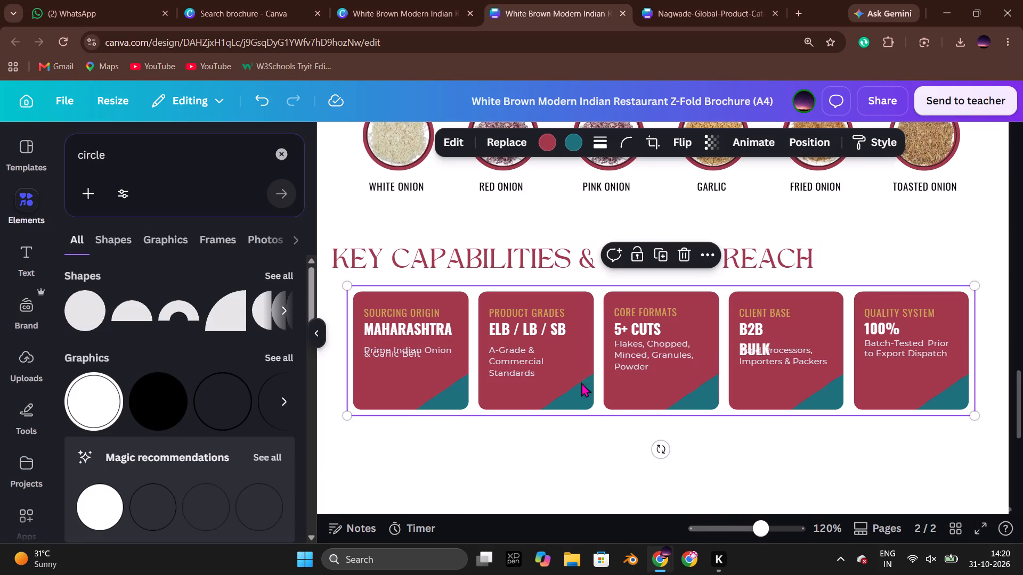
click(570, 143)
click(144, 250)
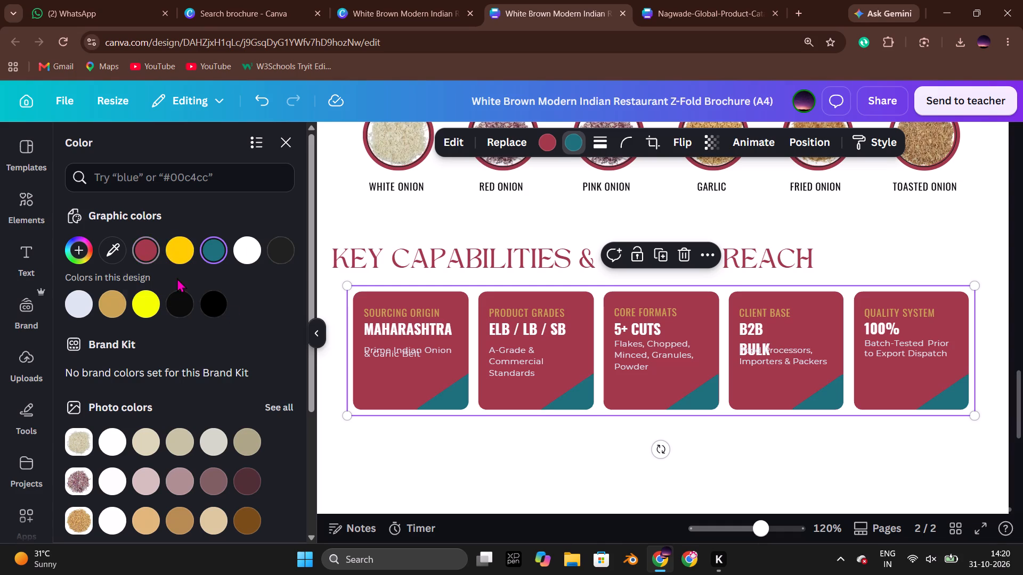
click(518, 436)
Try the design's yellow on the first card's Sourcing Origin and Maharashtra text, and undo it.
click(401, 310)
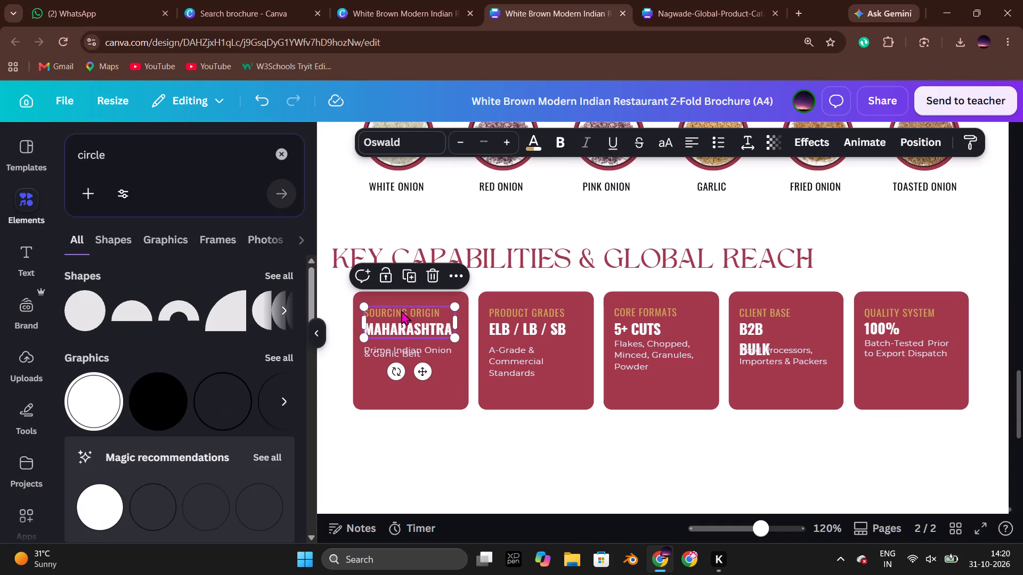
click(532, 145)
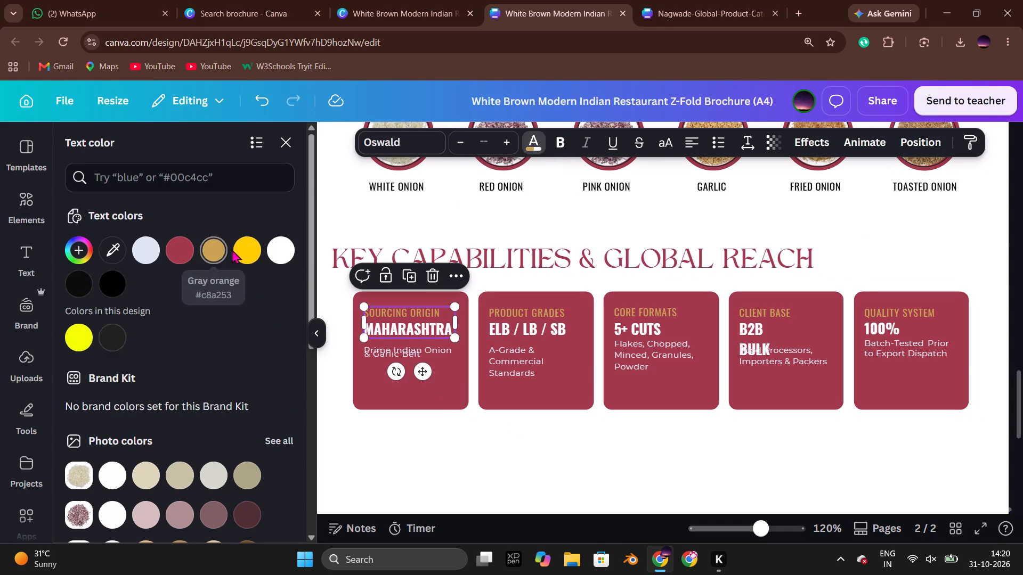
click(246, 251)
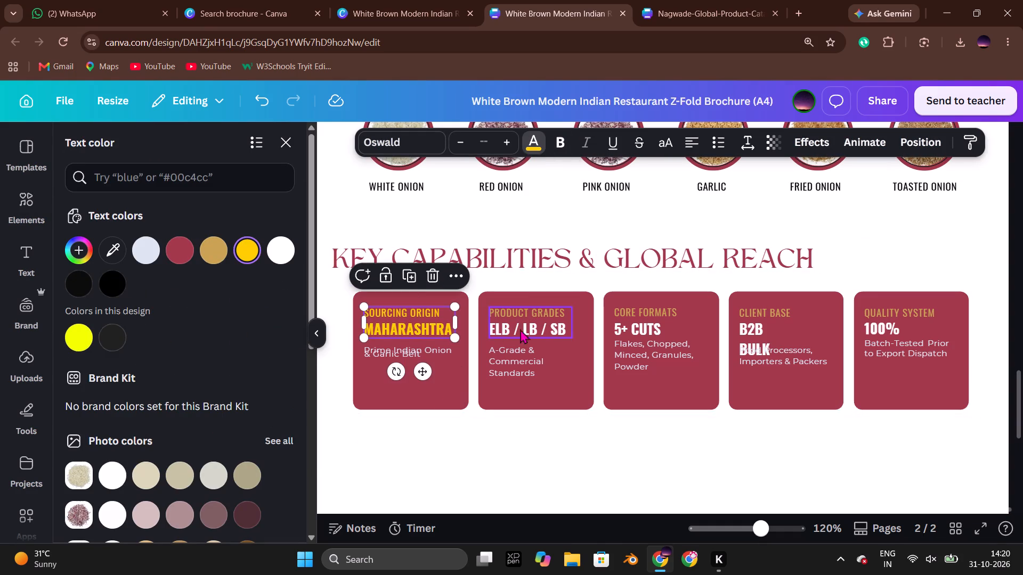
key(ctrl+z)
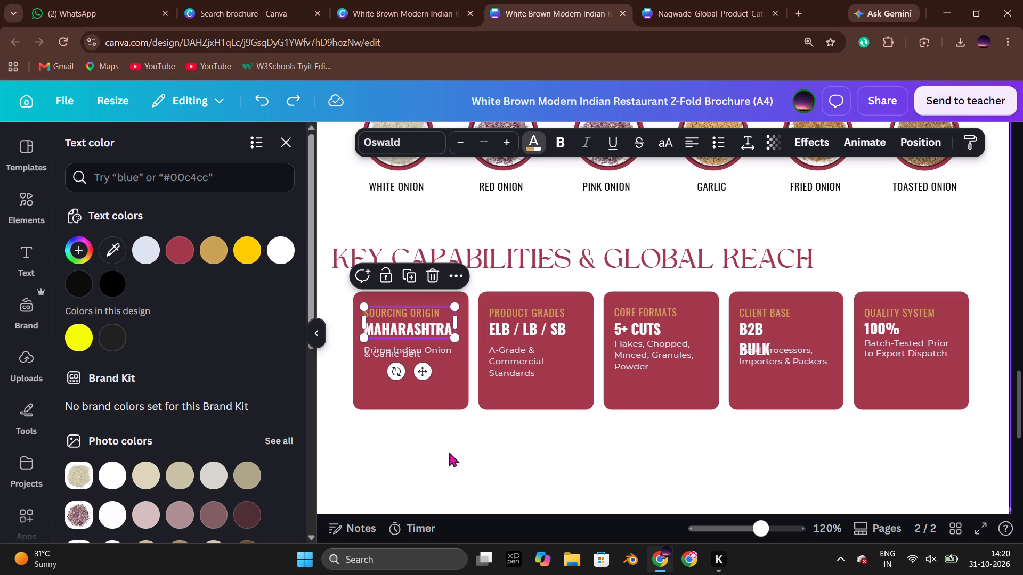
Recolour only the Sourcing Origin label on the first card with the design's golden yellow.
click(453, 451)
double_click(400, 319)
click(427, 315)
drag(441, 313, 363, 316)
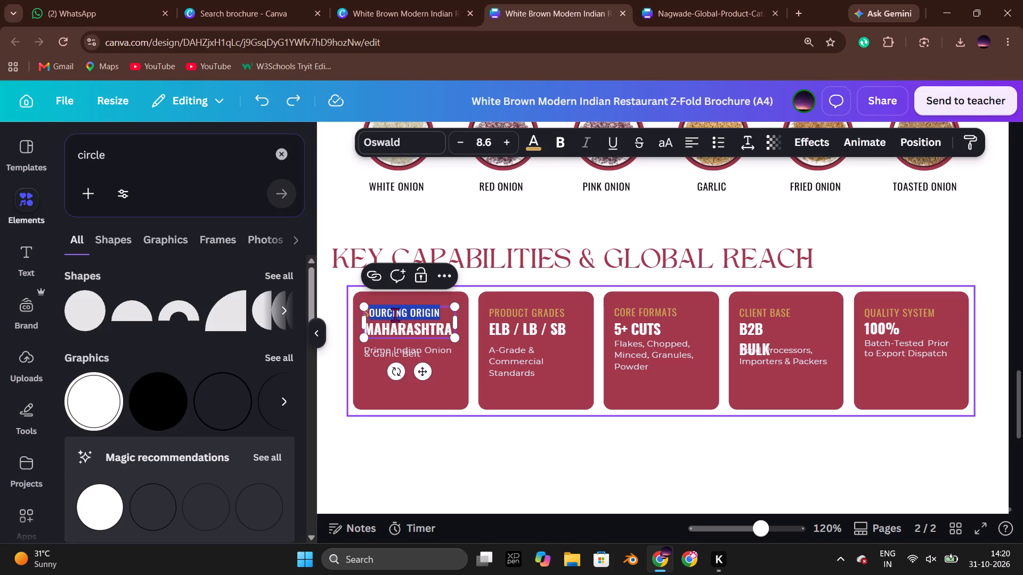
shift+drag(370, 315, 365, 316)
click(533, 146)
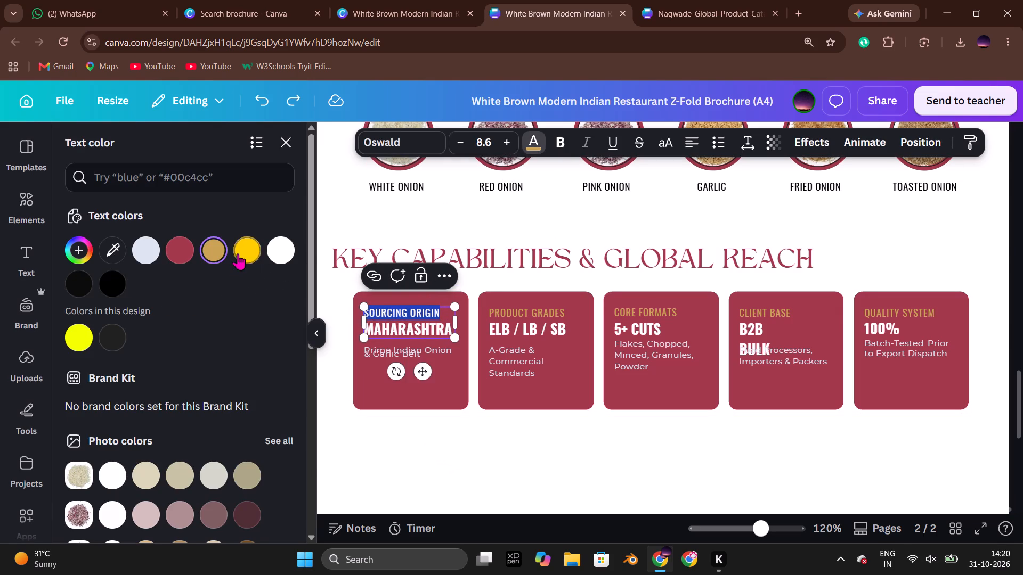
click(239, 253)
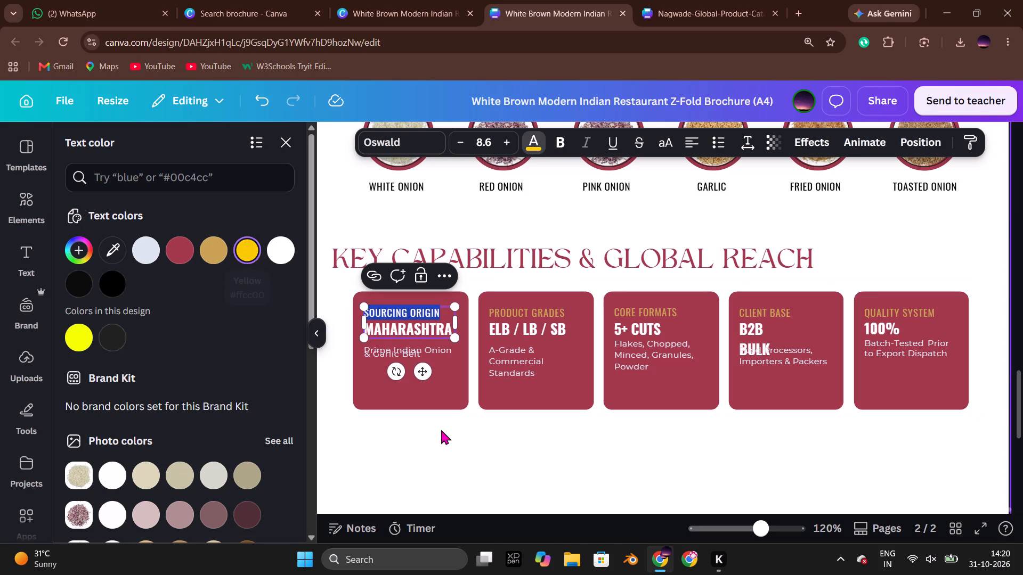
double_click(441, 430)
Move the Sourcing Origin and Product Grades heading texts slightly higher in their cards.
click(394, 325)
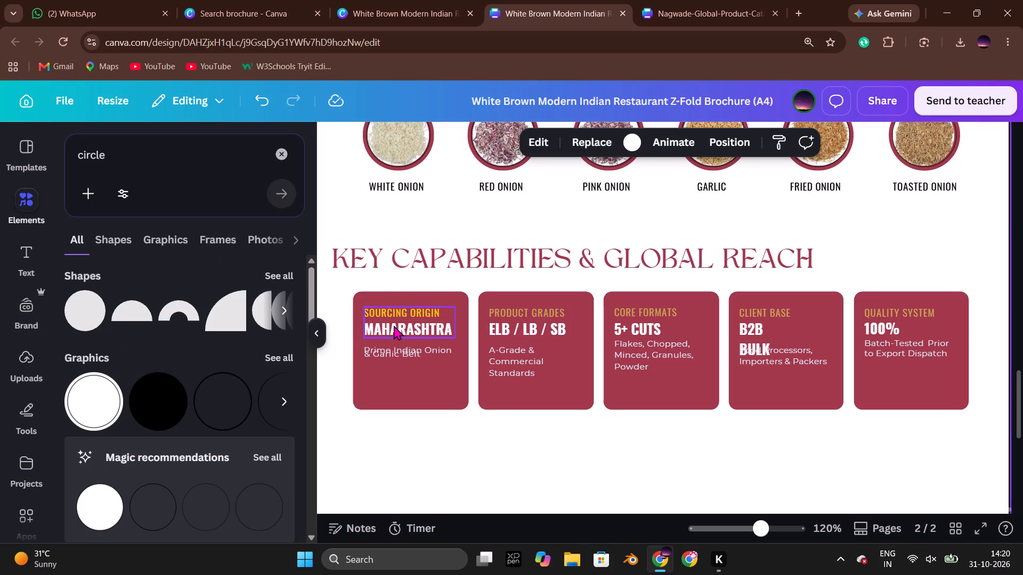
drag(398, 330, 397, 322)
click(517, 327)
drag(516, 331, 510, 325)
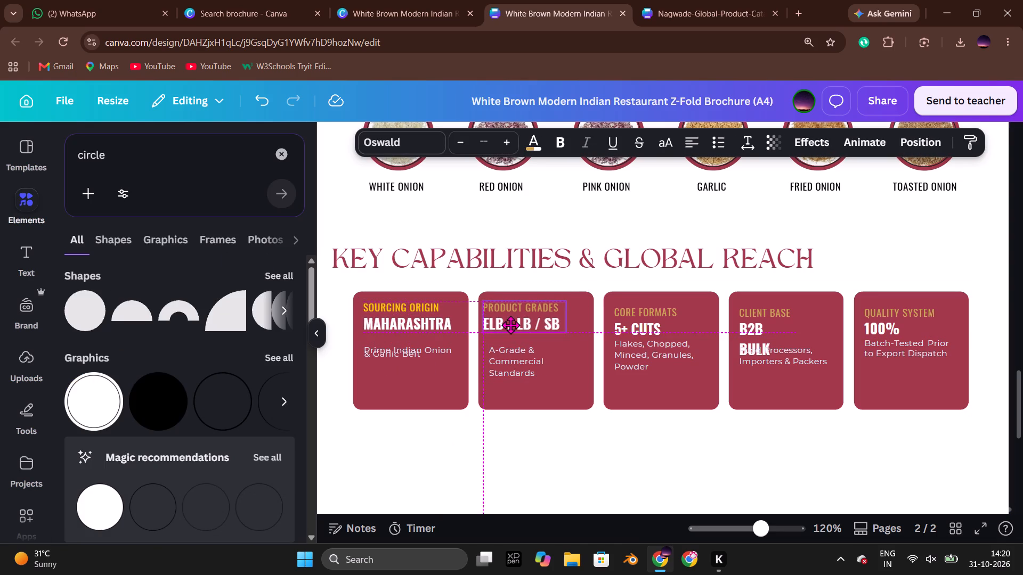
drag(510, 325, 511, 324)
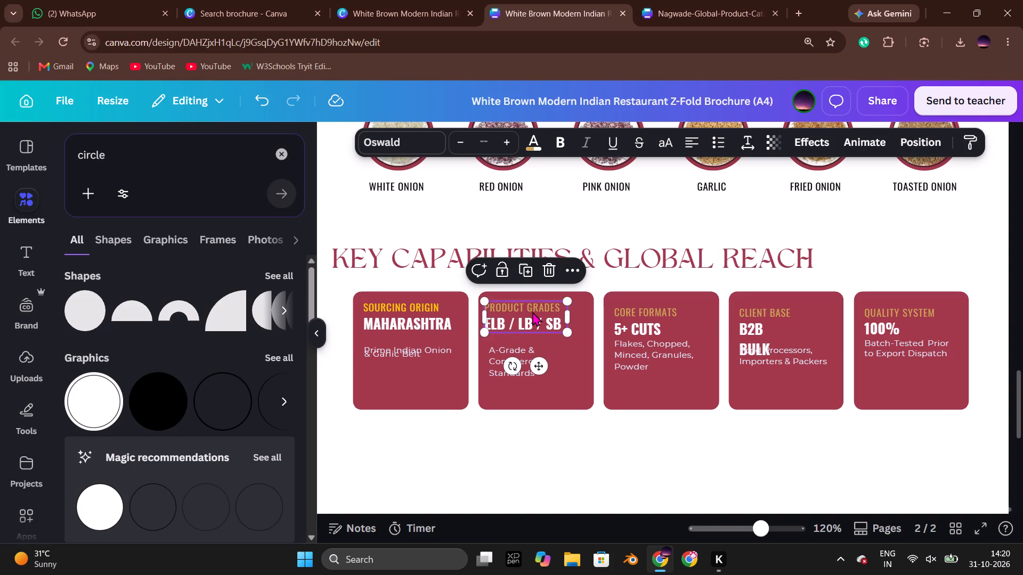
Recolour the Product Grades label on the second card with the same golden yellow.
double_click(533, 310)
click(547, 310)
drag(559, 308, 480, 309)
click(529, 145)
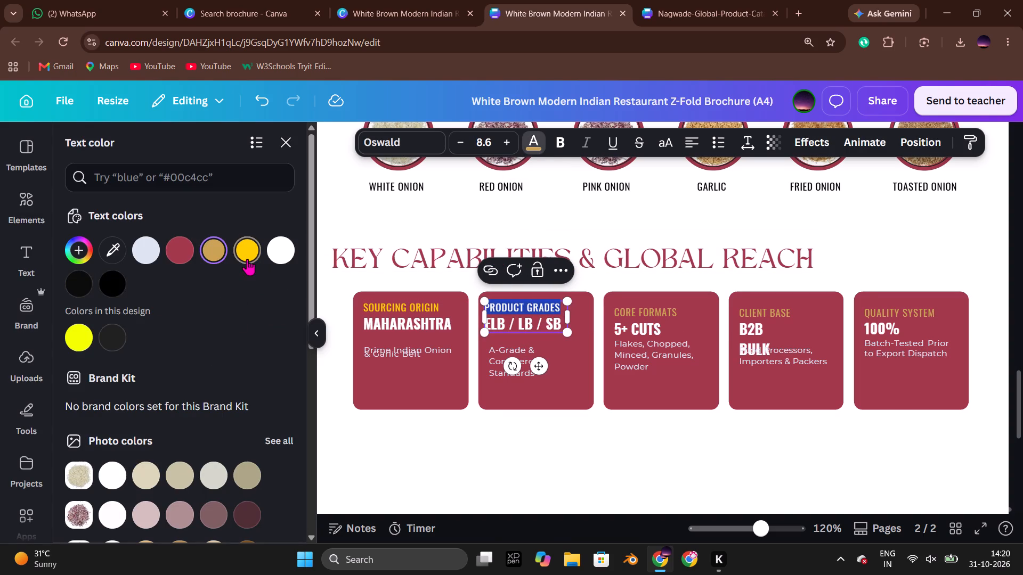
click(247, 259)
click(500, 439)
click(500, 439)
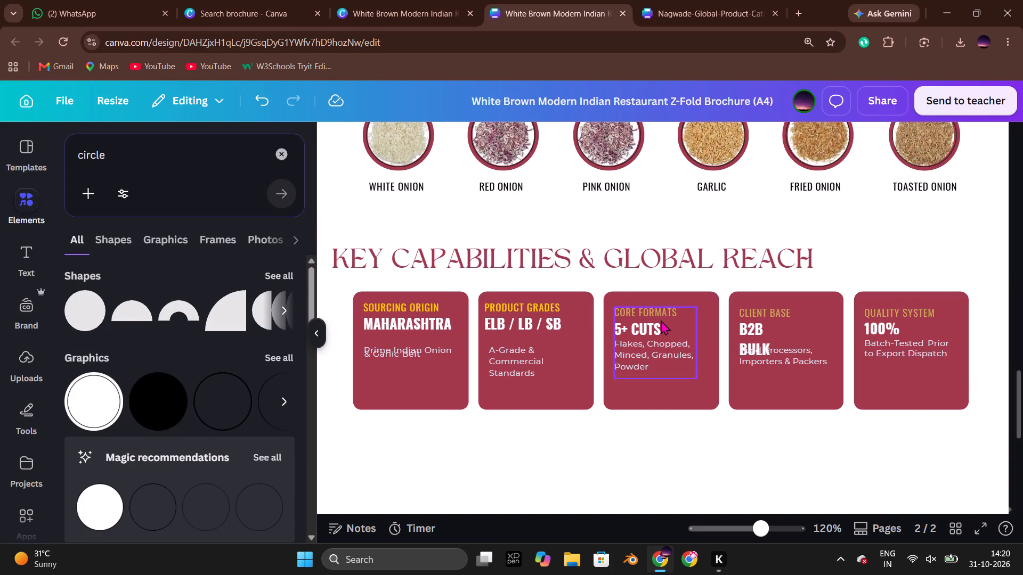
Insert a blank line below 5+ CUTS in the Core Formats card and move its text block slightly higher.
click(661, 333)
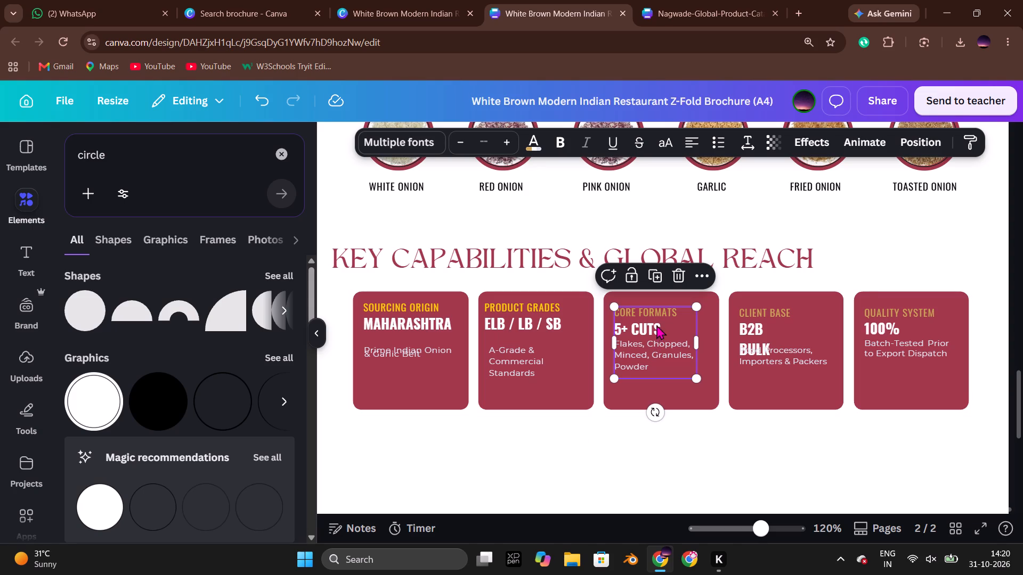
double_click(665, 329)
click(667, 332)
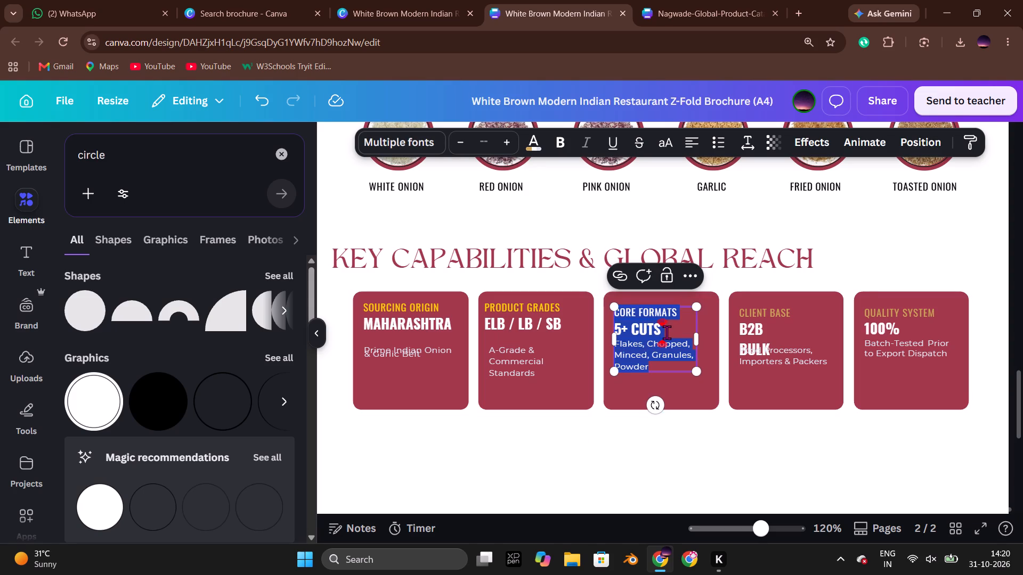
key(Return)
click(566, 439)
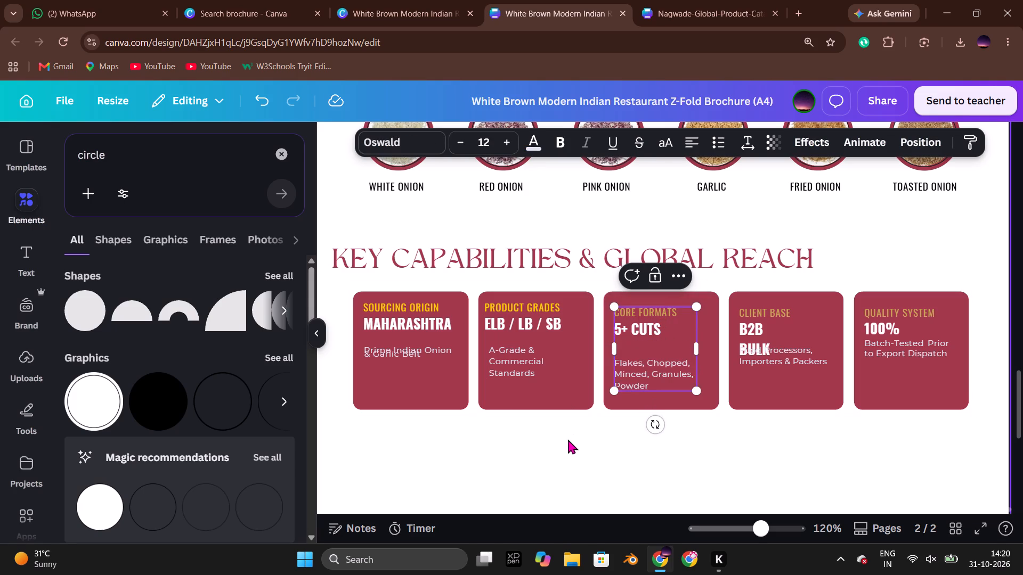
drag(651, 329, 651, 324)
click(659, 448)
Recolour the Core Formats label on the third card with the same golden yellow.
double_click(640, 306)
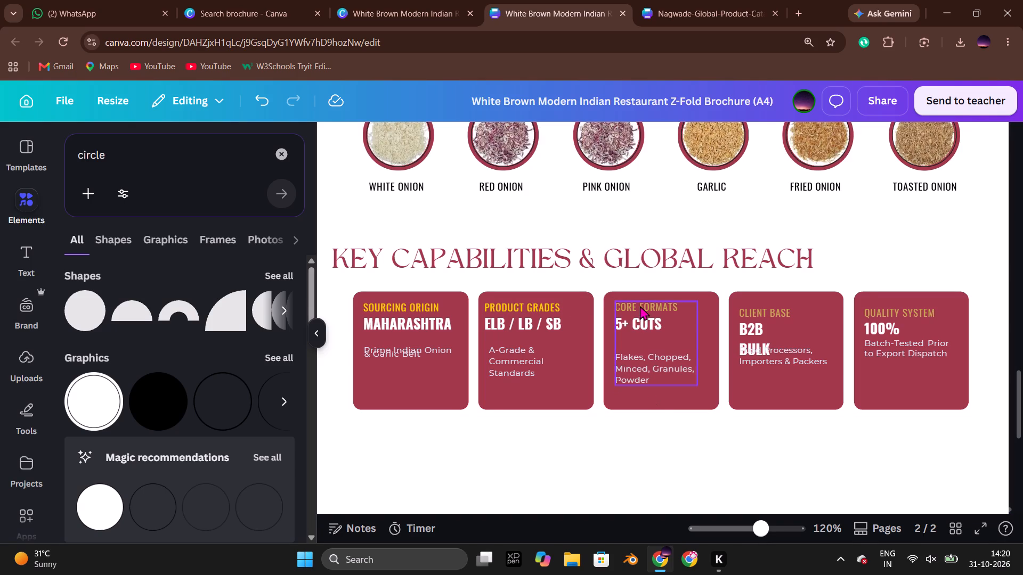
click(679, 308)
drag(685, 309, 616, 307)
click(534, 150)
click(236, 257)
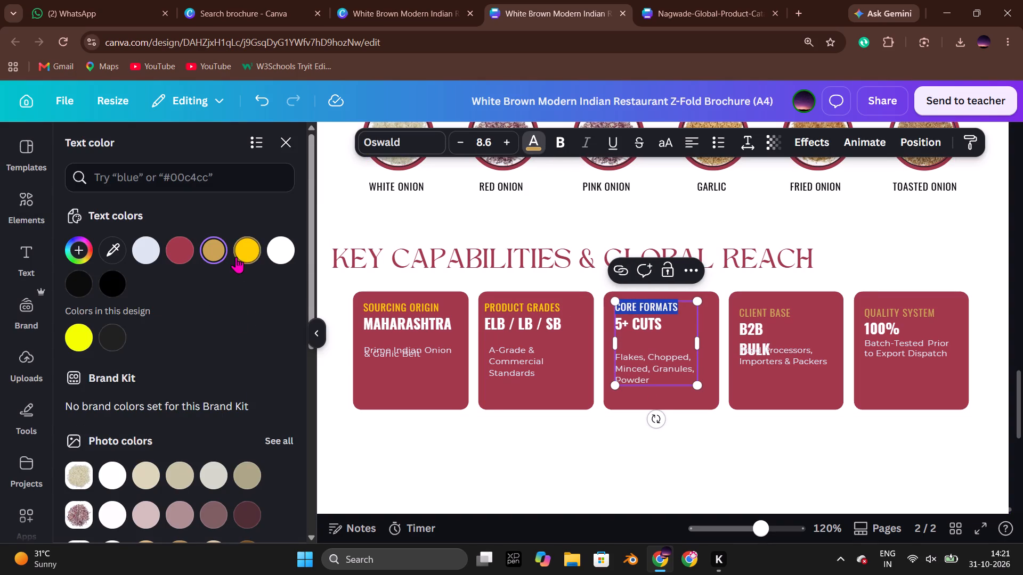
double_click(646, 460)
Recolour the Client Base label on the fourth card with the same golden yellow.
double_click(772, 311)
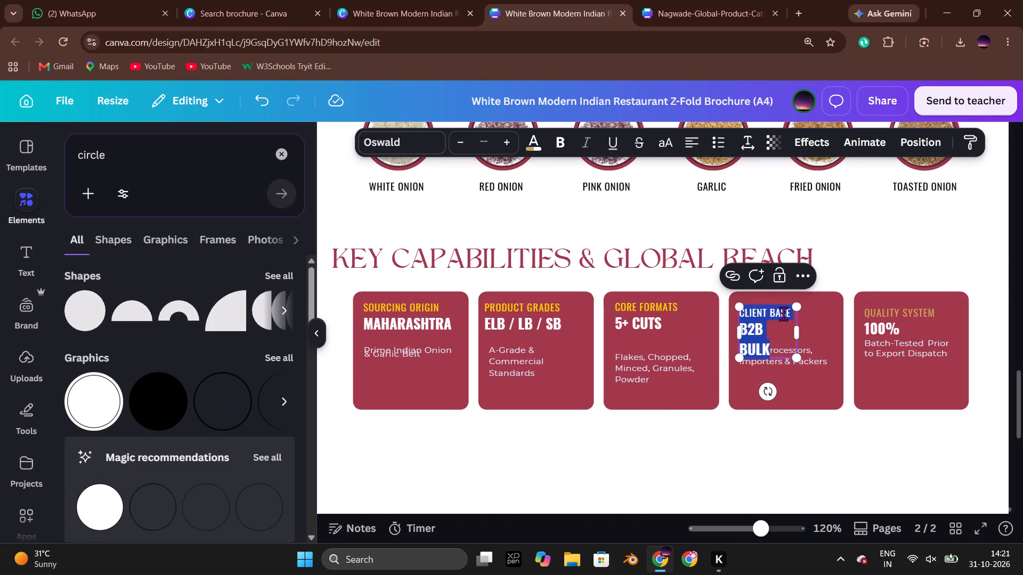
click(791, 314)
drag(790, 314, 740, 313)
click(536, 146)
click(241, 256)
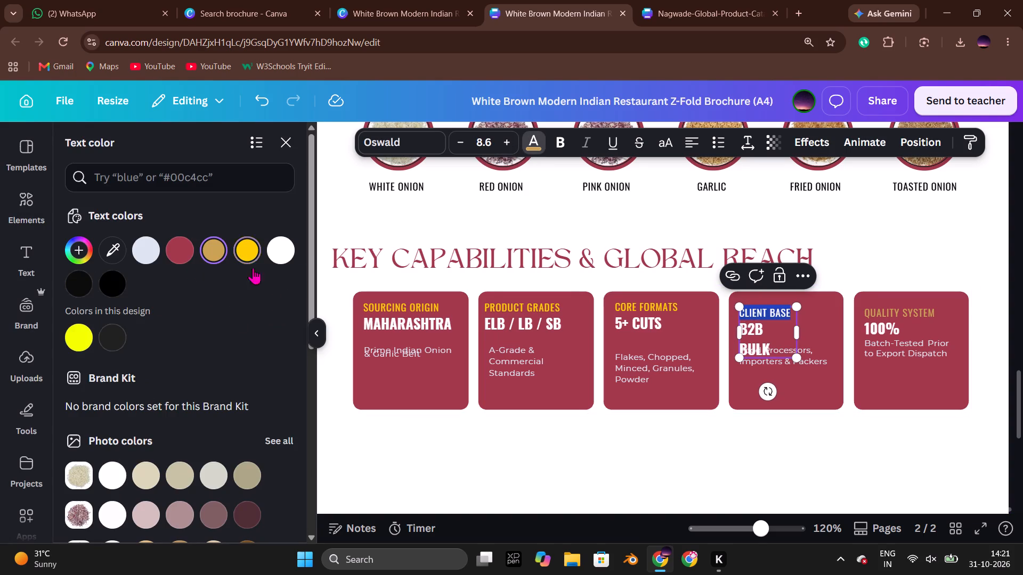
double_click(708, 482)
Recolour the Quality System label on the fifth card with the same golden yellow.
double_click(926, 317)
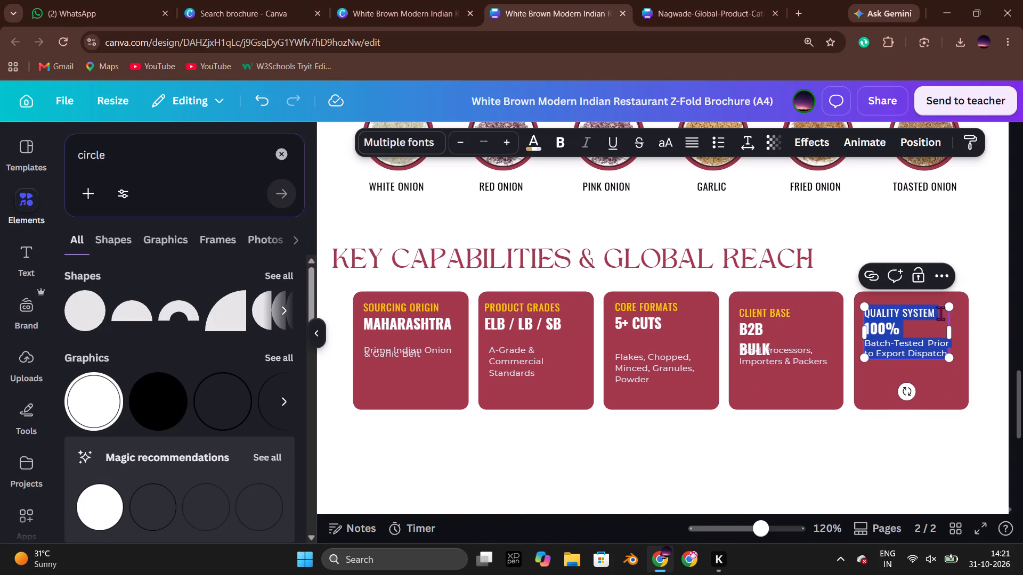
click(940, 313)
drag(937, 313, 860, 316)
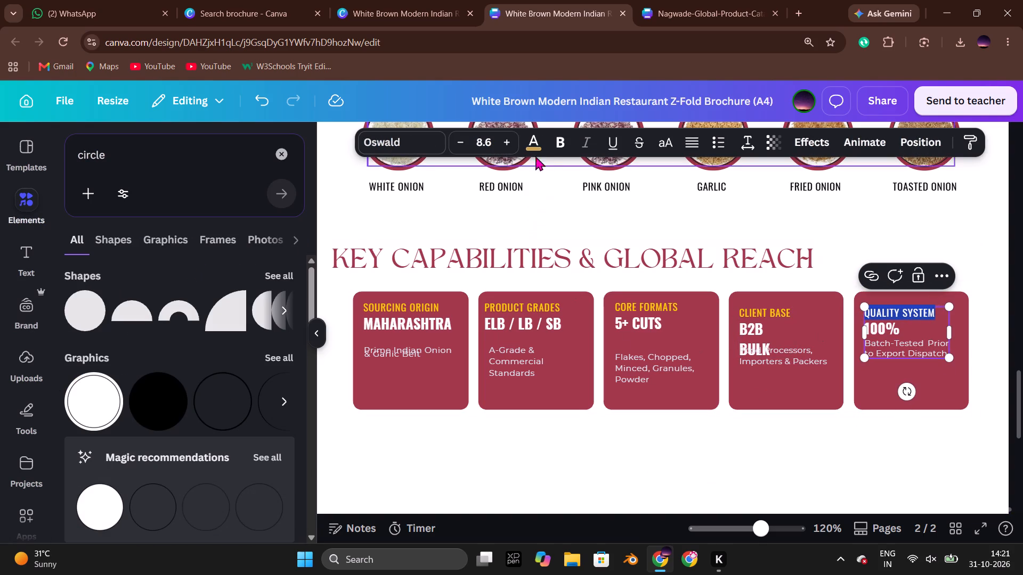
click(534, 151)
click(257, 254)
click(537, 439)
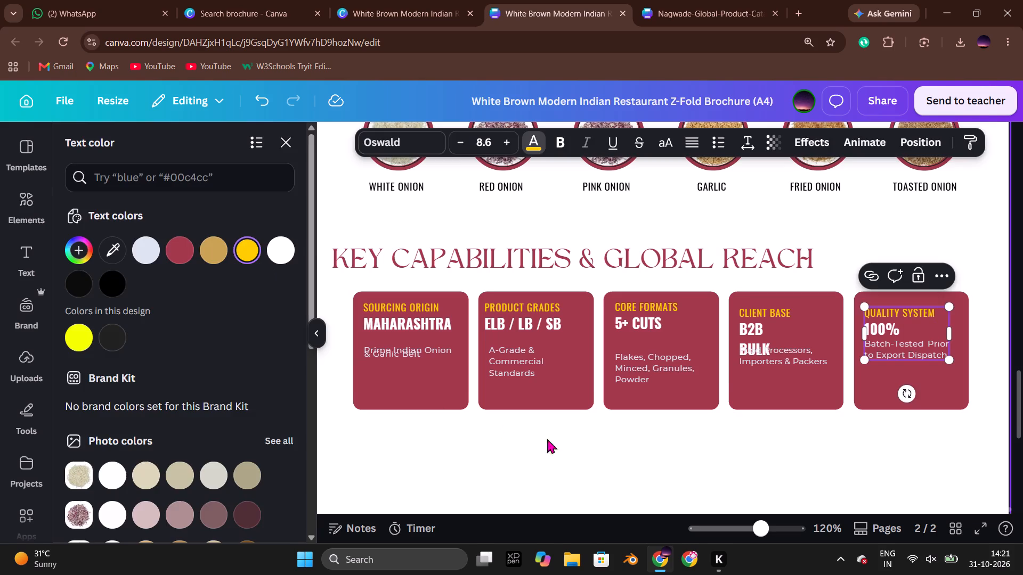
Review the overall layout of the cover page and page 2 of the brochure.
scroll(723, 368, left, 2)
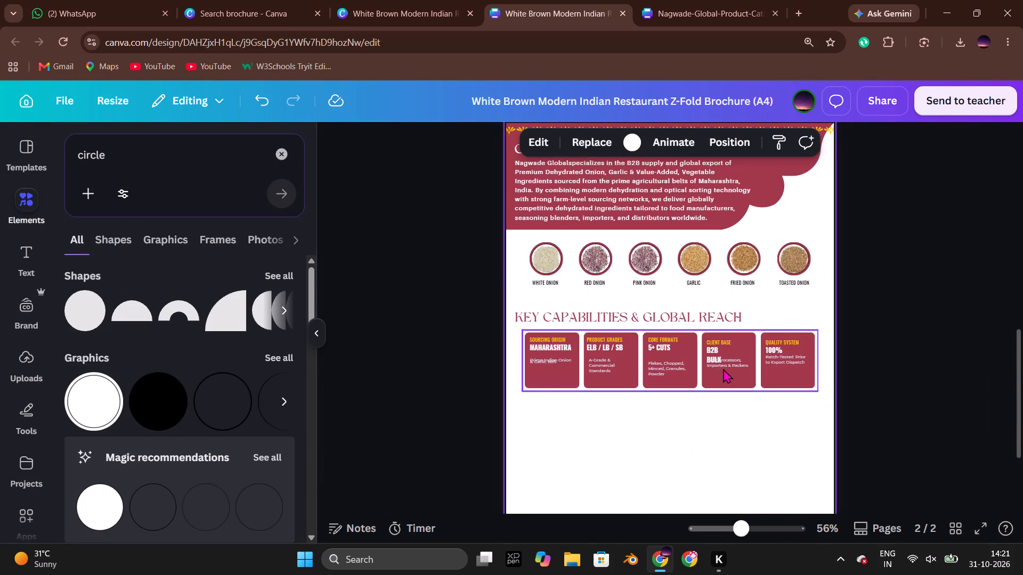
click(880, 313)
scroll(882, 314, up, 4)
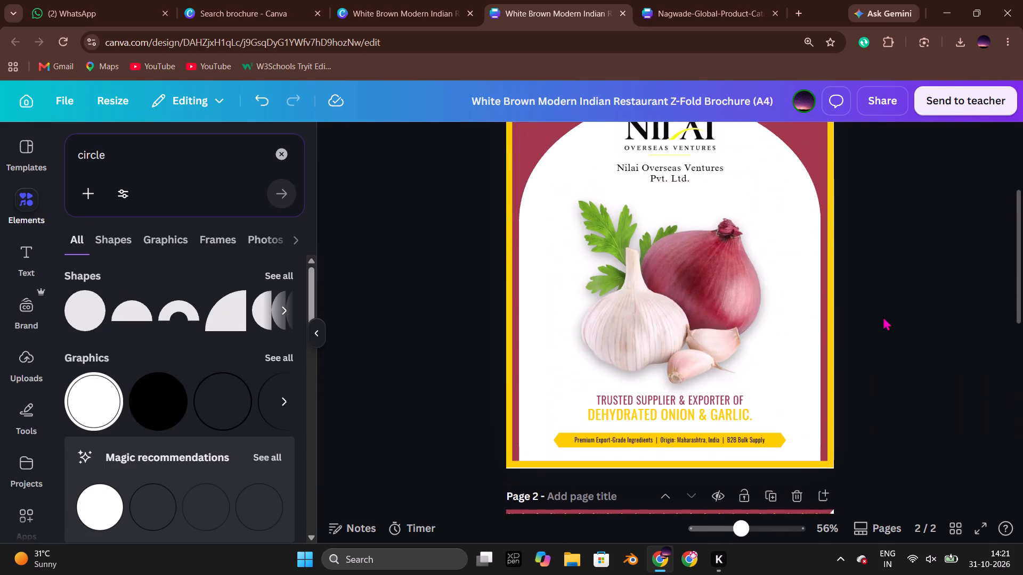
scroll(883, 316, up, 1)
scroll(883, 316, down, 5)
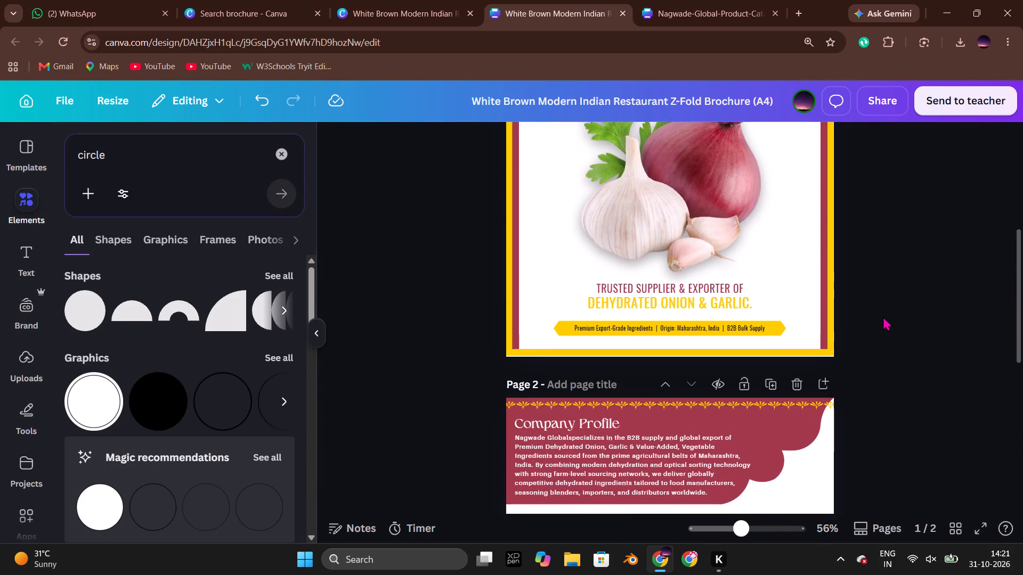
scroll(883, 316, down, 3)
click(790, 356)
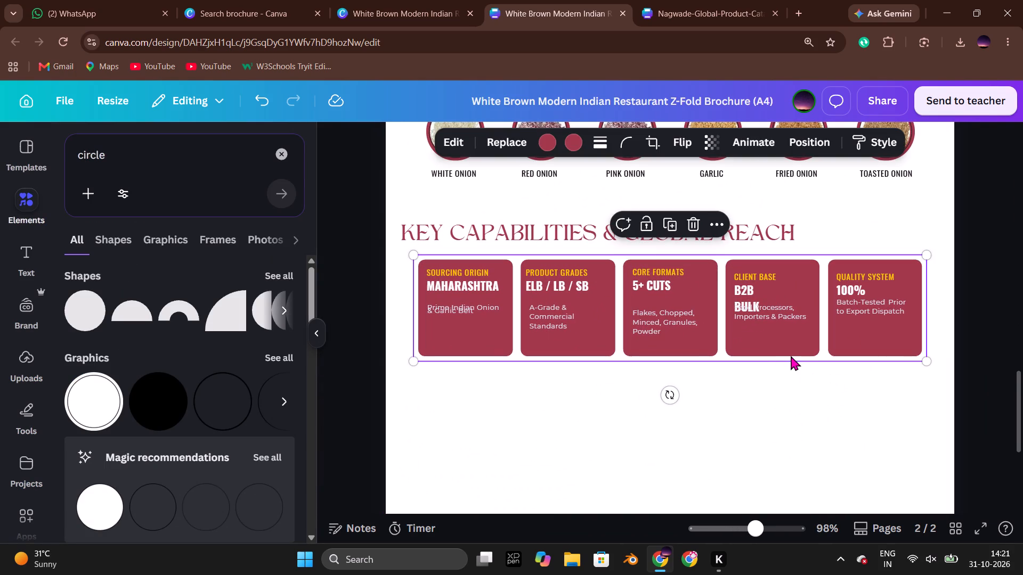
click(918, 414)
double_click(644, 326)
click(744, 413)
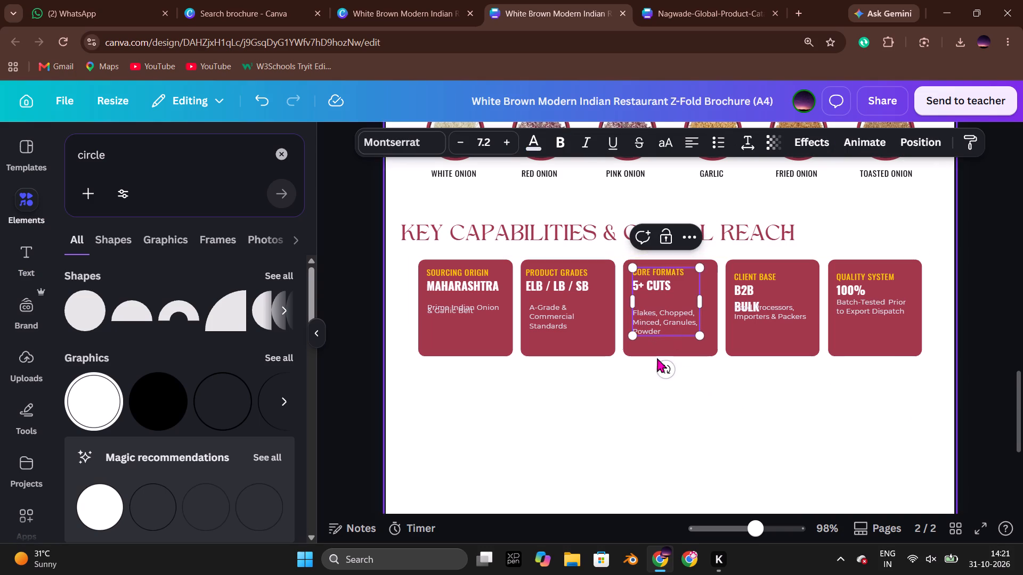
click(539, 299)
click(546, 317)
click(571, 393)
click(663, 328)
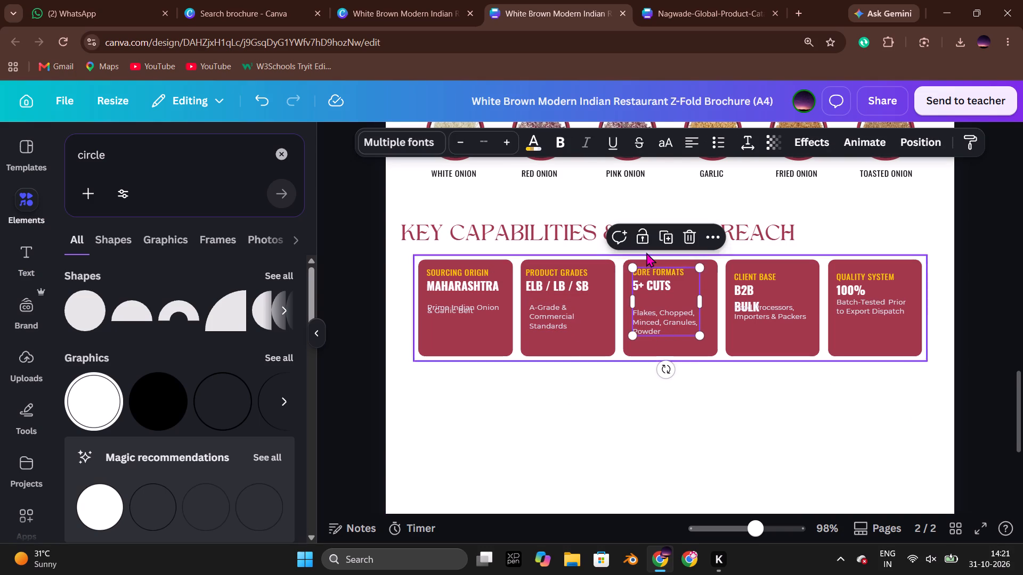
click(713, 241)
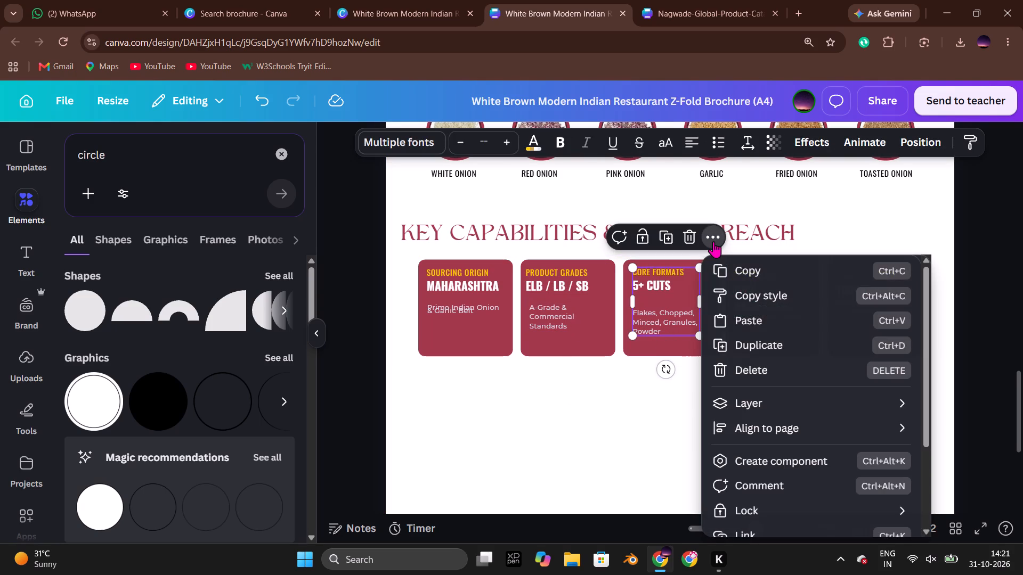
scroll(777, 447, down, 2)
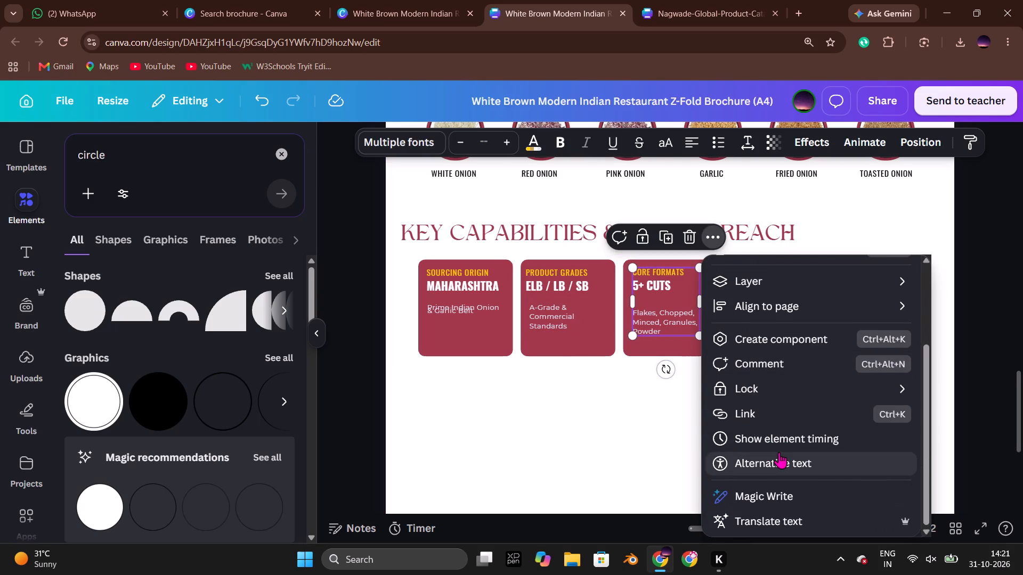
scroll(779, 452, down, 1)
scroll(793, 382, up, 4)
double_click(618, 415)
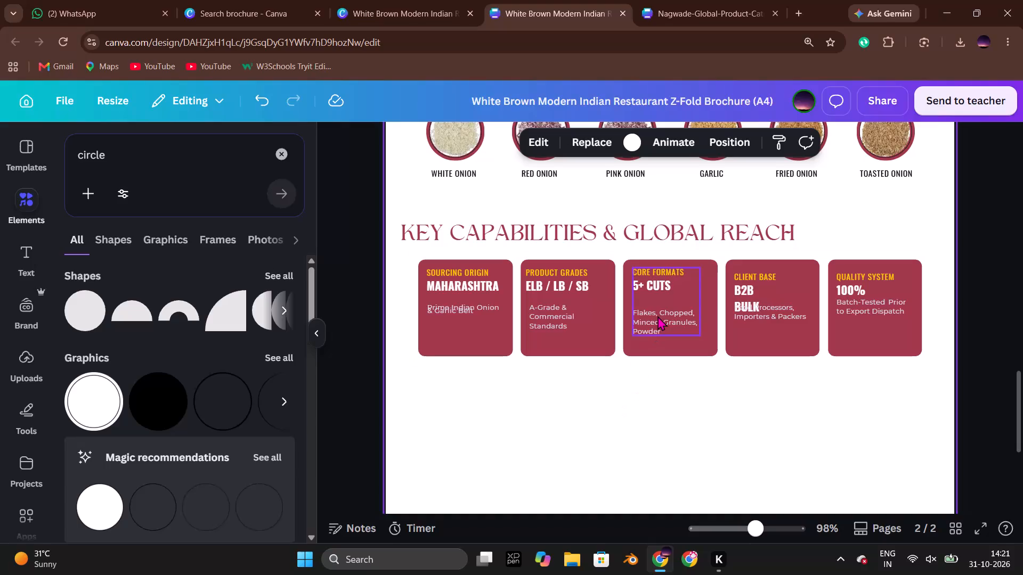
Move the "& Garlic Belt" text down below the "Prime Indian Onion" line in the Sourcing Origin card.
click(459, 315)
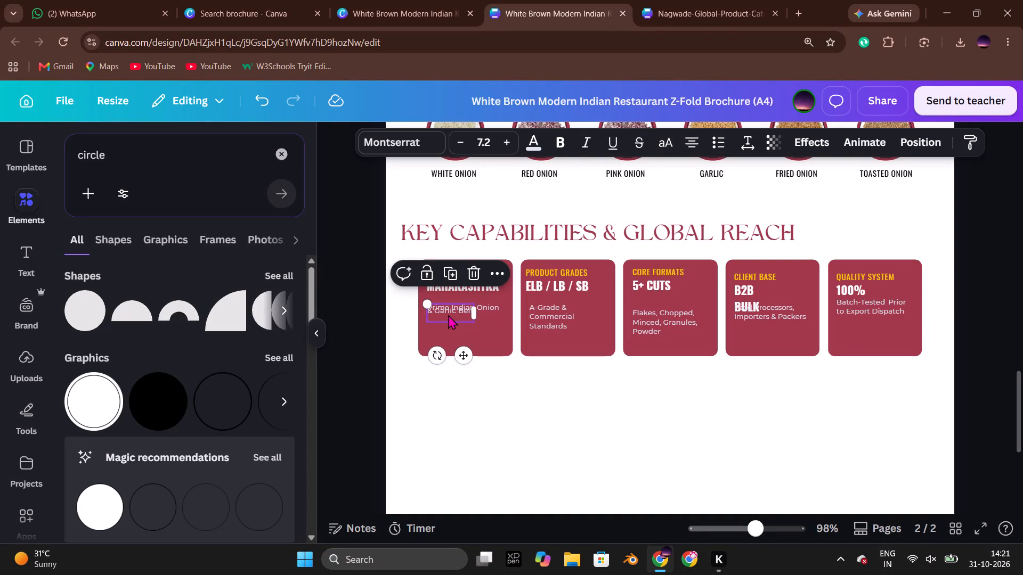
drag(448, 315, 449, 321)
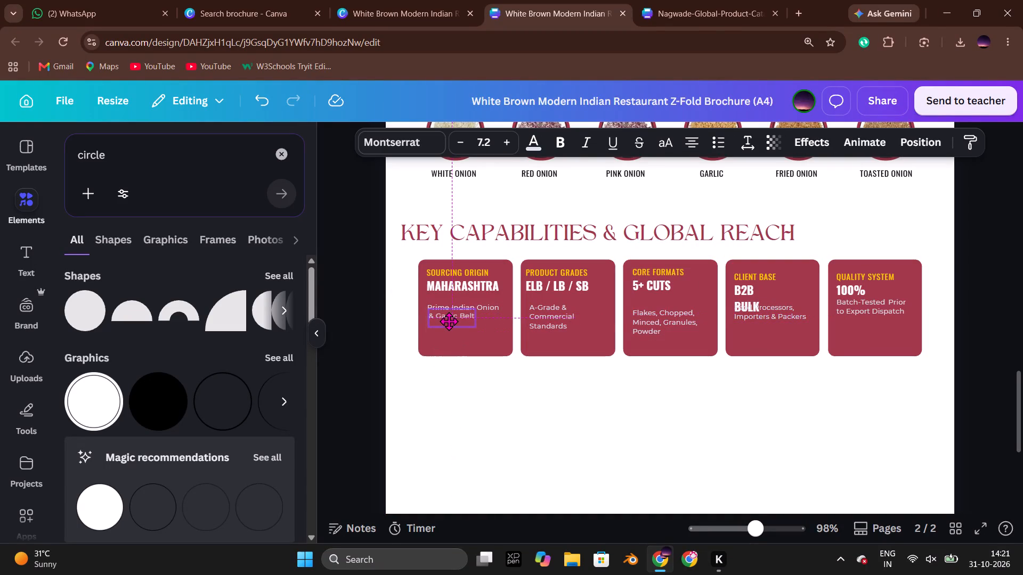
drag(449, 321, 449, 322)
click(514, 397)
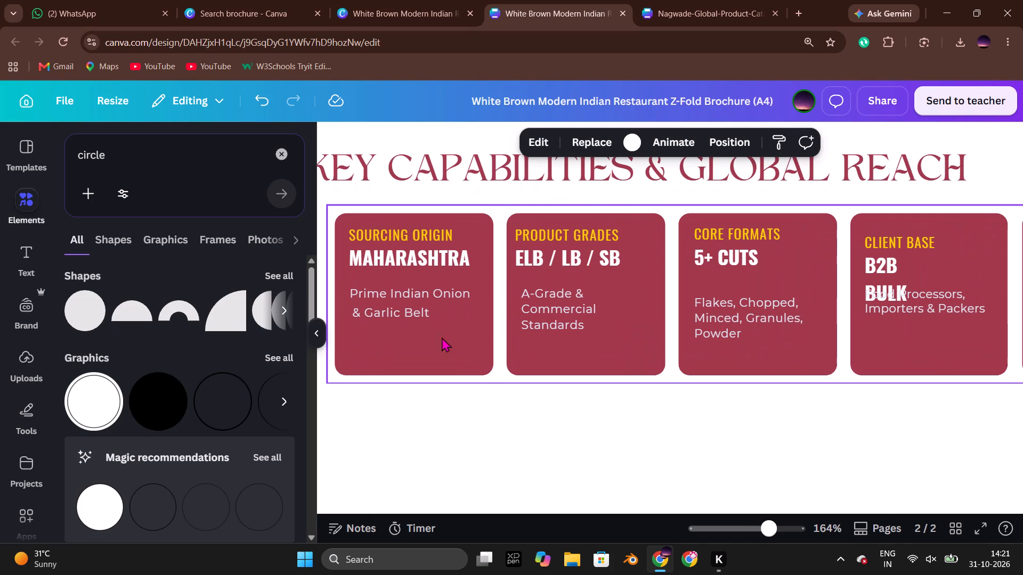
Copy the "& Garlic Belt" text and append it to the end of "Prime Indian Onion" in the Sourcing Origin card.
click(407, 316)
click(465, 255)
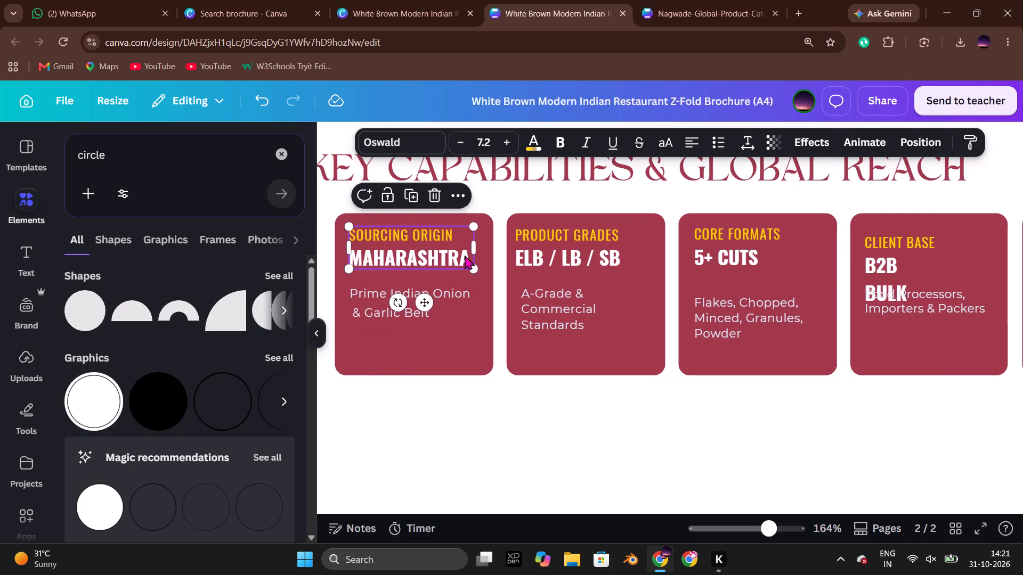
drag(491, 417, 491, 412)
click(417, 319)
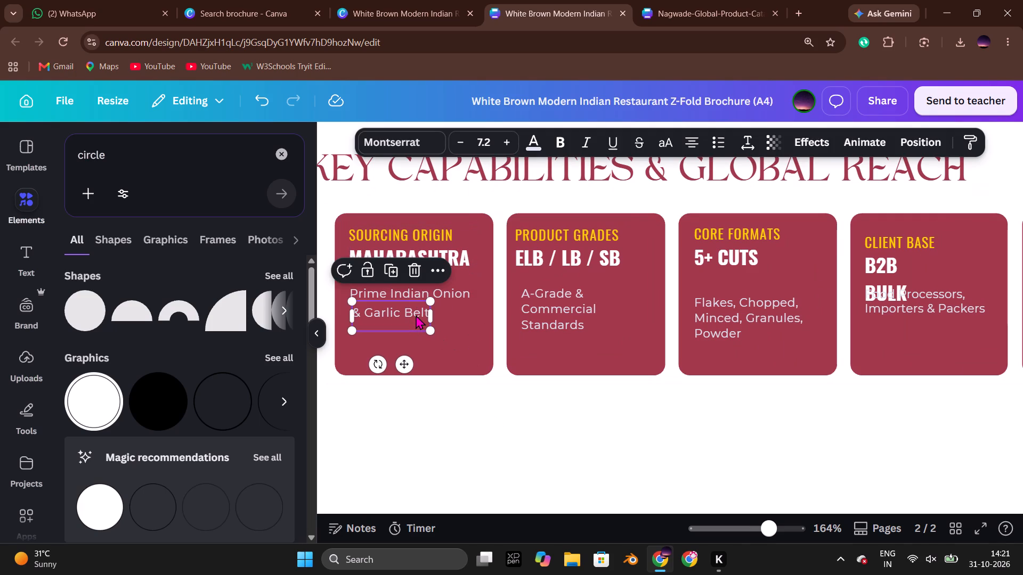
double_click(416, 315)
key(ctrl+c)
click(493, 420)
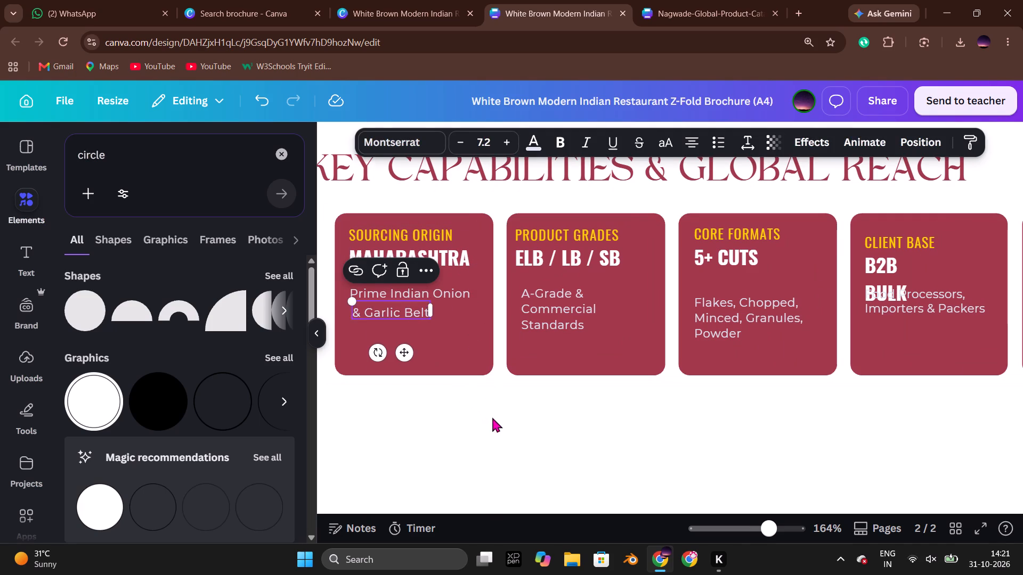
double_click(451, 297)
click(464, 294)
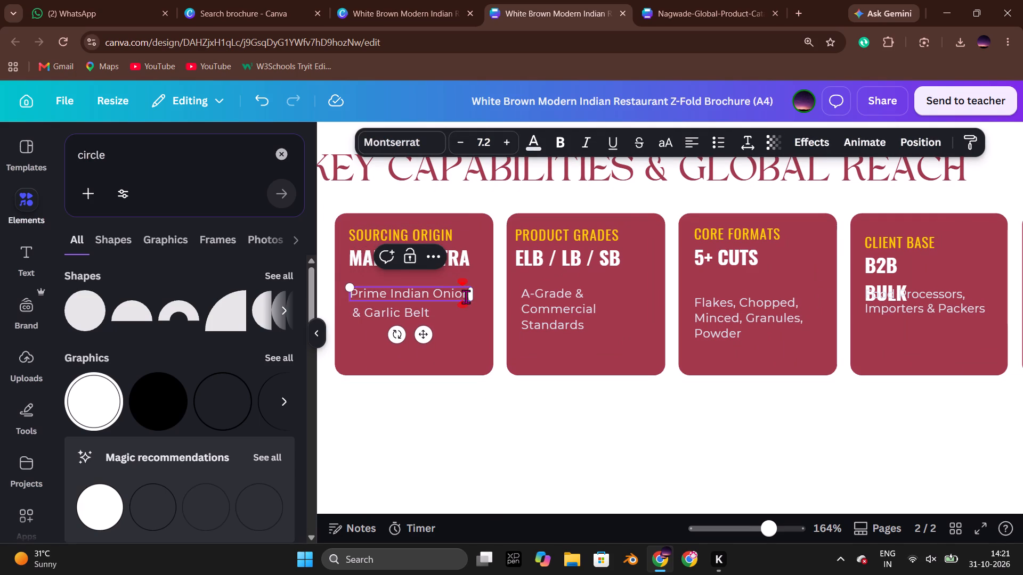
key(Right)
key(ctrl+v)
click(493, 455)
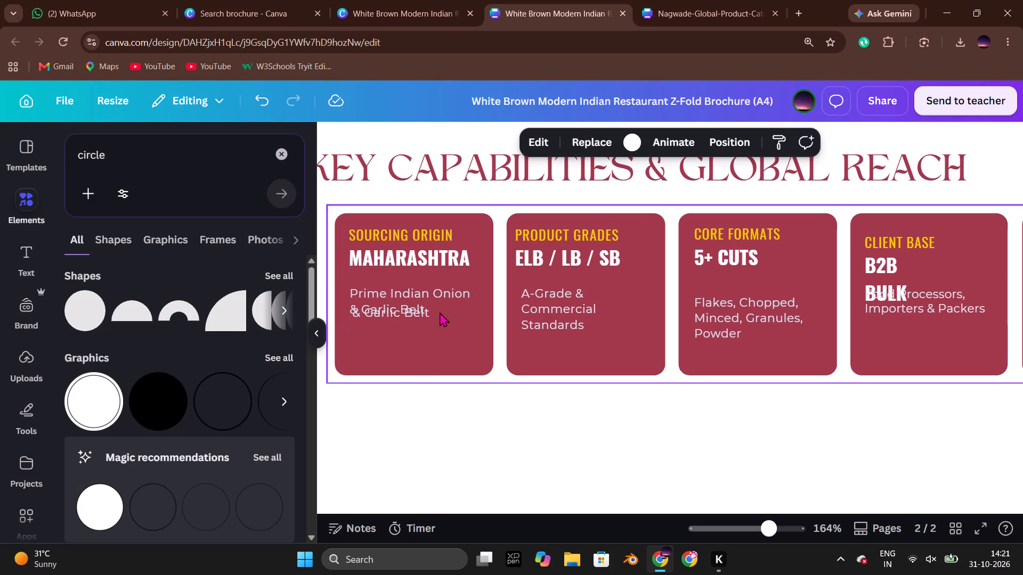
Delete the separate "& Garlic Belt" text and place the merged description under MAHARASHTRA in the Sourcing Origin card.
click(439, 308)
drag(440, 308, 477, 388)
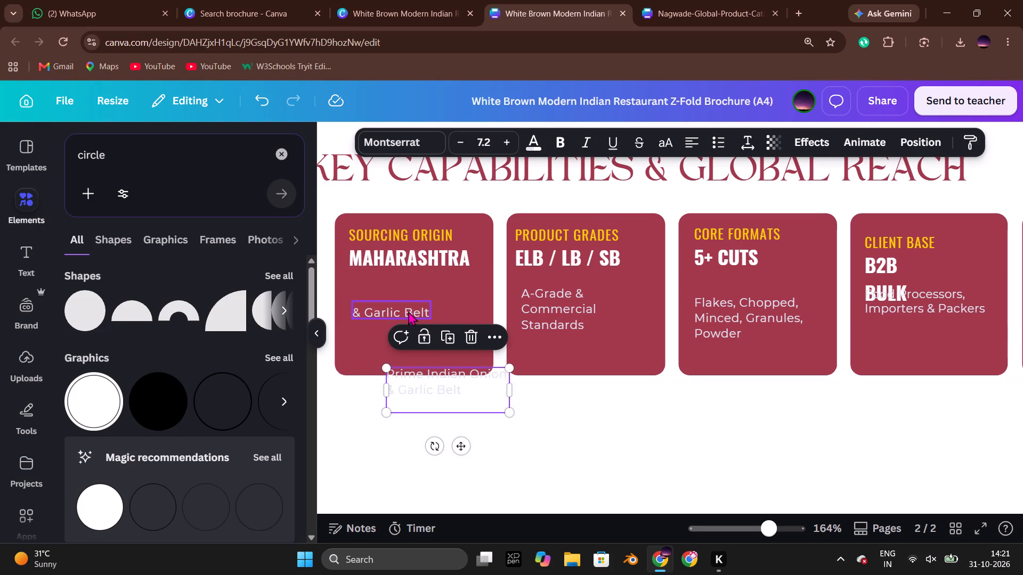
click(402, 306)
key(Delete)
click(453, 386)
drag(452, 386, 409, 318)
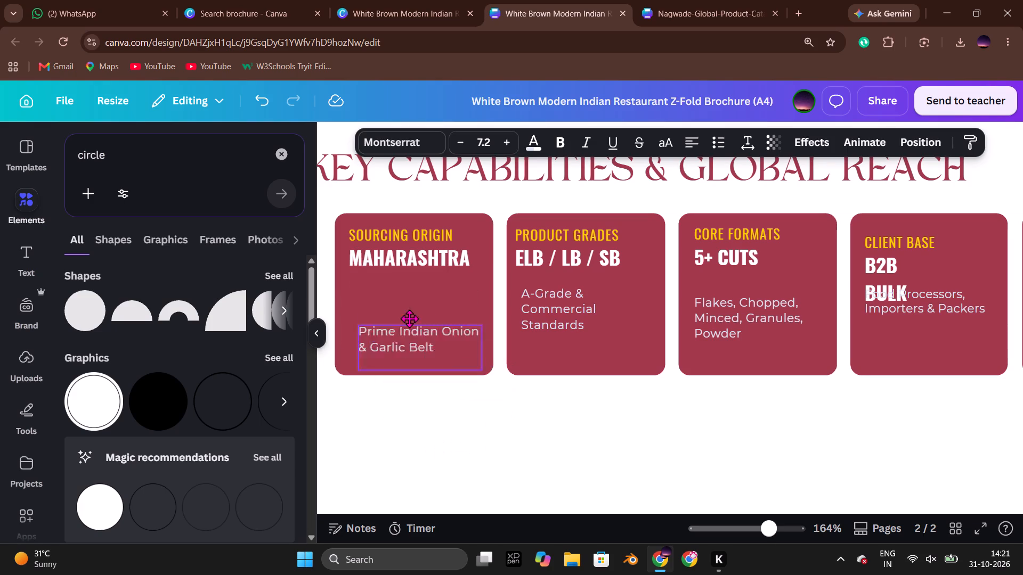
drag(409, 318, 414, 320)
click(470, 430)
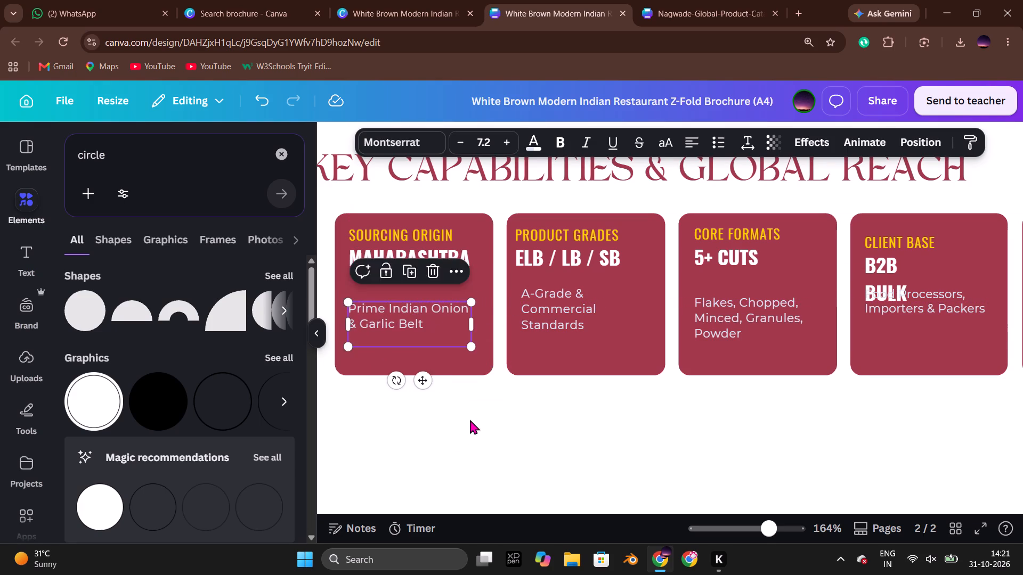
Add a full stop after "Prime Indian Onion & Garlic Belt" in the Sourcing Origin card.
triple_click(429, 328)
key(period)
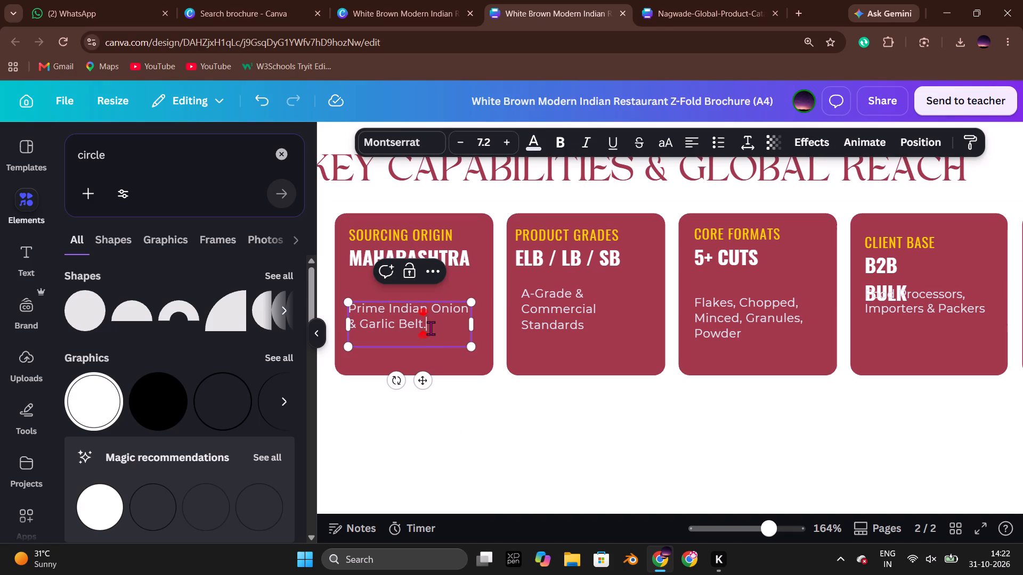
key(Return)
key(BackSpace)
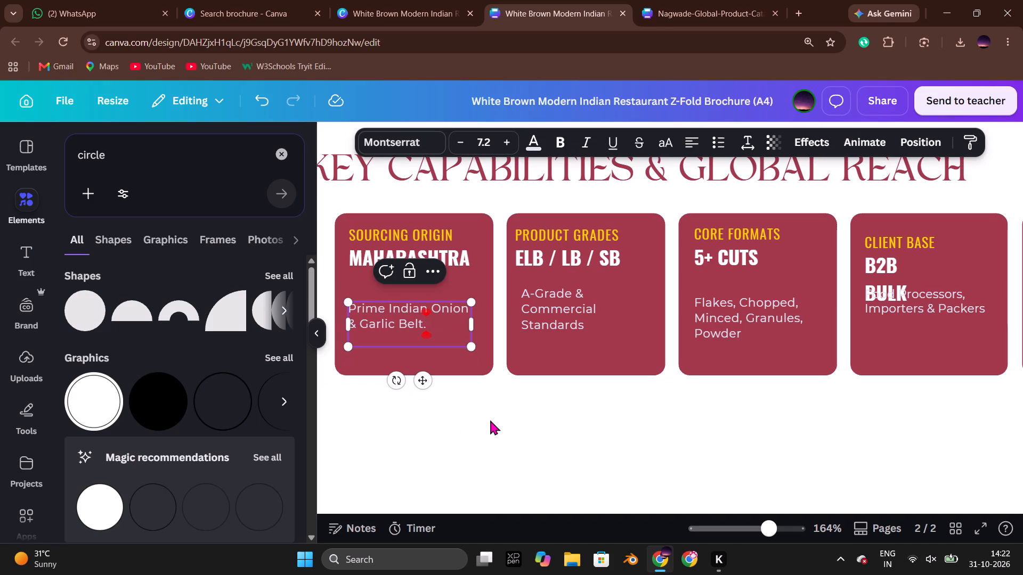
key(Down)
key(BackSpace)
click(490, 420)
Move "A-Grade & Commercial Standards" down in the Product Grades card, level with the Sourcing Origin description.
click(568, 331)
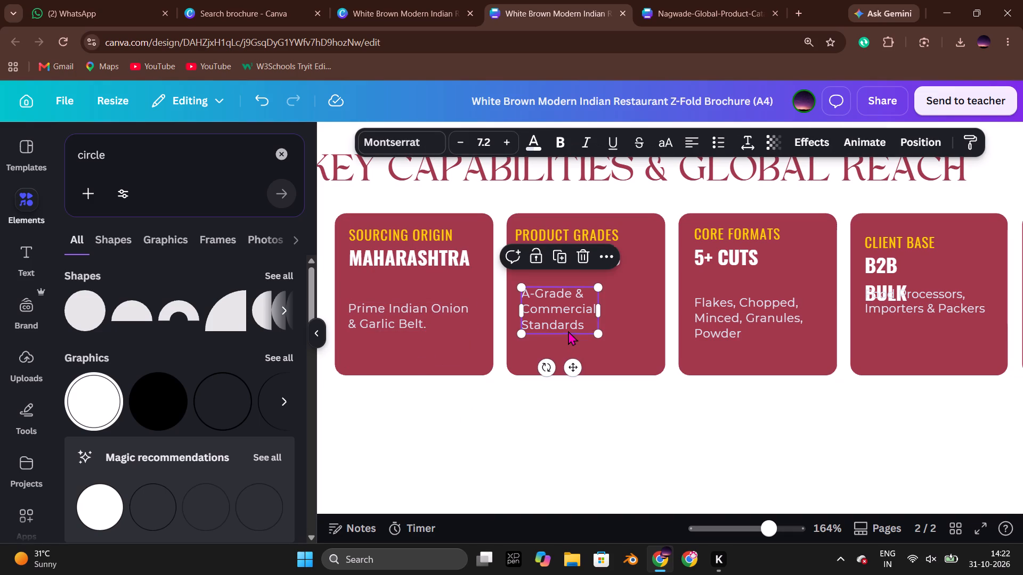
drag(562, 318, 563, 336)
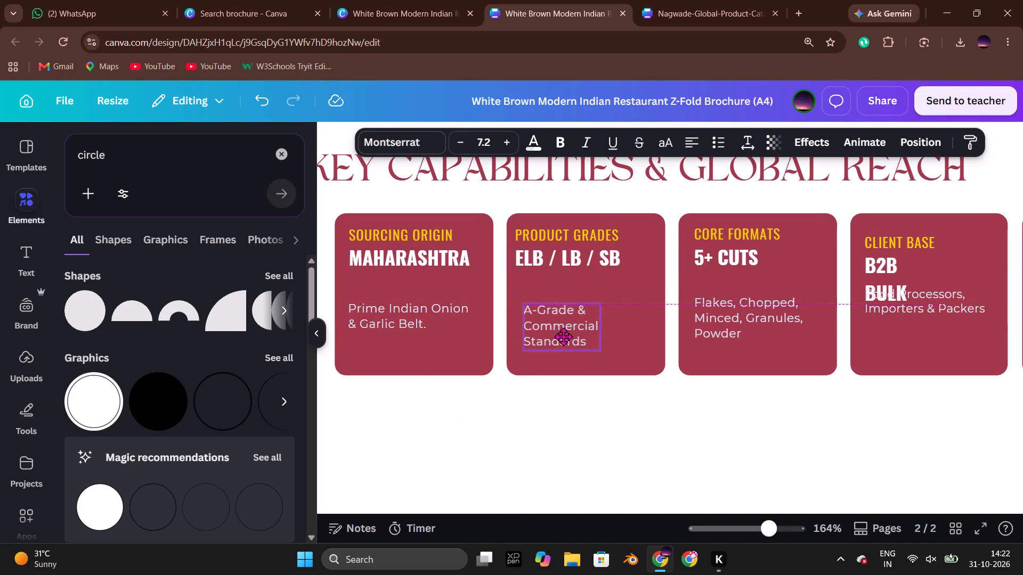
drag(563, 336, 561, 333)
click(644, 426)
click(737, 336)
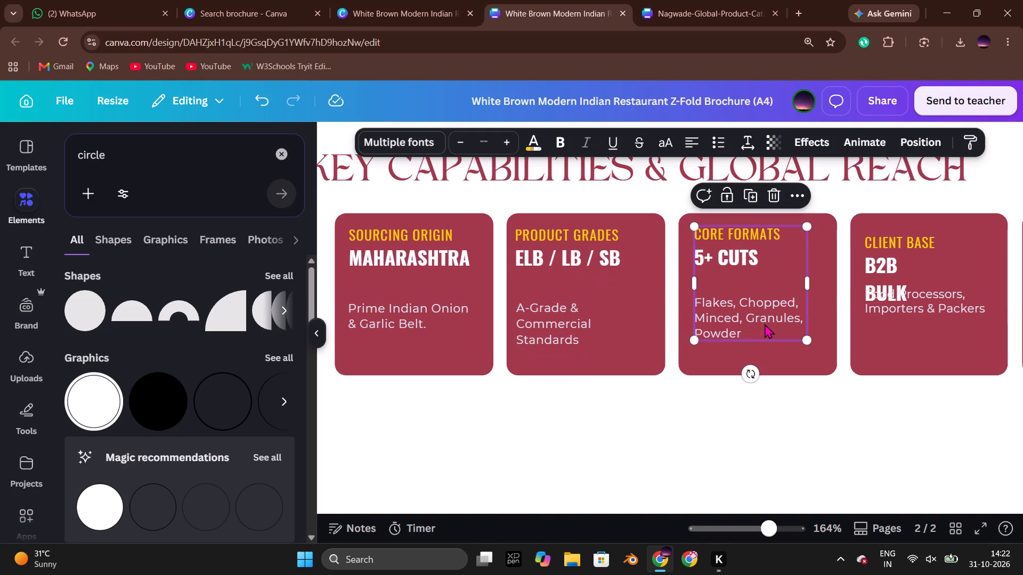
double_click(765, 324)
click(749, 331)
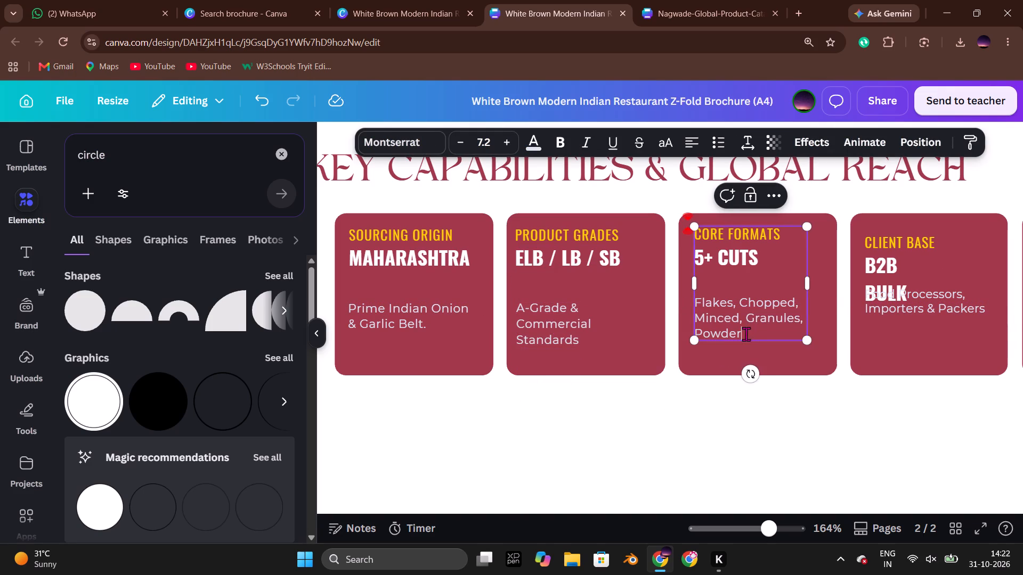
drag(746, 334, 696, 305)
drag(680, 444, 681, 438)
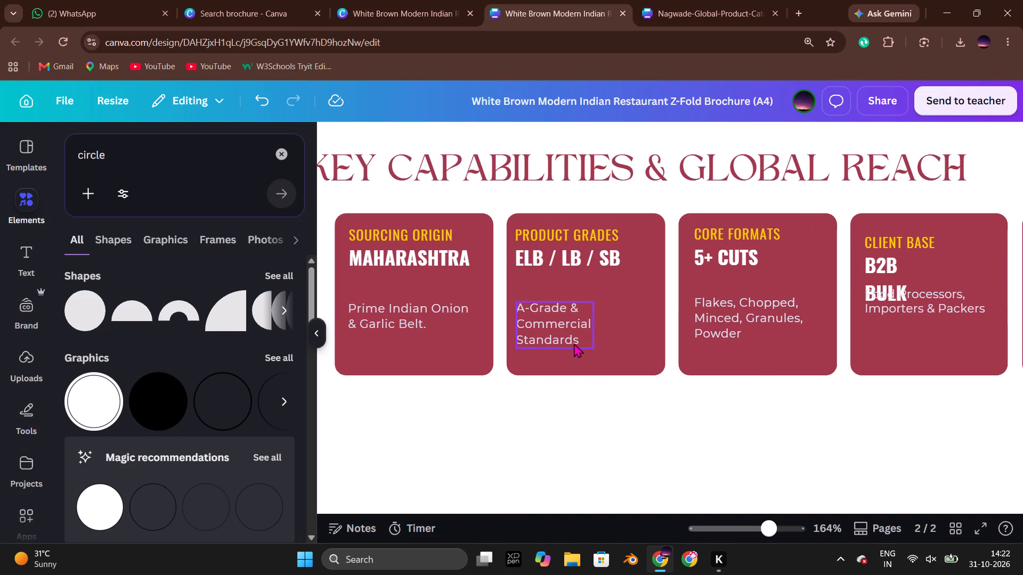
Duplicate the "A-Grade & Commercial Standards" text and place the copy at the bottom of the Core Formats card.
click(573, 342)
click(555, 270)
drag(577, 343, 584, 349)
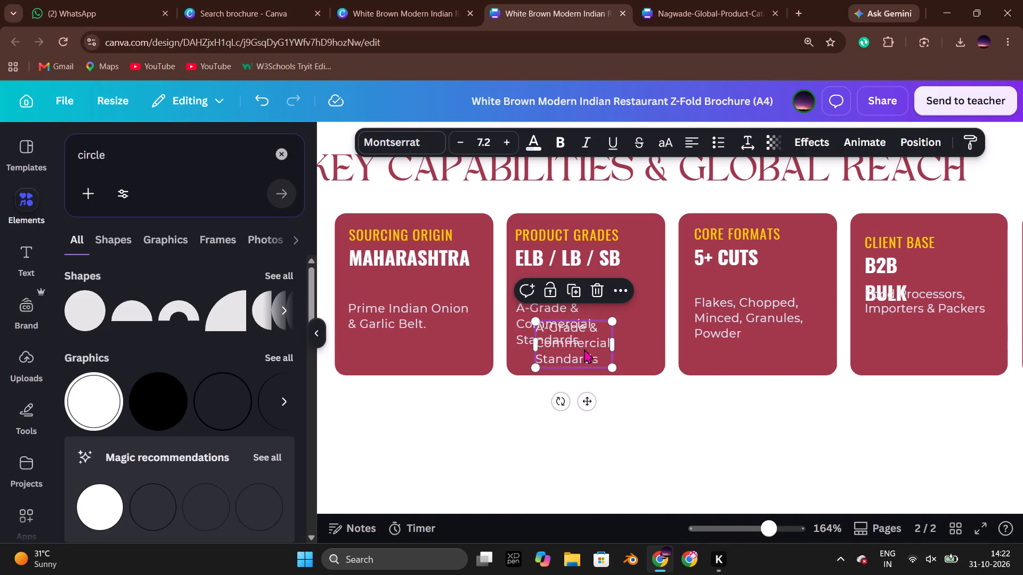
drag(584, 349, 742, 373)
click(832, 394)
Cut "Flakes, Chopped, Minced, Granules, Powder" from the Core Formats heading's text box and paste it over the duplicated text.
double_click(726, 330)
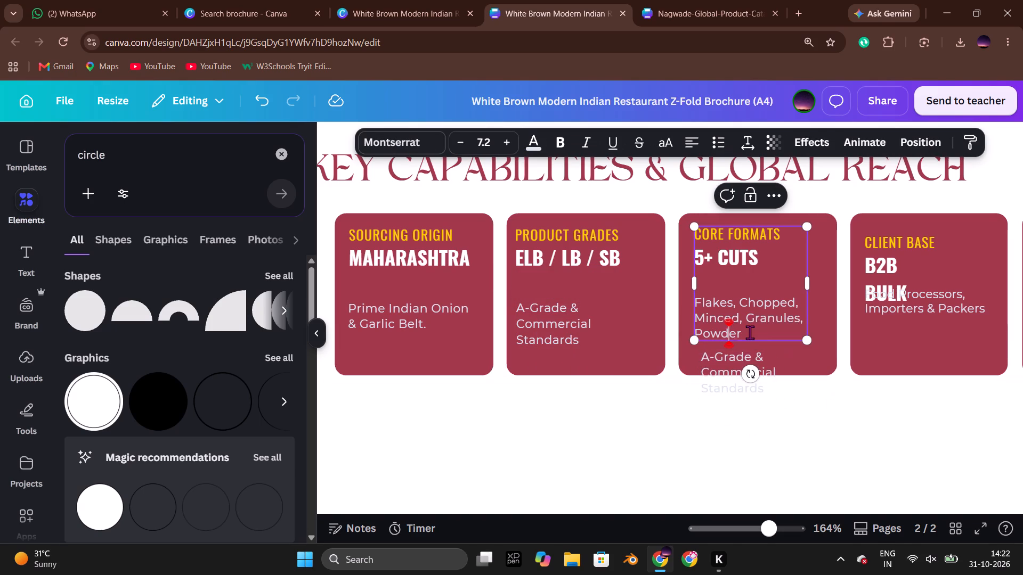
drag(759, 332, 696, 305)
key(ctrl+x)
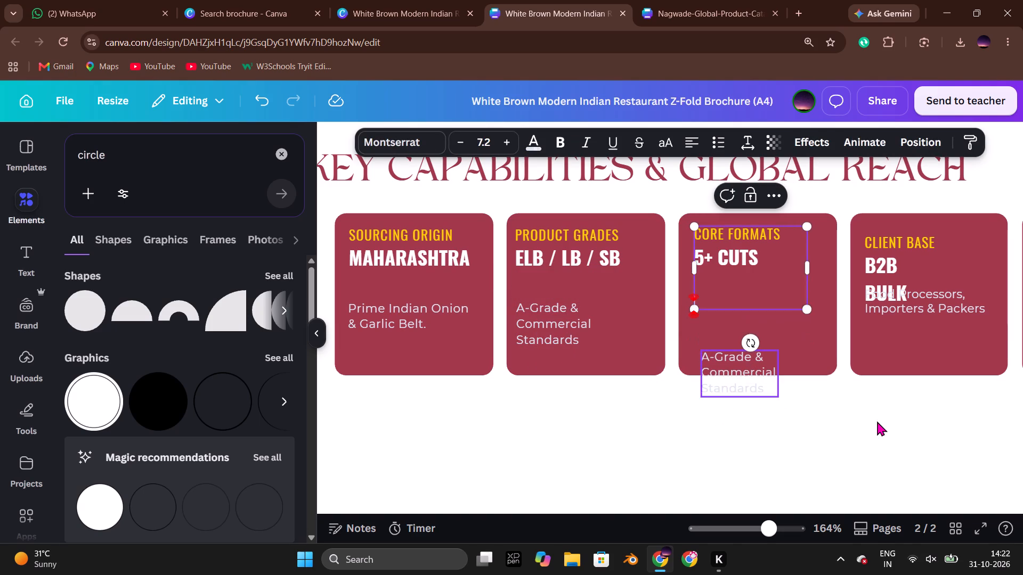
click(888, 429)
double_click(762, 393)
key(ctrl+v)
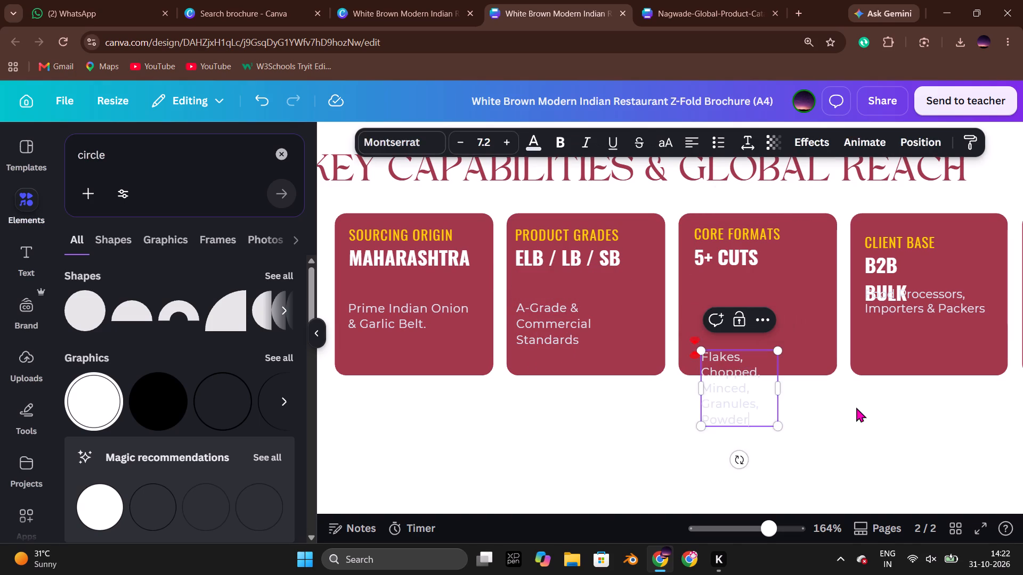
click(856, 407)
Move the separated Flakes description up under 5+ CUTS and add a full stop after "Powder".
click(754, 405)
drag(750, 405, 743, 341)
click(752, 355)
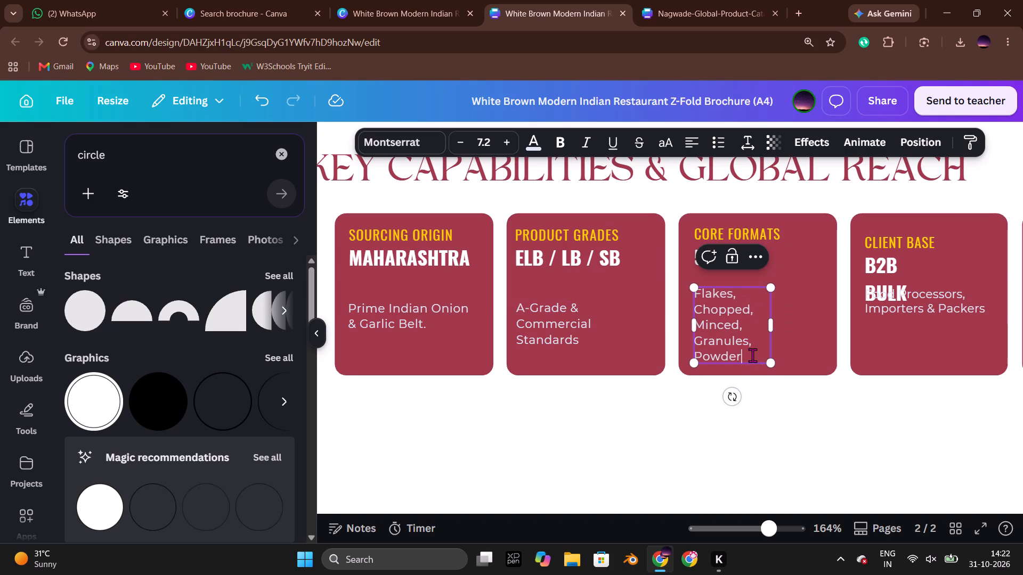
key(period)
click(813, 423)
Widen the Flakes description to wrap over three lines and lower it level with the Product Grades description.
click(751, 339)
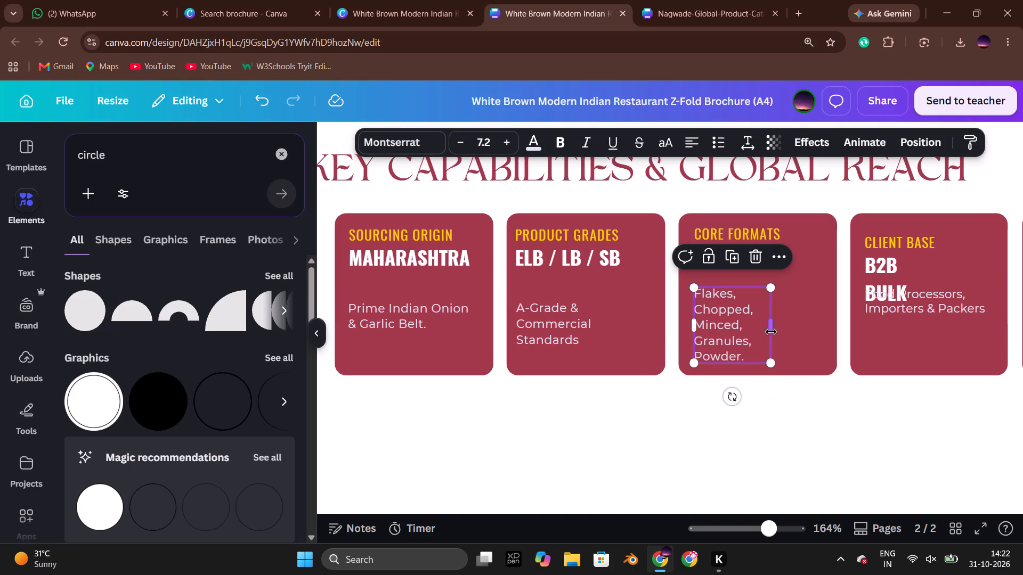
drag(772, 329, 805, 332)
drag(765, 311, 763, 328)
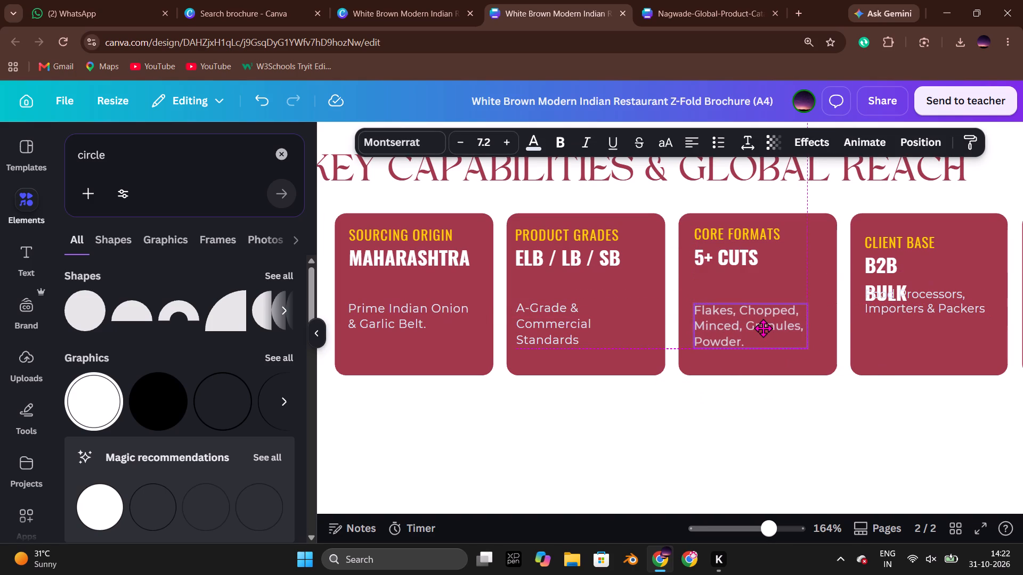
drag(763, 328, 765, 327)
drag(838, 430, 838, 423)
Move "Food Processors, Importers & Packers" down clear of B2B BULK in the Client Base card.
click(933, 309)
drag(933, 310, 934, 314)
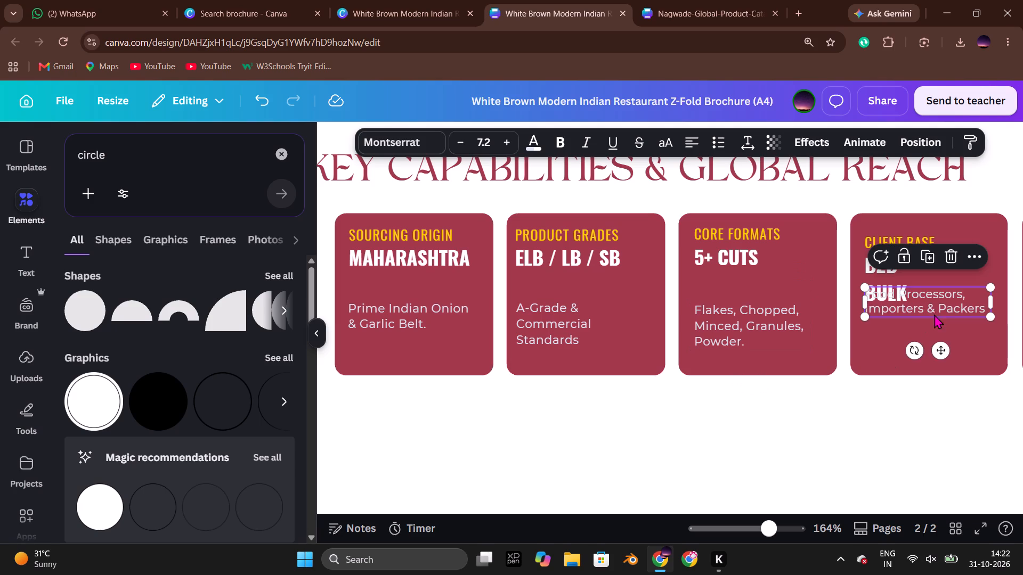
drag(934, 314, 933, 342)
drag(945, 436, 946, 422)
Put "B2B BULK" on a single line by replacing its line break with a space and widening the Client Base heading's text box.
double_click(882, 270)
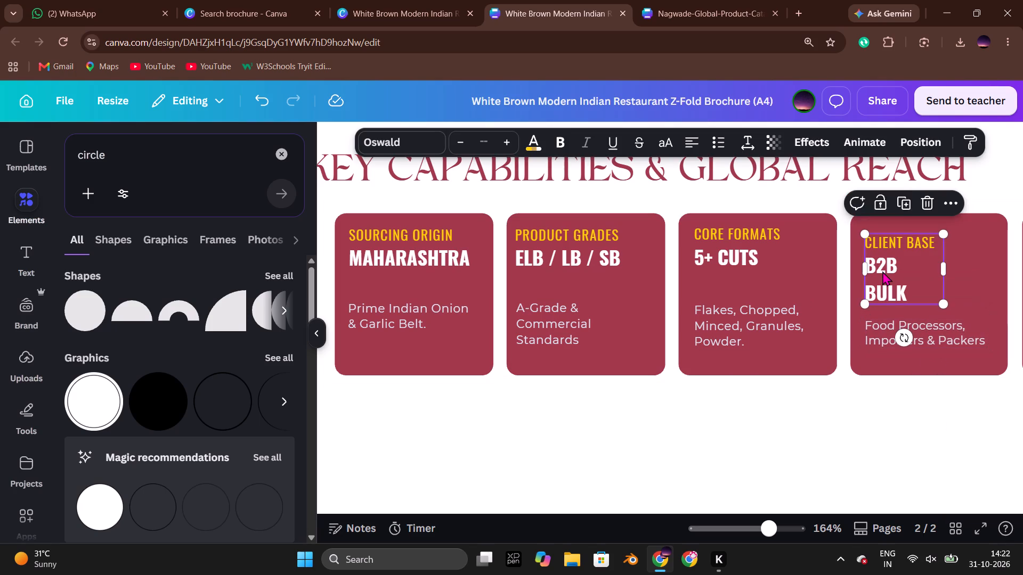
click(914, 272)
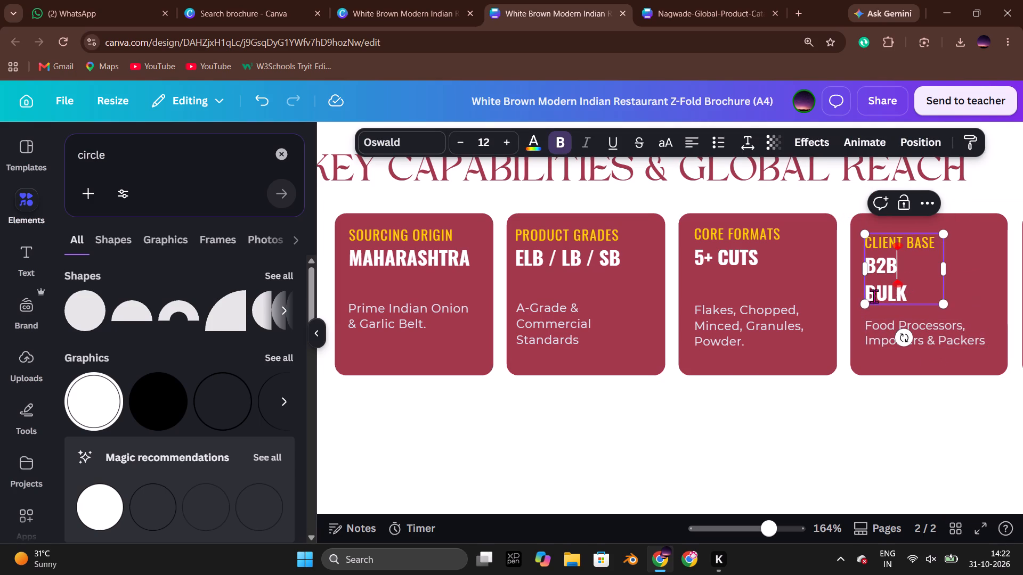
click(871, 296)
key(Left)
key(BackSpace)
key(space)
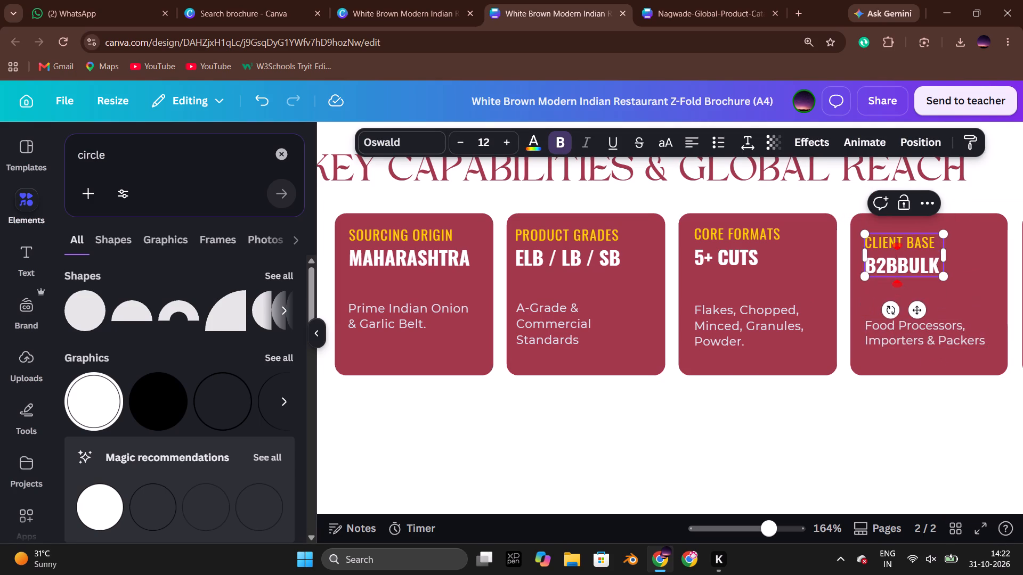
click(978, 282)
click(914, 268)
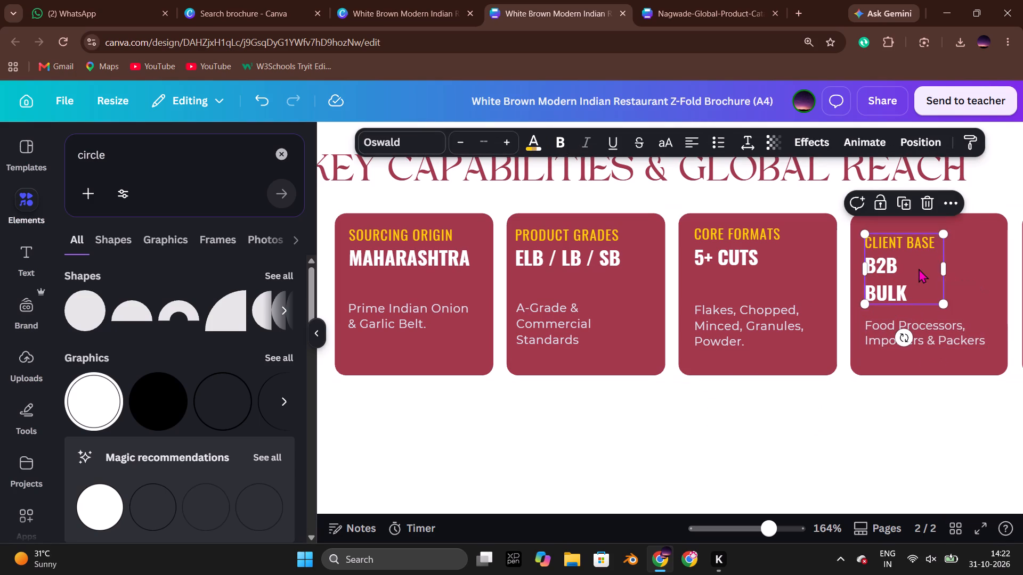
drag(948, 270, 960, 269)
click(906, 441)
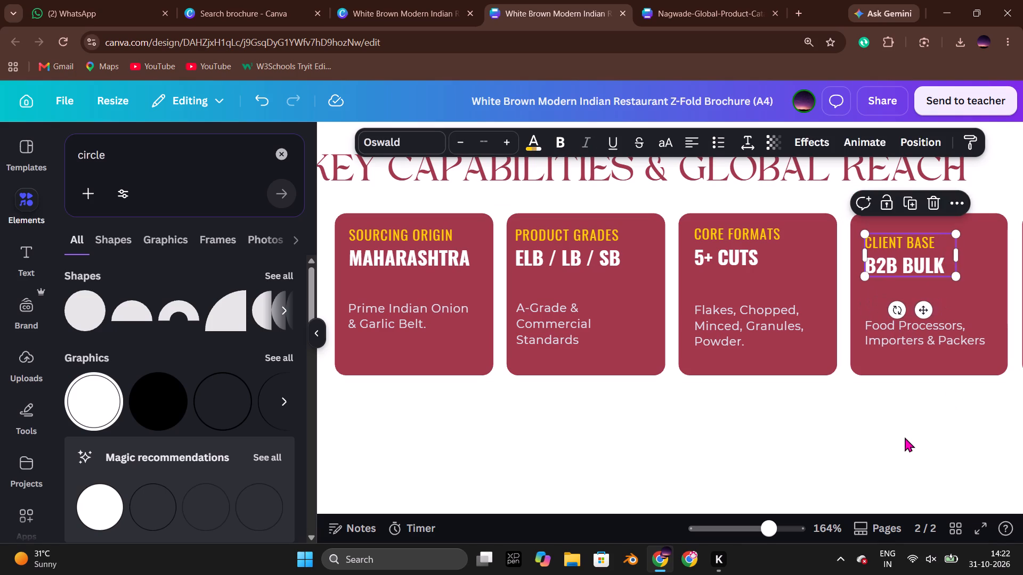
Move the Client Base and B2B BULK heading up to line up with the Core Formats heading.
drag(909, 260, 908, 249)
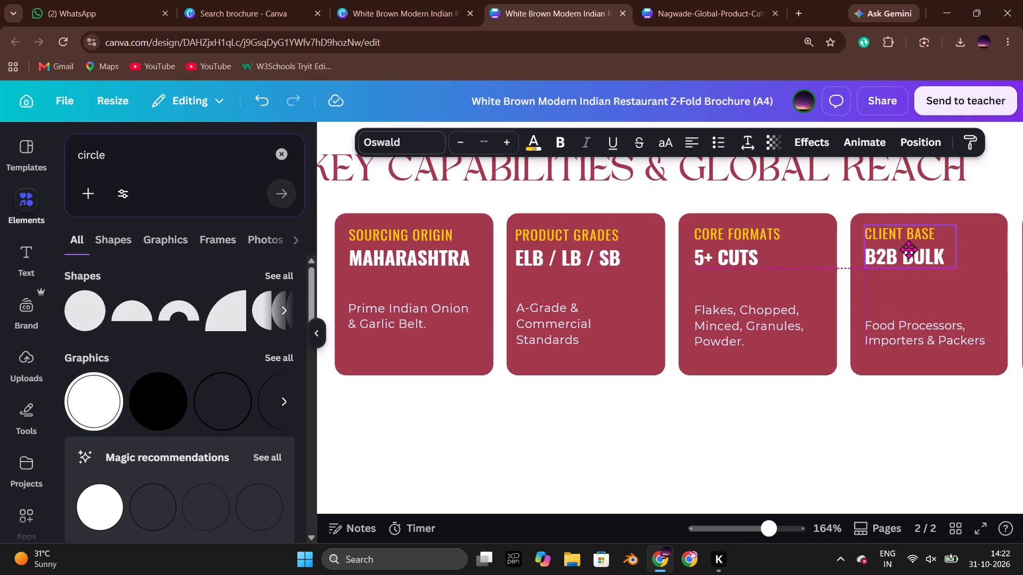
drag(908, 249, 909, 249)
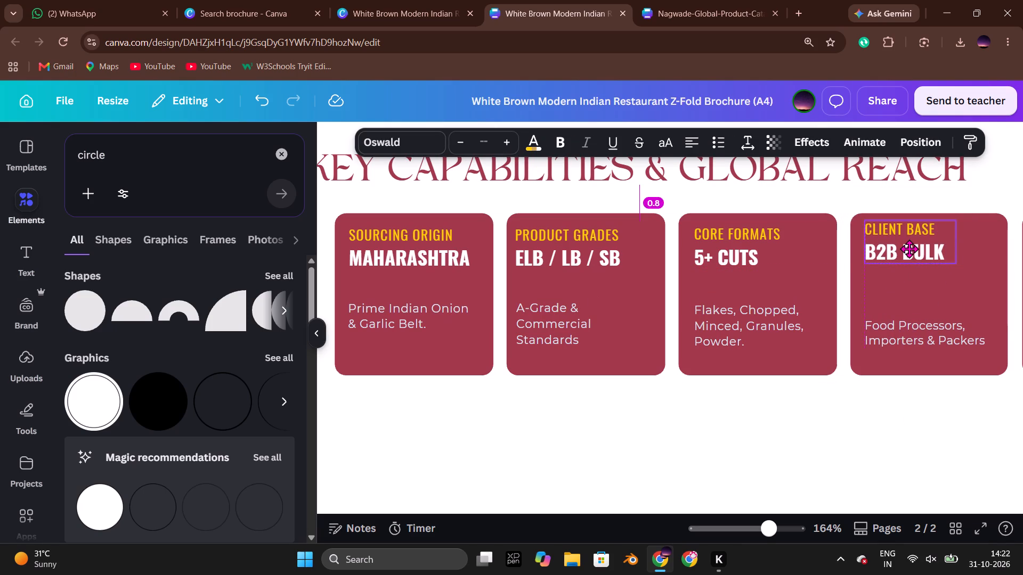
drag(909, 249, 909, 250)
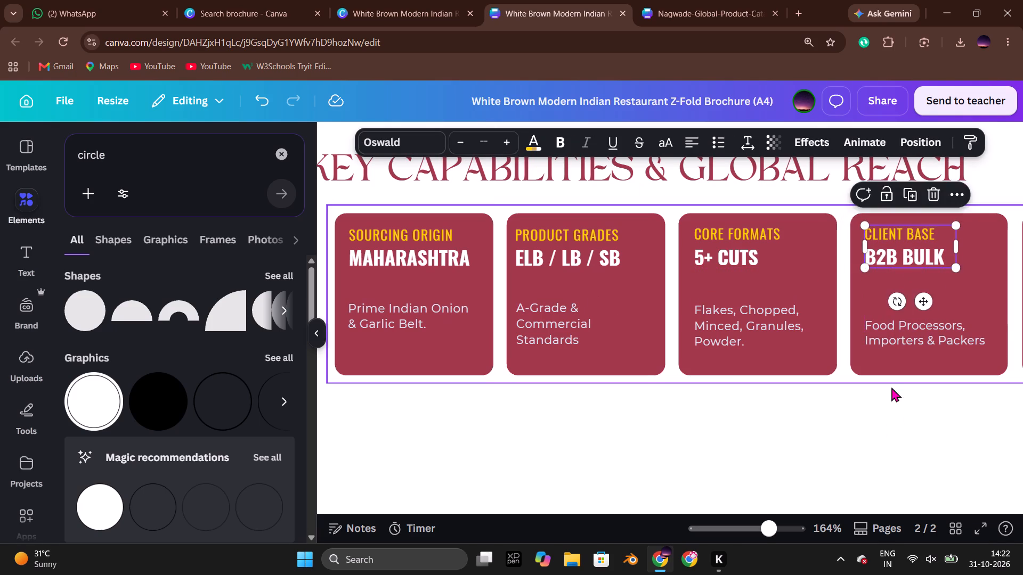
click(877, 442)
Nudge the Product Grades heading slightly right and the Core Formats heading slightly left within their cards.
drag(562, 260, 567, 260)
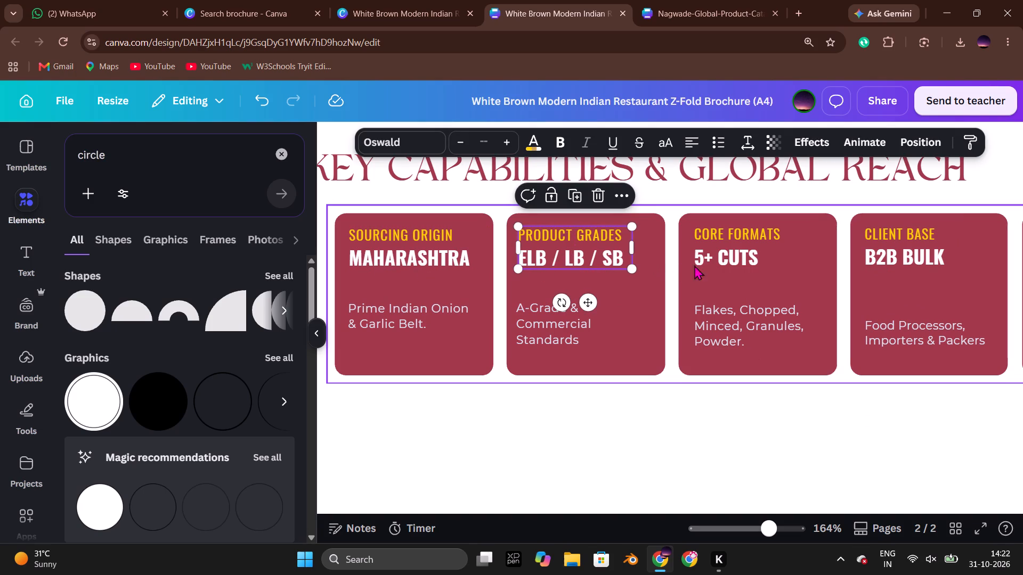
click(724, 265)
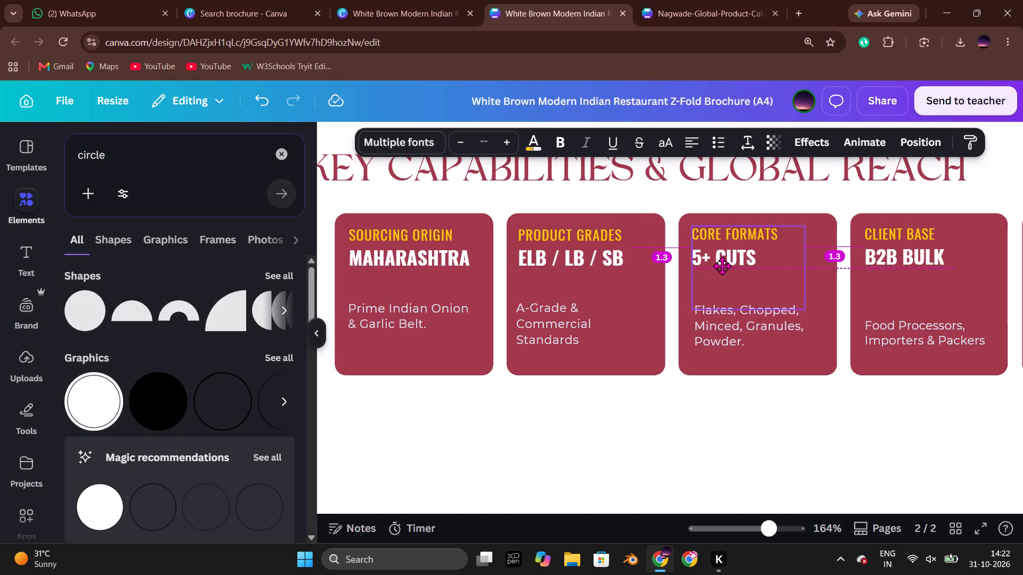
click(753, 413)
Nudge the description texts in the Core Formats, Product Grades and Sourcing Origin cards to line up beneath their headings.
click(736, 333)
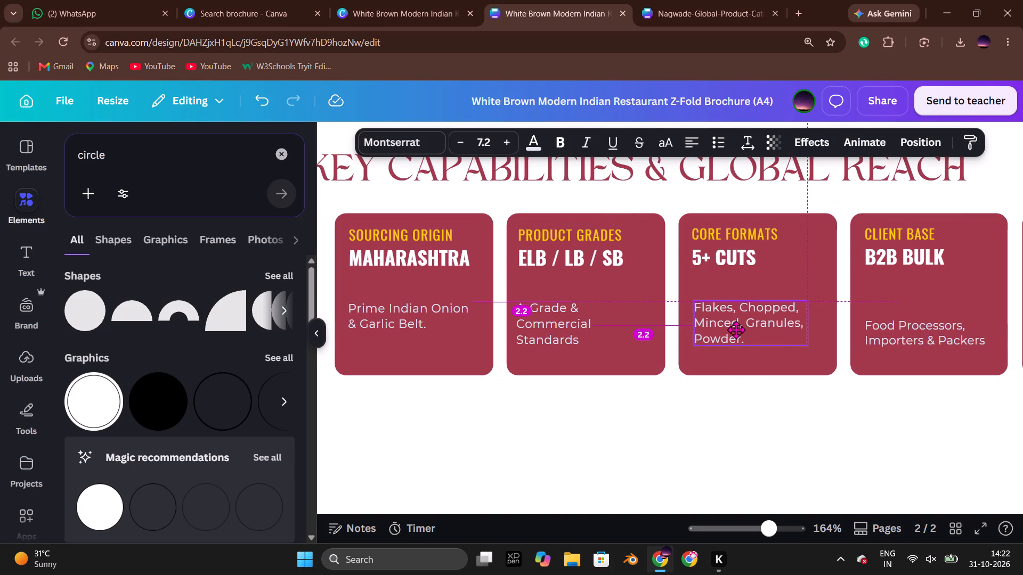
click(548, 338)
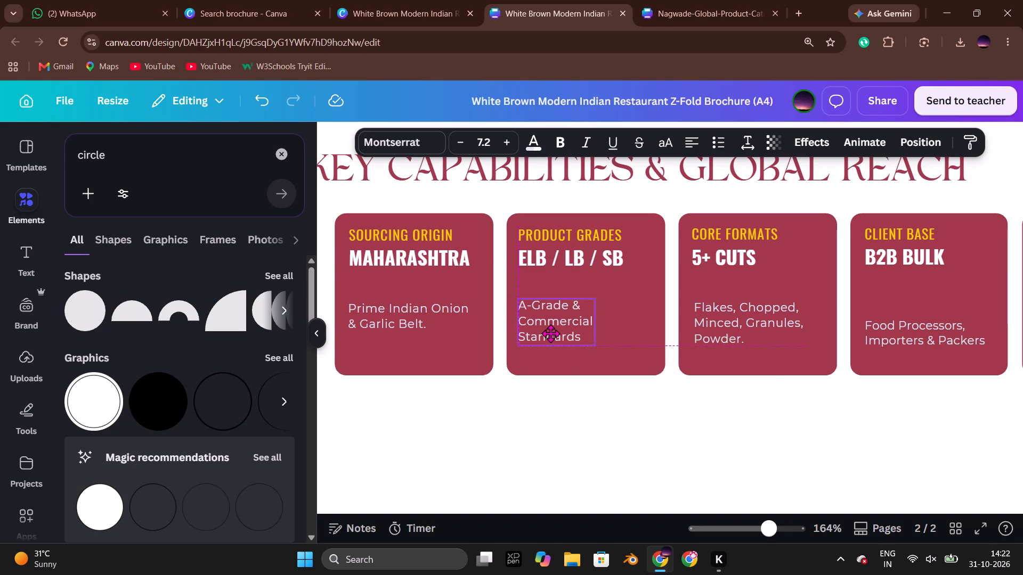
click(372, 323)
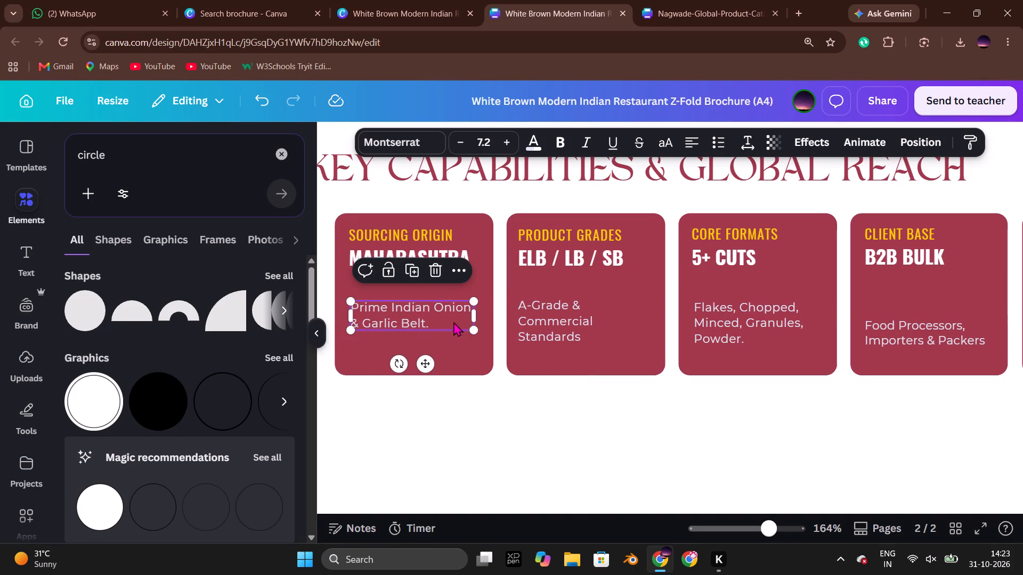
Rewrap the Sourcing Origin description as "Prime Indian" and "Onion & Garlic Belt." by narrowing its text box and removing the line break.
click(475, 321)
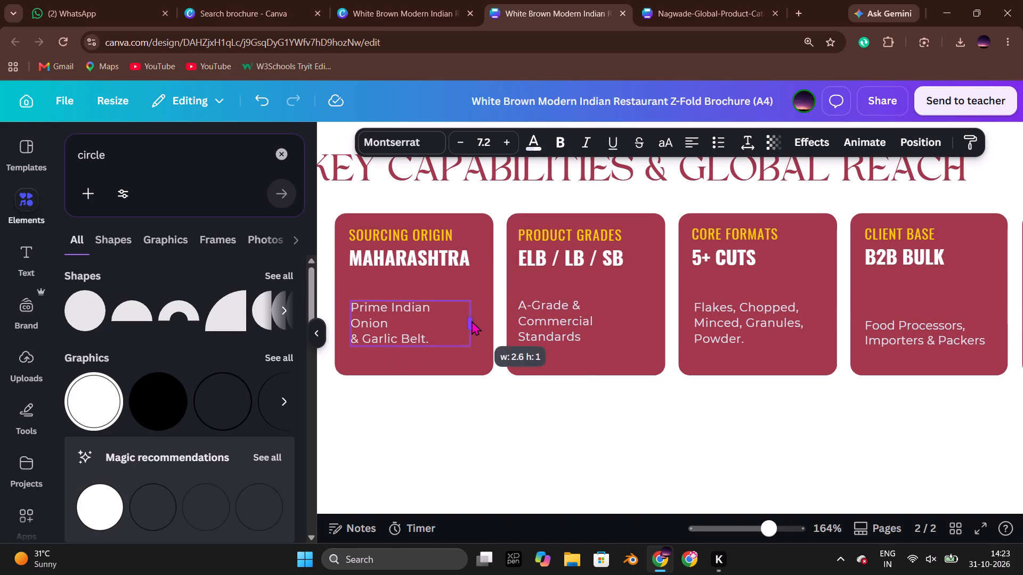
click(370, 336)
click(354, 340)
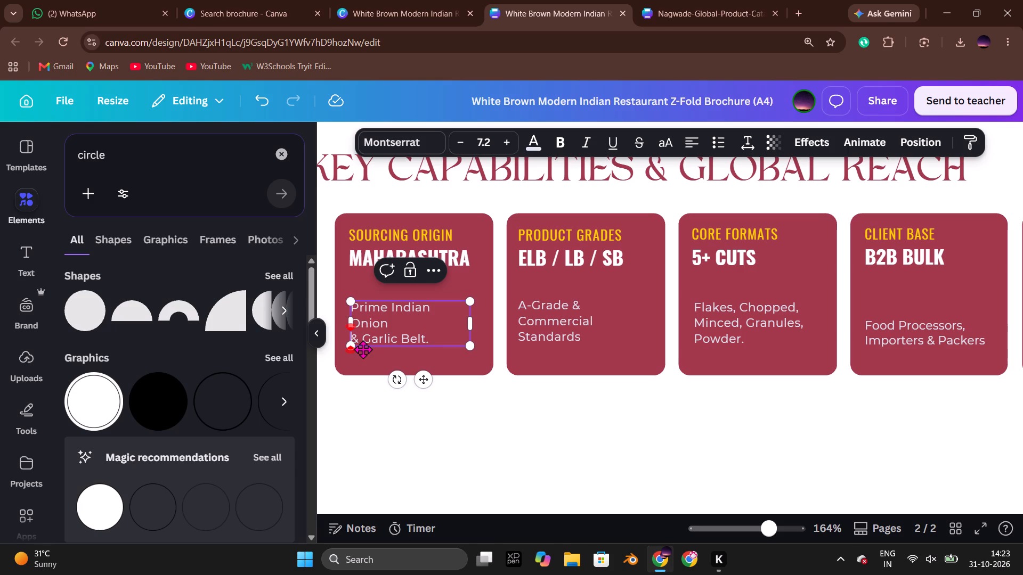
key(BackSpace)
key(space)
key(BackSpace)
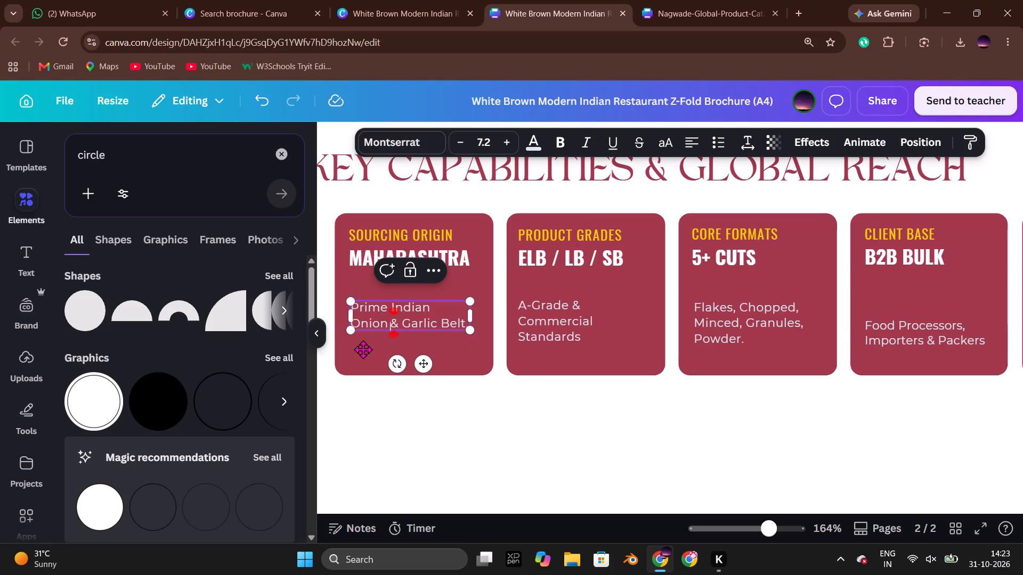
click(427, 416)
Move "Food Processors, Importers & Packers" up in the Client Base card to line up with the neighbouring descriptions.
drag(914, 330, 911, 309)
click(913, 425)
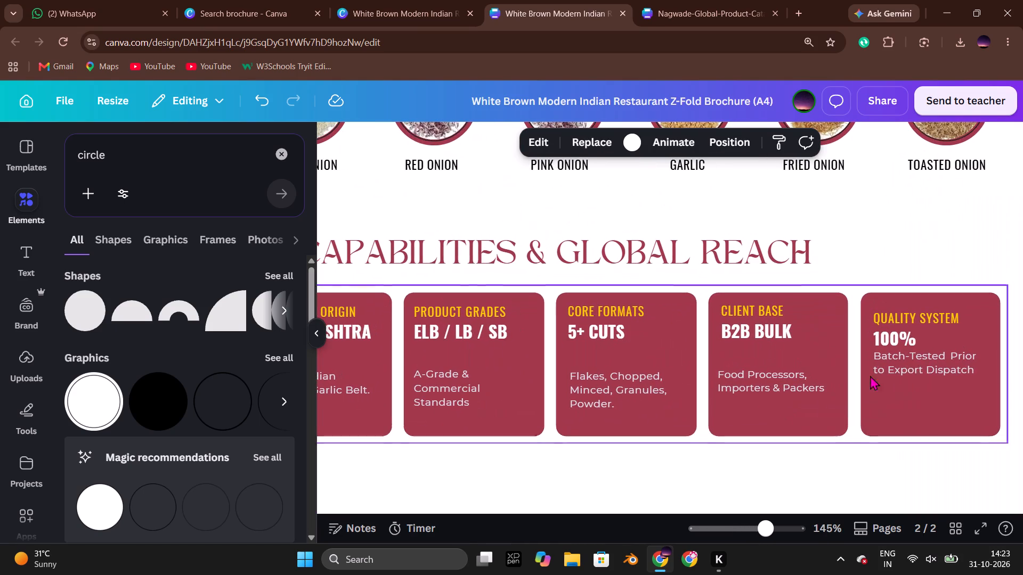
Duplicate the Client Base description text and place the copy in the lower part of the Quality System card.
click(914, 363)
click(766, 388)
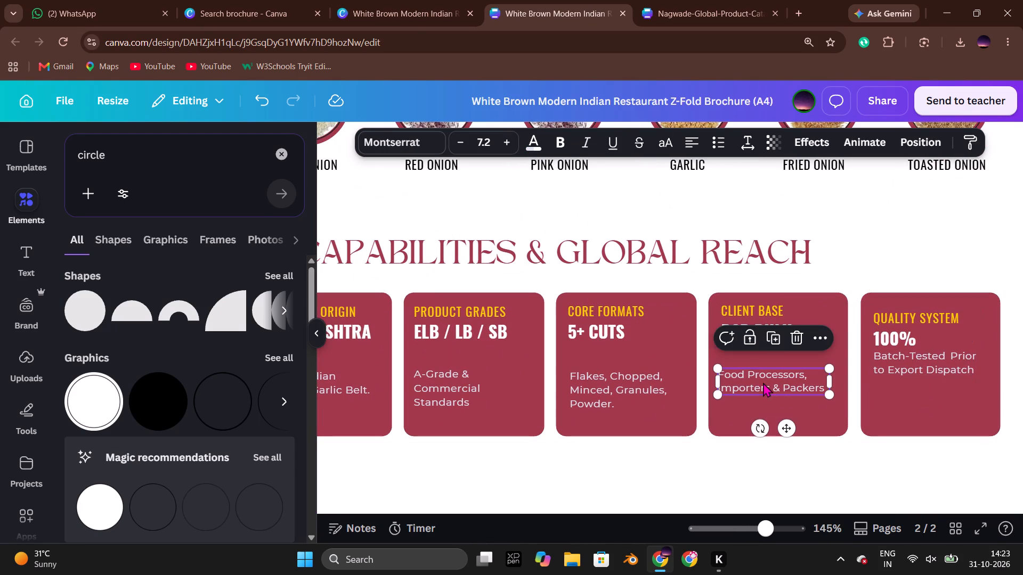
click(775, 343)
drag(787, 399, 921, 394)
Cut "Batch-Tested Prior to Export Dispatch" from the Quality System heading text and paste it over the duplicated description, ending with a period.
click(944, 369)
double_click(965, 368)
click(970, 368)
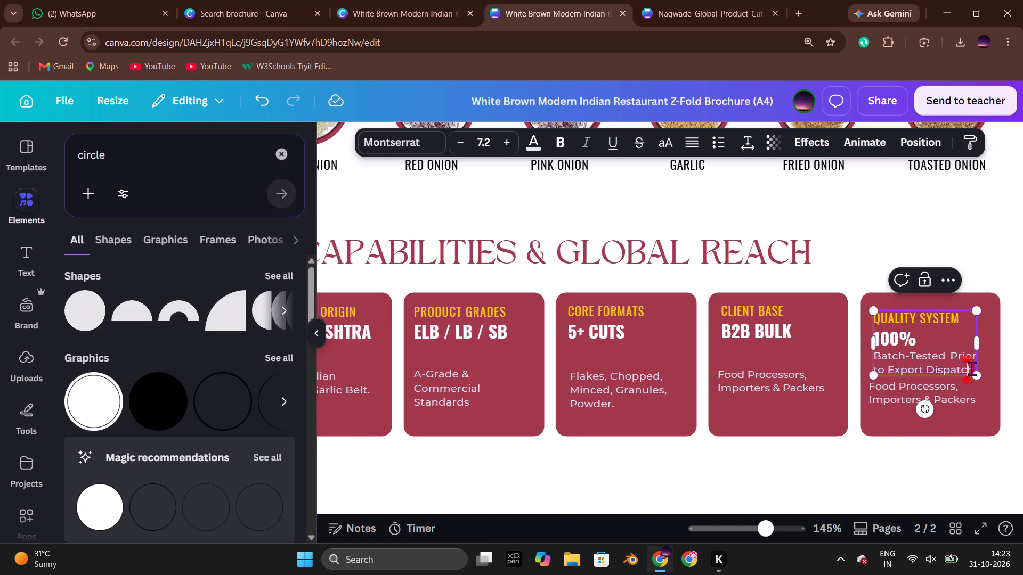
drag(973, 368, 874, 359)
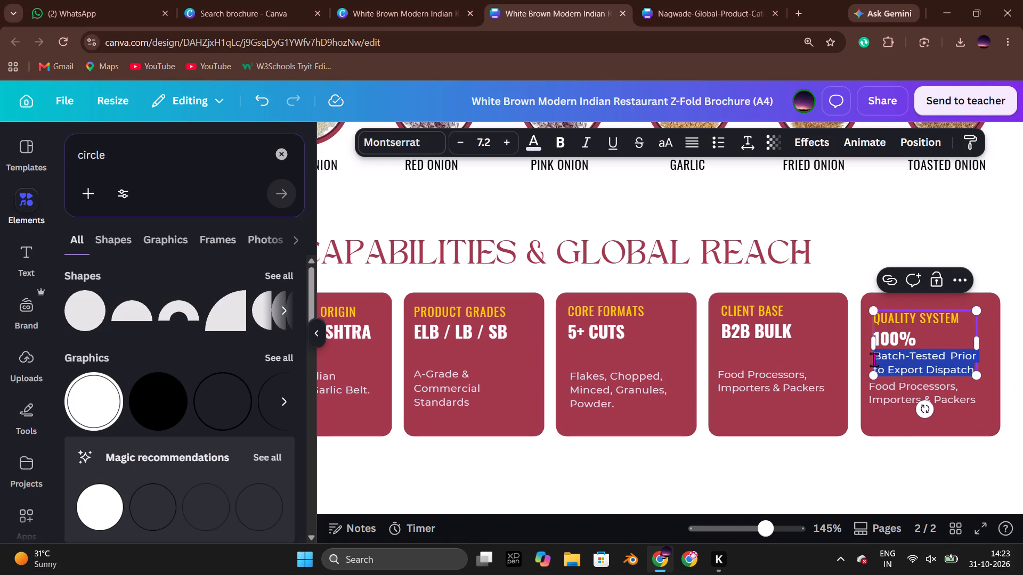
key(ctrl+x)
click(891, 472)
double_click(905, 383)
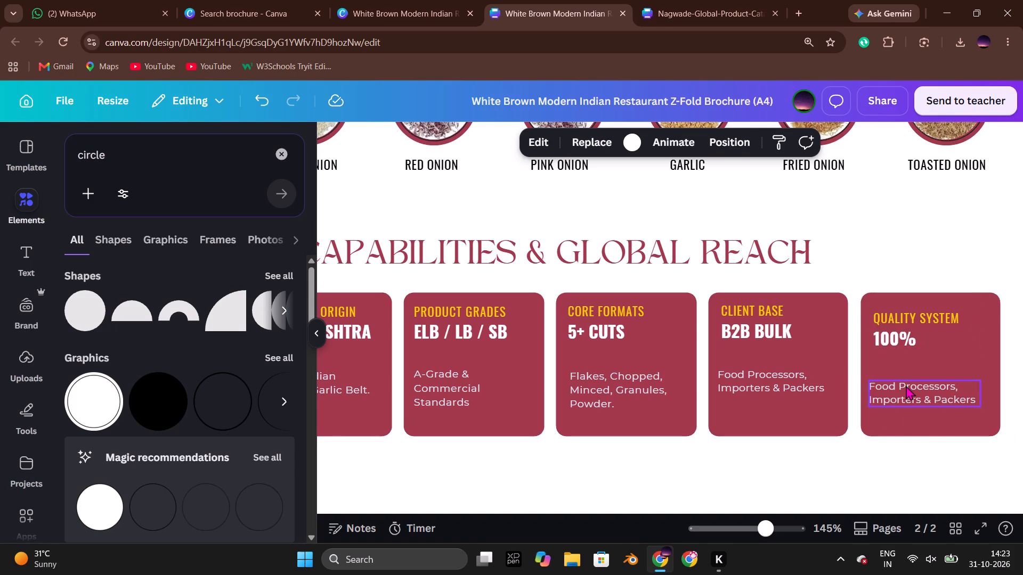
key(ctrl+v)
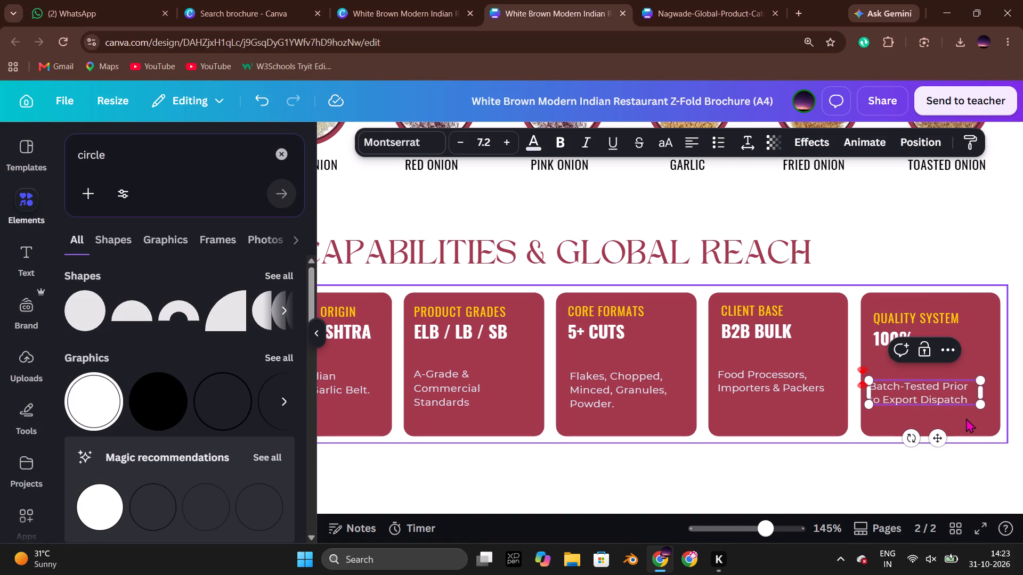
key(period)
click(956, 469)
Align the Quality System description with the Client Base description and its own heading, and move the Quality System heading up slightly.
drag(946, 388, 947, 374)
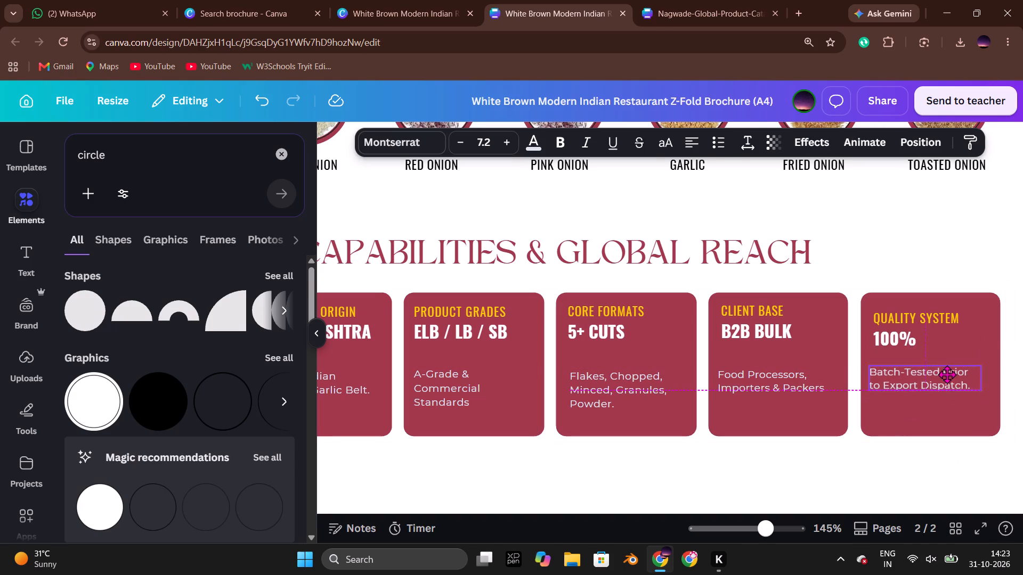
drag(947, 374, 946, 377)
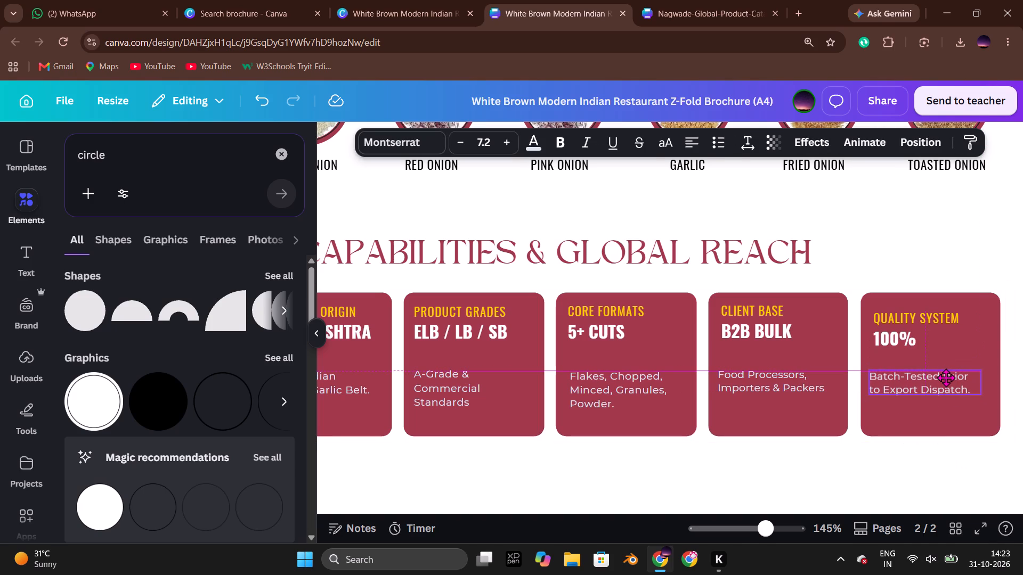
drag(946, 377, 949, 376)
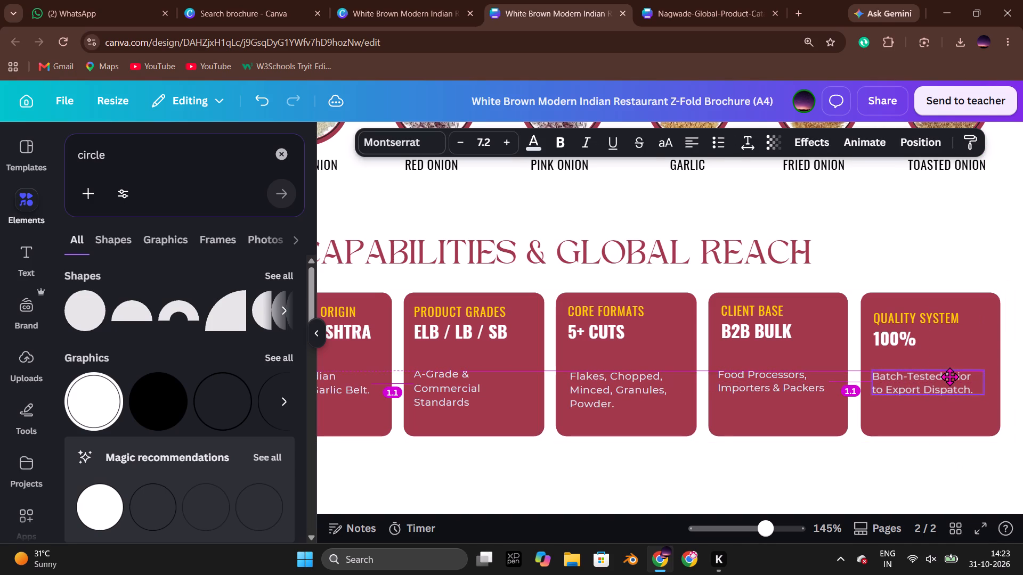
drag(949, 376, 951, 375)
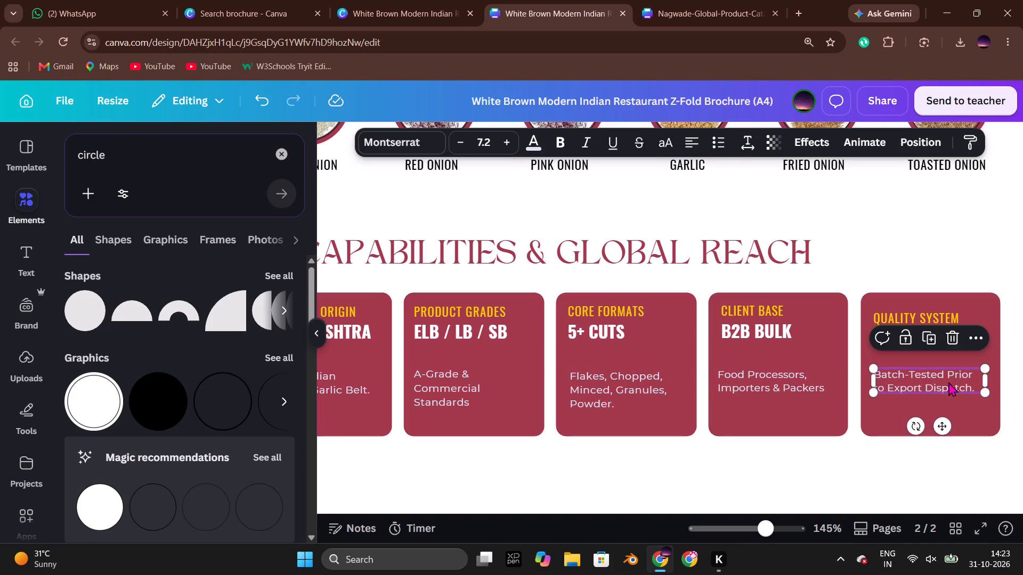
click(945, 462)
drag(921, 324, 921, 318)
click(918, 472)
Review the Quality Control & Food Safety section in the Nagwade-Global-Product-Catalog.pdf design, and check the A4 brochure's pages.
scroll(837, 455, left, 1)
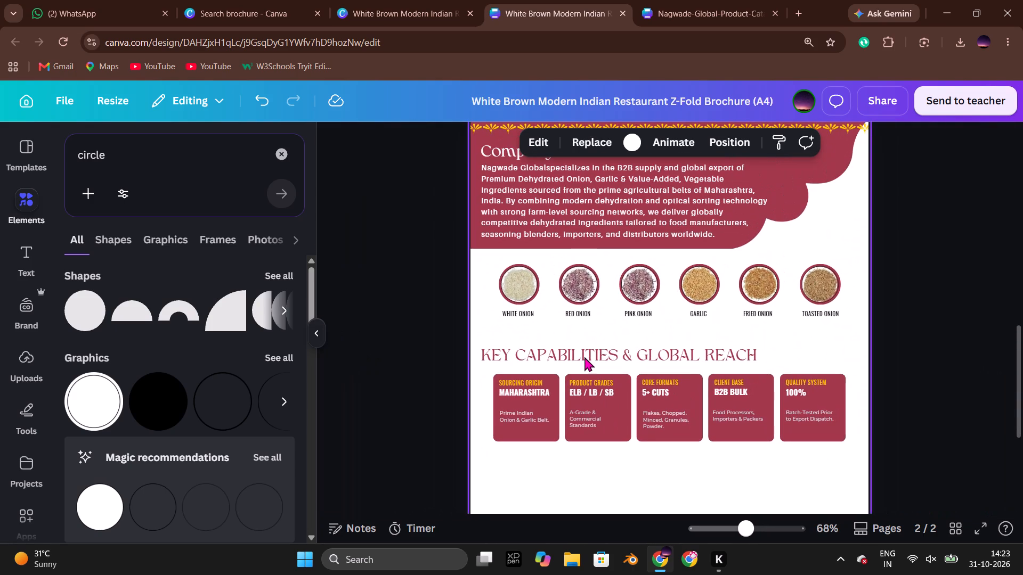
scroll(858, 406, down, 1)
click(716, 0)
scroll(855, 287, down, 2)
click(855, 287)
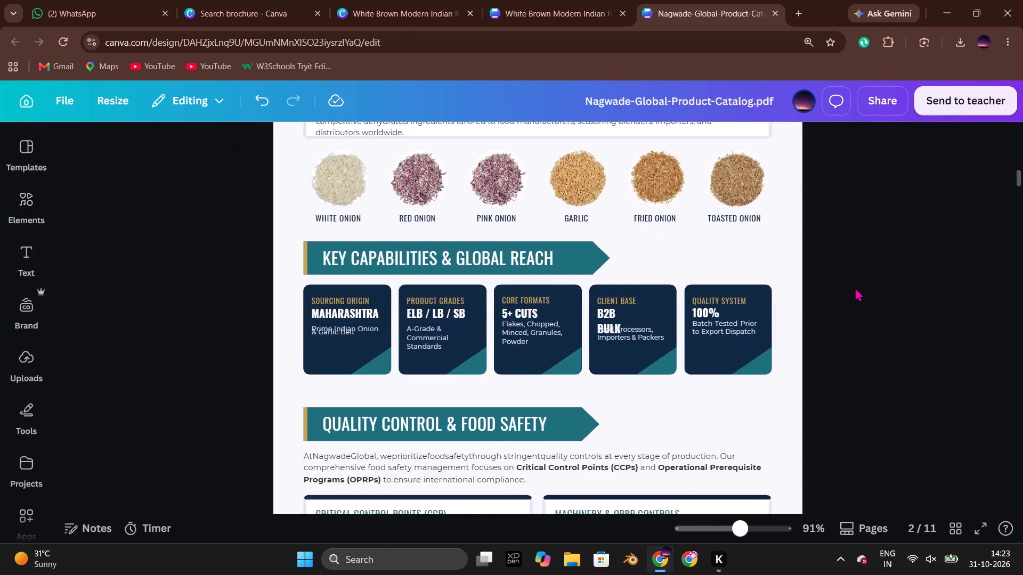
scroll(855, 287, down, 1)
scroll(855, 287, up, 3)
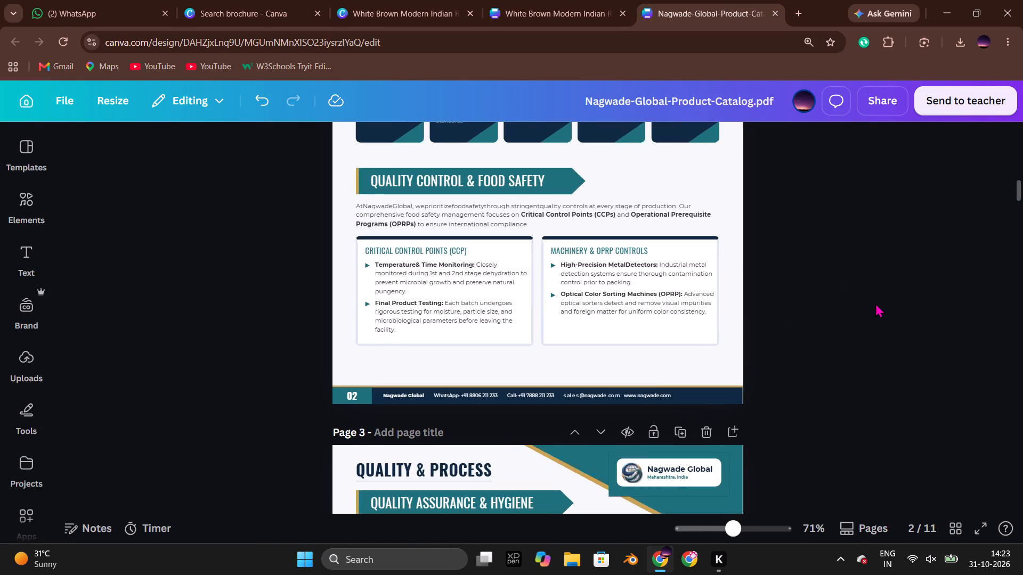
click(601, 0)
scroll(923, 318, left, 1)
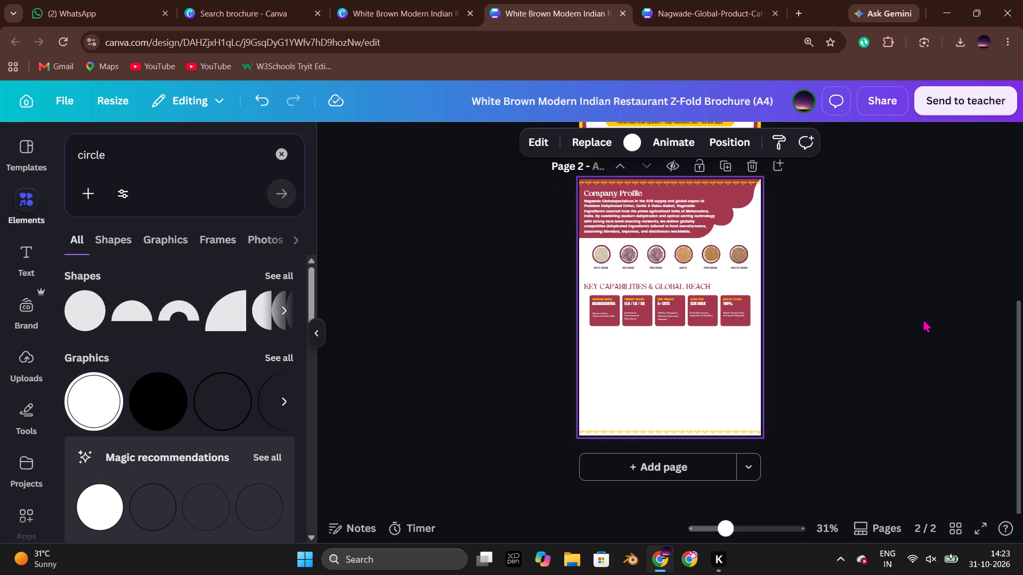
scroll(923, 318, up, 4)
scroll(924, 318, down, 5)
scroll(924, 318, up, 1)
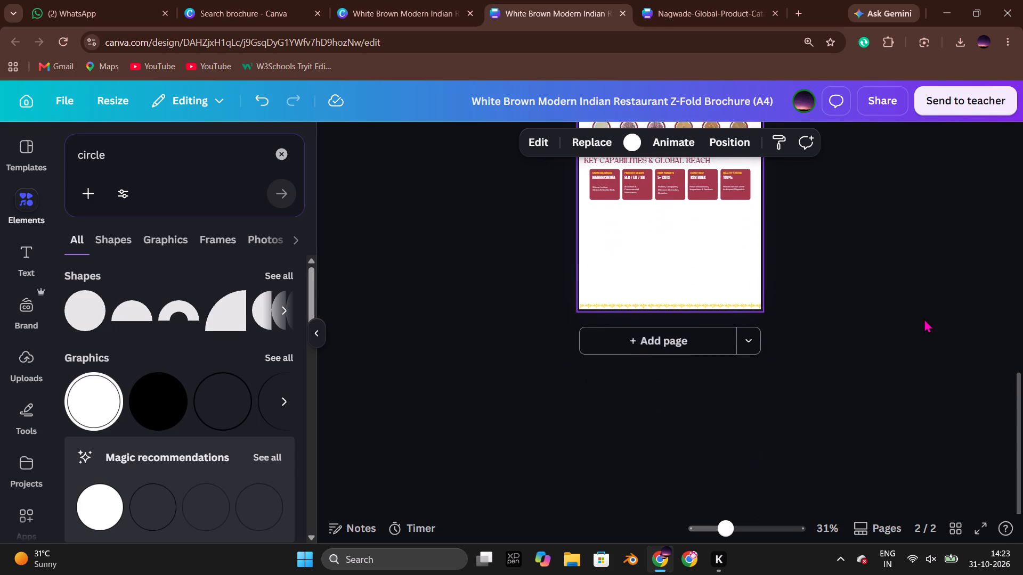
scroll(924, 318, up, 1)
Look over both pages of the original Indian Restaurant Z-Fold Brochure for reusable design elements, and return to the A4 brochure.
click(366, 0)
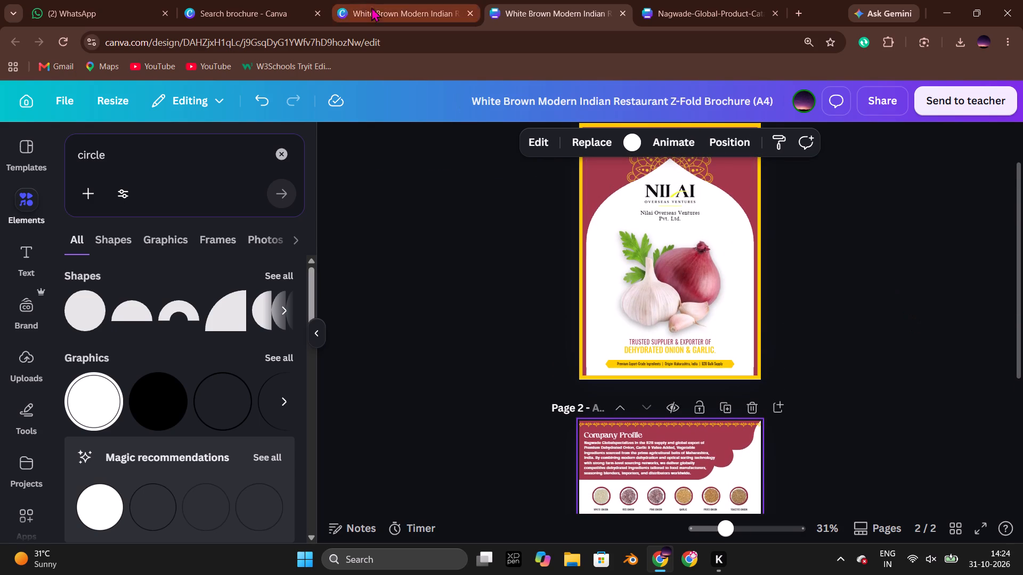
scroll(835, 355, down, 3)
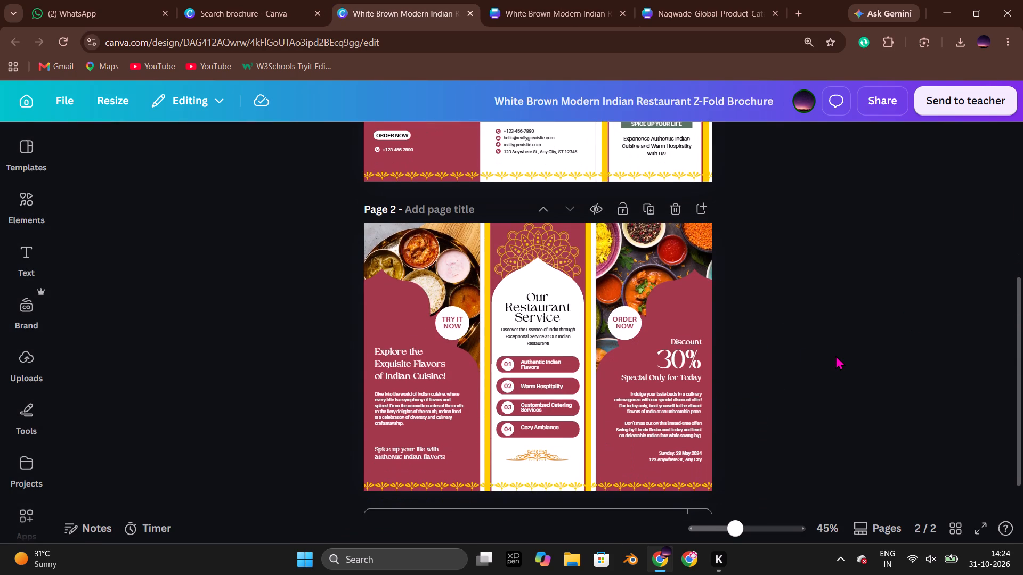
scroll(835, 355, down, 4)
scroll(834, 355, up, 5)
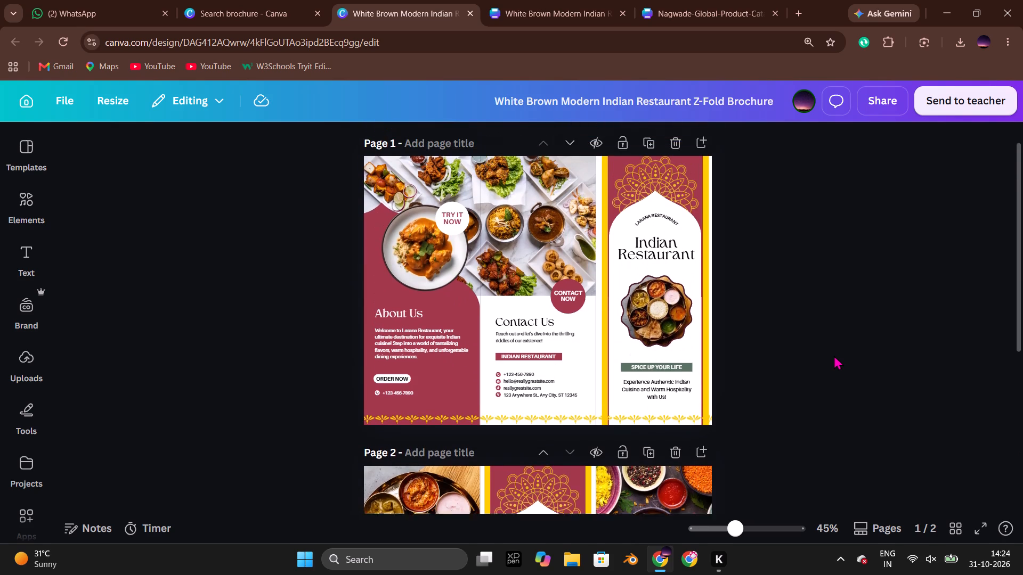
scroll(834, 355, up, 1)
click(522, 334)
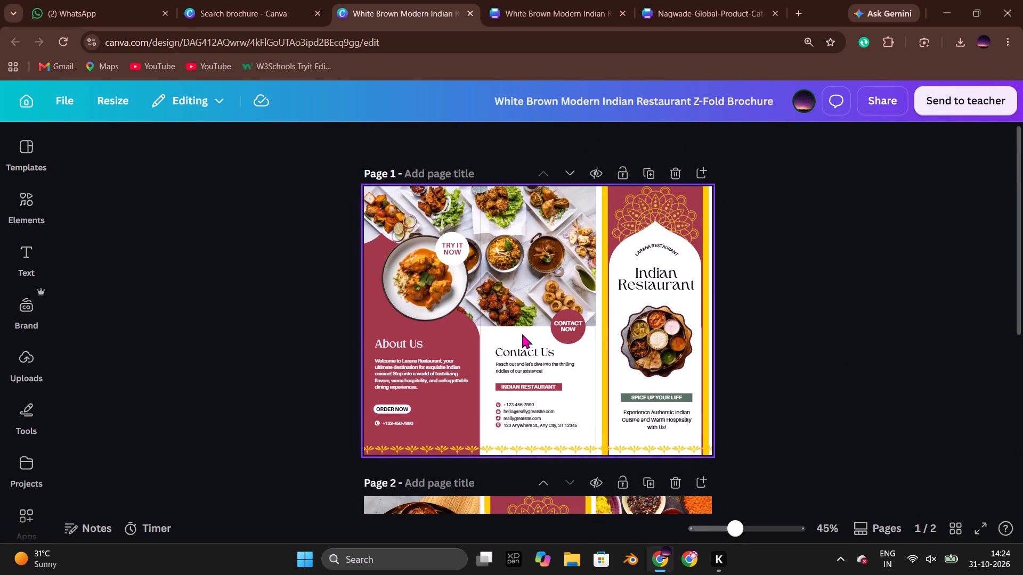
click(866, 356)
click(543, 0)
click(858, 284)
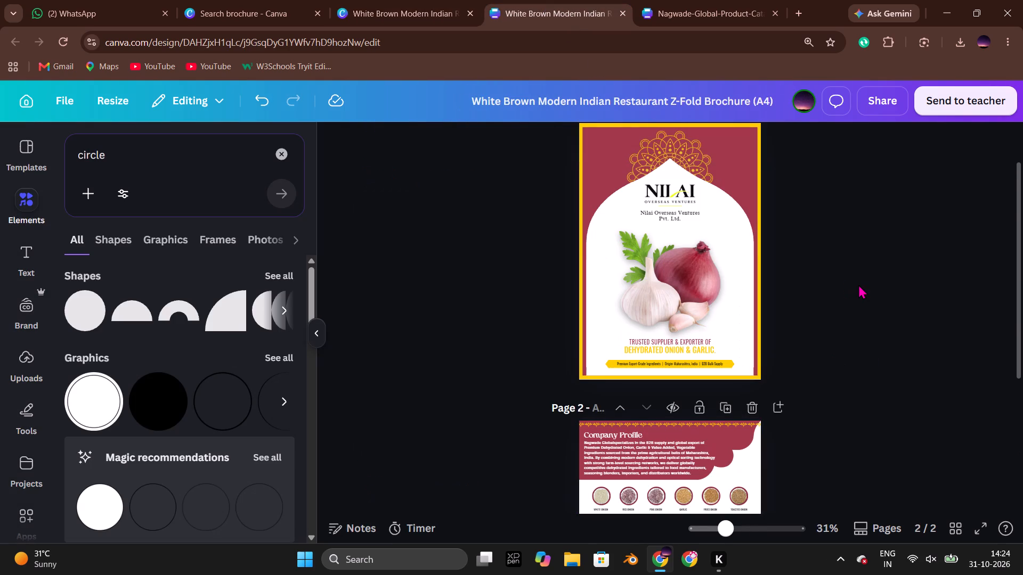
scroll(845, 312, down, 1)
Copy the toasted onion picture from page 2 of the Nagwade-Global-Product-Catalog.pdf design.
click(683, 0)
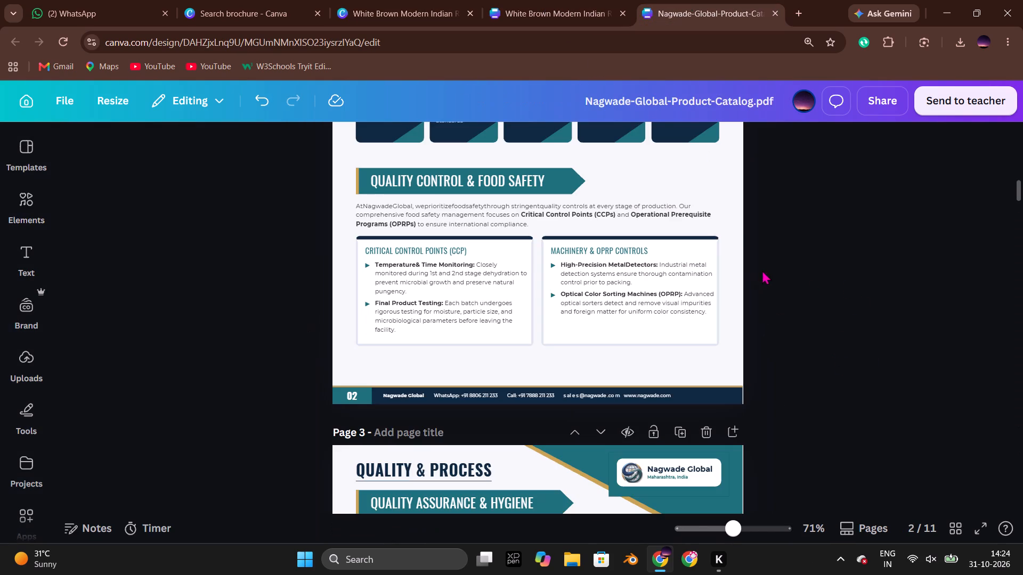
scroll(752, 278, up, 5)
scroll(753, 277, down, 1)
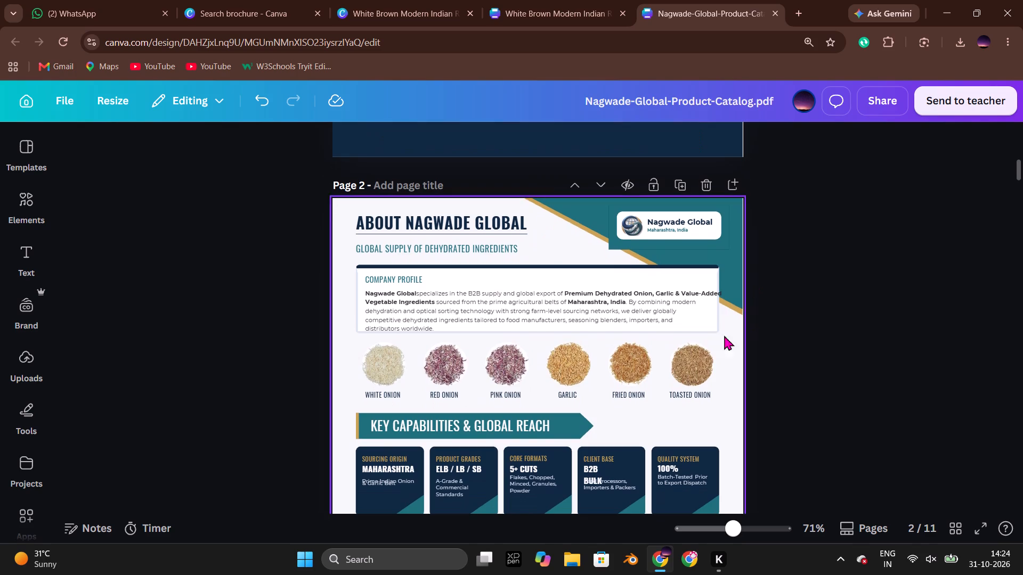
scroll(724, 335, down, 1)
click(695, 371)
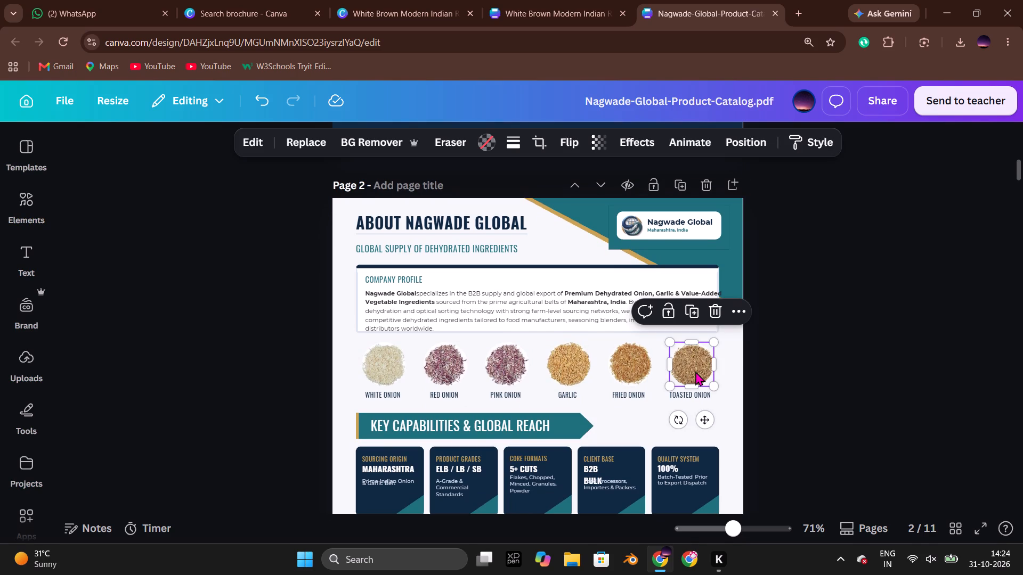
key(ctrl+c)
click(821, 307)
scroll(821, 307, up, 5)
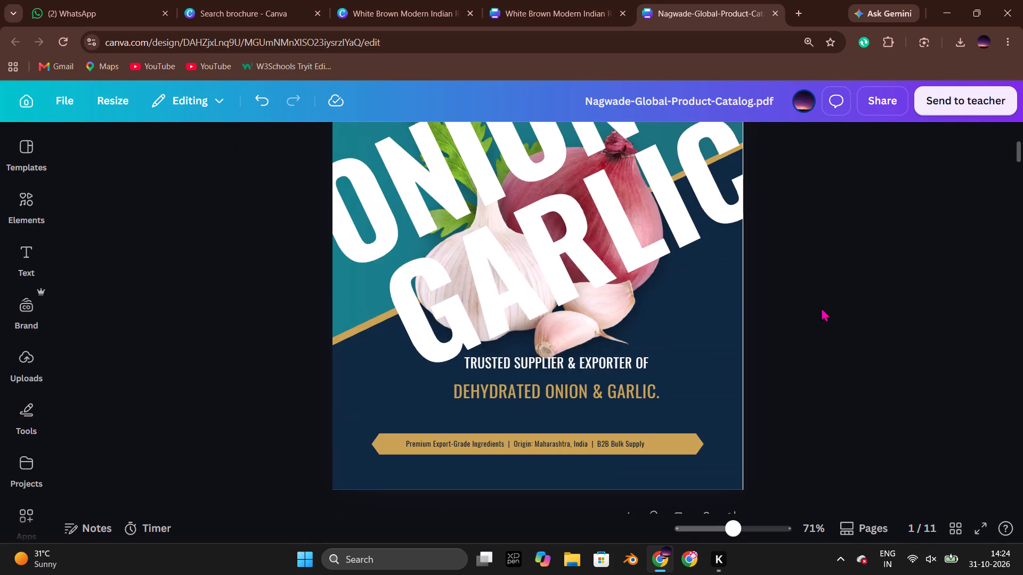
Paste the toasted onion picture onto page 2 of the A4 brochure and place it beside the Company Profile text, against the red shape's curved edge.
click(599, 0)
scroll(761, 409, down, 1)
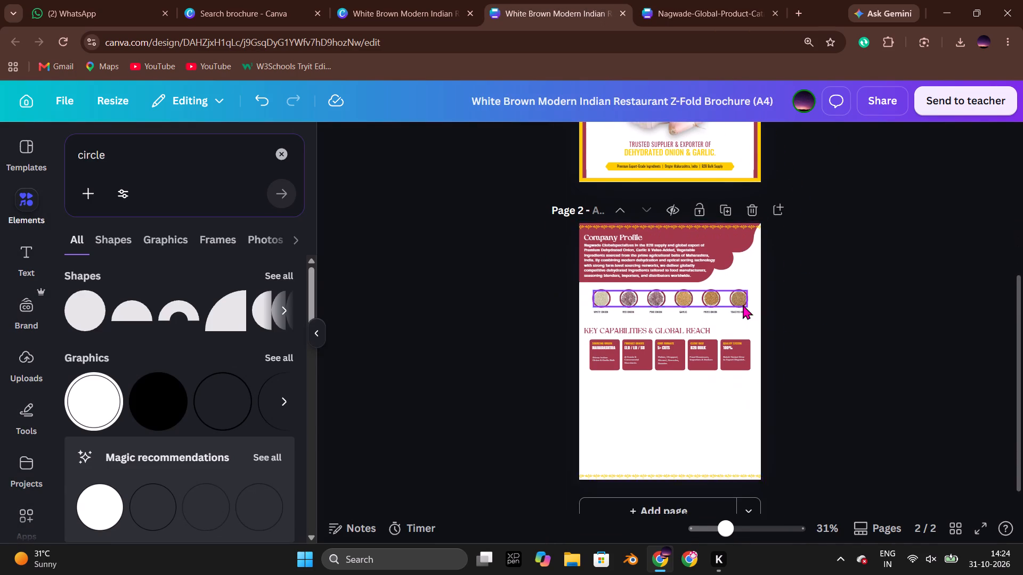
scroll(765, 295, up, 1)
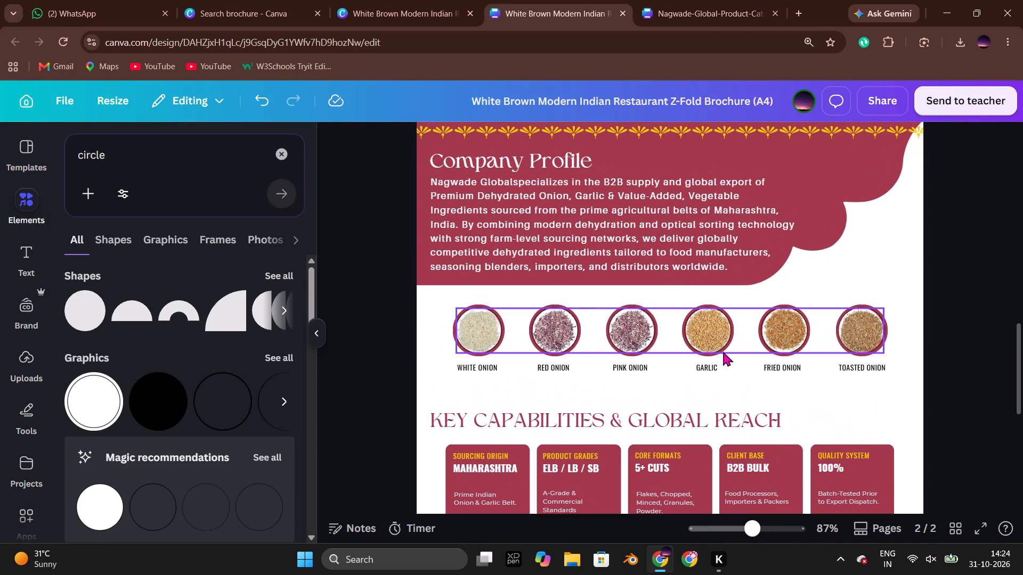
scroll(723, 351, up, 1)
click(638, 292)
key(ctrl+v)
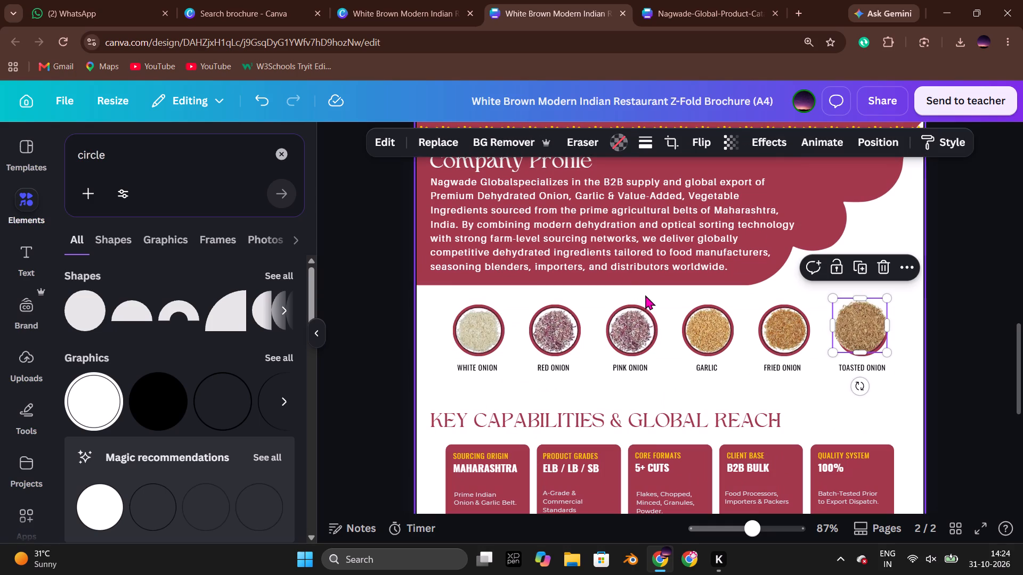
drag(859, 328, 877, 217)
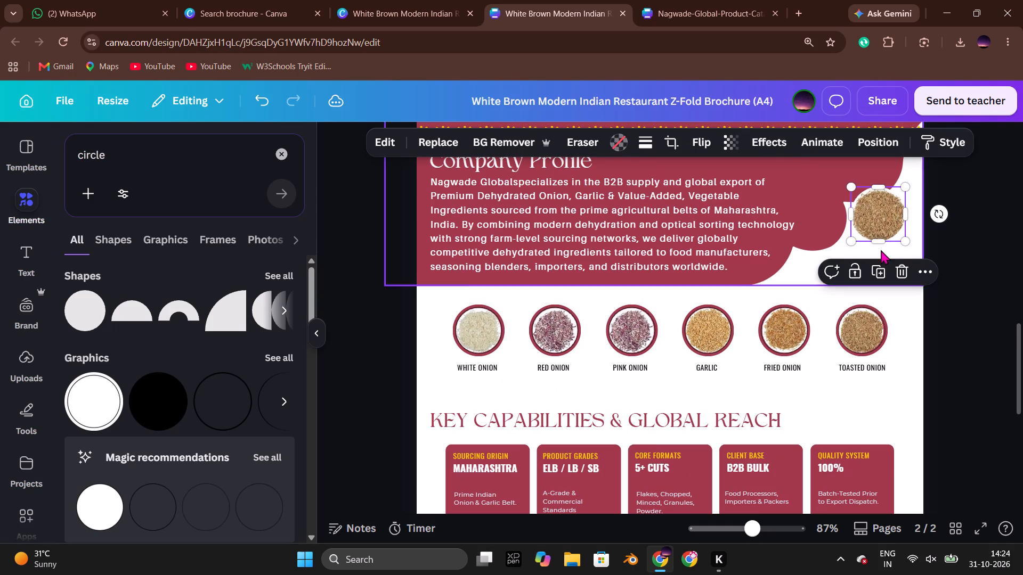
drag(881, 217, 870, 226)
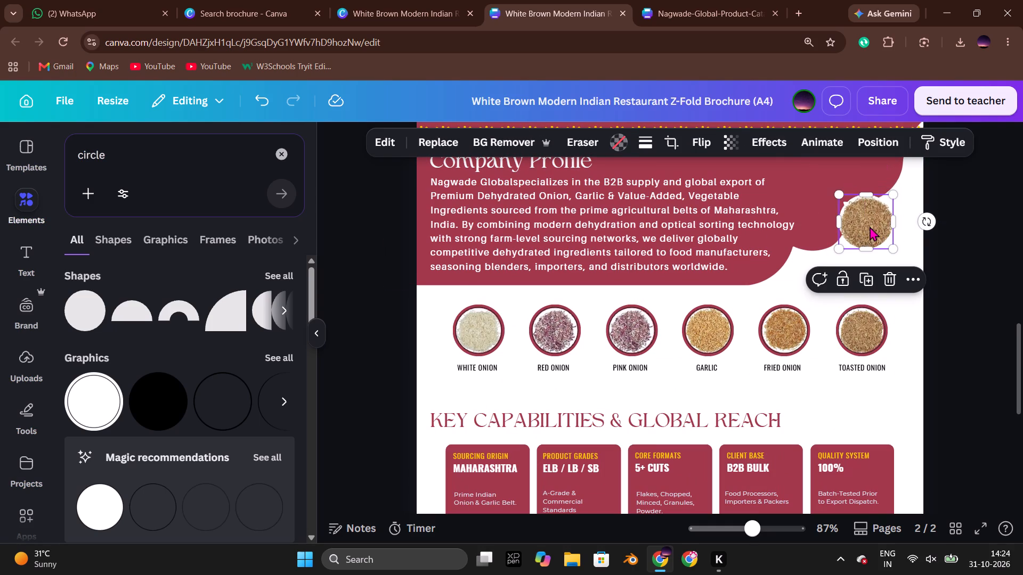
Send the toasted onion picture beside the Company Profile text to the back, behind the red shape.
click(907, 275)
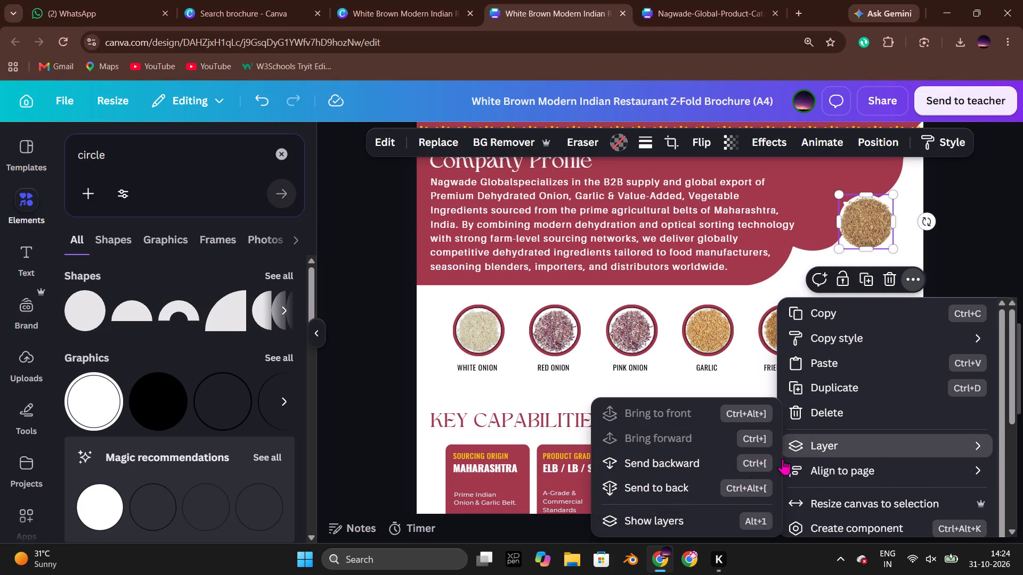
click(690, 483)
Enlarge the toasted onion picture and position it to fill page 2's upper corner behind the red shape's curved edge.
drag(894, 247, 944, 275)
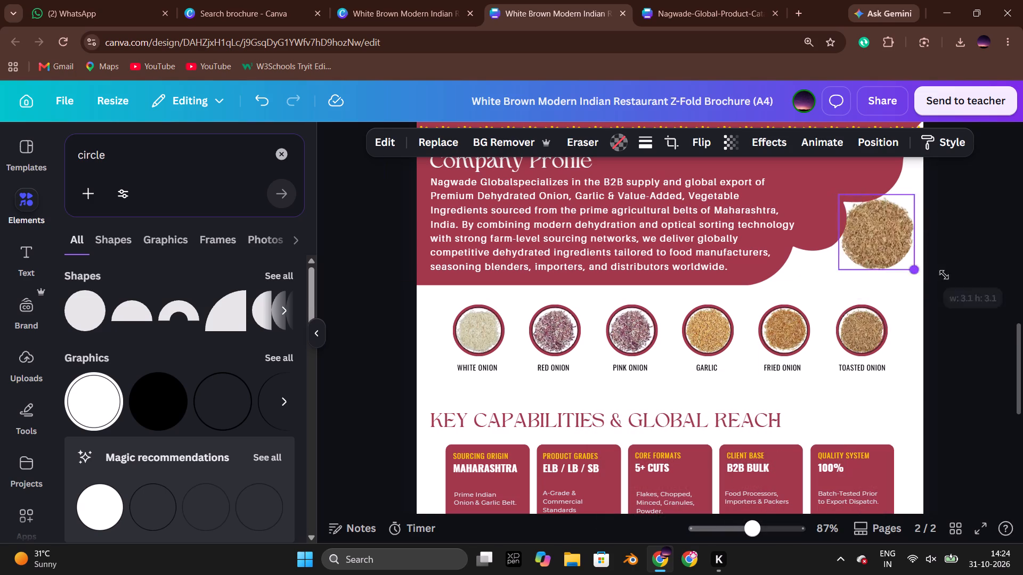
drag(944, 275, 982, 302)
drag(925, 277, 894, 212)
scroll(976, 277, up, 1)
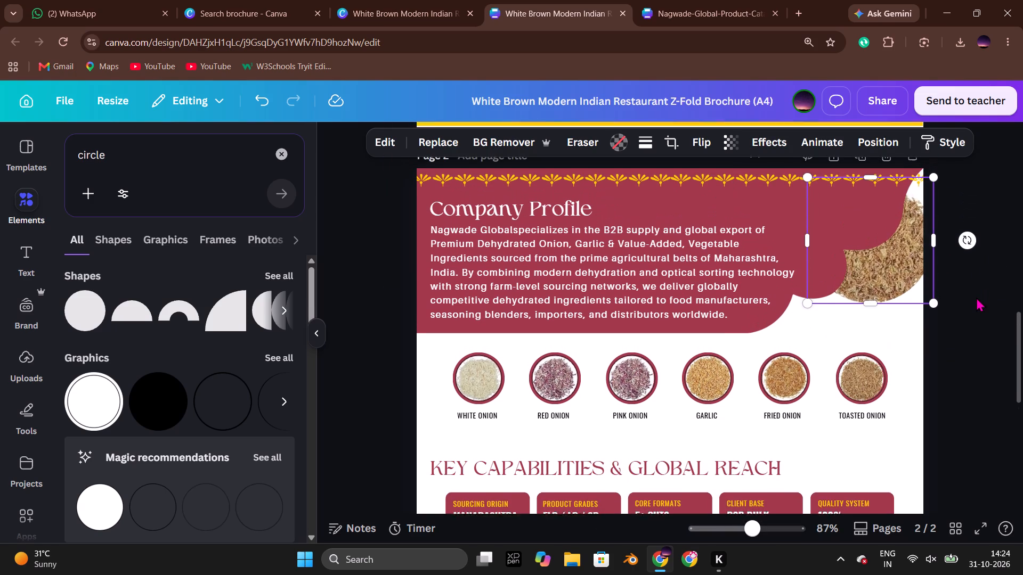
scroll(976, 297, up, 1)
drag(935, 313, 996, 387)
drag(908, 323, 905, 319)
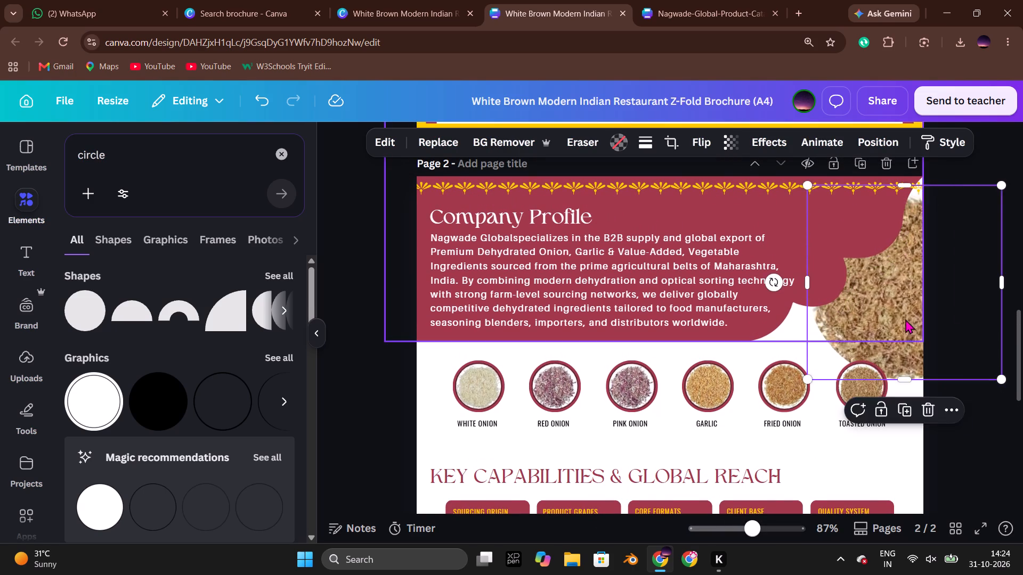
drag(905, 319, 891, 299)
drag(789, 349, 744, 369)
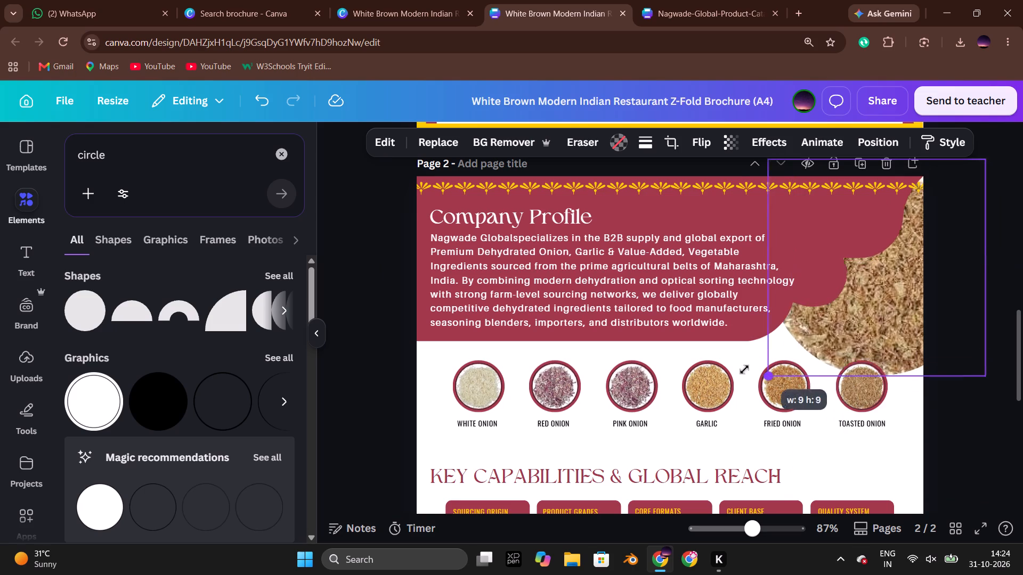
drag(744, 369, 735, 377)
drag(836, 324, 820, 307)
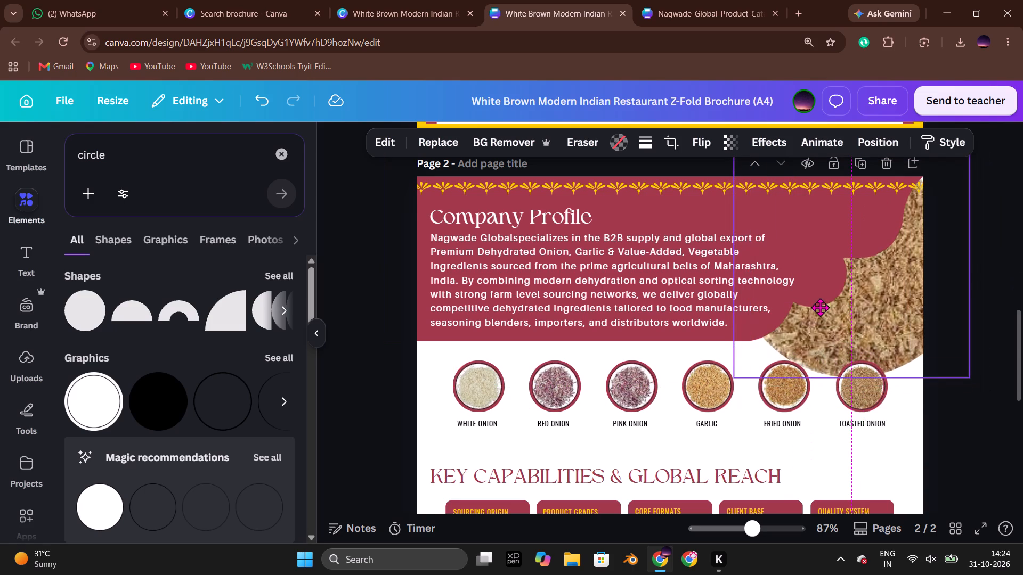
drag(820, 307, 825, 303)
drag(738, 376, 716, 382)
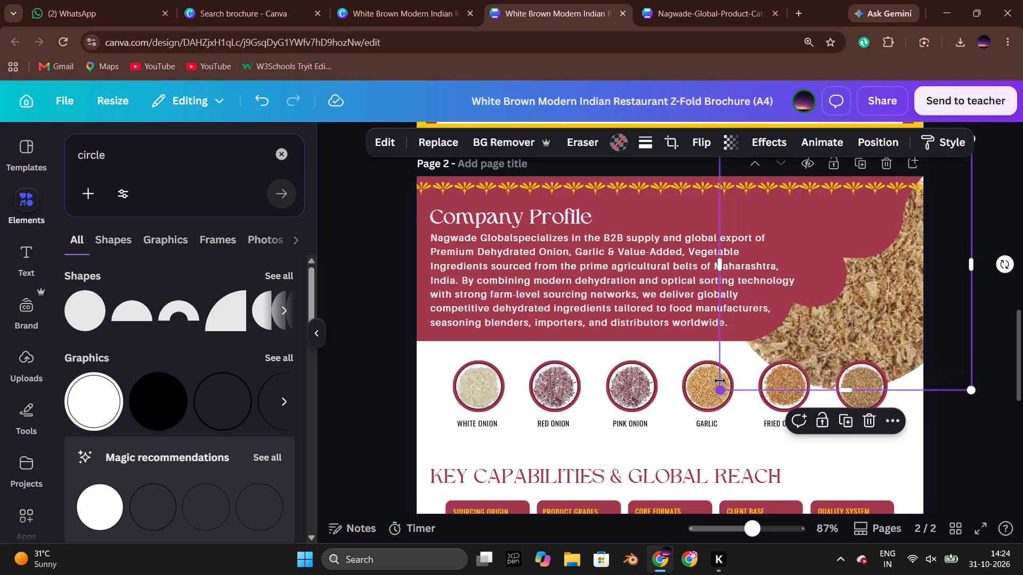
Crop the toasted onion picture, shifting the image slightly upward within its circular outline.
click(677, 141)
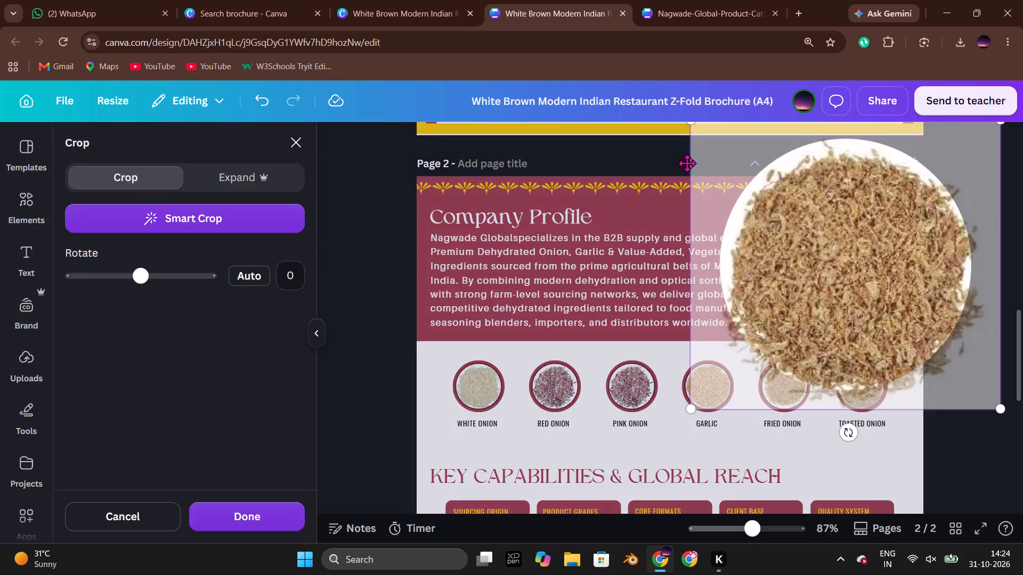
drag(1001, 409, 1006, 379)
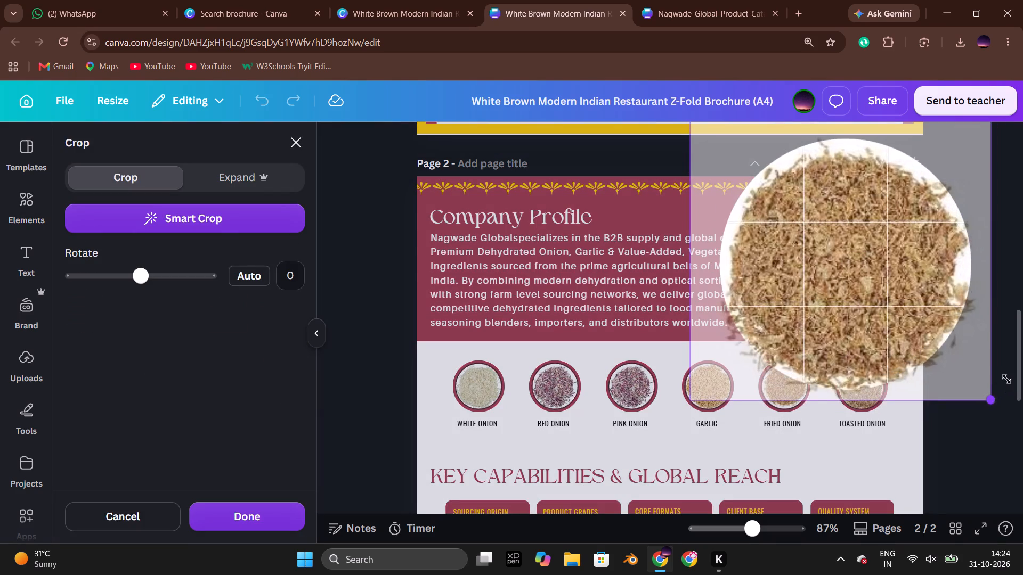
drag(1006, 379, 1015, 395)
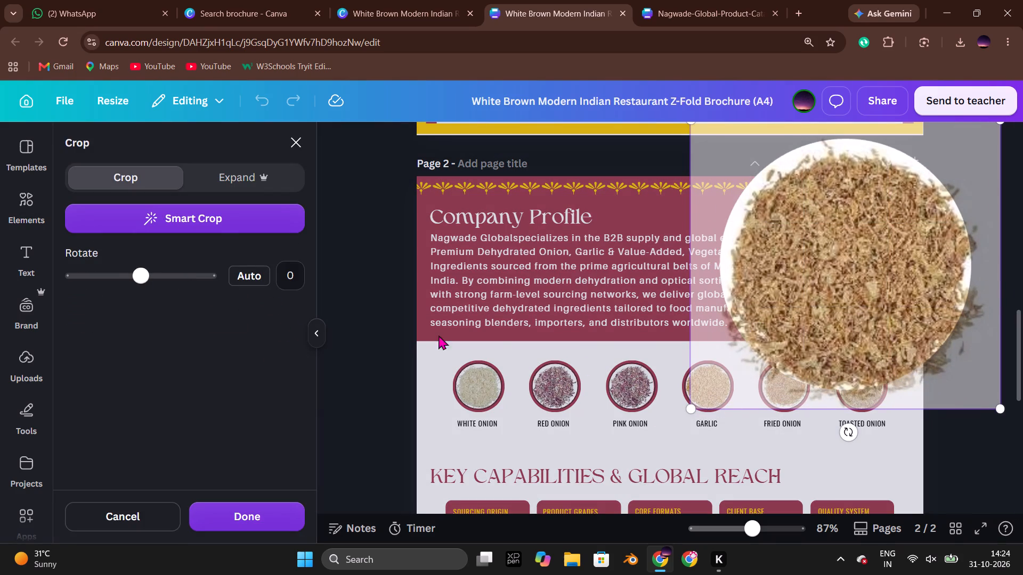
drag(984, 410, 986, 391)
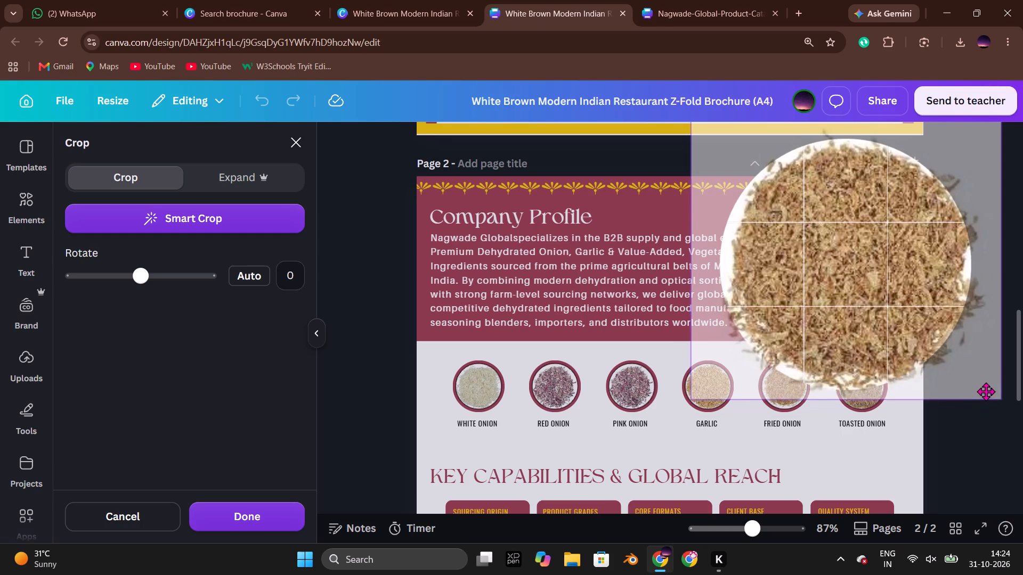
drag(986, 391, 976, 384)
double_click(994, 469)
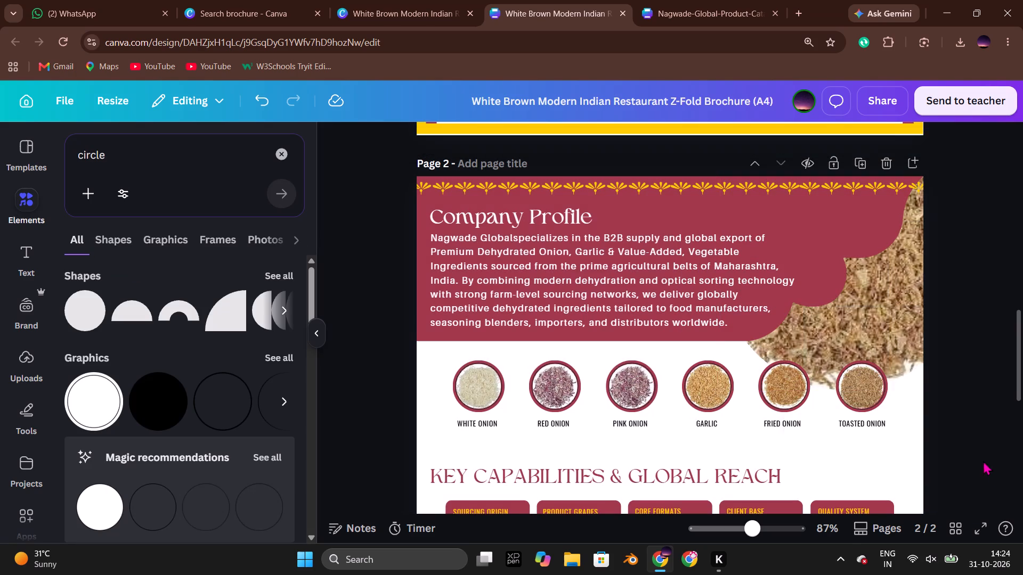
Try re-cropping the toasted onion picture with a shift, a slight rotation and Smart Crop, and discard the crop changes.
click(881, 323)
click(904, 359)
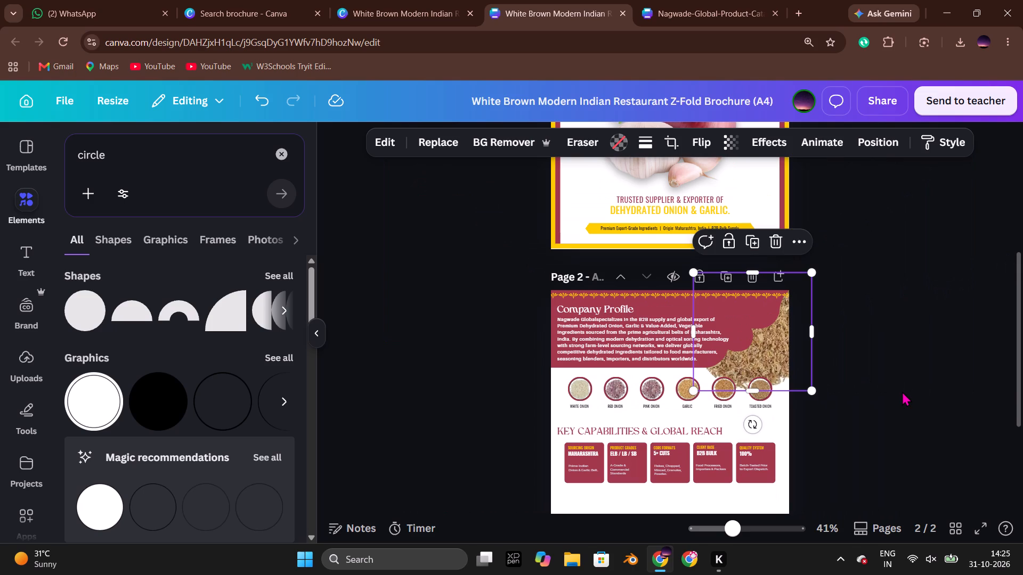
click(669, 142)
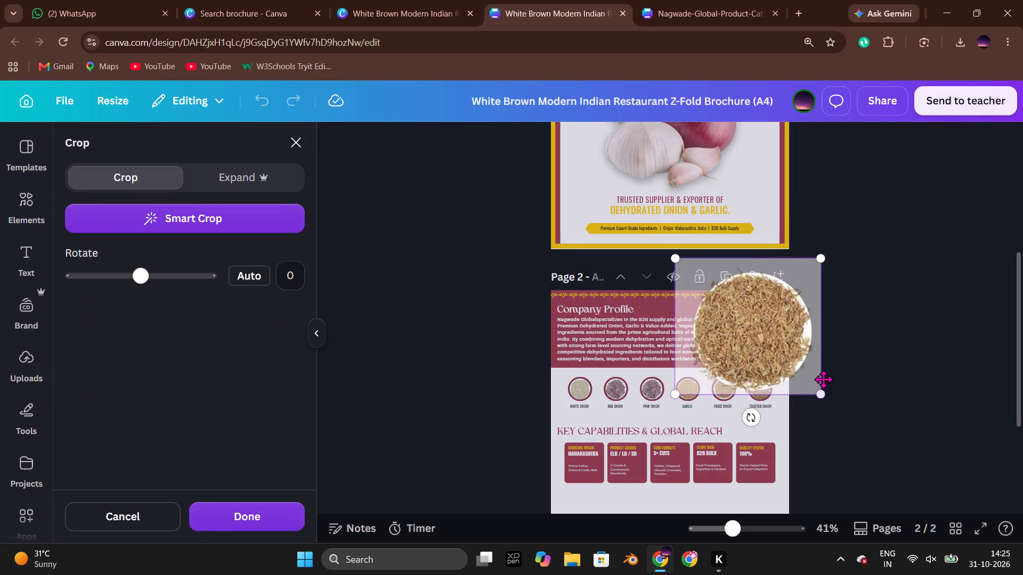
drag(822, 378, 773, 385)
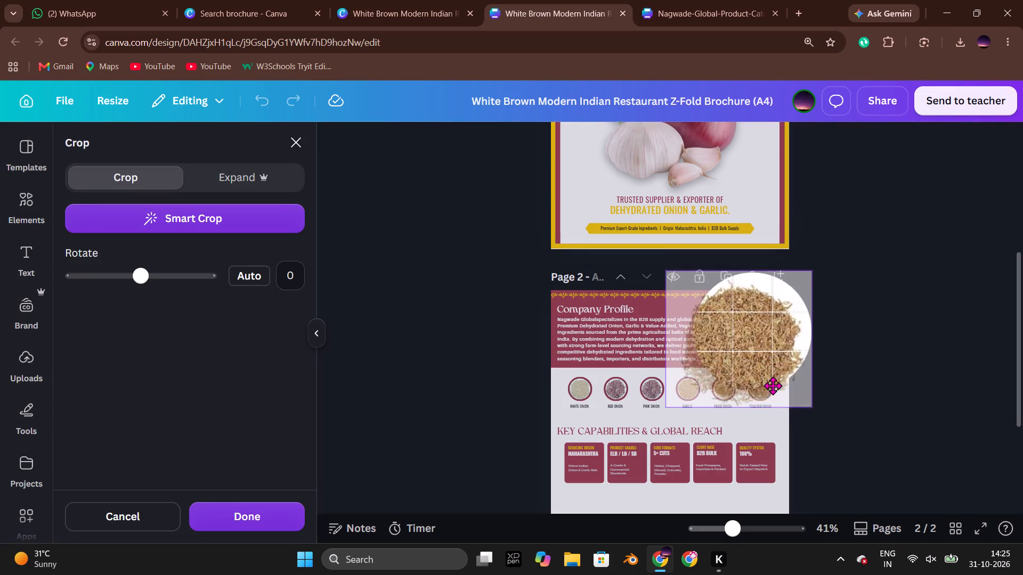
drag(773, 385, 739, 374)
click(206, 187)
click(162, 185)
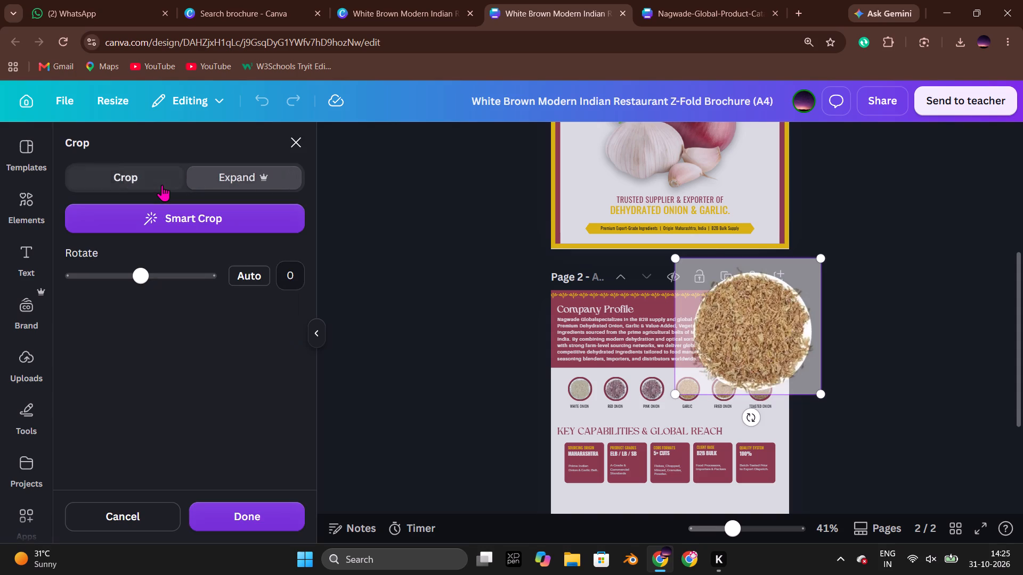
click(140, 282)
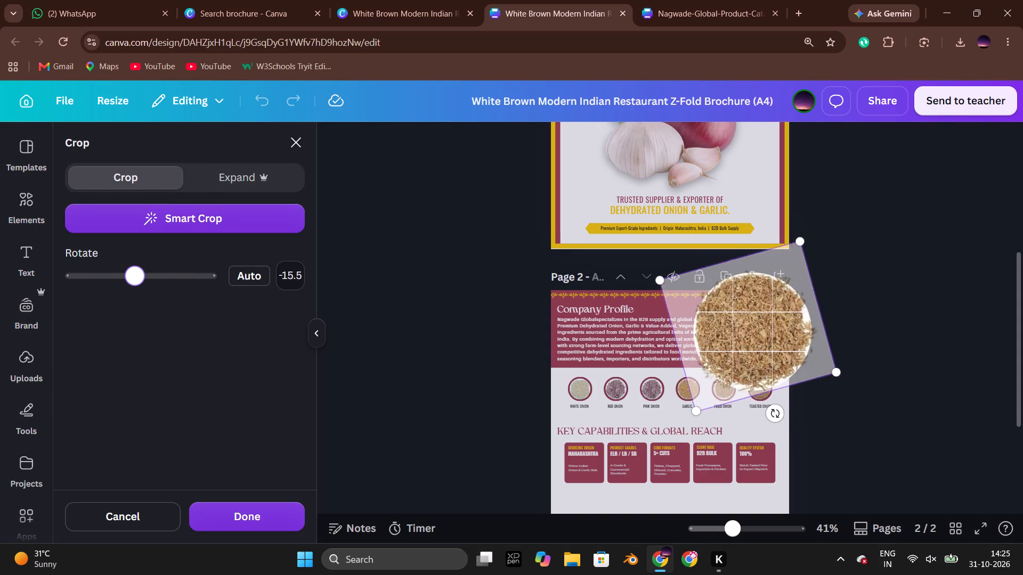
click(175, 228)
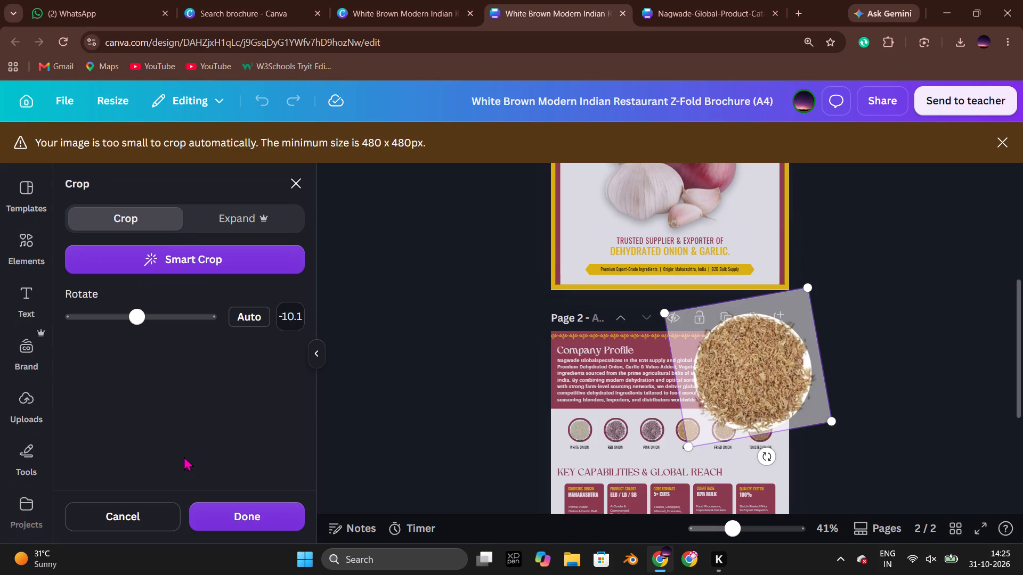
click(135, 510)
Move the toasted onion picture out of the upper corner to behind the White Onion and Red Onion items.
double_click(886, 389)
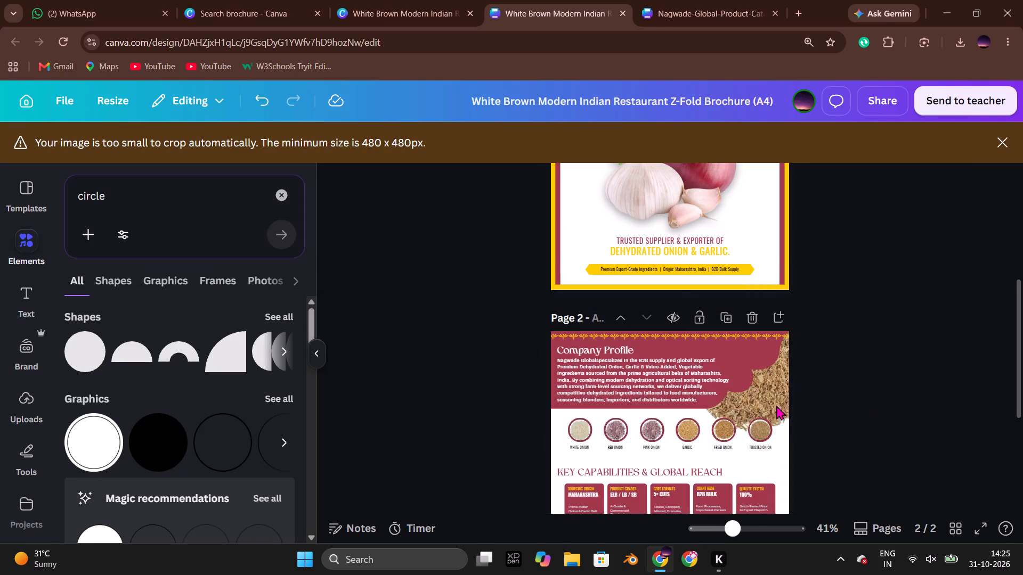
drag(781, 420, 616, 460)
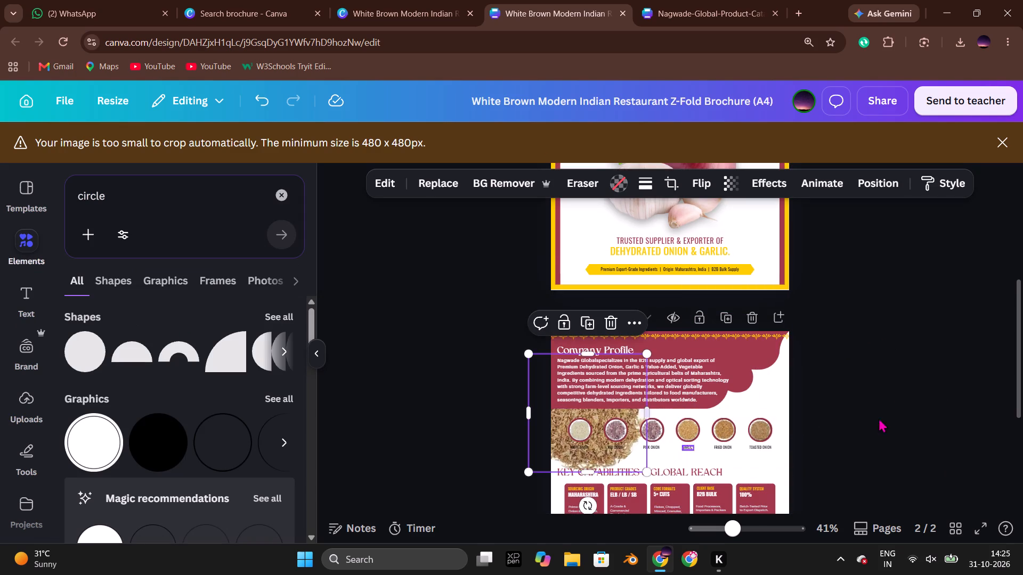
click(949, 392)
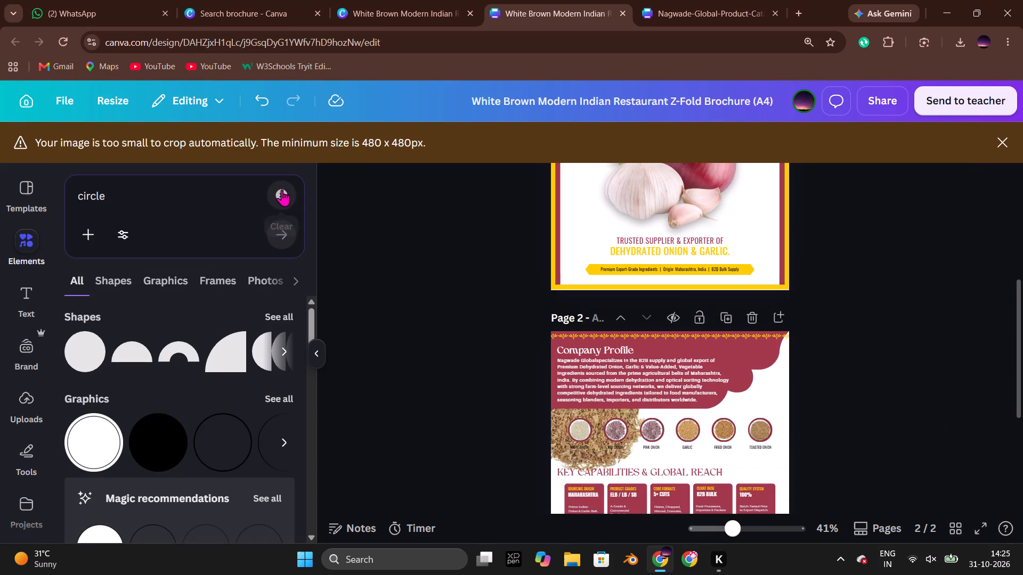
Search the elements for "photo" and add the first rectangular picture frame to page 2.
click(282, 190)
click(202, 191)
text(photo)
key(Return)
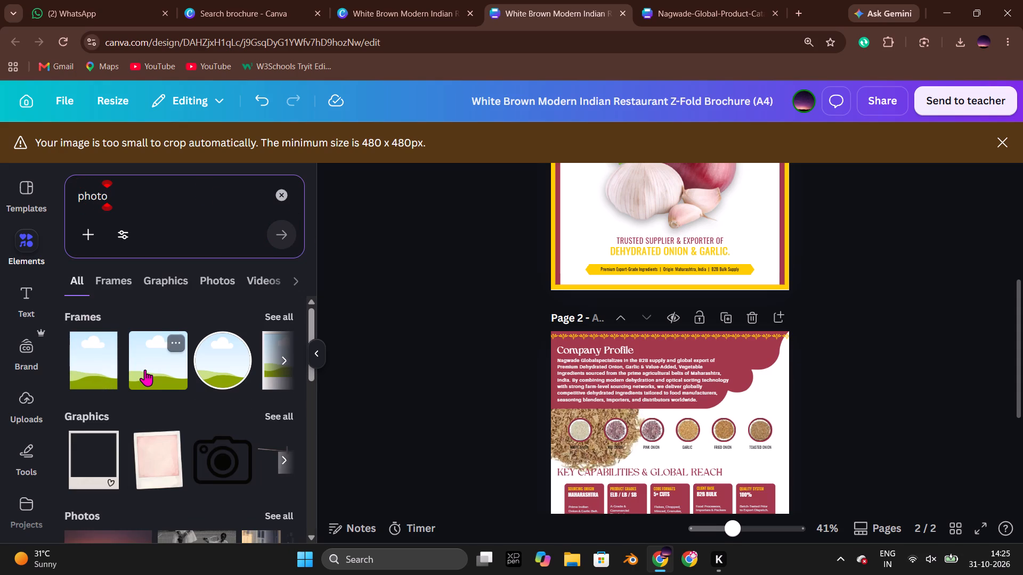
click(87, 364)
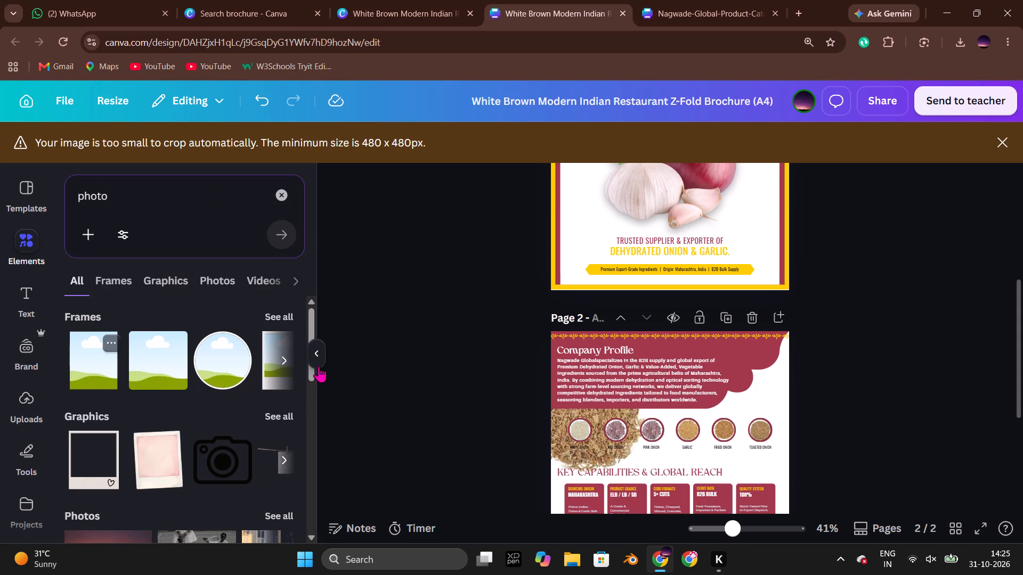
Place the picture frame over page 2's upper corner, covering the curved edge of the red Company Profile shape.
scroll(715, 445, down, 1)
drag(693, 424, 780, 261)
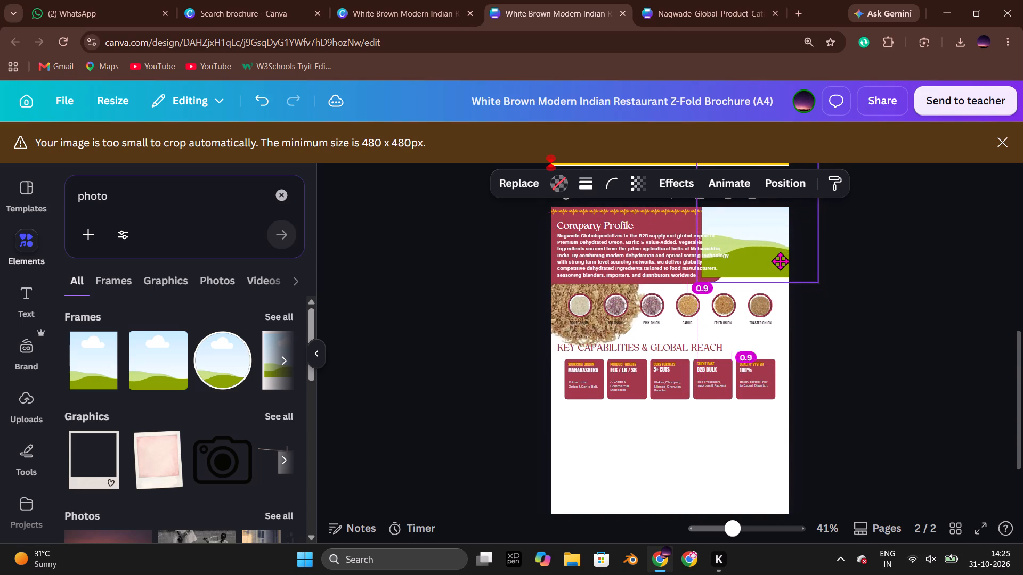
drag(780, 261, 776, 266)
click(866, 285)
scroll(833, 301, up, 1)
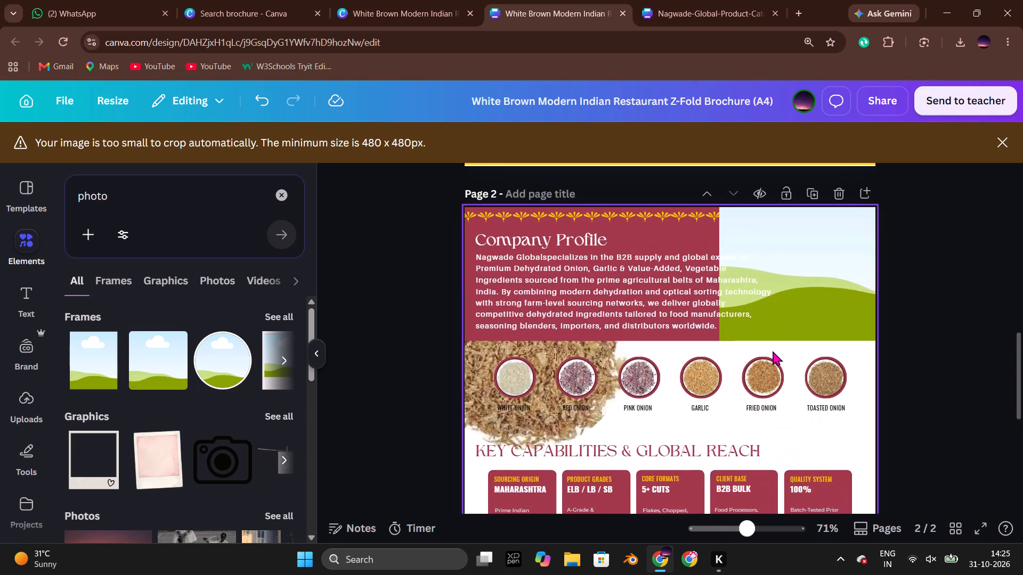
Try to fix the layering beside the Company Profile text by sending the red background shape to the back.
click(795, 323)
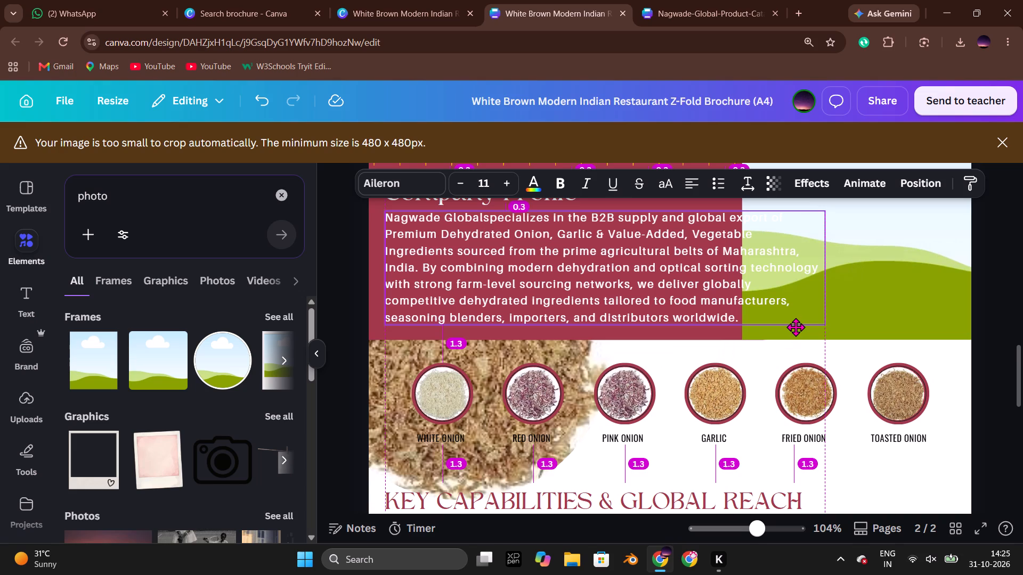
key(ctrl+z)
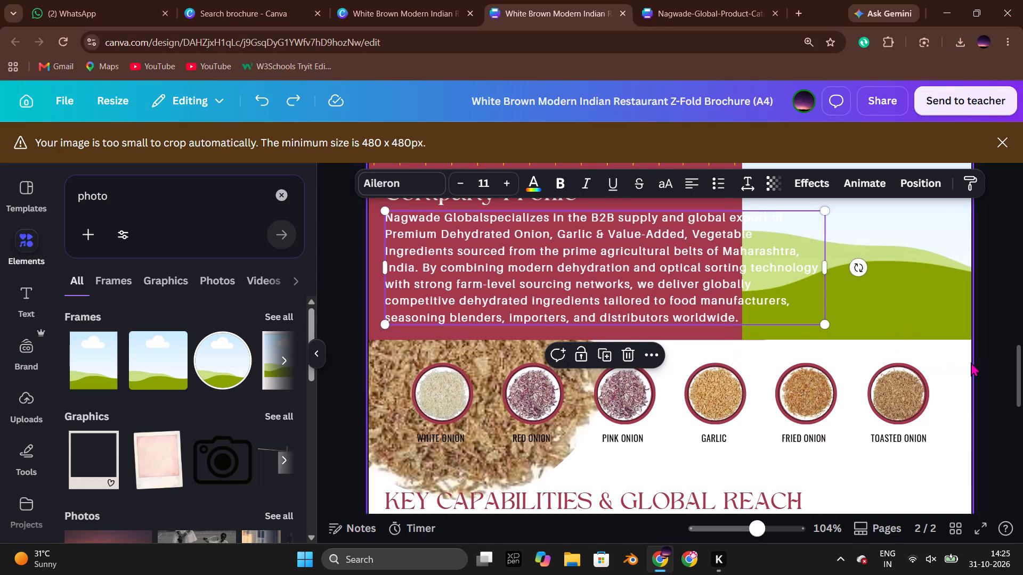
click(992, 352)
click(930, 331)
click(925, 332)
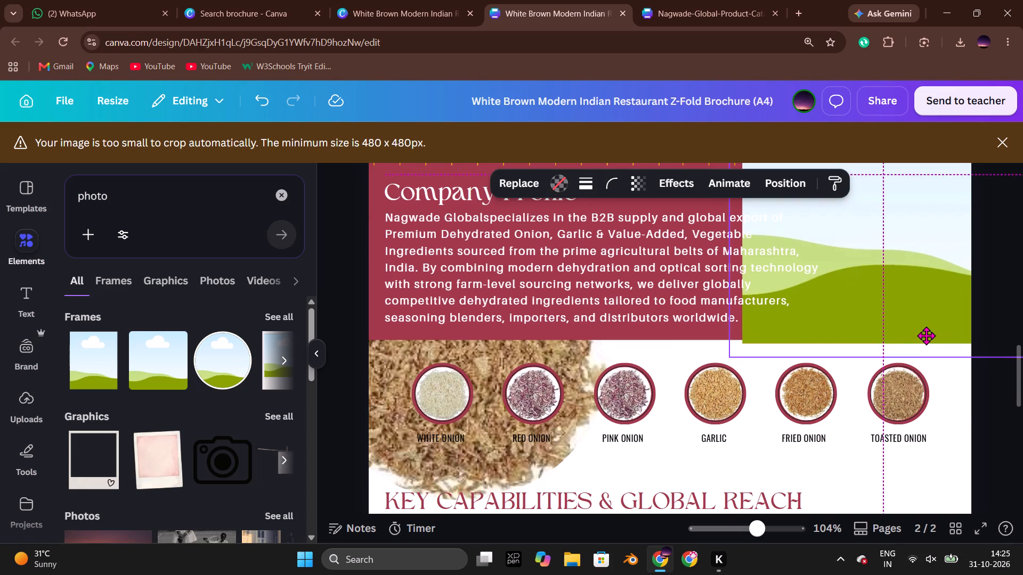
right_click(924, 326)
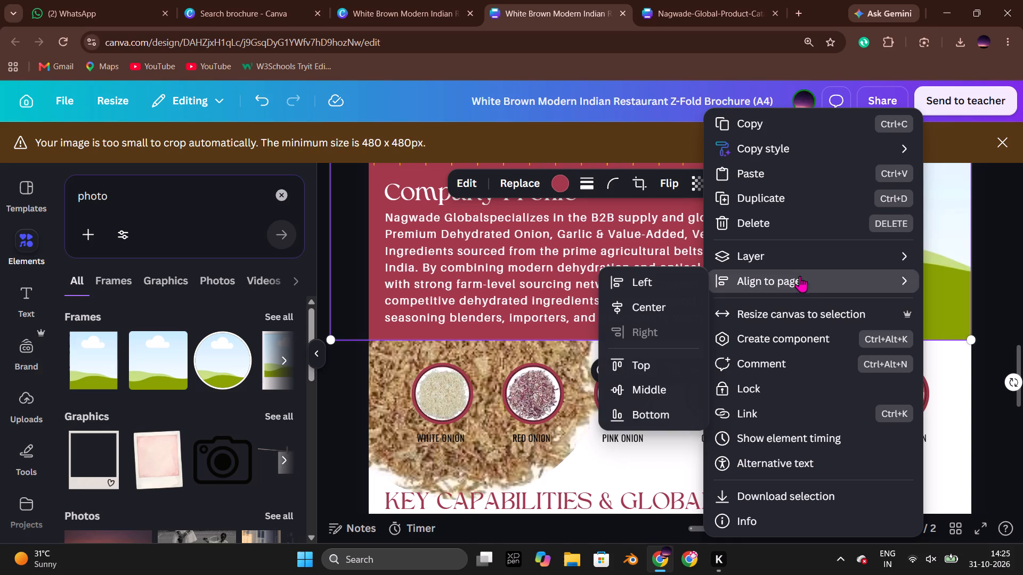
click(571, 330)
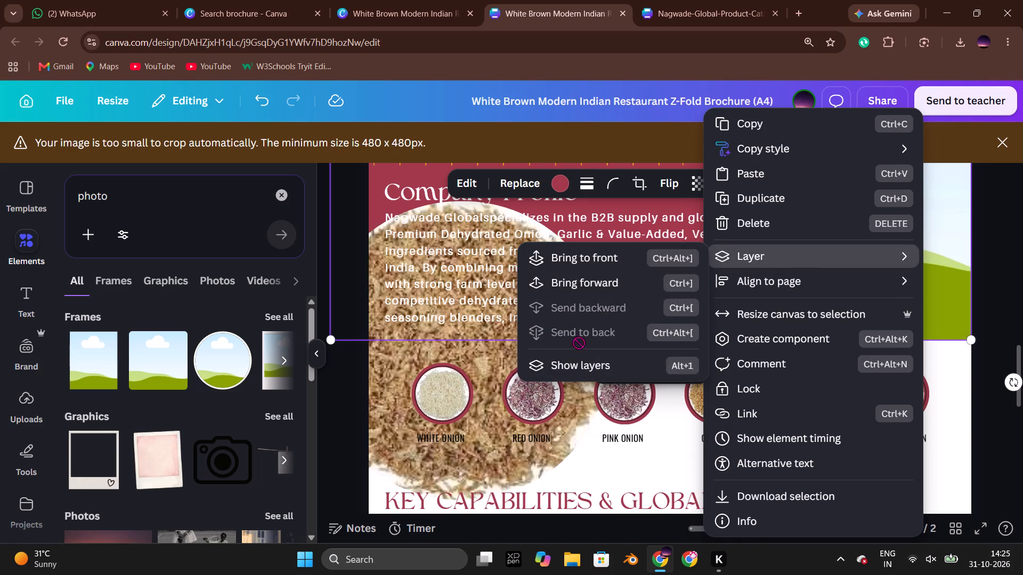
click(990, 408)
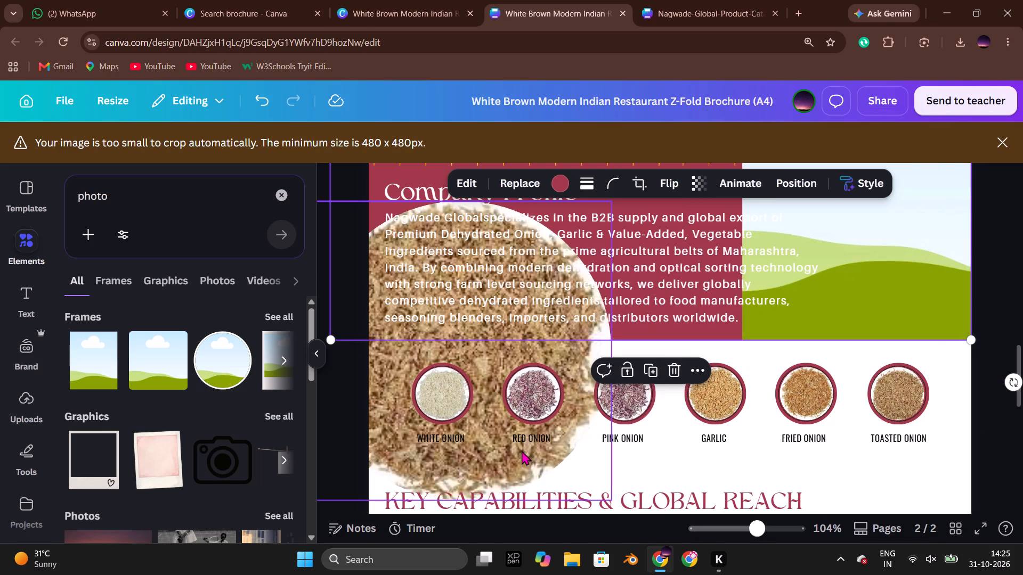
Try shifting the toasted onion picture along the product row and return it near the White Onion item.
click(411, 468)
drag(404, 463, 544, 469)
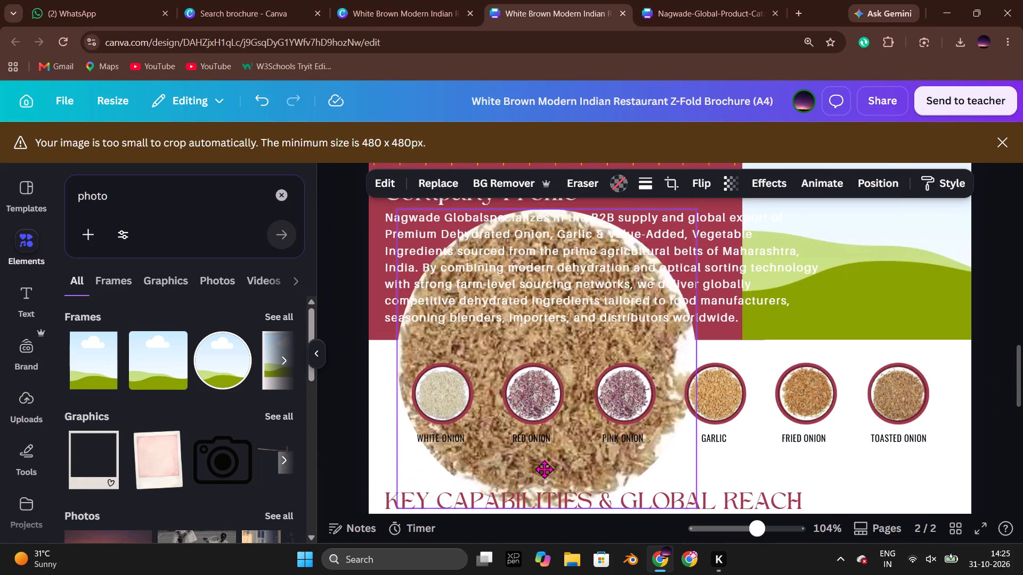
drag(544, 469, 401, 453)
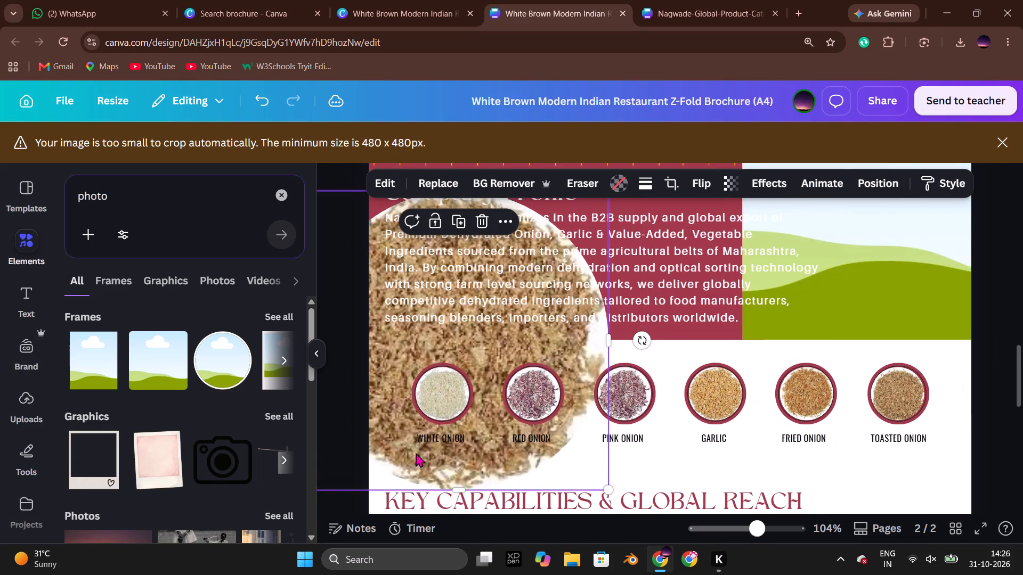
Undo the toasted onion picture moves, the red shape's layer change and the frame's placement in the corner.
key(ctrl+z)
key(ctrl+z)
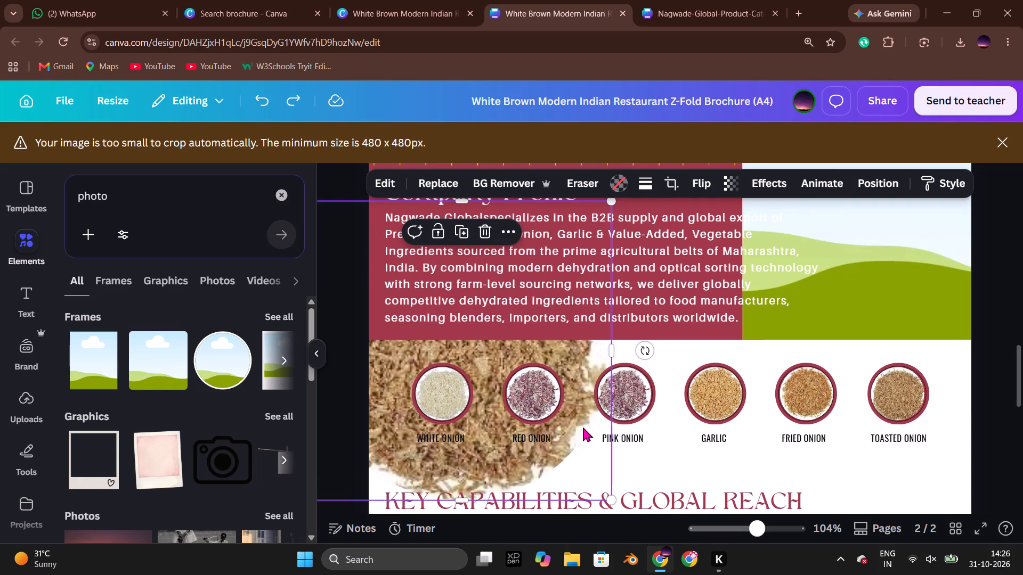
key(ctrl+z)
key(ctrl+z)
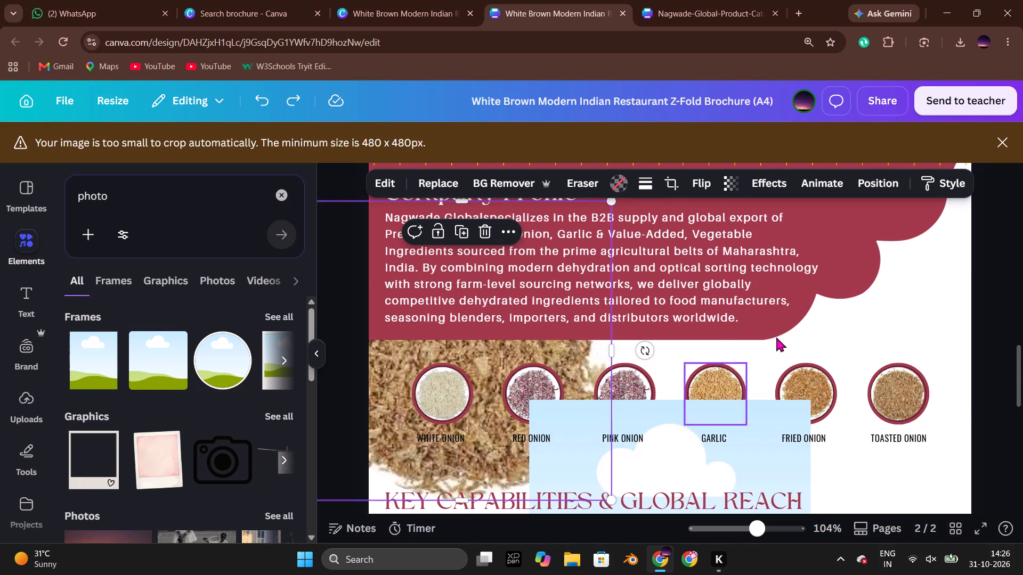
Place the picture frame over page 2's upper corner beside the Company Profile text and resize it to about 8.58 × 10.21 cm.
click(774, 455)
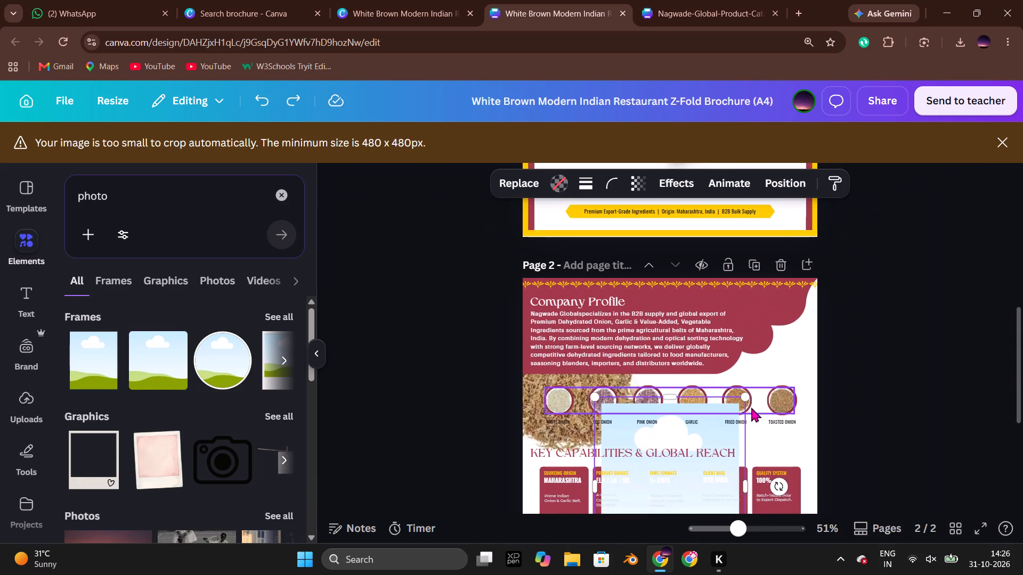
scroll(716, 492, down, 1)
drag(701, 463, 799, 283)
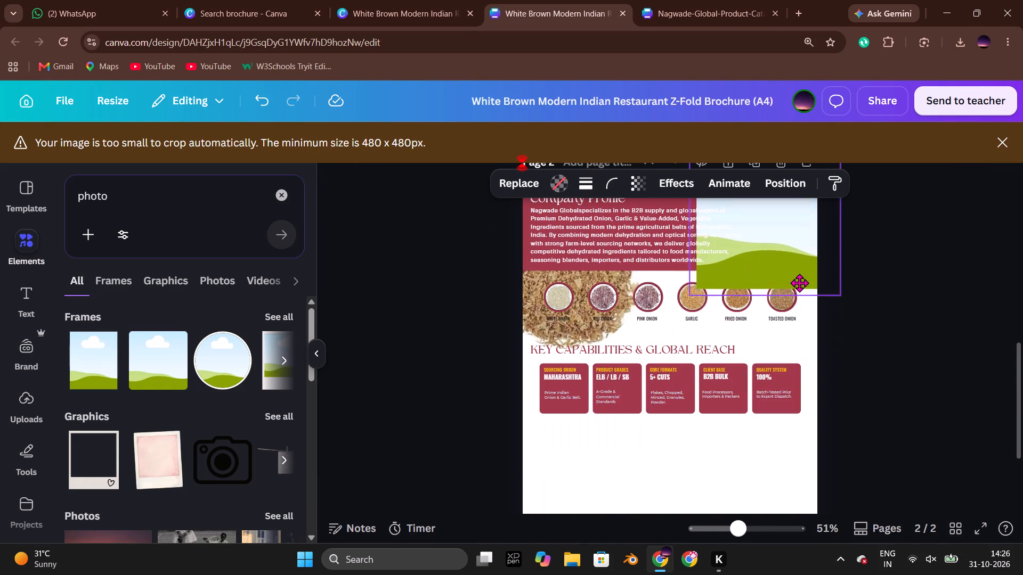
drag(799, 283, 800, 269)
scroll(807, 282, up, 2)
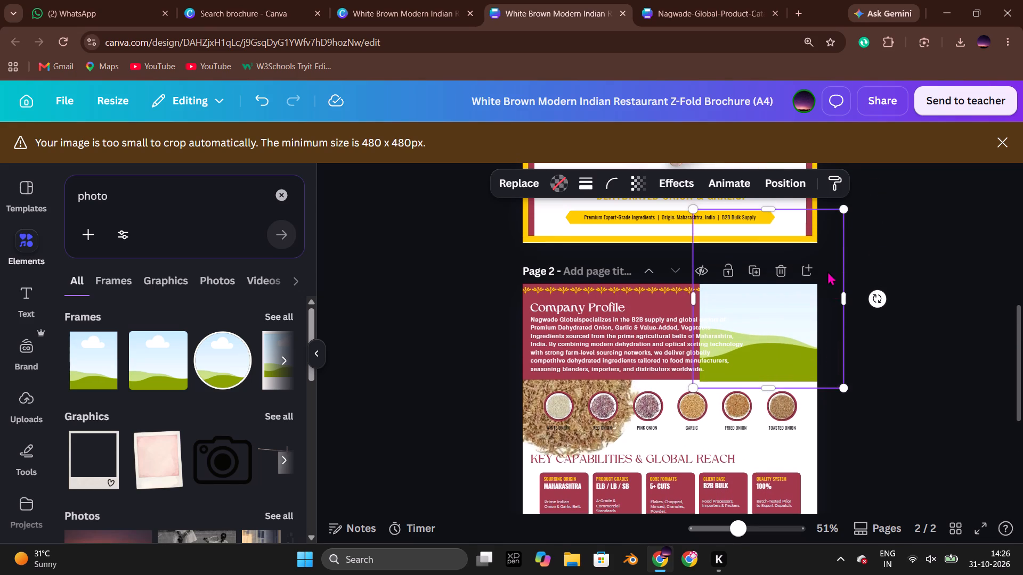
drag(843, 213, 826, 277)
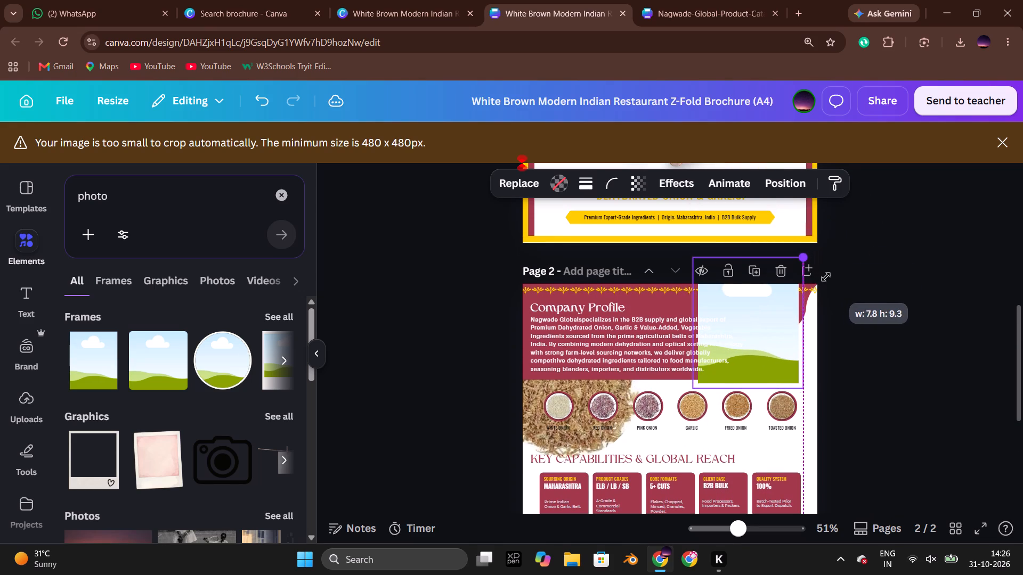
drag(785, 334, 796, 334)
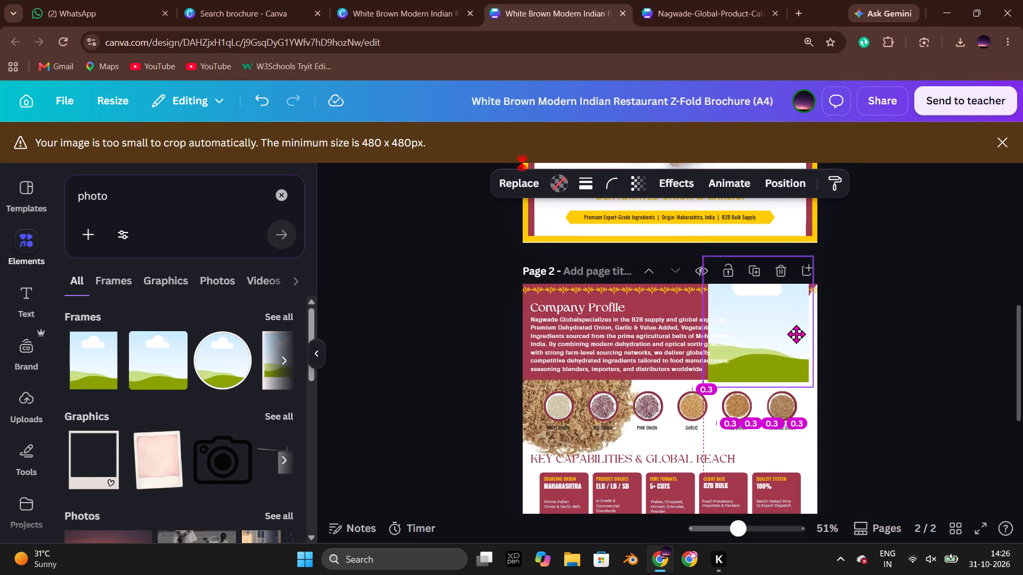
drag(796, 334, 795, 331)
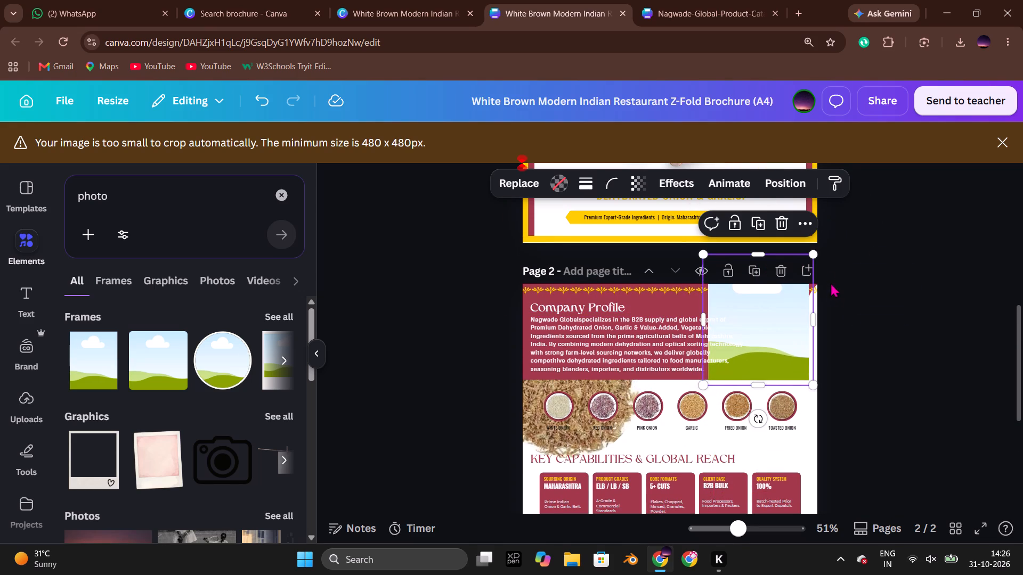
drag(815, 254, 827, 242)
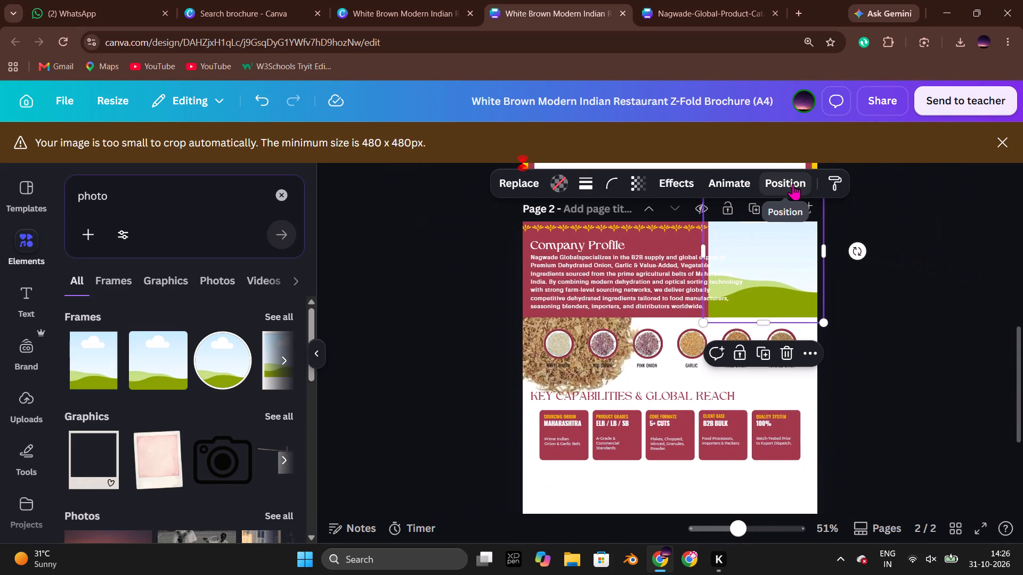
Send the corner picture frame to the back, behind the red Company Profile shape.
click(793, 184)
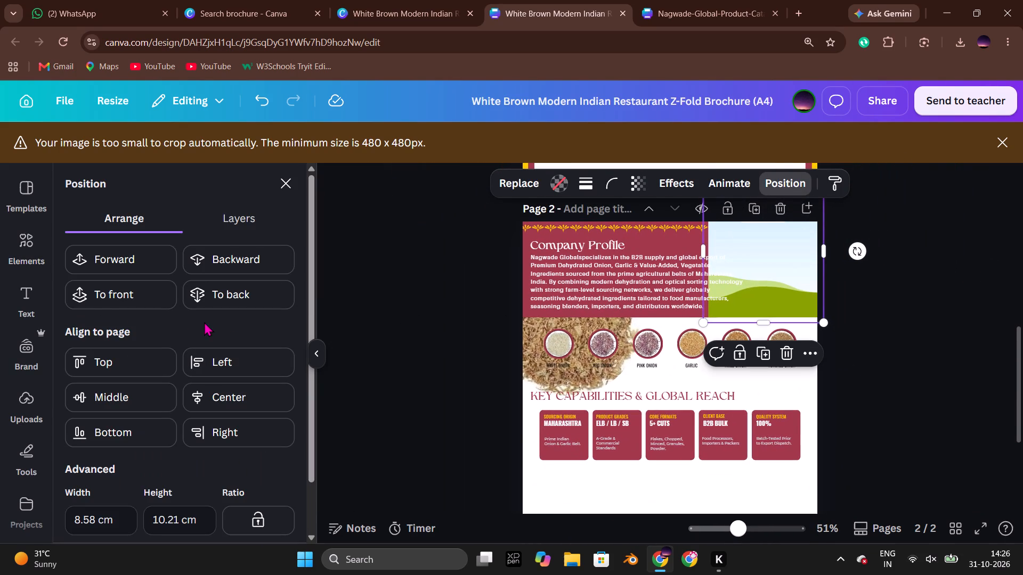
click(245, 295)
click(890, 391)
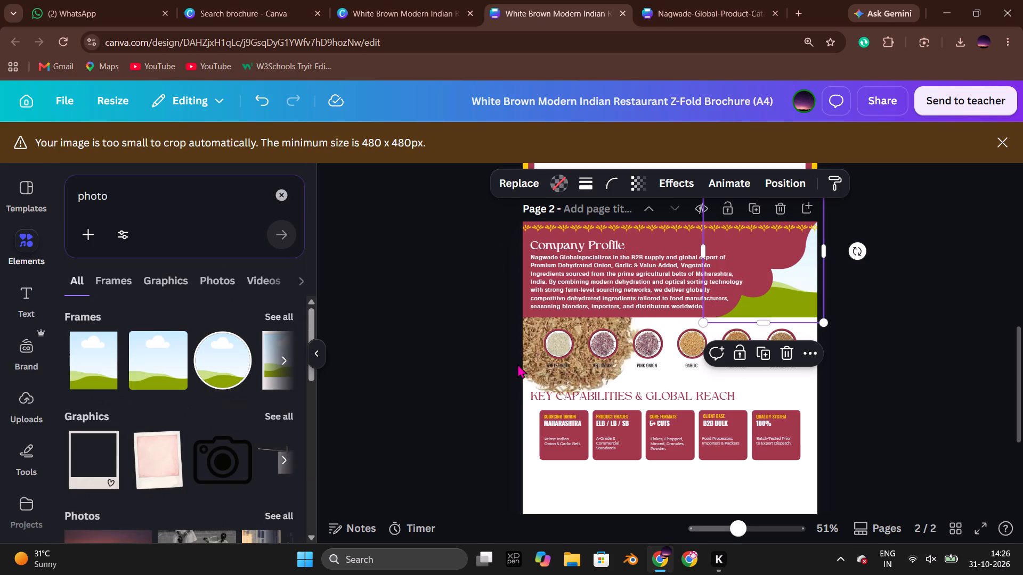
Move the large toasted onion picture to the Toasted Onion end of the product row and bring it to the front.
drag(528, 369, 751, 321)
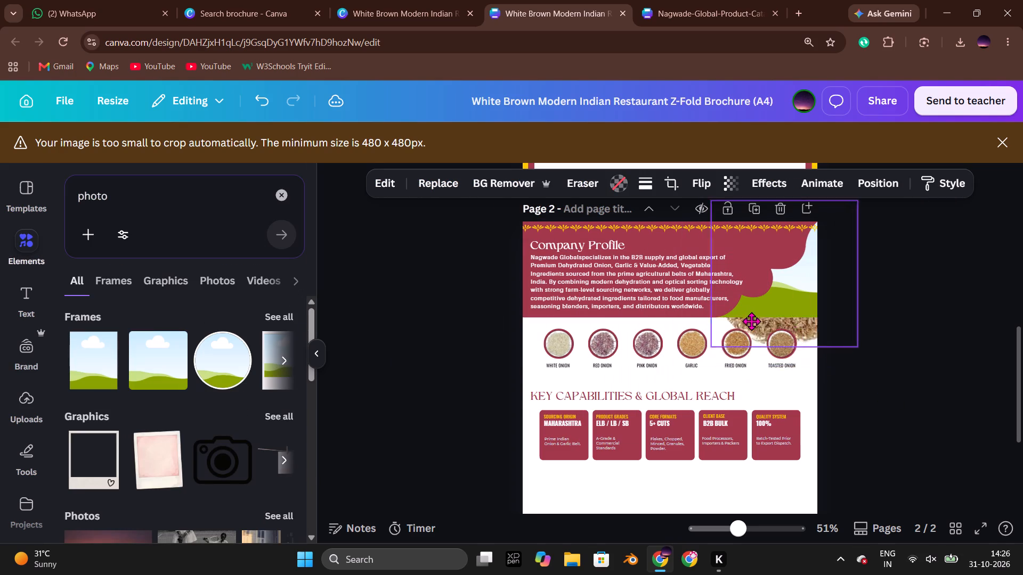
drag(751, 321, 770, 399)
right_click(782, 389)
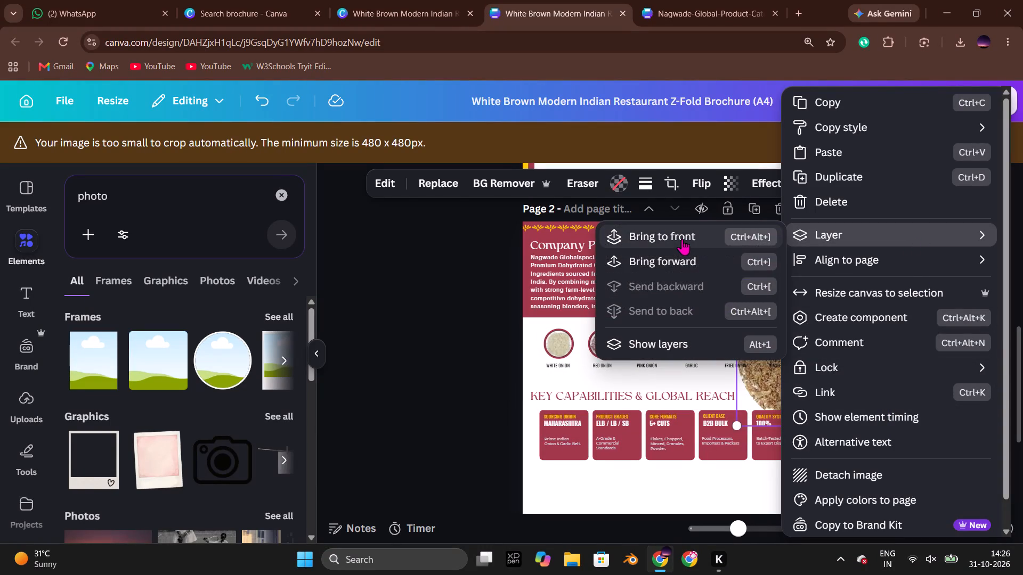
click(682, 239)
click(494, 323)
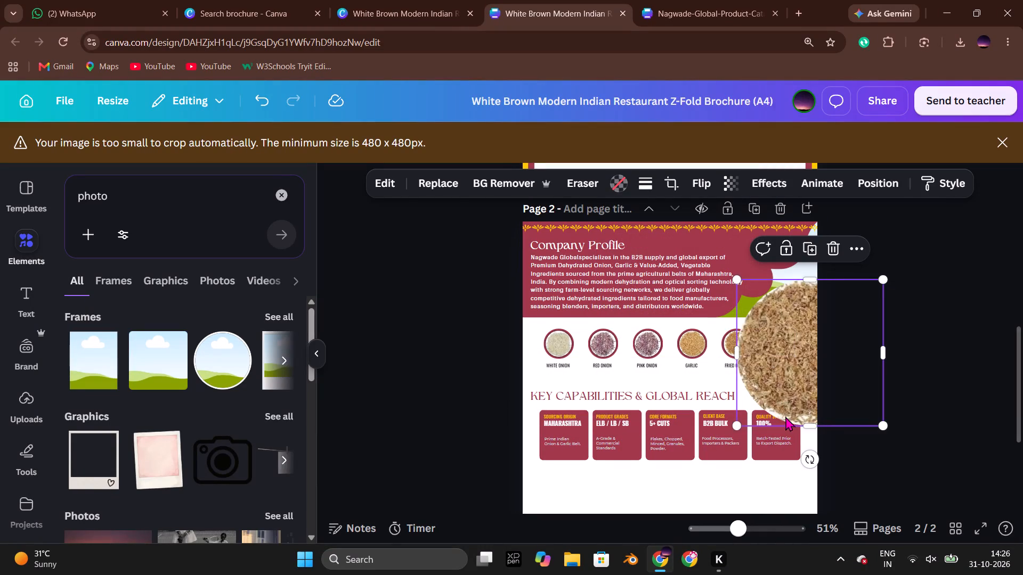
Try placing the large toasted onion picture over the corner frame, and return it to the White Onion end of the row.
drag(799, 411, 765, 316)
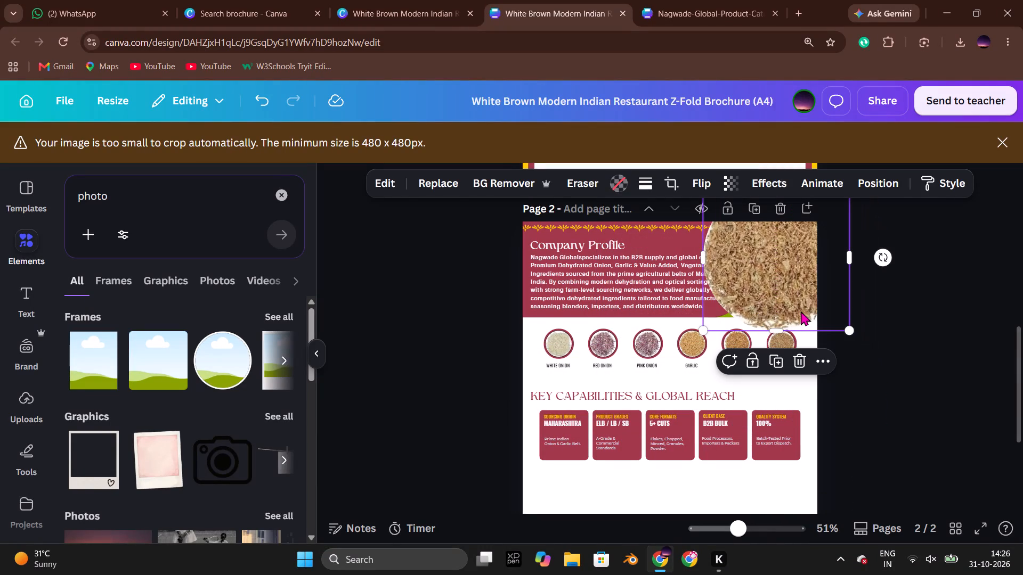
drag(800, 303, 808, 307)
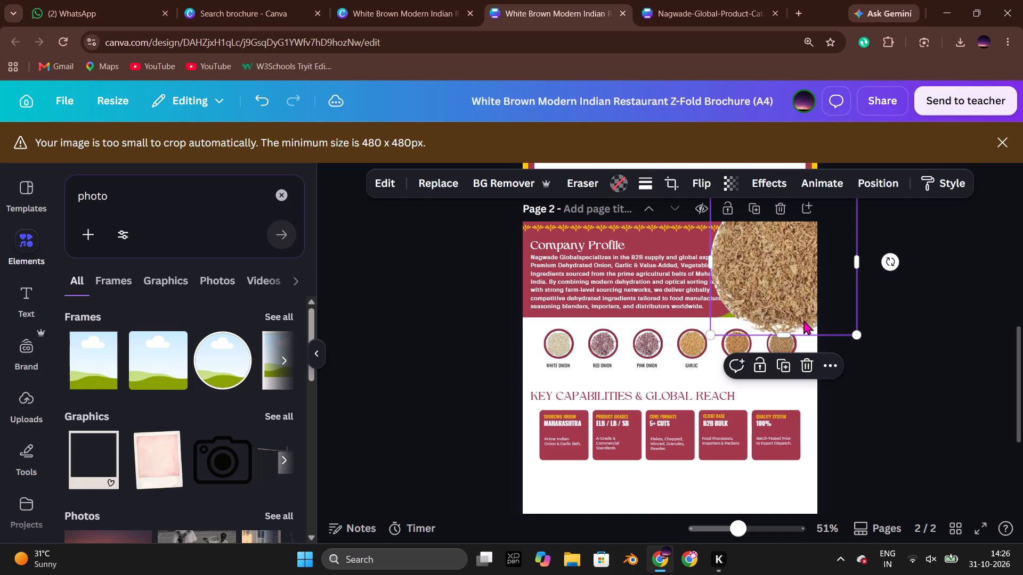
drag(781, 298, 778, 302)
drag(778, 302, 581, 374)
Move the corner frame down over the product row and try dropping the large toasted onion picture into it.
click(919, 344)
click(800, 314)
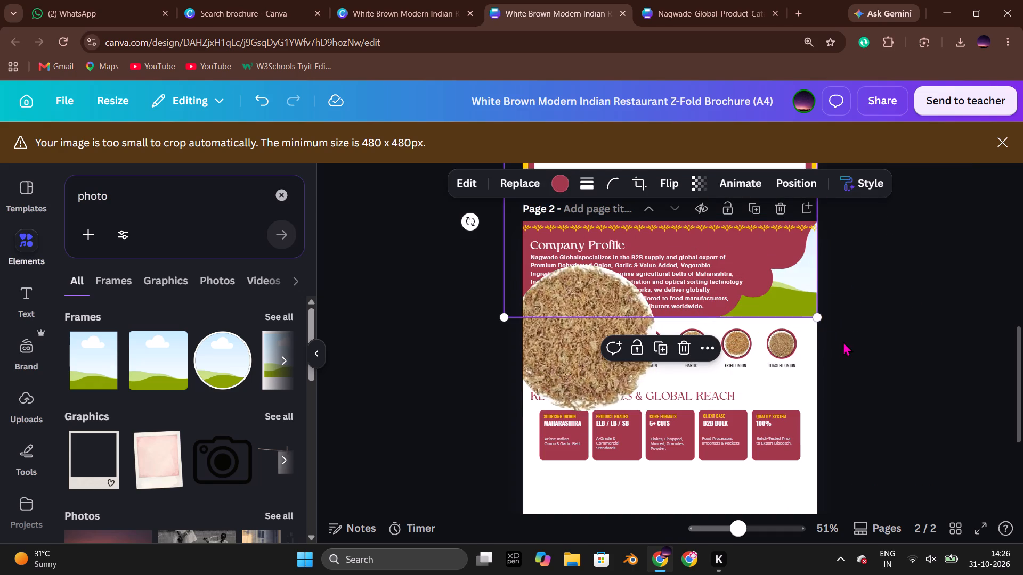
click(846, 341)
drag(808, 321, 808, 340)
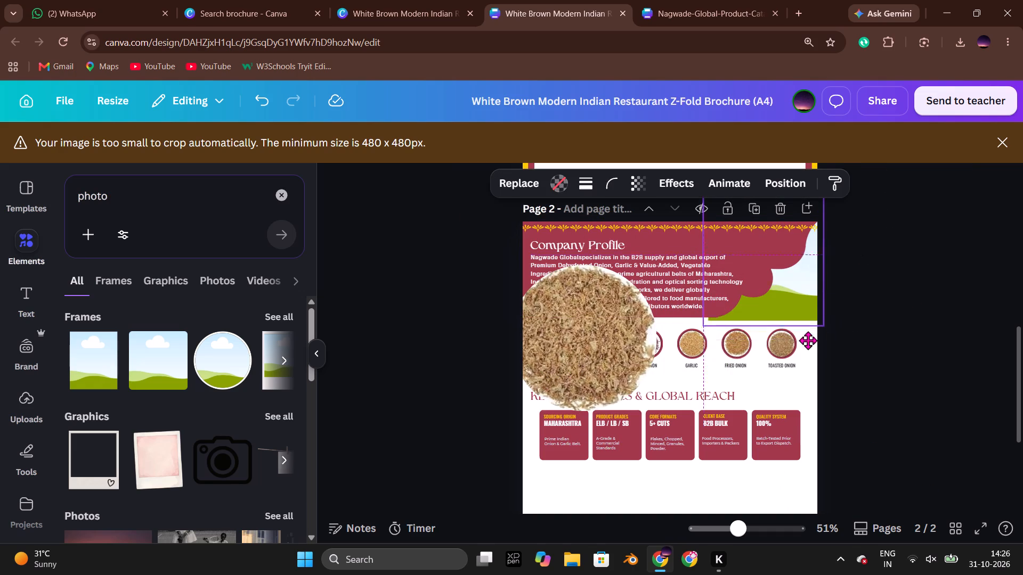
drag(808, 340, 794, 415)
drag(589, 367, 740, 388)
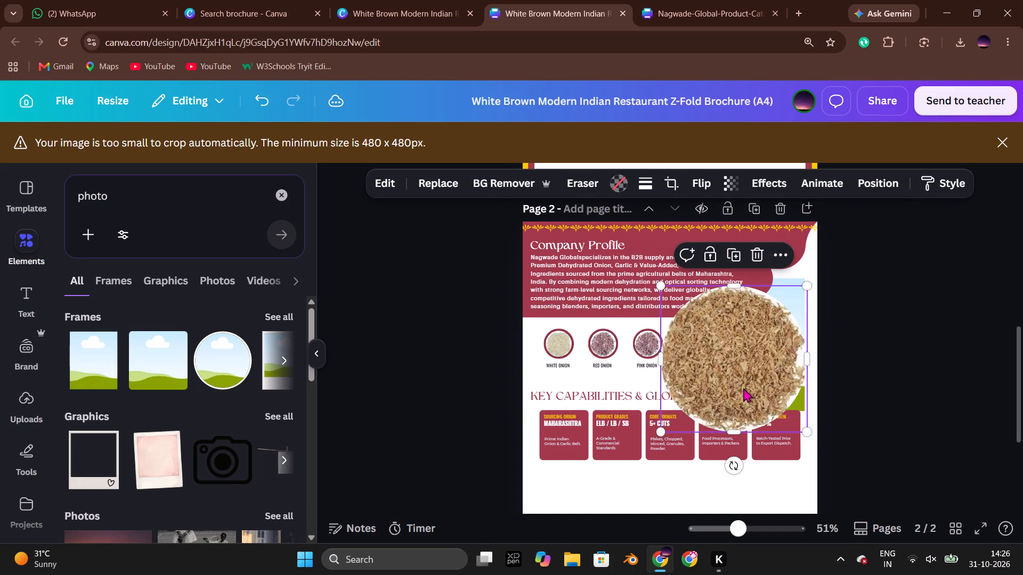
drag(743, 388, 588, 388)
Delete the empty picture frame beside the Fried Onion and Toasted Onion items.
drag(795, 390, 821, 398)
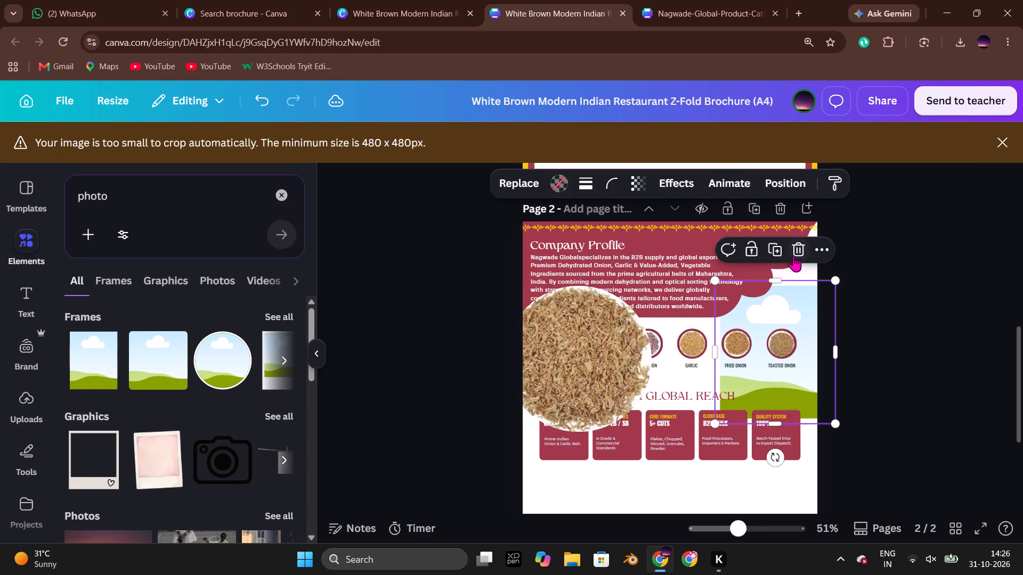
click(797, 252)
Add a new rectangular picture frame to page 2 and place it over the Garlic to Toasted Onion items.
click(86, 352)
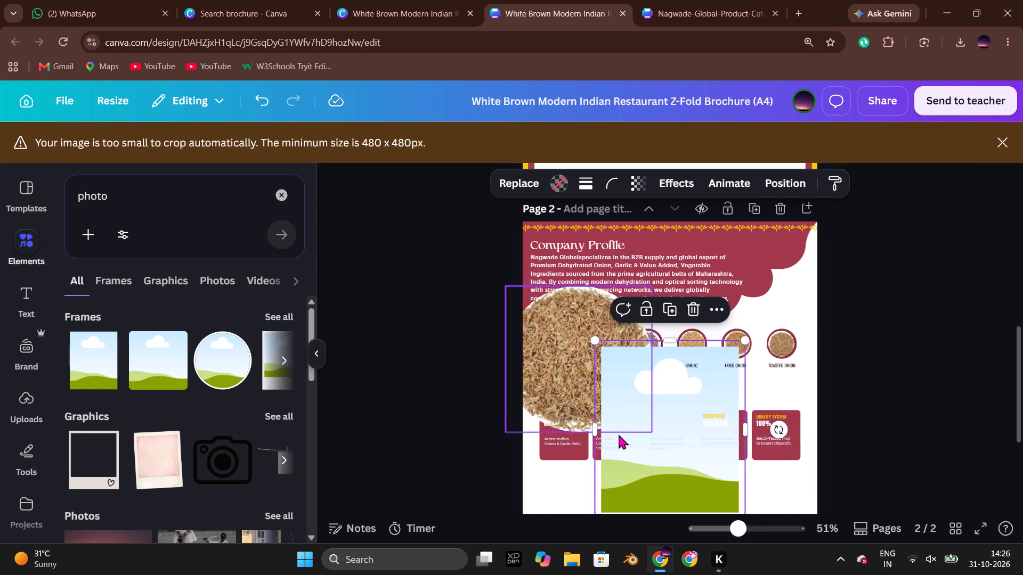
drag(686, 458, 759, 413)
Delete the large toasted onion picture together with its frame from page 2.
drag(603, 397, 582, 422)
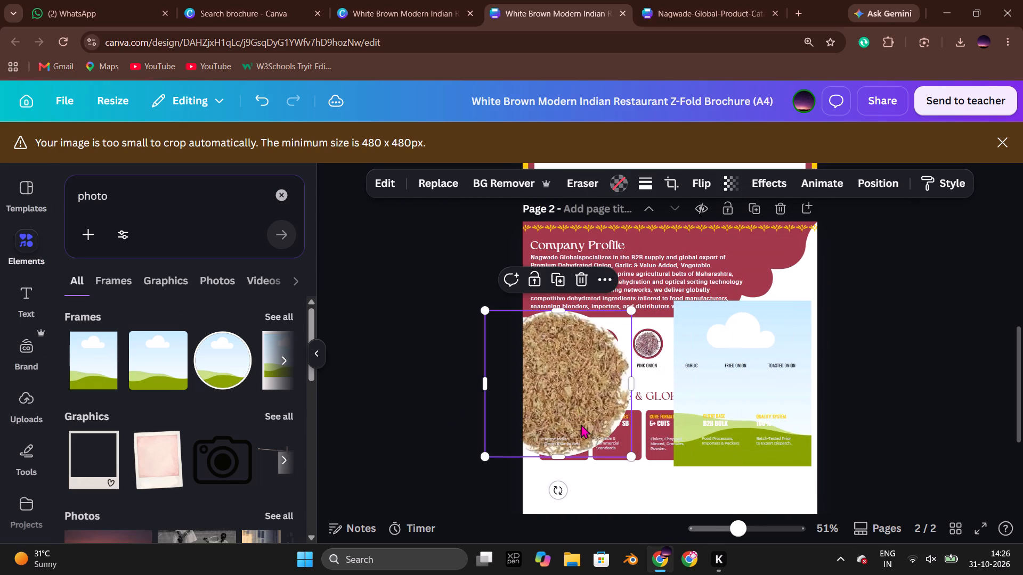
click(581, 280)
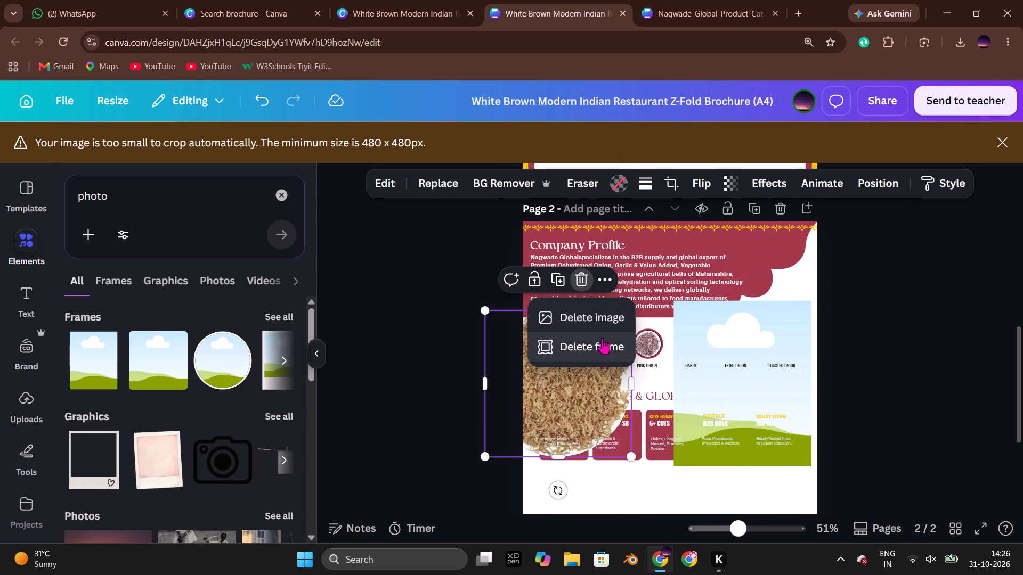
click(606, 340)
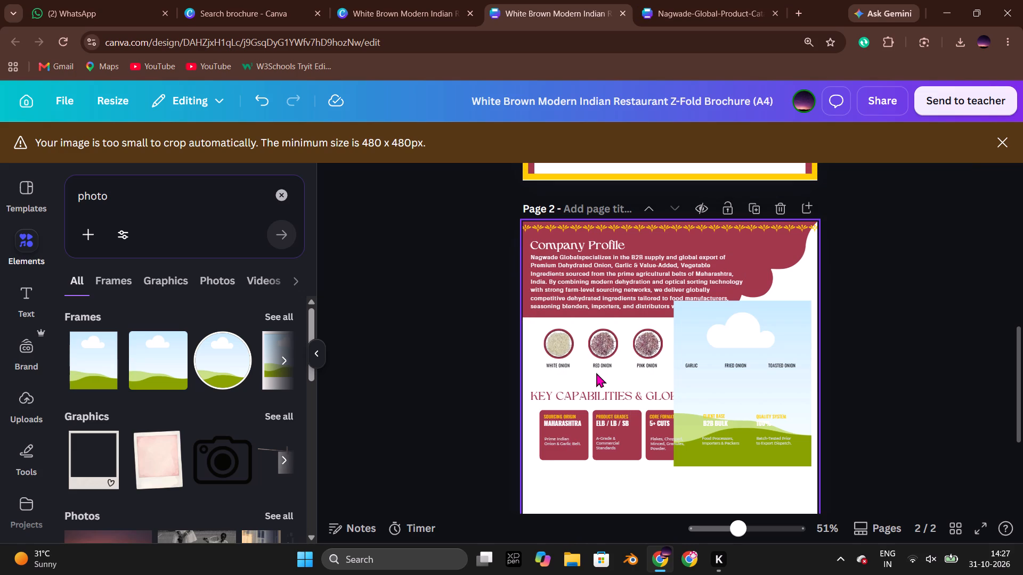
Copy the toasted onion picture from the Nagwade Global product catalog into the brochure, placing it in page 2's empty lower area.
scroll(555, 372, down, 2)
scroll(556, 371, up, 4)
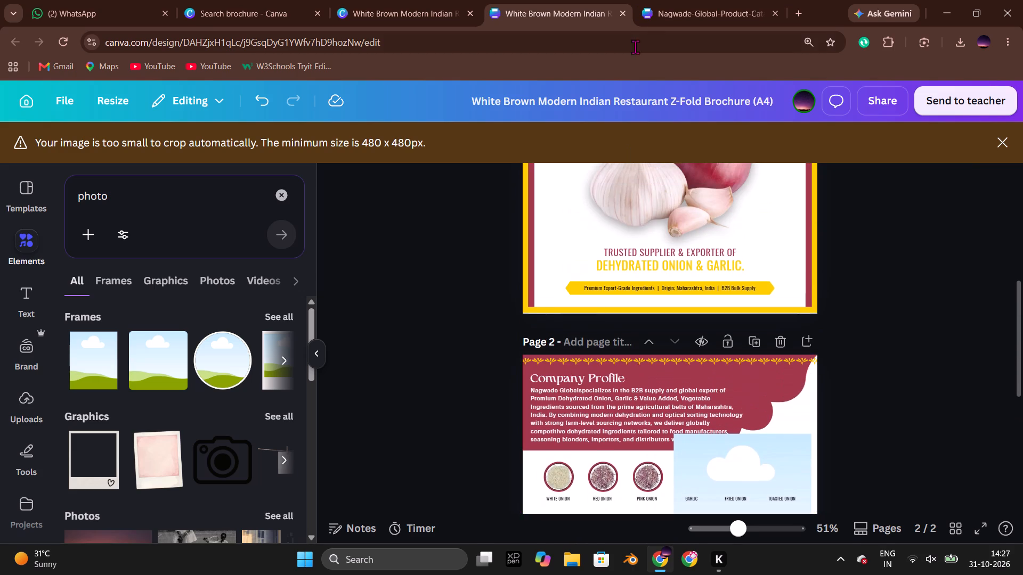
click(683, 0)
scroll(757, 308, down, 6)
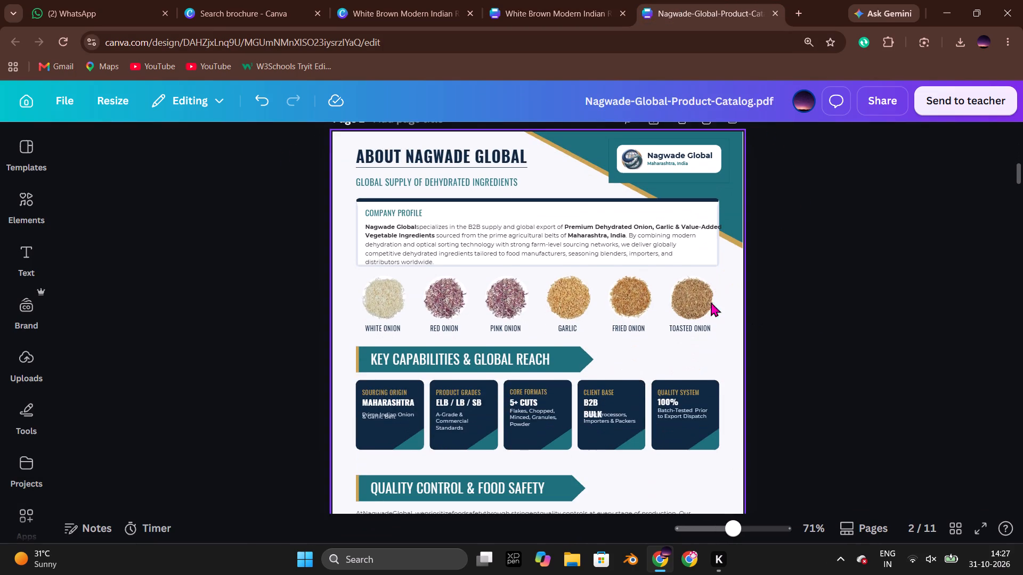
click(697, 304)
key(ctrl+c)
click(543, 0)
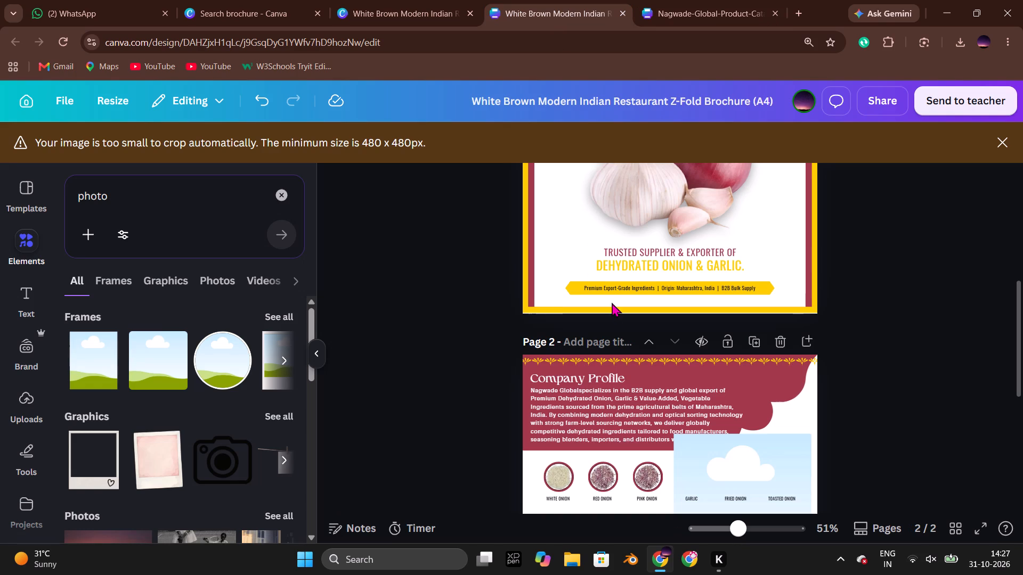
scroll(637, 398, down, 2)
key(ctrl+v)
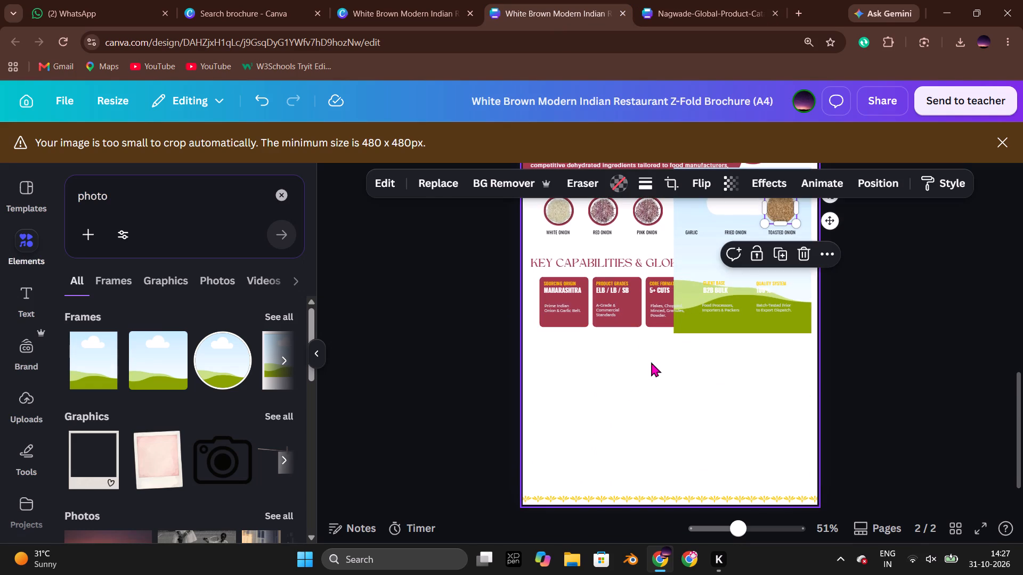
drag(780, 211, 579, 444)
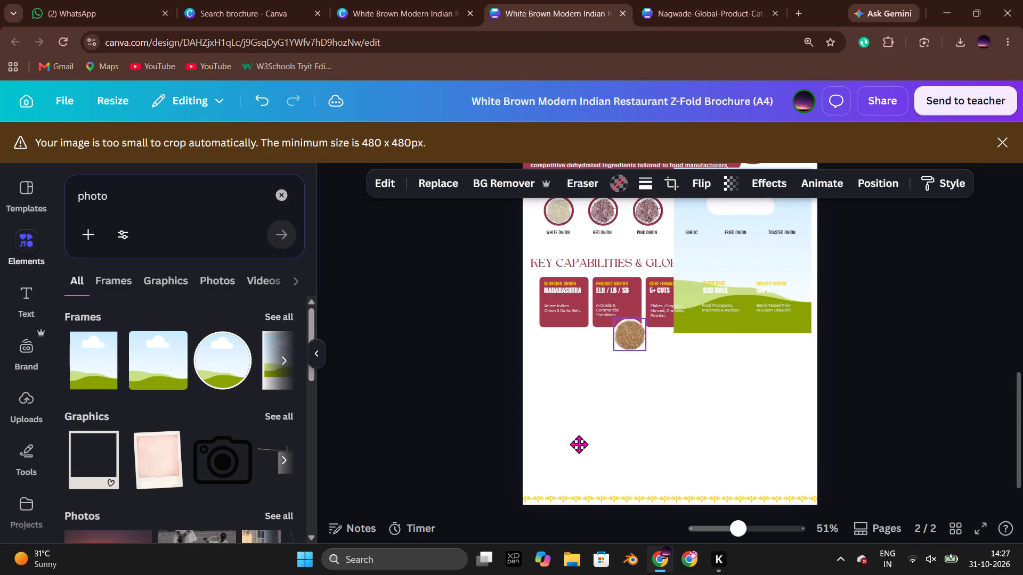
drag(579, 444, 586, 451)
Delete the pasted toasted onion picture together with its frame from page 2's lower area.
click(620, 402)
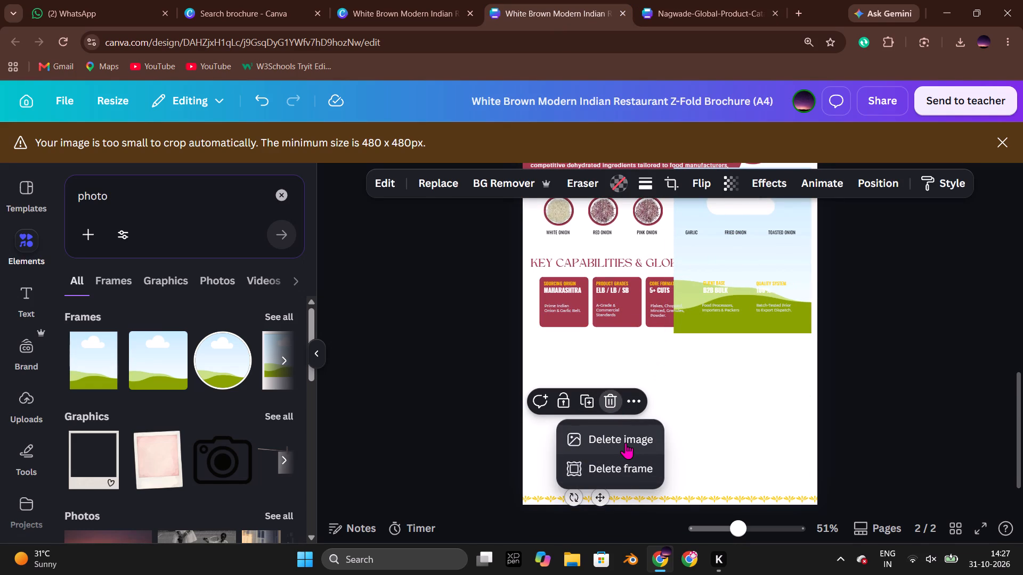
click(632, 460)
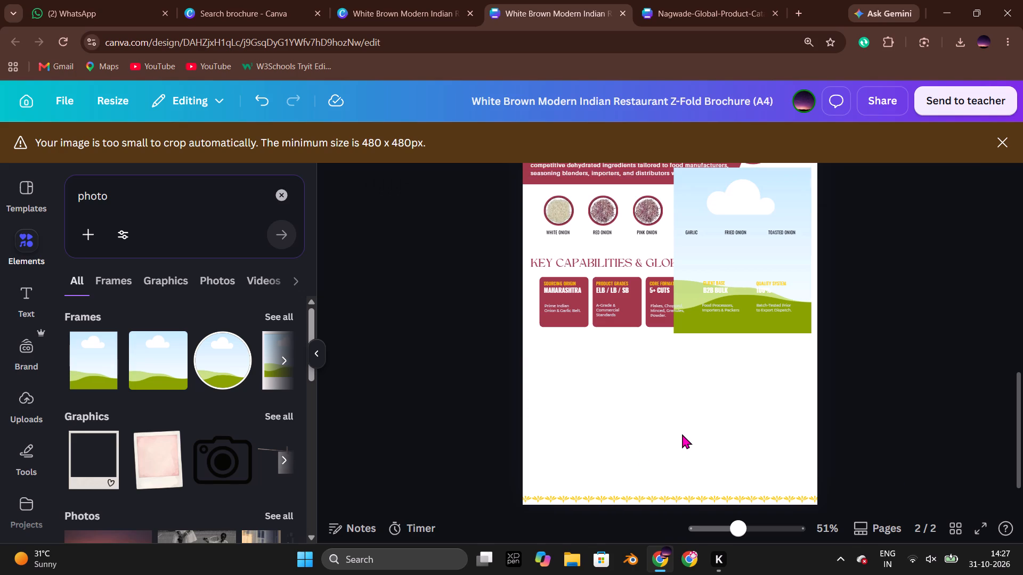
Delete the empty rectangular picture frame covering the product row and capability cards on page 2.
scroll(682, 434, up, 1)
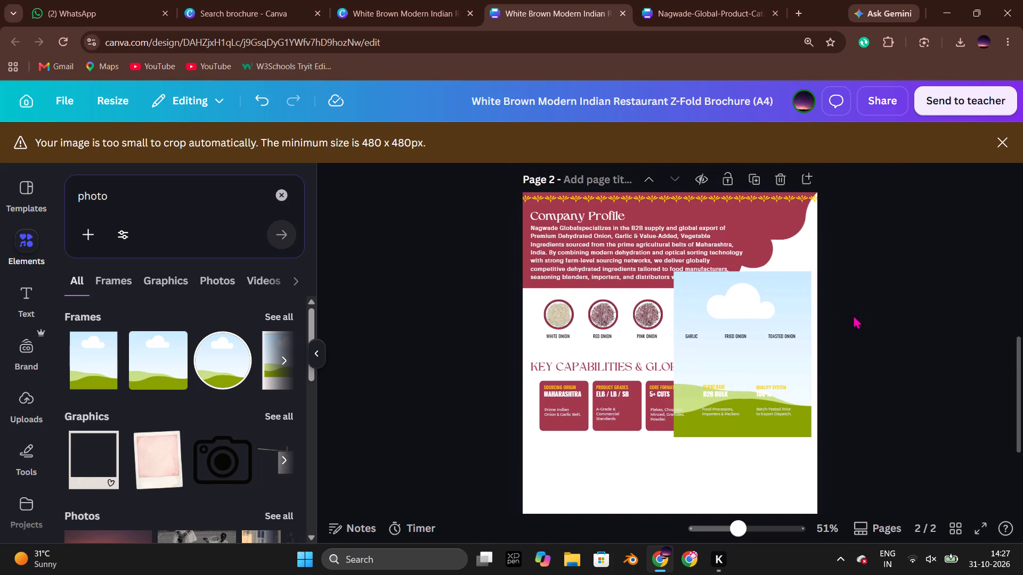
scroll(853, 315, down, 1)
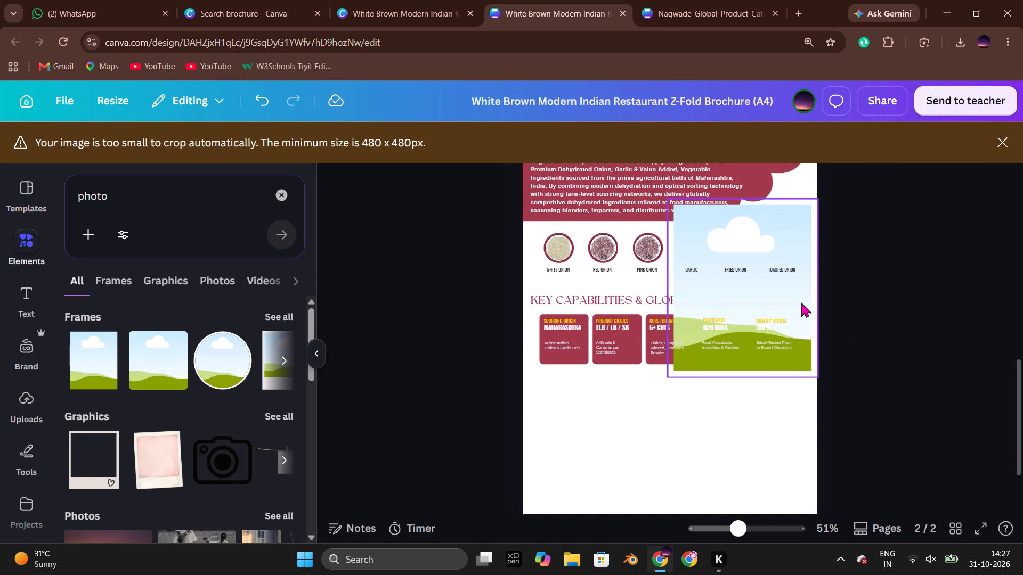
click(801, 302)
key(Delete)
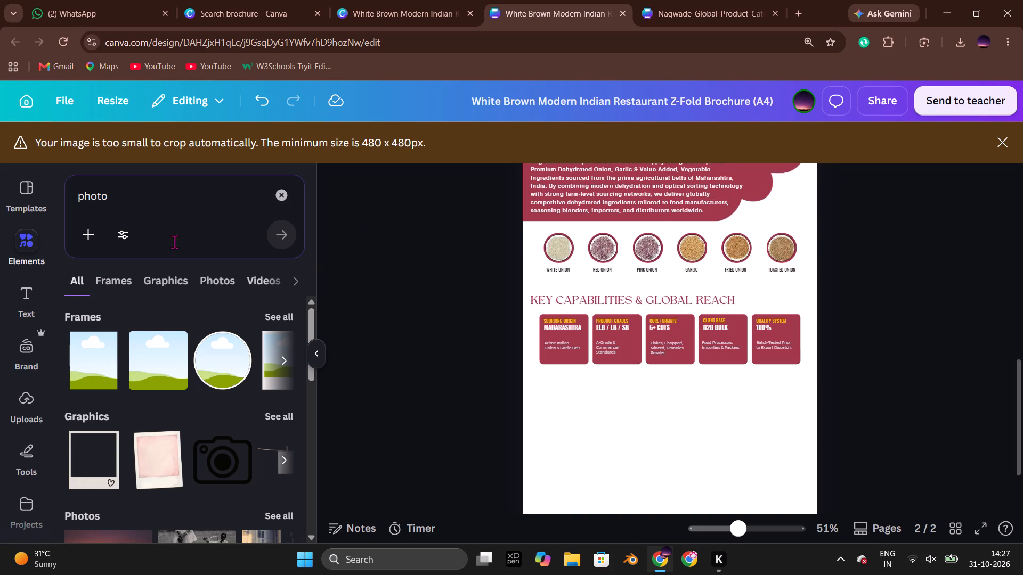
Search the photo elements for "roasted garlic" and look through the results for a picture suiting page 2's Company Profile section.
click(280, 193)
click(197, 190)
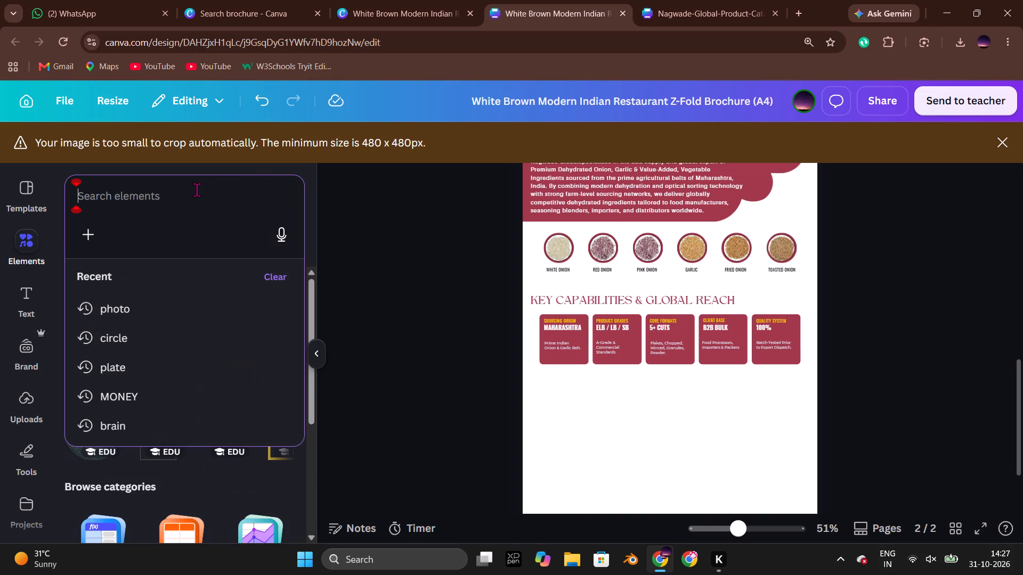
text(gr)
key(BackSpace)
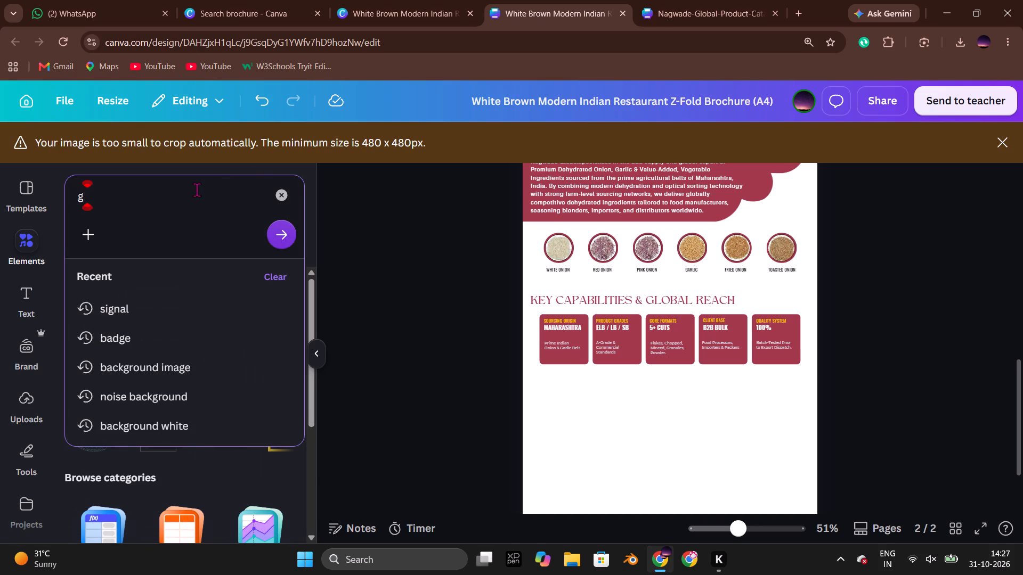
key(BackSpace)
key(BackSpace)
text(roasted garlic)
key(Return)
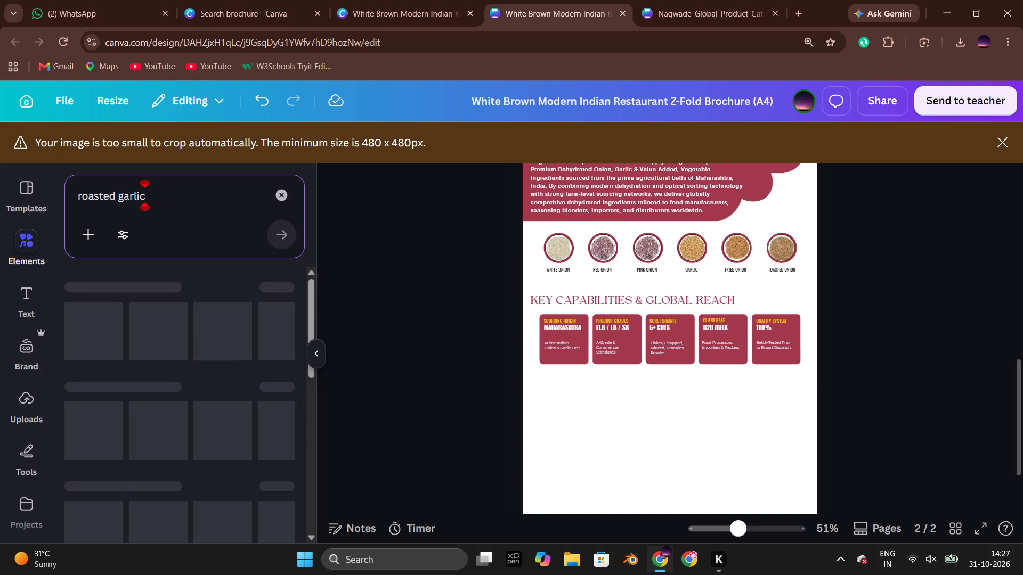
click(164, 279)
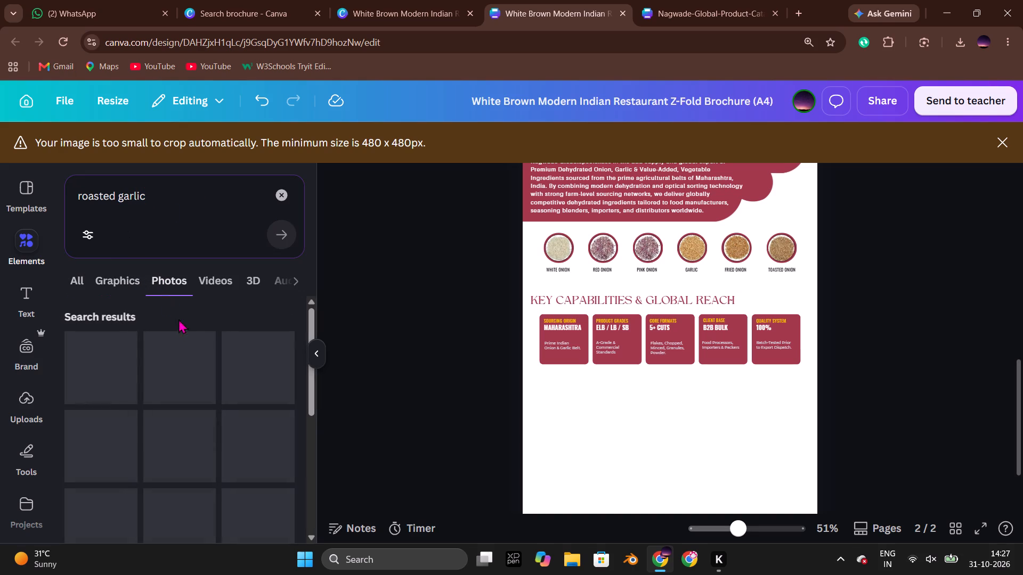
scroll(197, 354, down, 5)
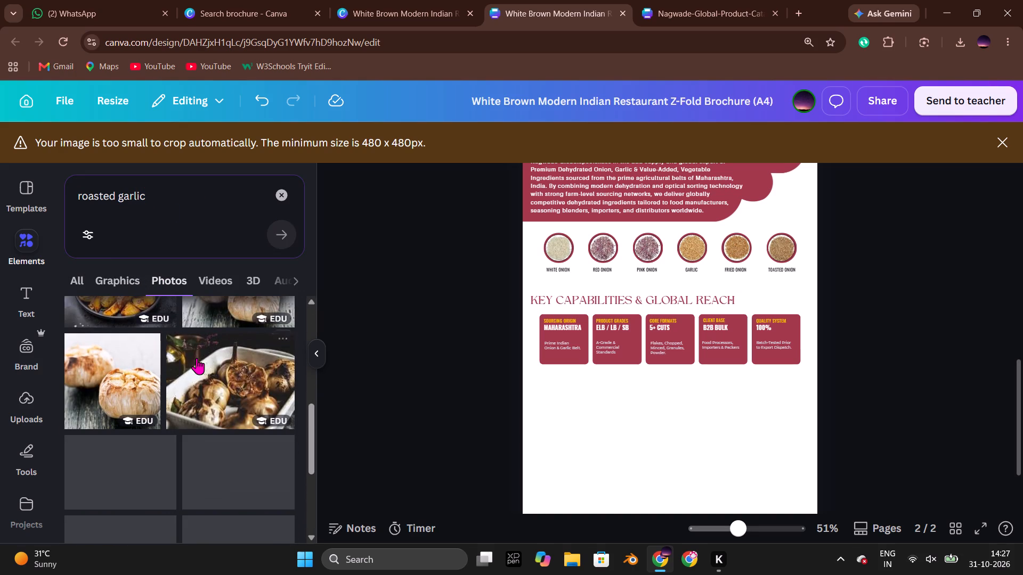
scroll(194, 382, down, 2)
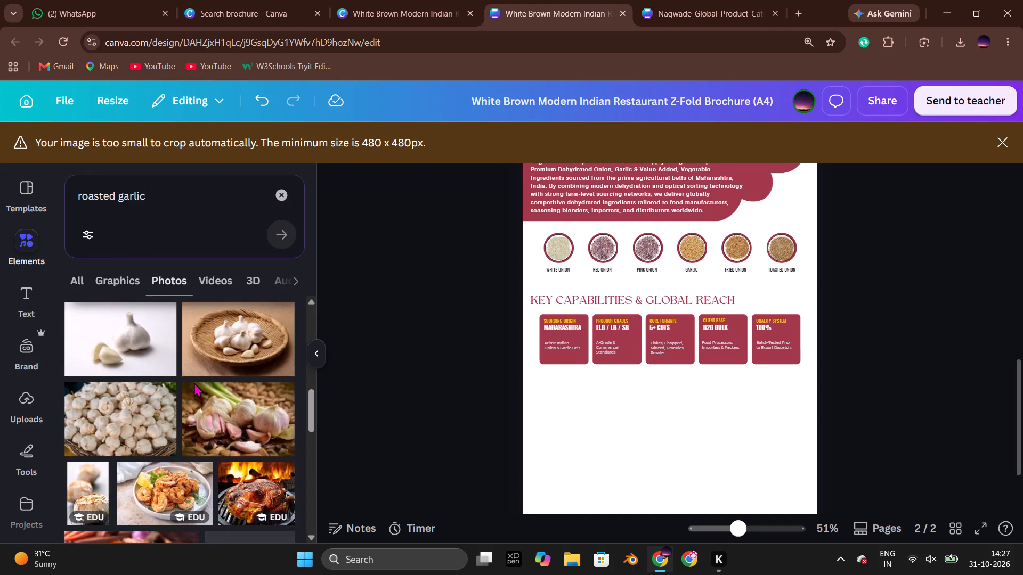
scroll(194, 382, down, 2)
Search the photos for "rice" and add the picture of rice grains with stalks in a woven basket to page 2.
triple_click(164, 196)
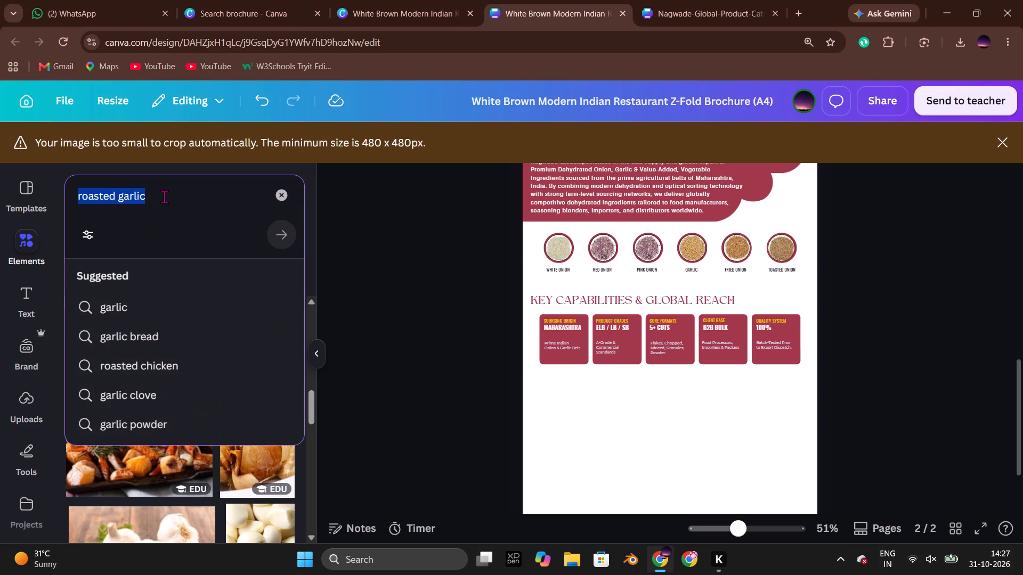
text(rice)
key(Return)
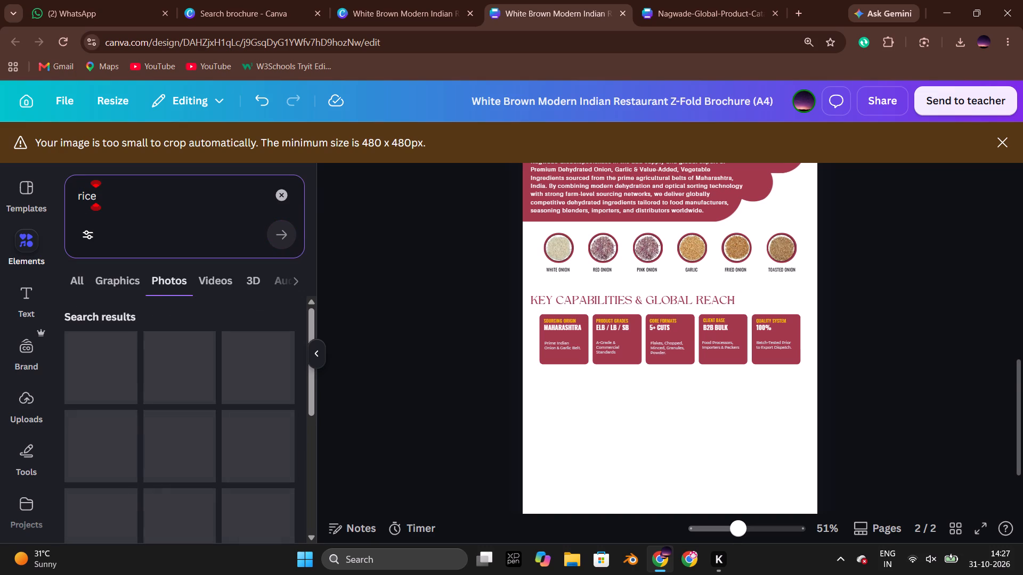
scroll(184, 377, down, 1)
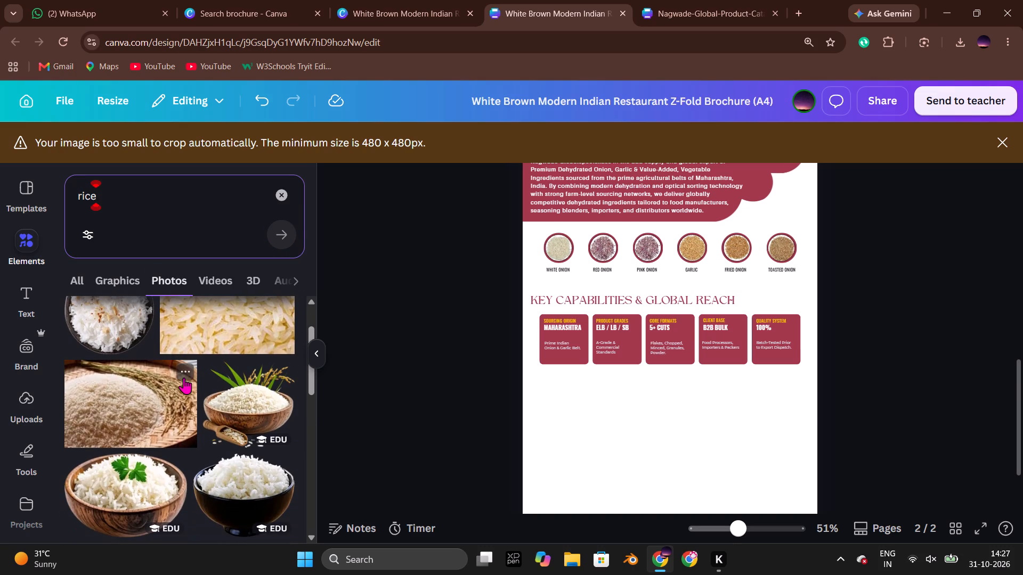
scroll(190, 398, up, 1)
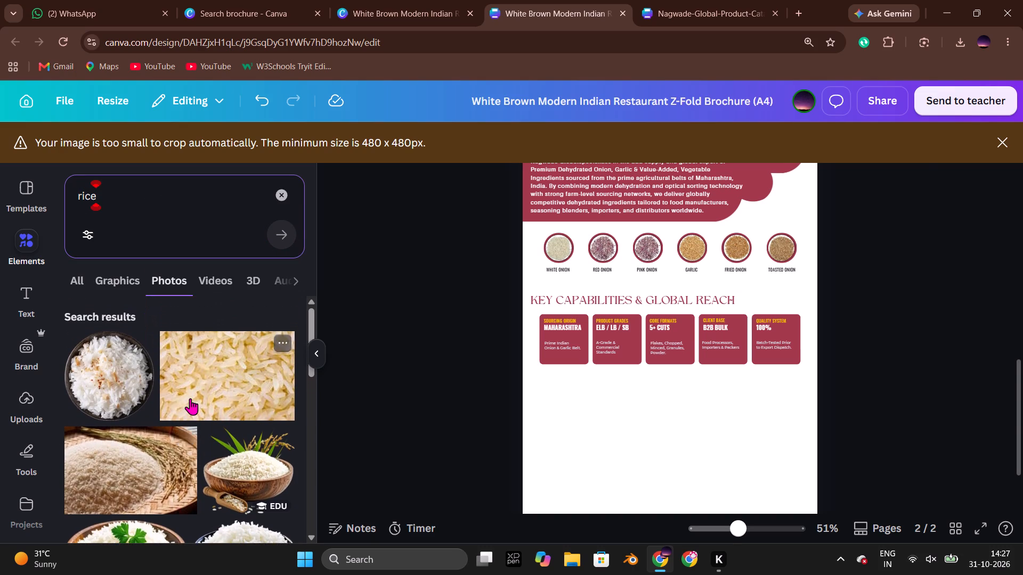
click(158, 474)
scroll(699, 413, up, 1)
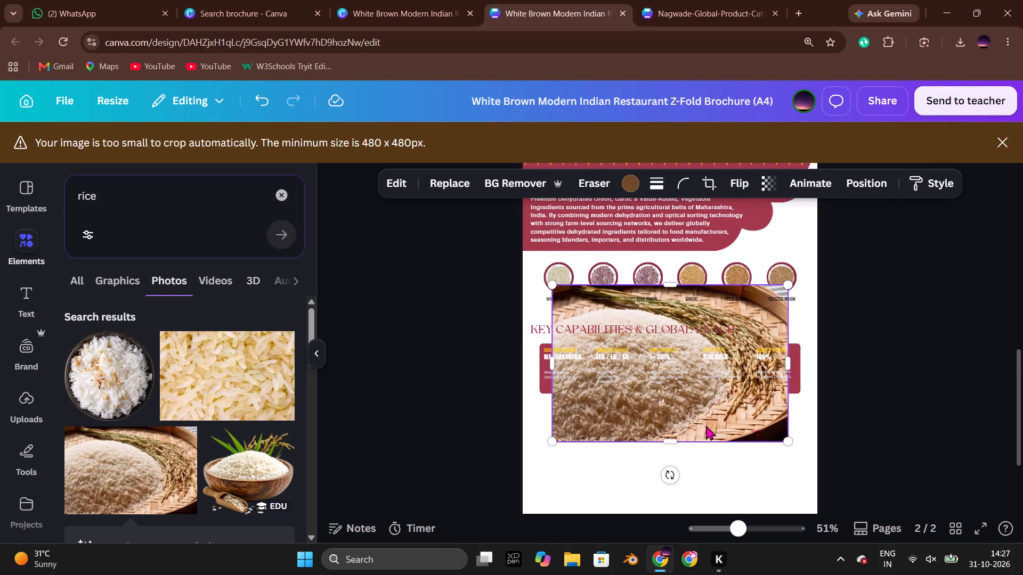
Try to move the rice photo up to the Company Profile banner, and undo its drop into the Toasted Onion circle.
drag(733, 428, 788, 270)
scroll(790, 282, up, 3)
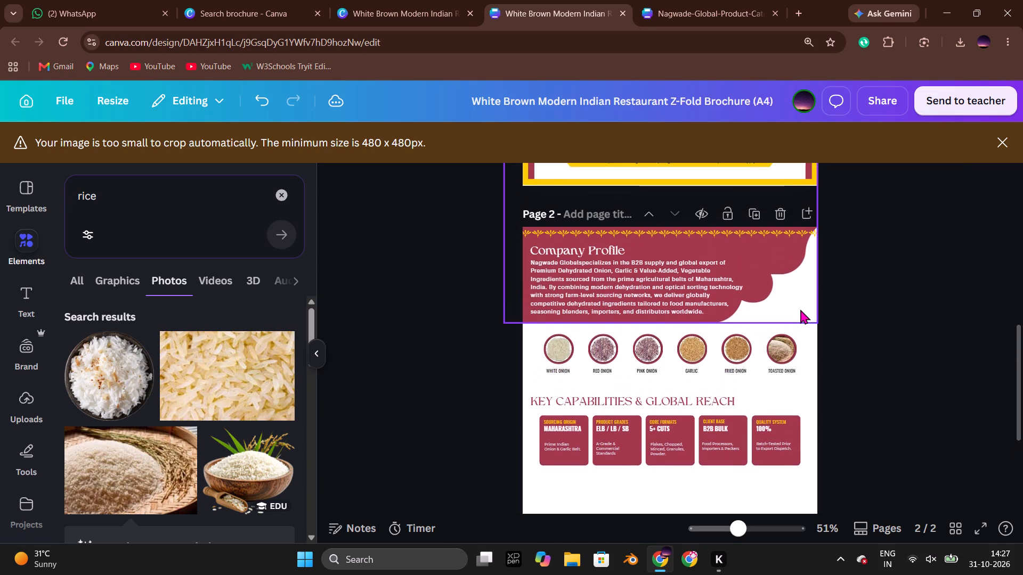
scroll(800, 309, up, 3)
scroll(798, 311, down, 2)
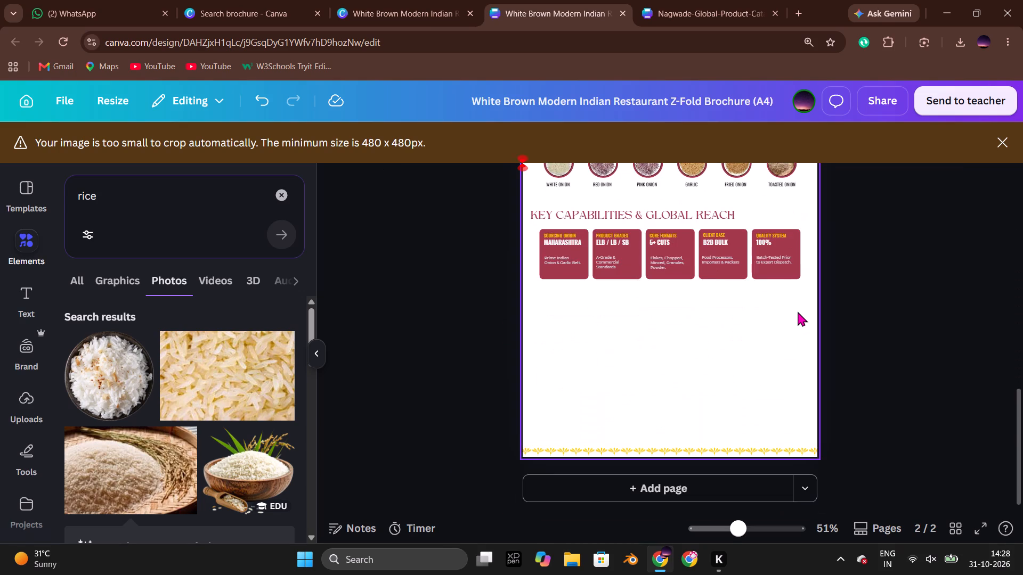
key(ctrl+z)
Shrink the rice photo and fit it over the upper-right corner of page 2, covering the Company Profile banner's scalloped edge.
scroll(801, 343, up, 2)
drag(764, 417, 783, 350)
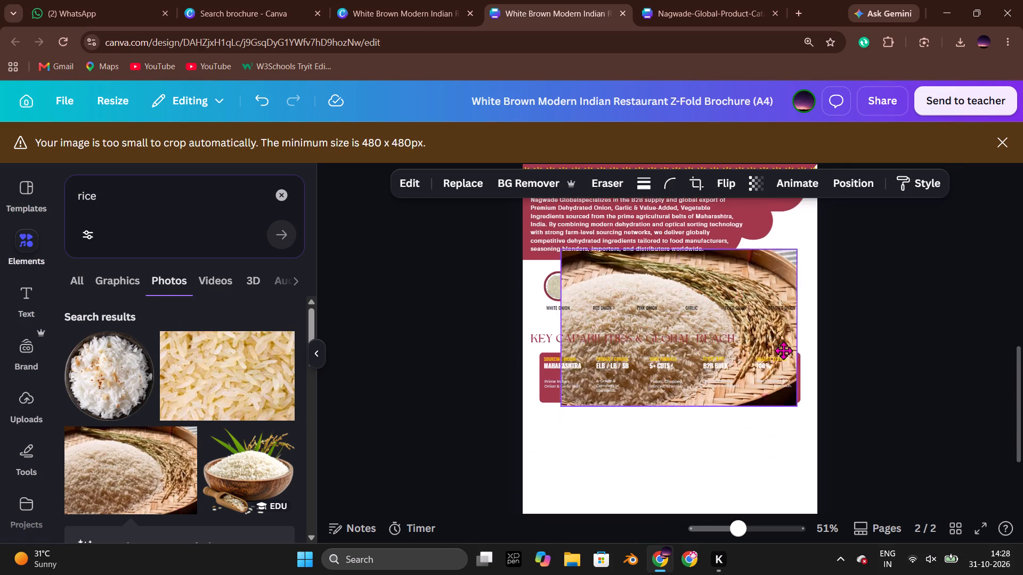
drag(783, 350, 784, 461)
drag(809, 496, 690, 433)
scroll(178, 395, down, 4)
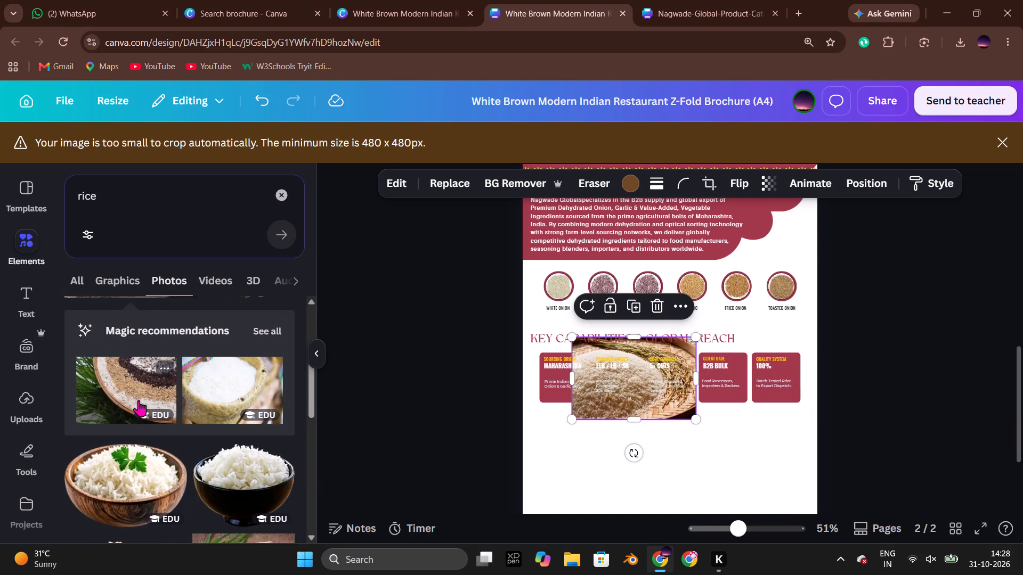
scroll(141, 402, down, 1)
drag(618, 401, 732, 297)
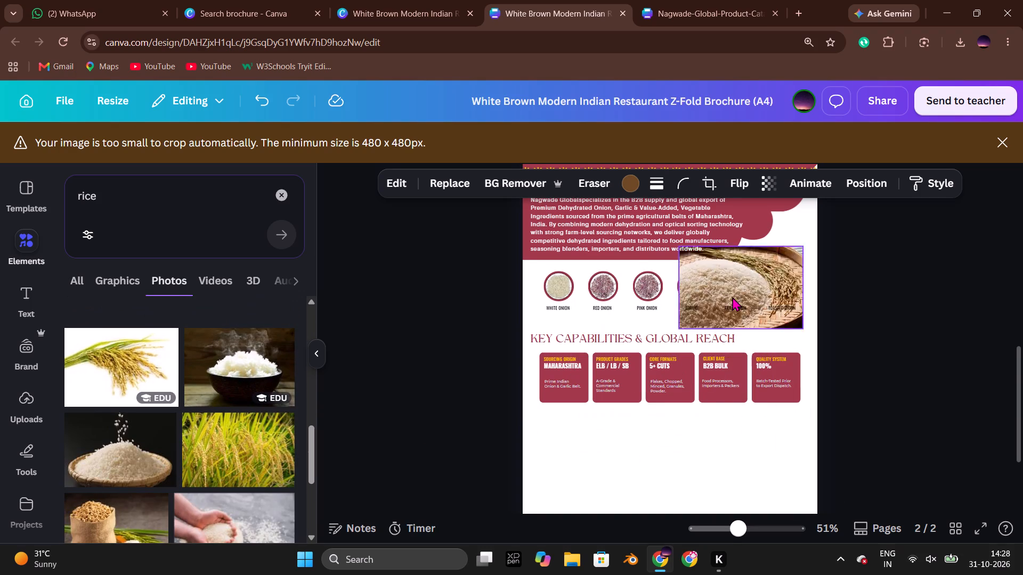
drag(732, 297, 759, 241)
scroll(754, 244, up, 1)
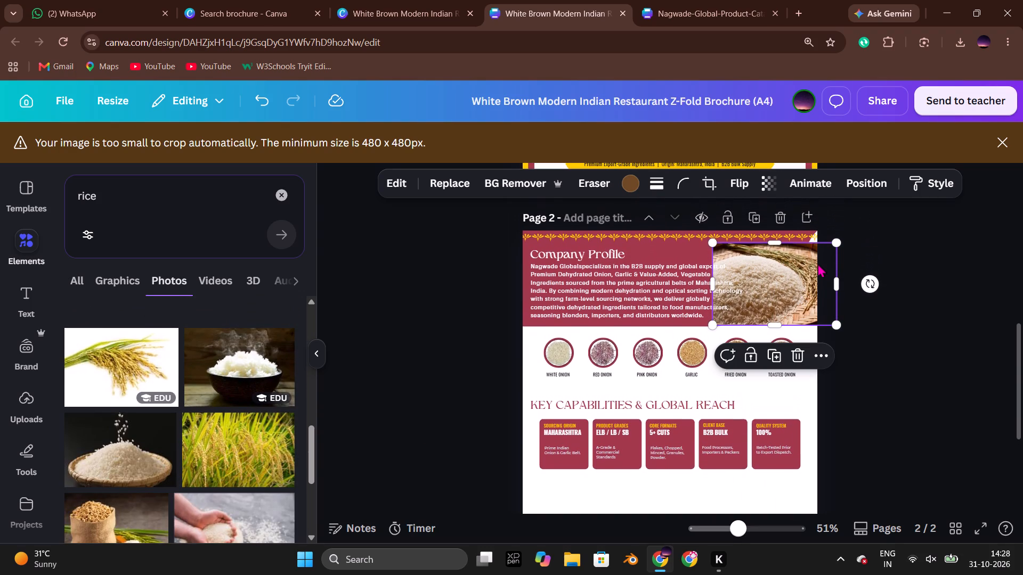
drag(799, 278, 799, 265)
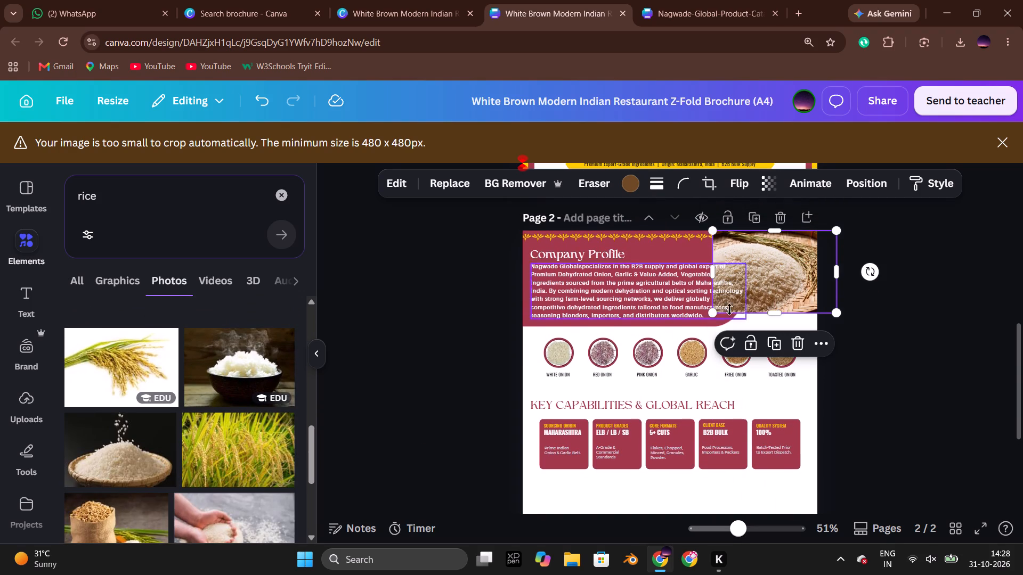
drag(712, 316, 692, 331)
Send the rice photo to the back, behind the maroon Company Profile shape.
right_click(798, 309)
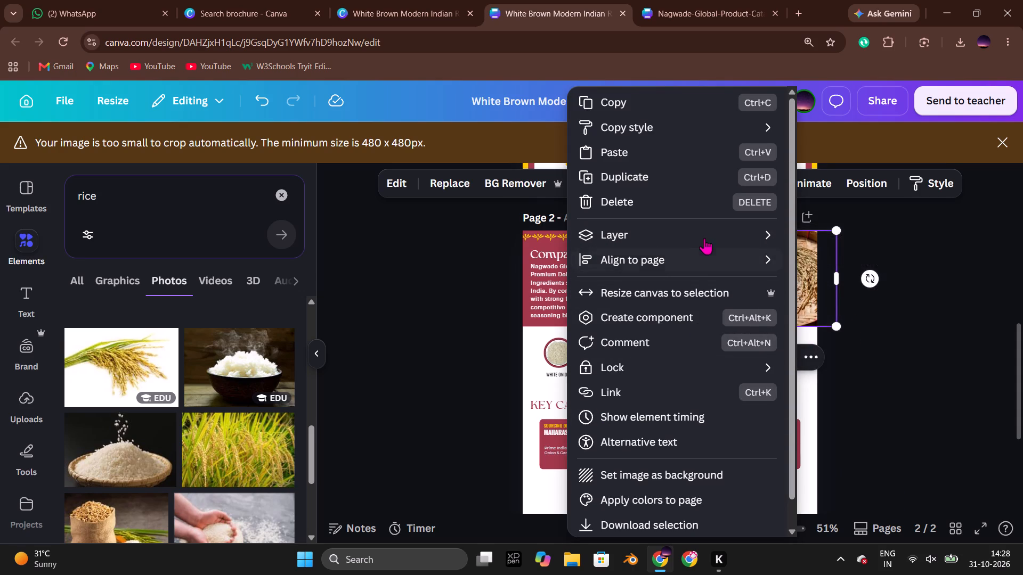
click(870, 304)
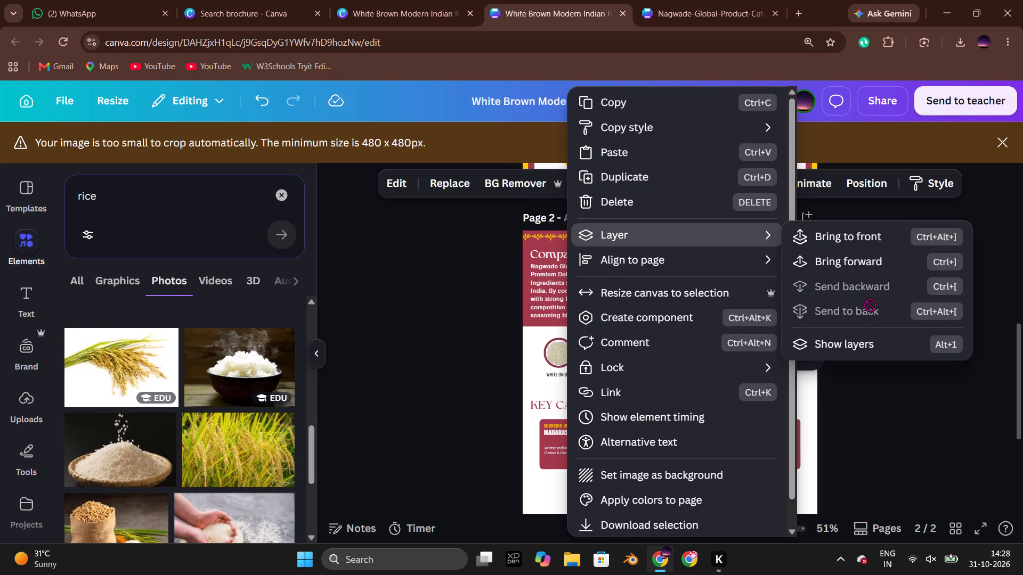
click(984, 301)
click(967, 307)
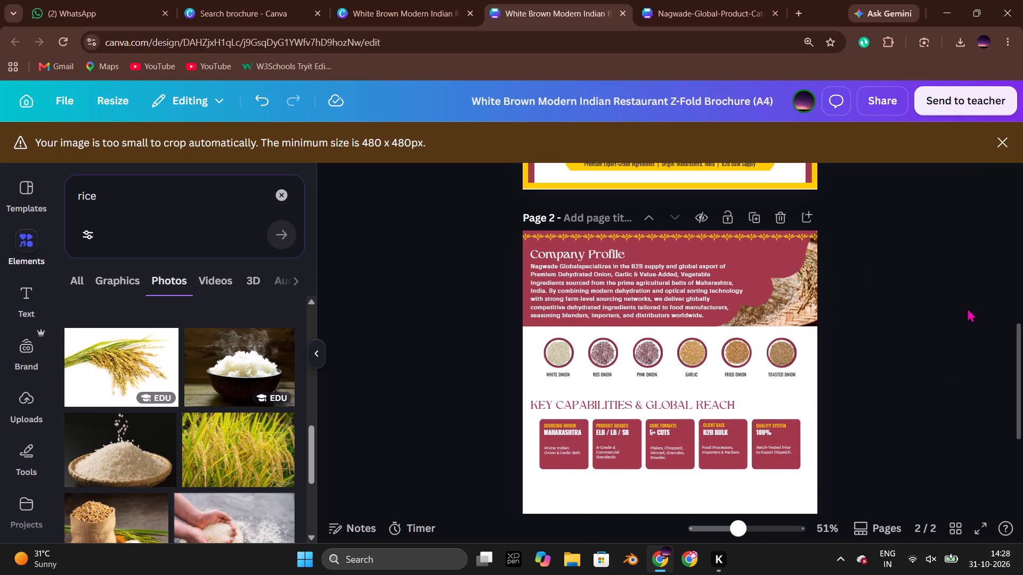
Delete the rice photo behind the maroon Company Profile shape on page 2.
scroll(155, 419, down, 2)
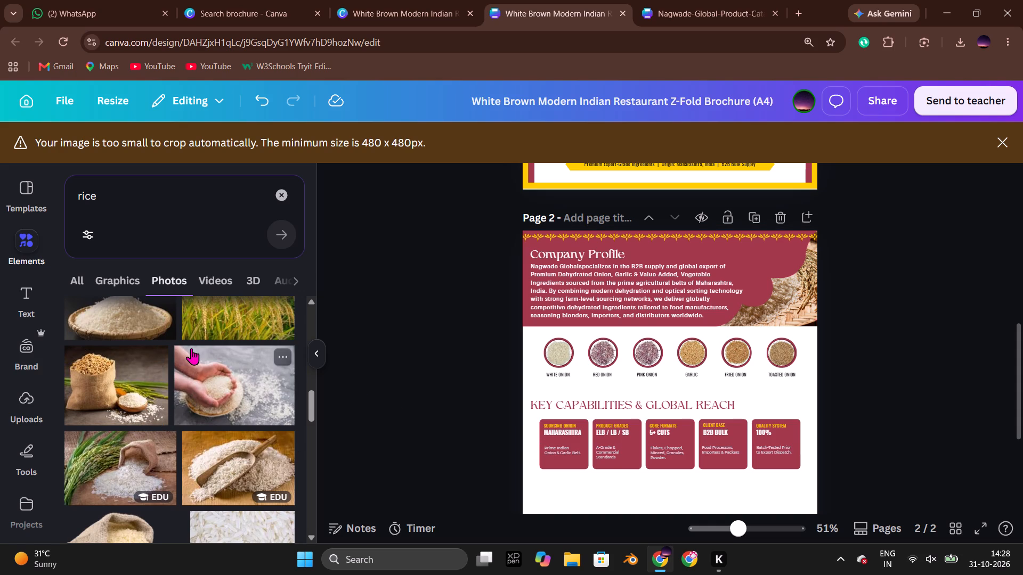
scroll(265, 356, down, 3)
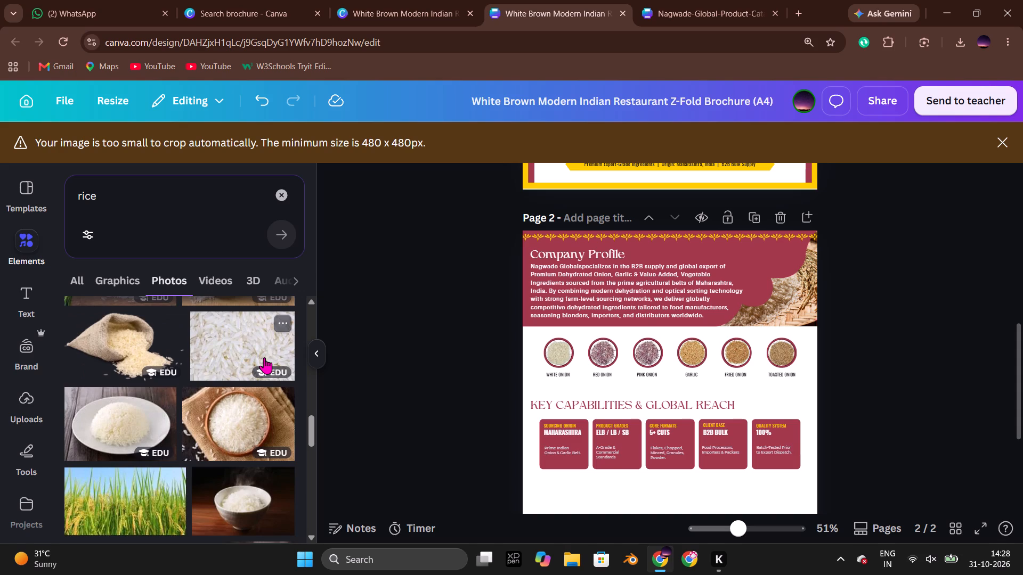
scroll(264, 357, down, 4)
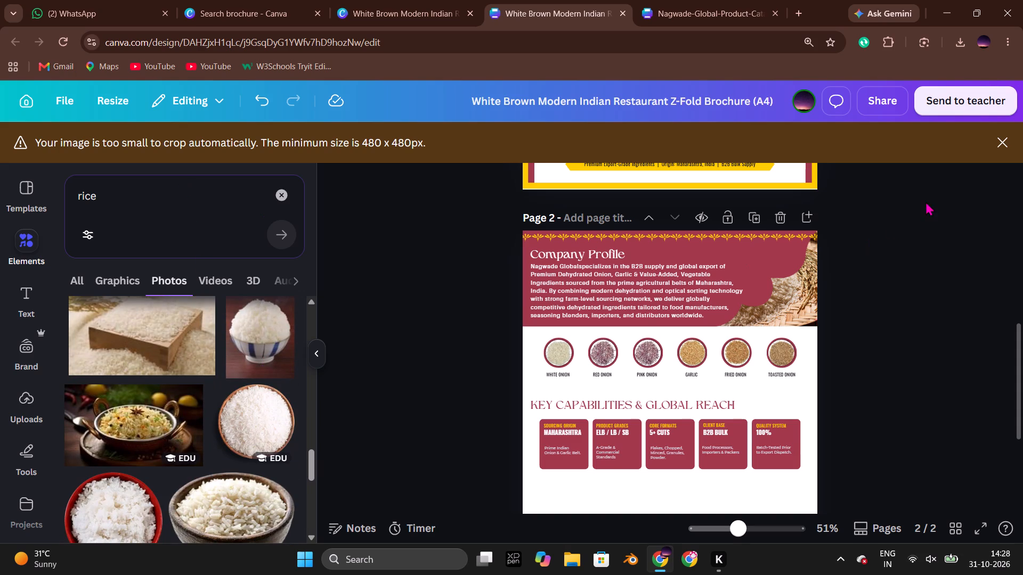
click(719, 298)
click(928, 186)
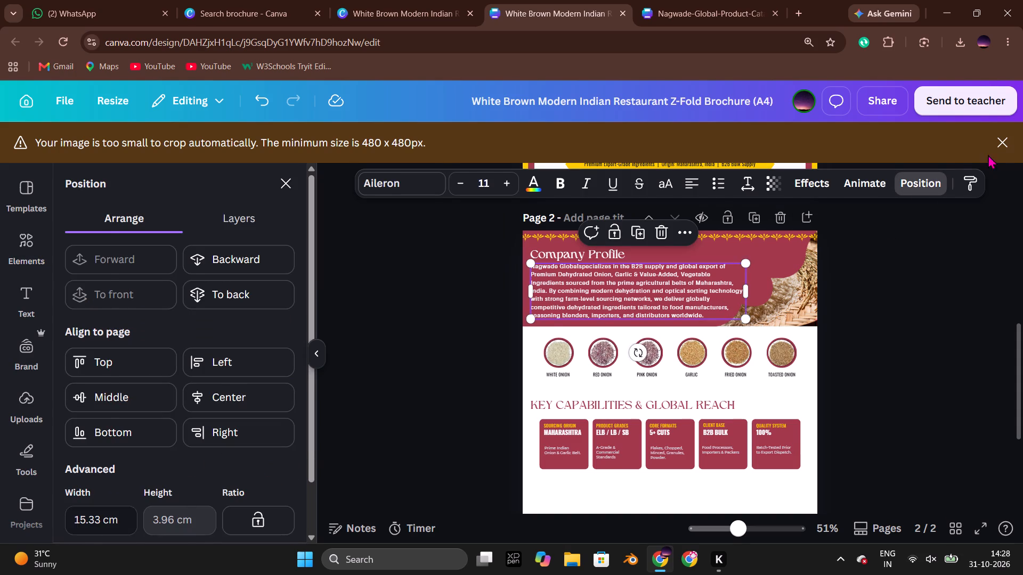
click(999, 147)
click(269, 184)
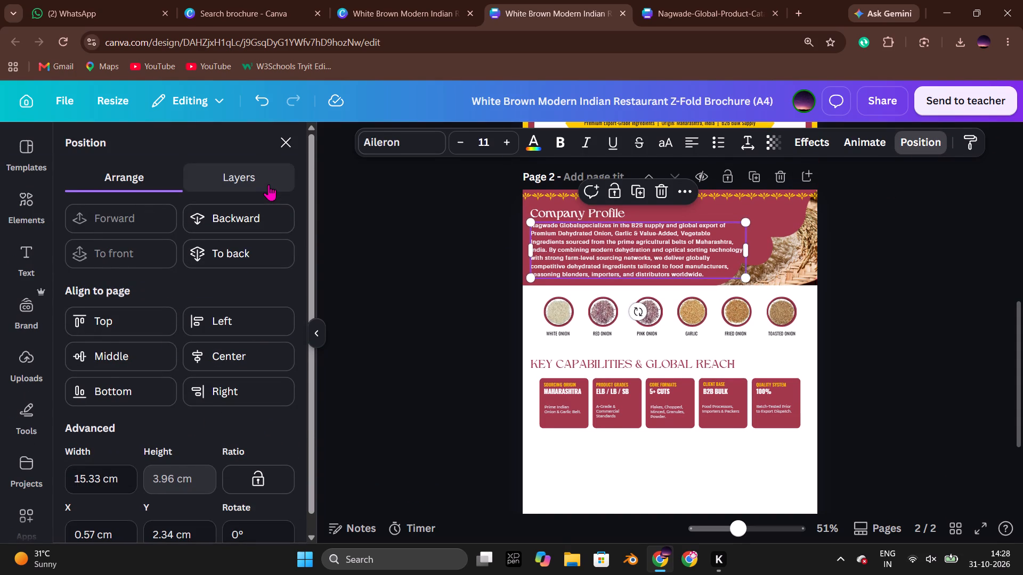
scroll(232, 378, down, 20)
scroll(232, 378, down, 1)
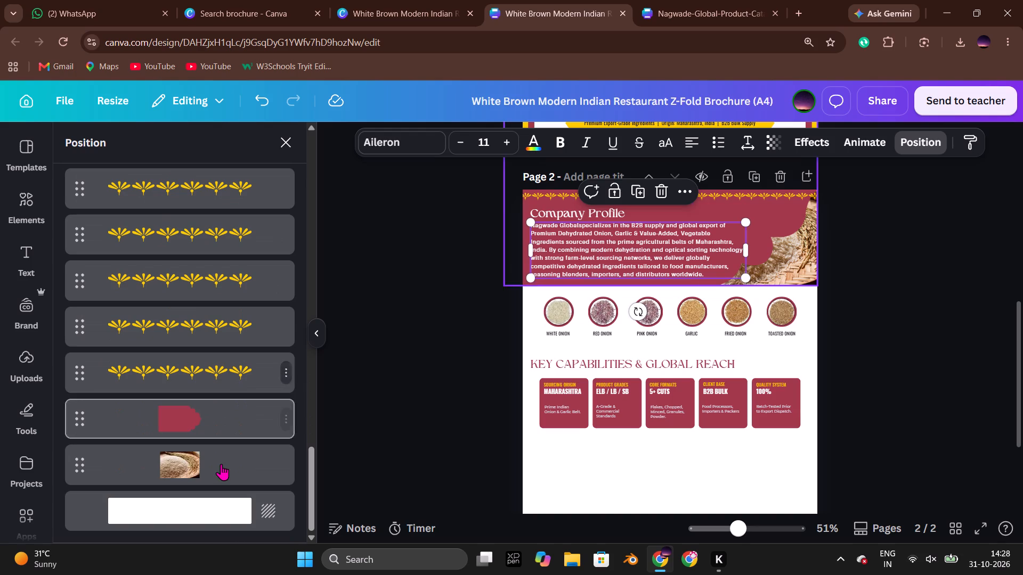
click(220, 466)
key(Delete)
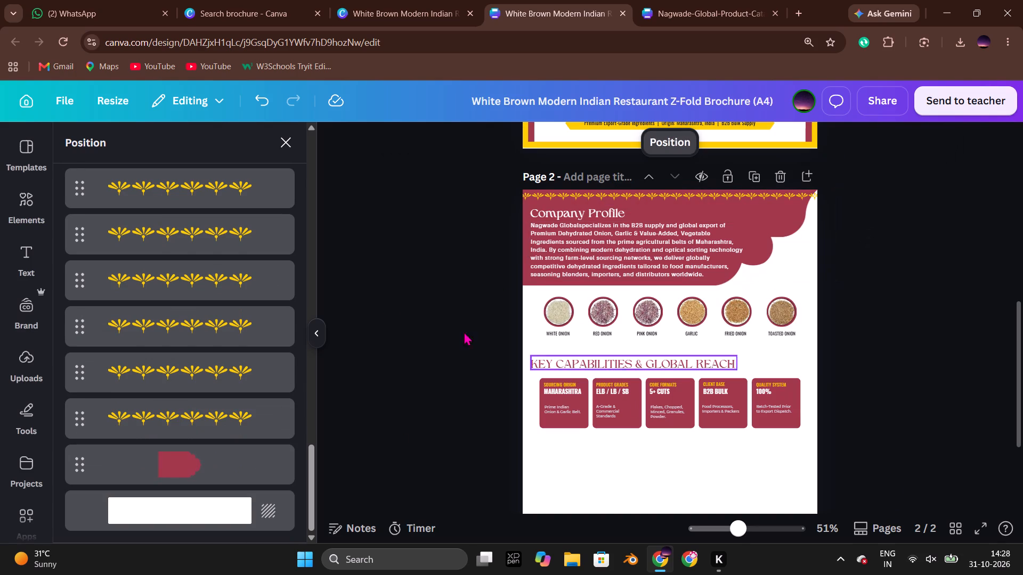
Search the photos for "fried onion" and add the full-frame close-up of crispy fried onion shreds to page 2.
click(34, 194)
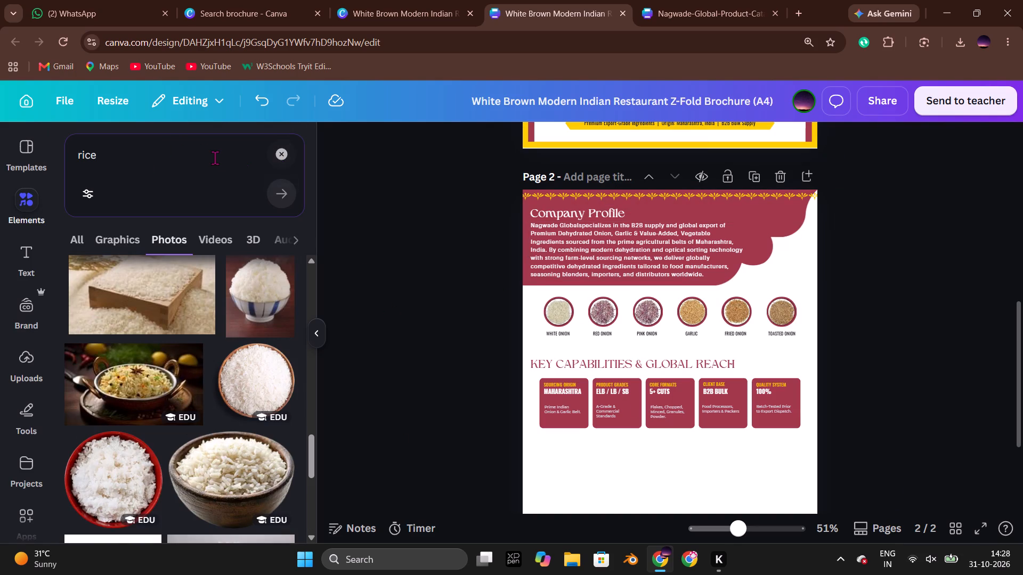
triple_click(215, 158)
text(fried onion)
key(Return)
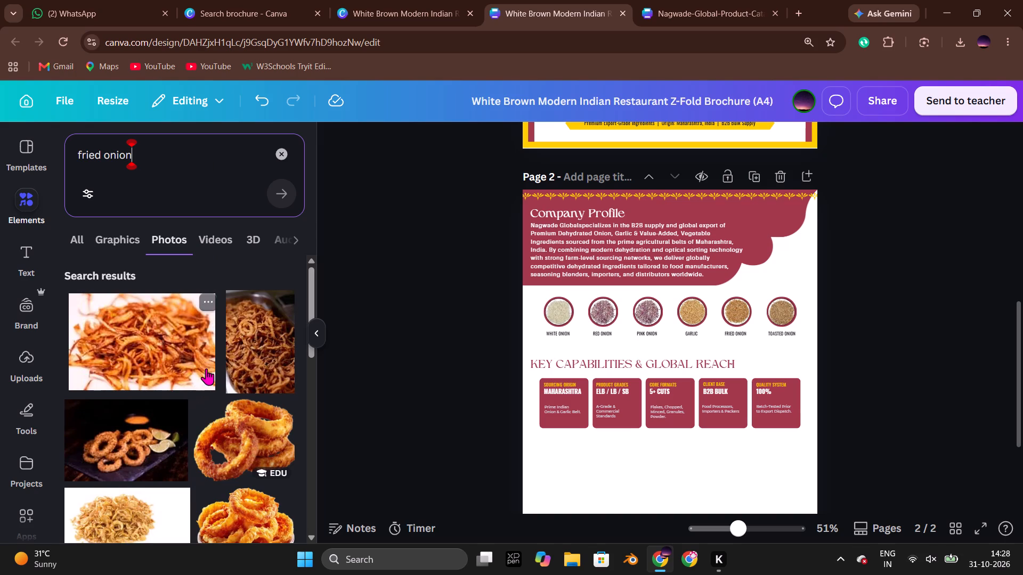
scroll(206, 368, down, 1)
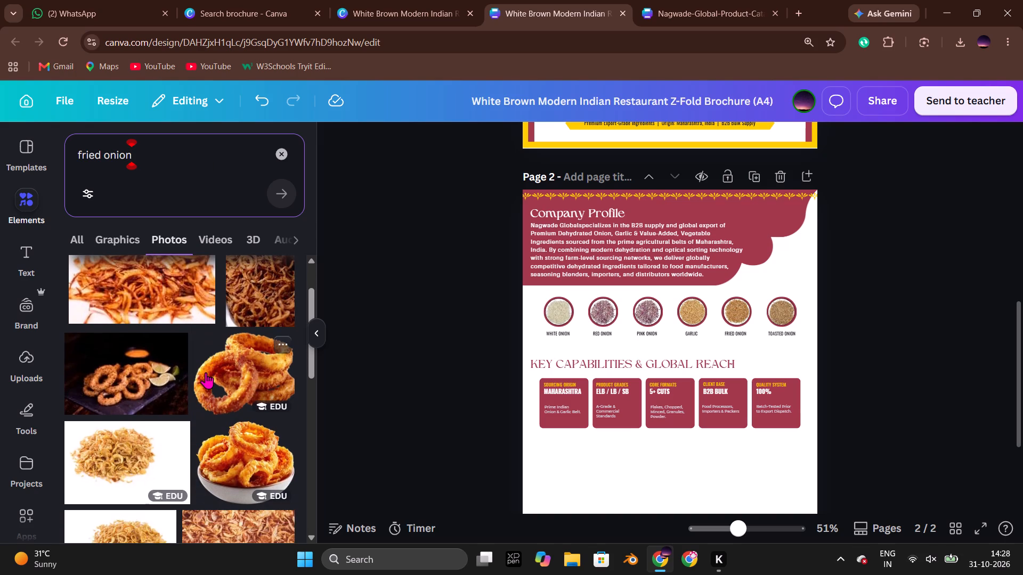
scroll(206, 372, down, 1)
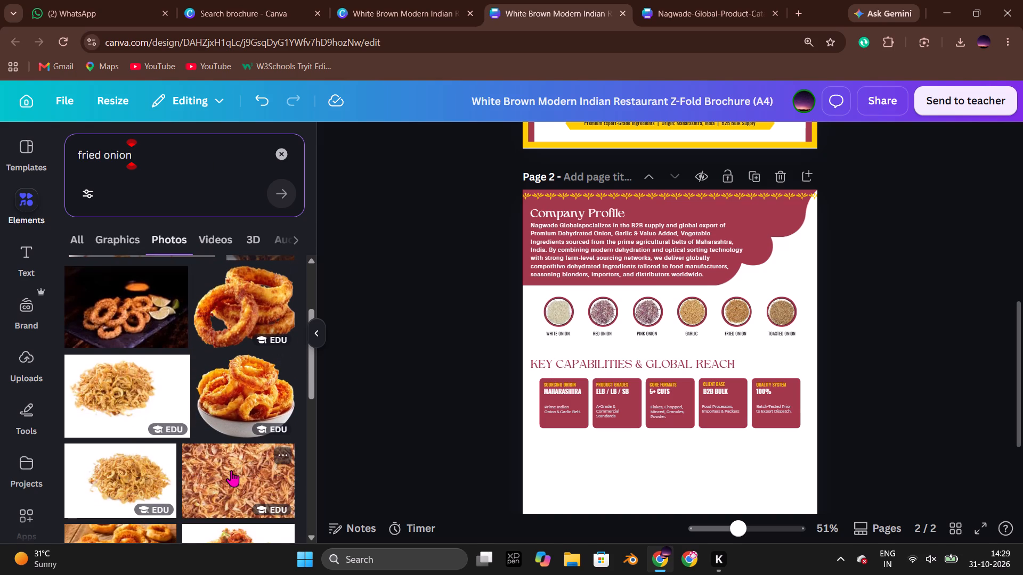
click(232, 470)
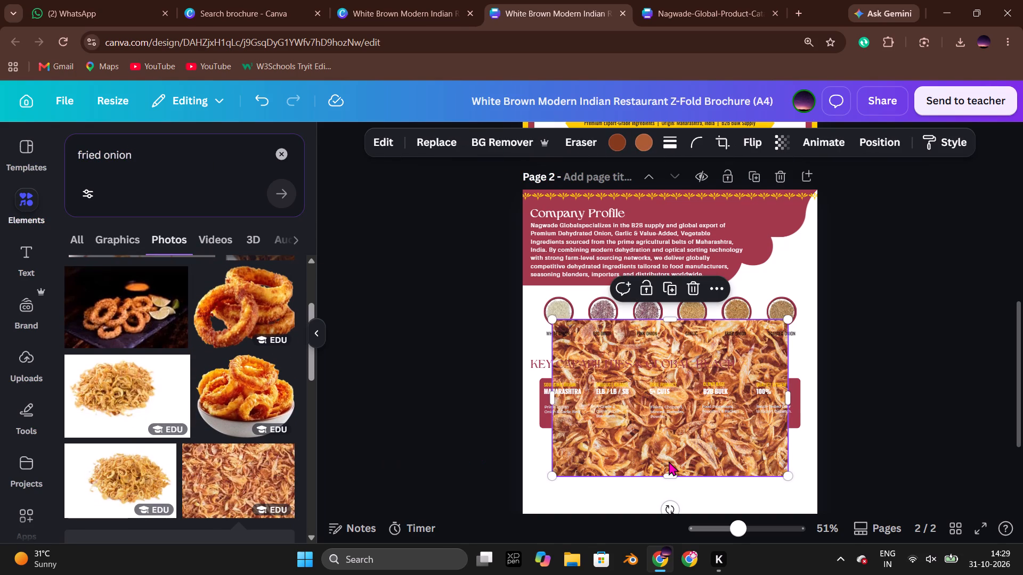
Shrink the fried onion photo and fit it over the upper-right corner of page 2, spanning the Company Profile banner's full height.
drag(669, 461, 693, 382)
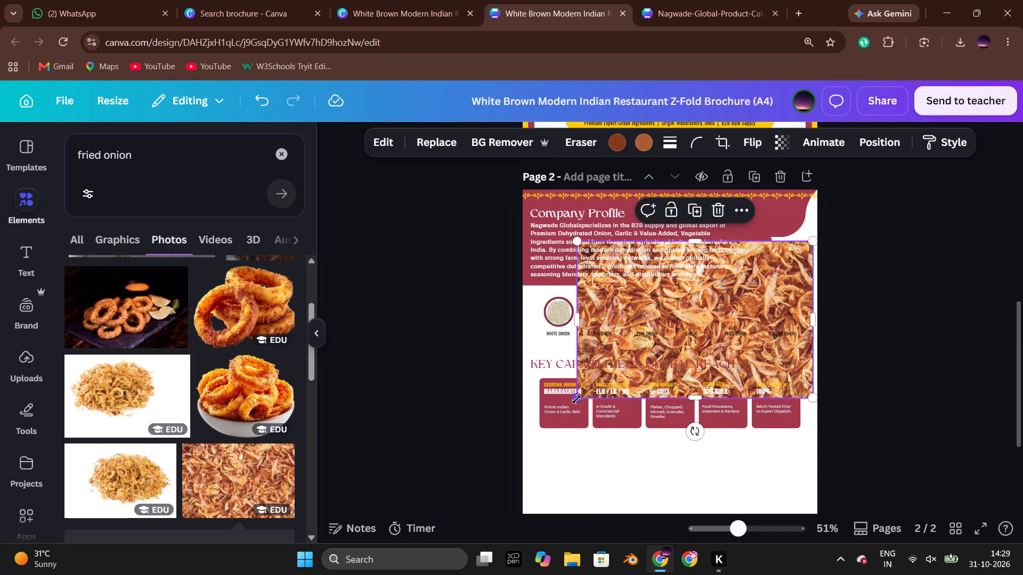
drag(577, 399, 708, 335)
drag(776, 299, 785, 259)
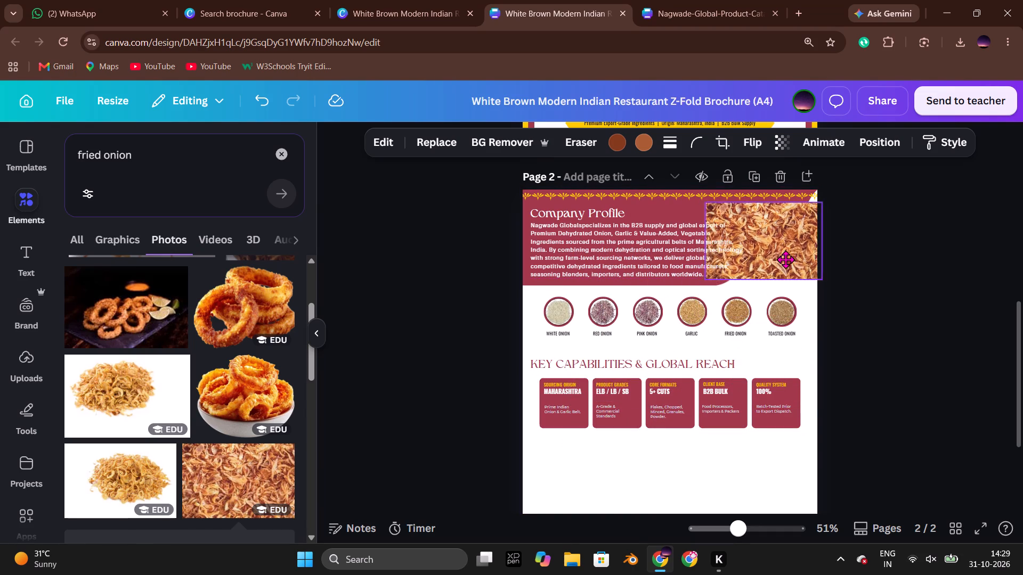
drag(785, 259, 780, 248)
drag(700, 267, 675, 285)
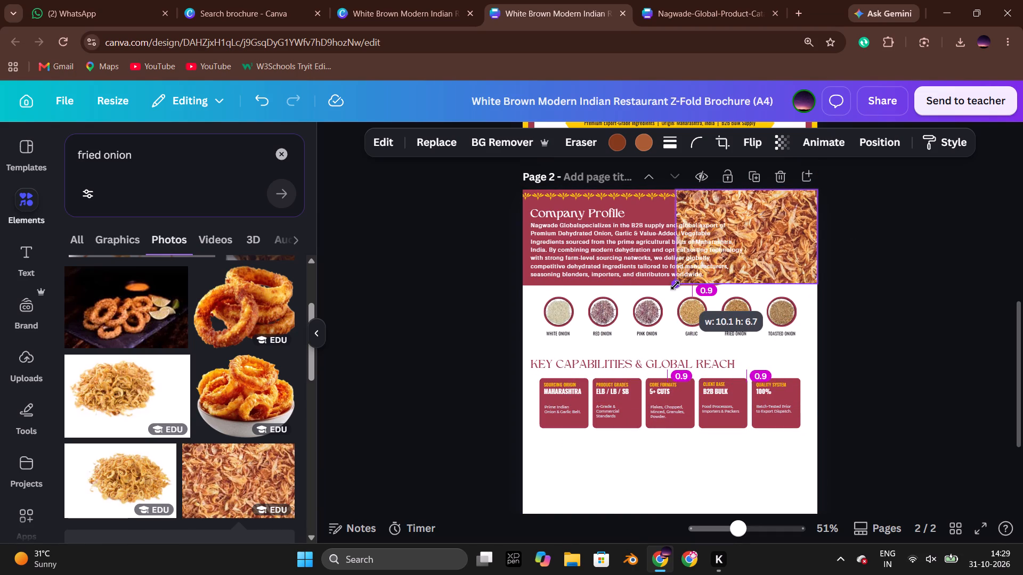
drag(675, 285, 672, 286)
Send the fried onion photo to the back, behind the maroon Company Profile shape.
right_click(780, 279)
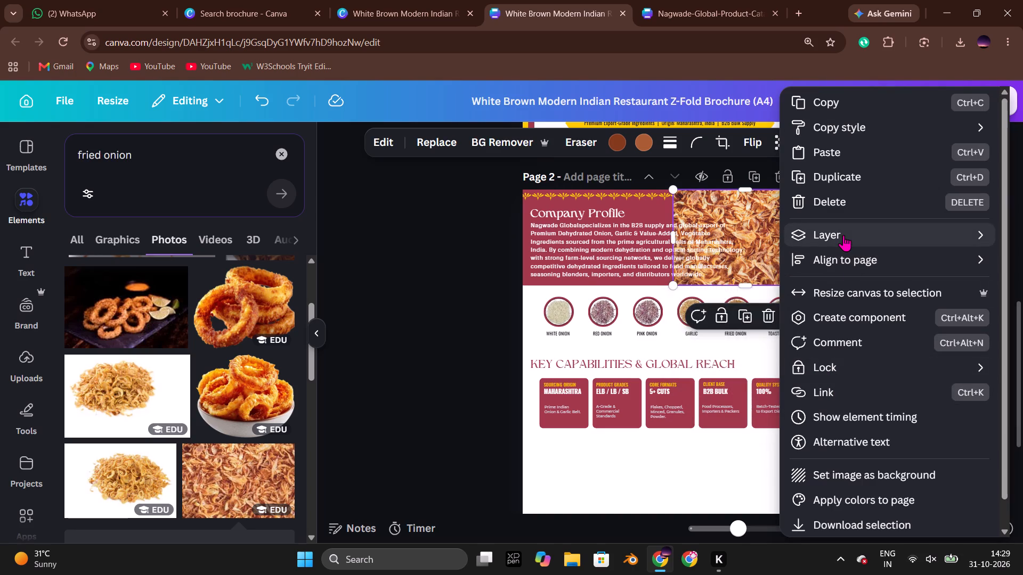
click(648, 306)
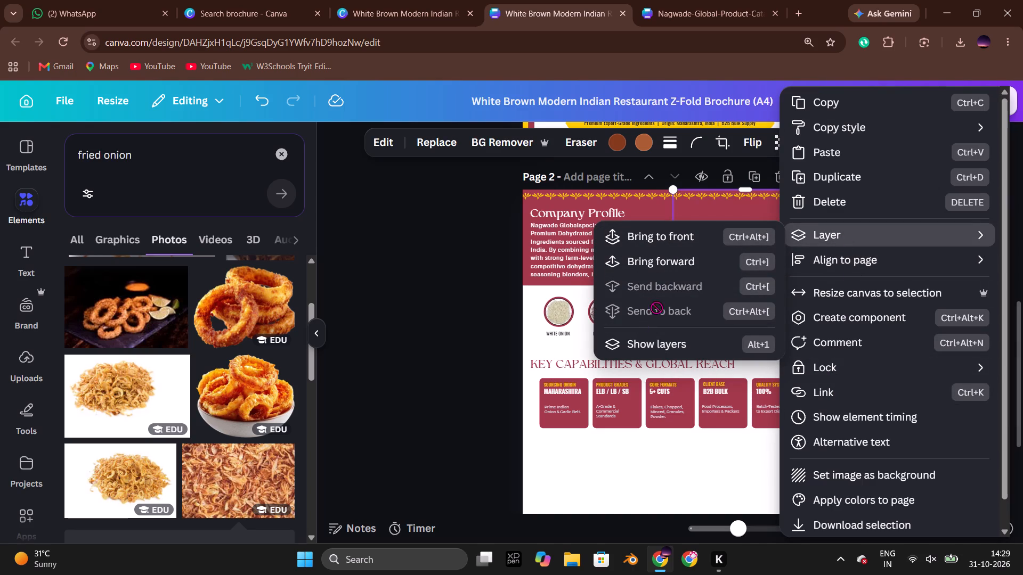
click(425, 331)
click(426, 331)
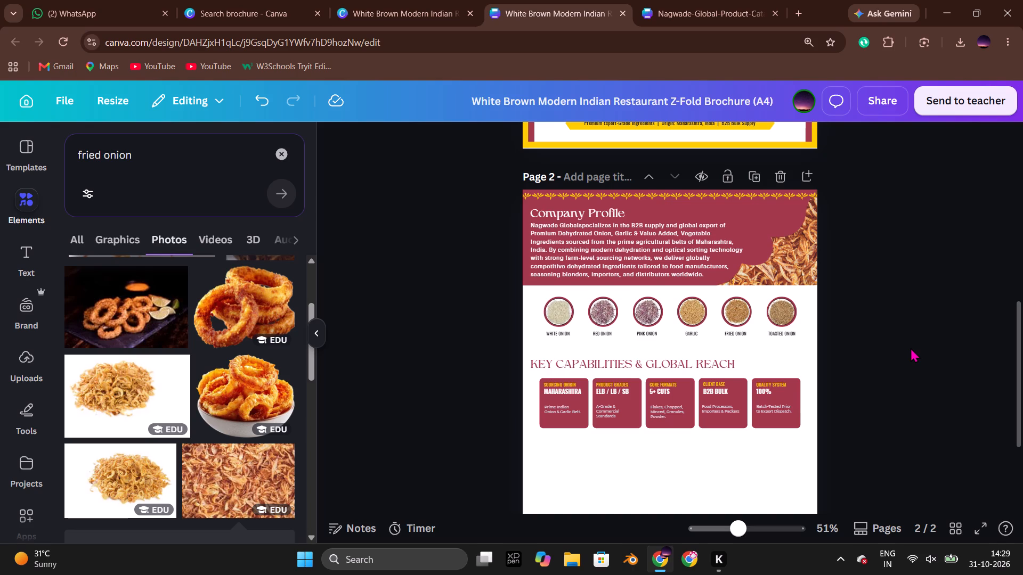
Move the KEY CAPABILITIES & GLOBAL REACH heading and its five maroon cards slightly up, closer to the product circles.
scroll(767, 371, down, 1)
drag(570, 324, 570, 323)
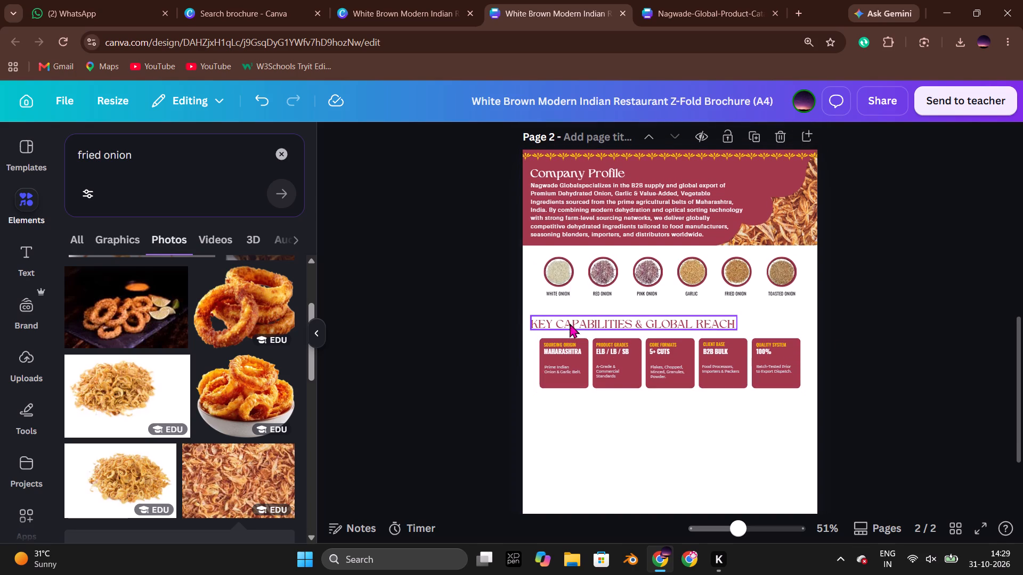
drag(570, 323, 571, 314)
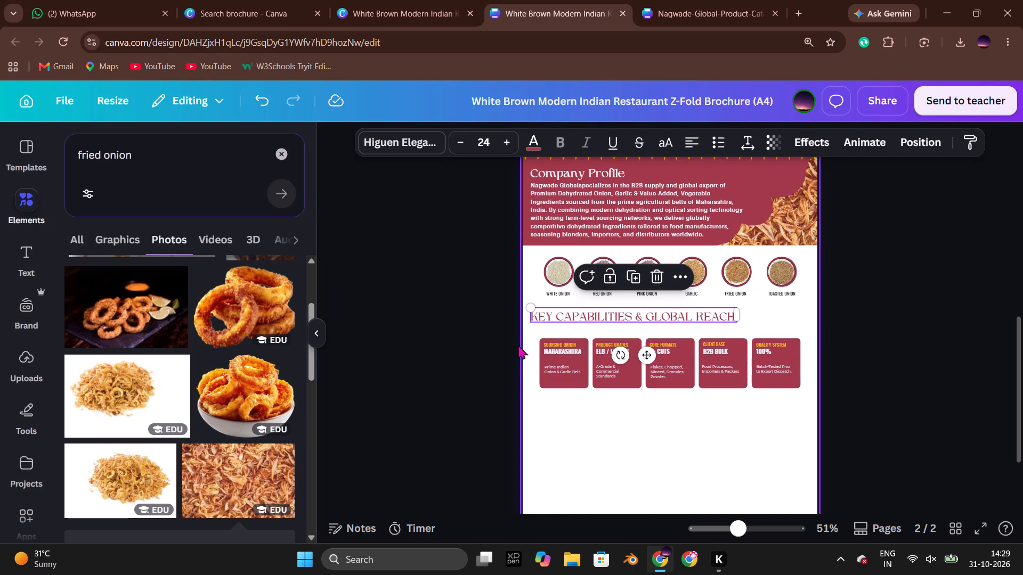
click(503, 345)
drag(506, 339, 838, 391)
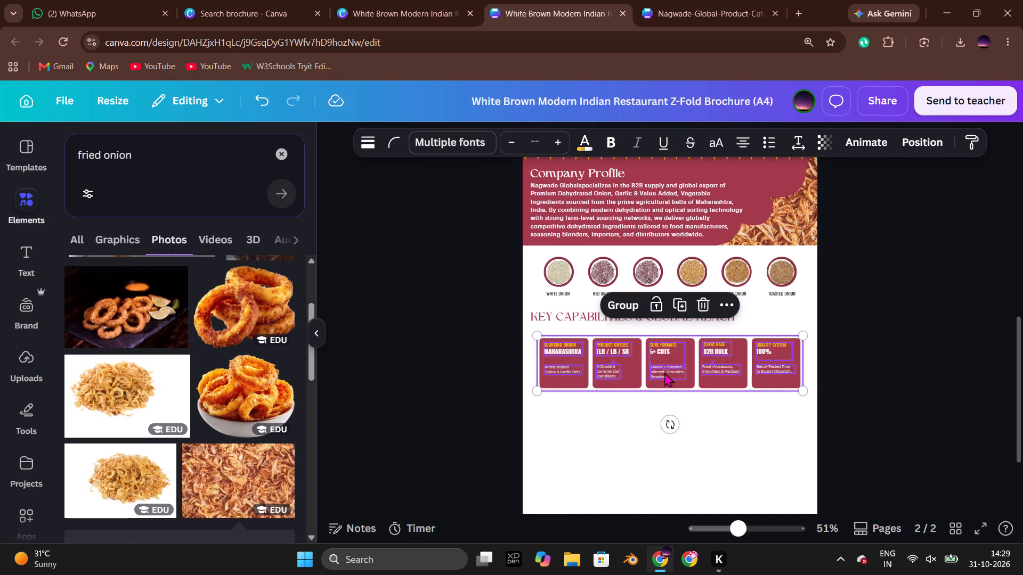
drag(668, 382, 668, 374)
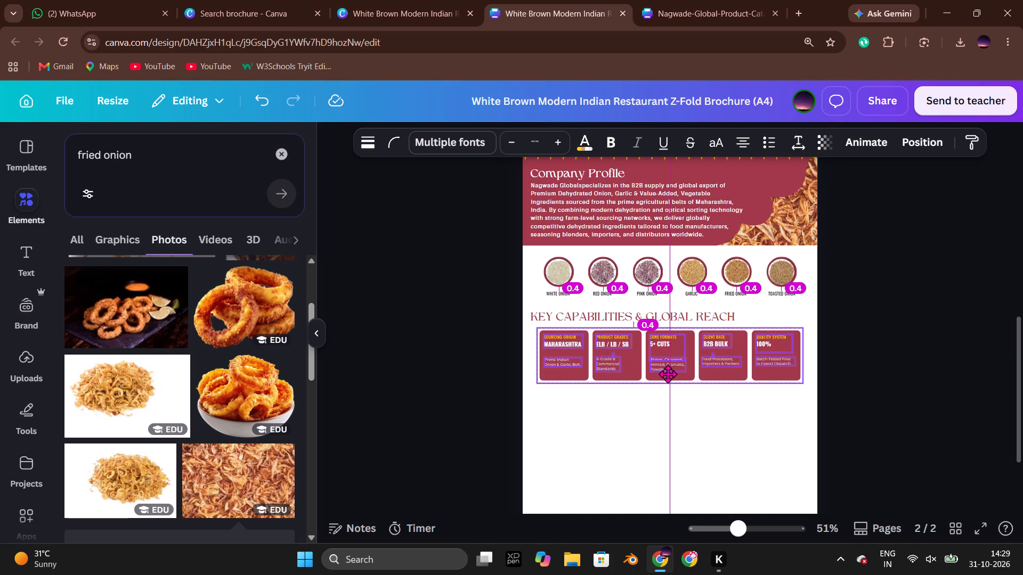
drag(668, 374, 665, 374)
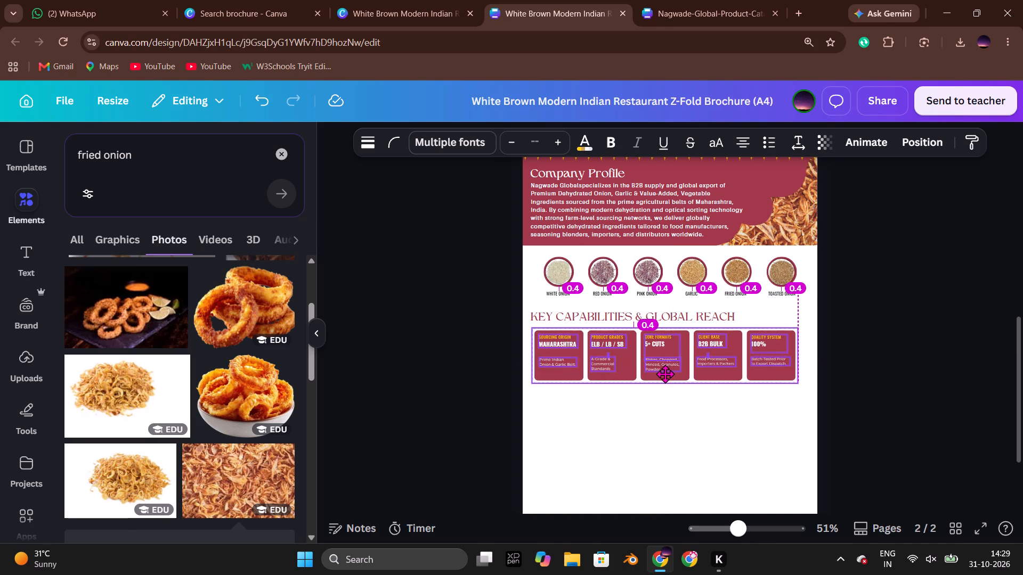
drag(665, 374, 667, 373)
double_click(882, 372)
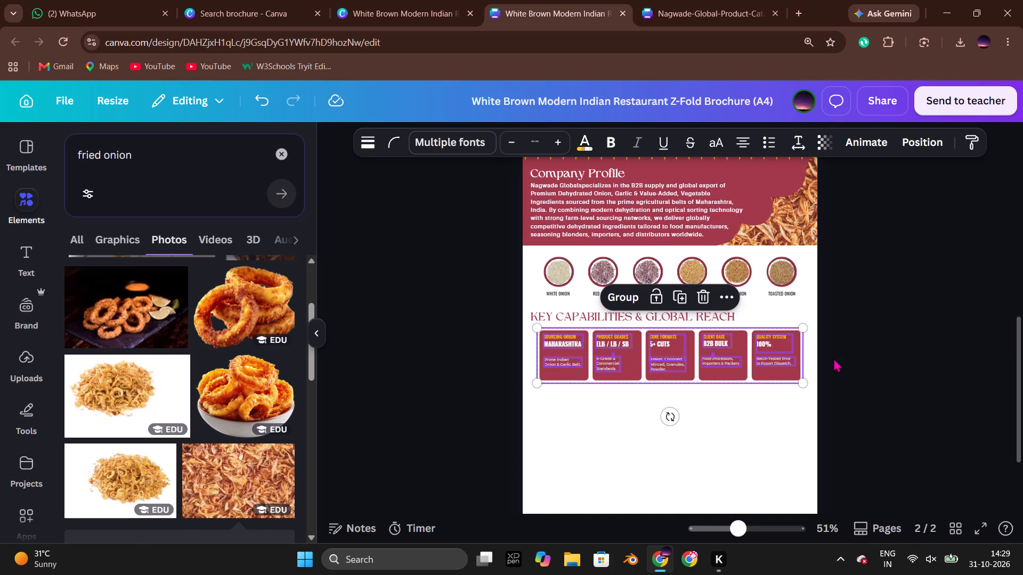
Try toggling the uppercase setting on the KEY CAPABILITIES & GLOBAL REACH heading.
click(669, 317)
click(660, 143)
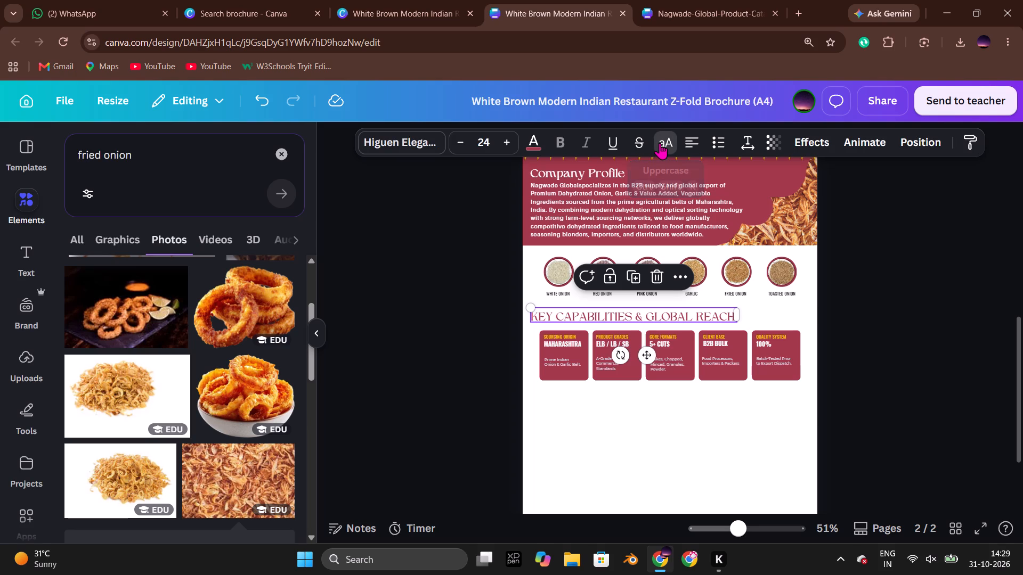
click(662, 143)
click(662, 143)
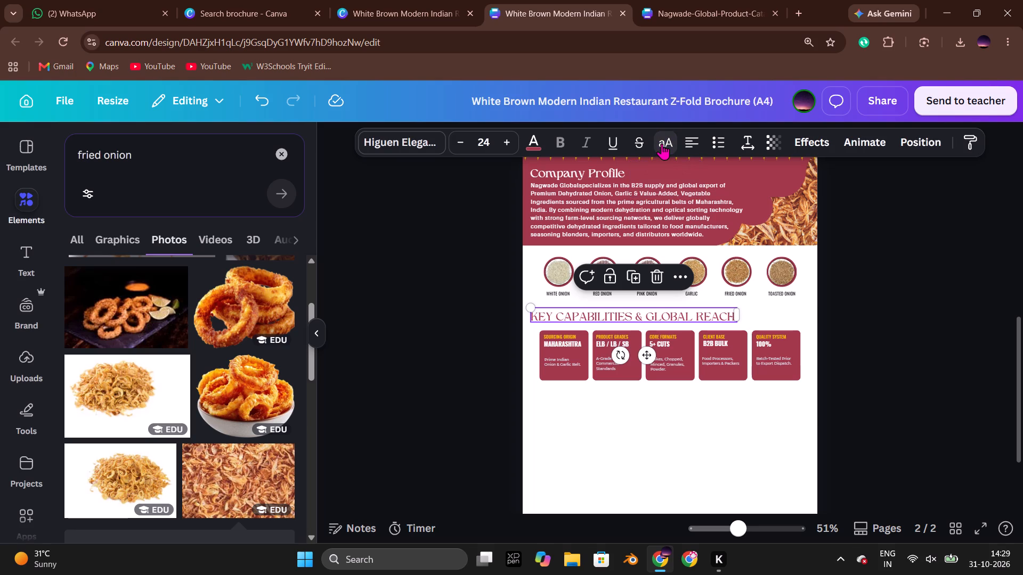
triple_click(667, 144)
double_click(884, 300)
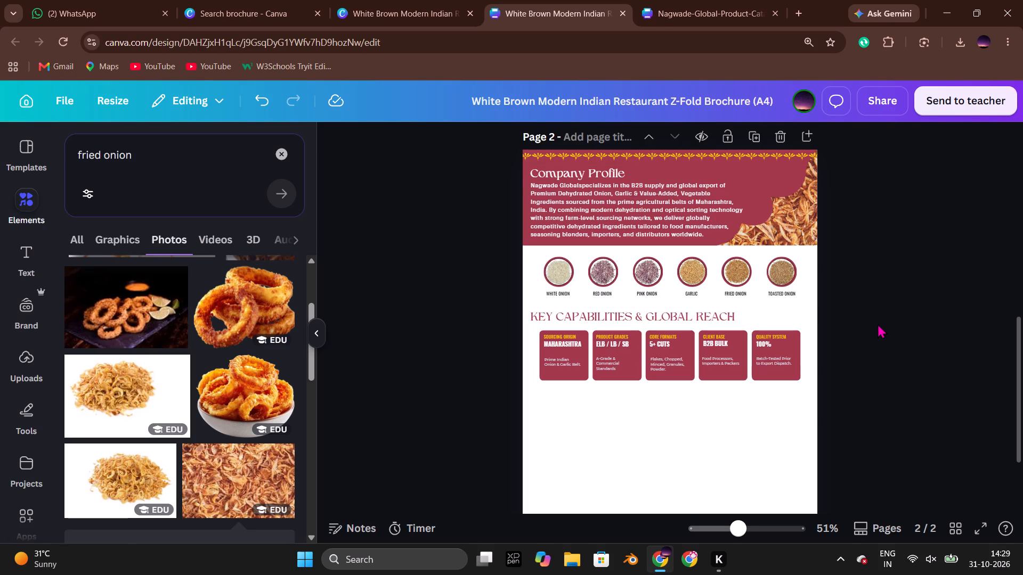
Duplicate the Key Capabilities heading below the cards and replace its text with "QUALITY CONTROL & FOOD SAFETY" copied from the Nagwade-Global-Product-Catalog.pdf design.
click(679, 0)
click(834, 362)
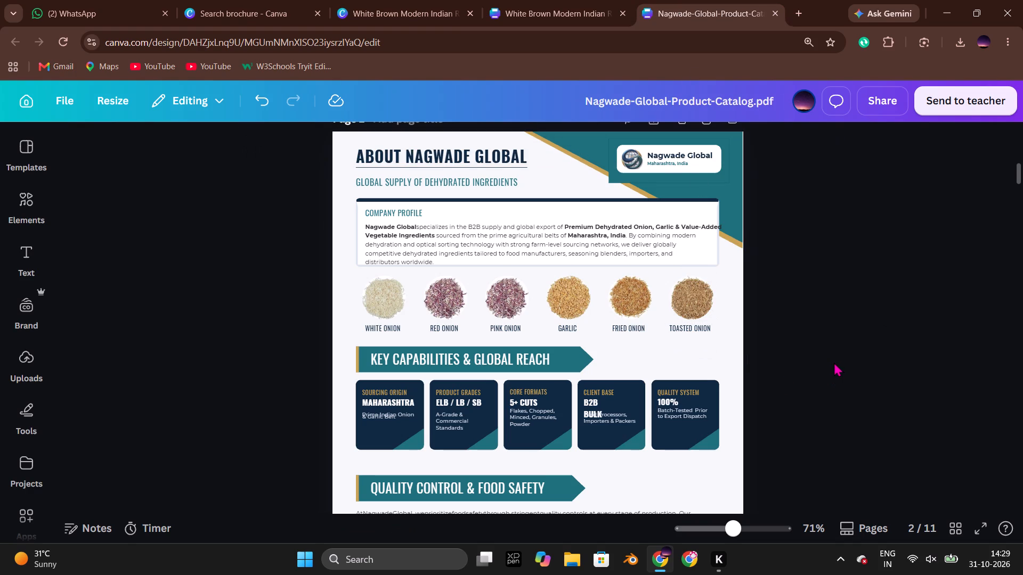
scroll(780, 390, down, 2)
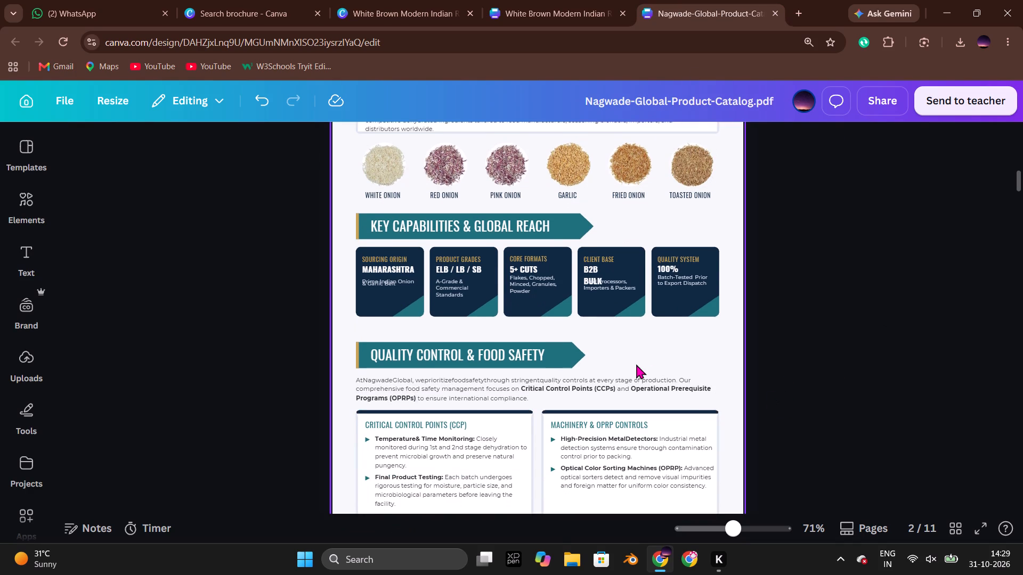
scroll(636, 364, down, 1)
double_click(464, 286)
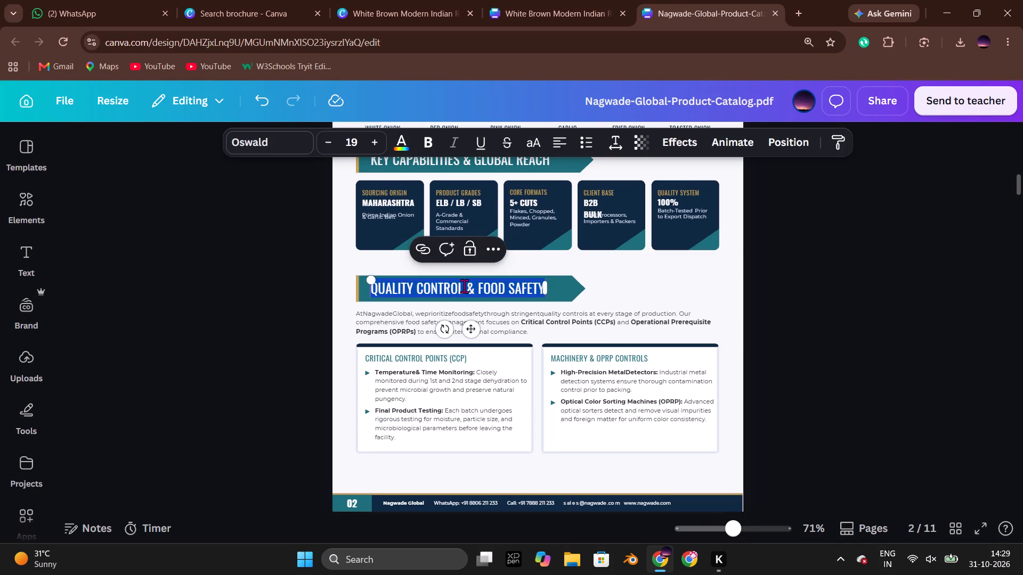
key(ctrl+c)
click(594, 0)
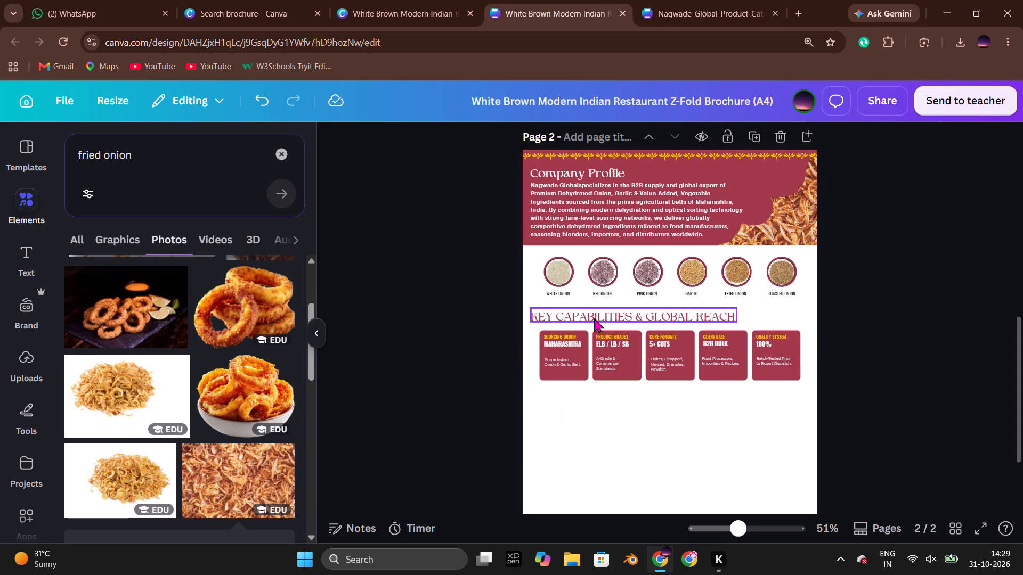
click(594, 318)
click(631, 283)
drag(628, 321, 616, 405)
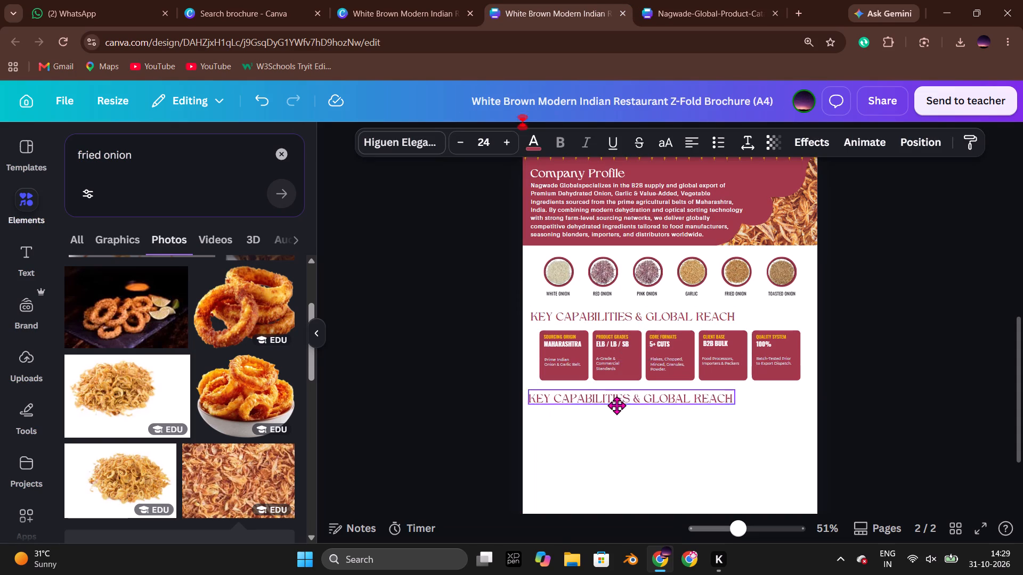
drag(616, 405, 622, 402)
double_click(622, 406)
key(ctrl+v)
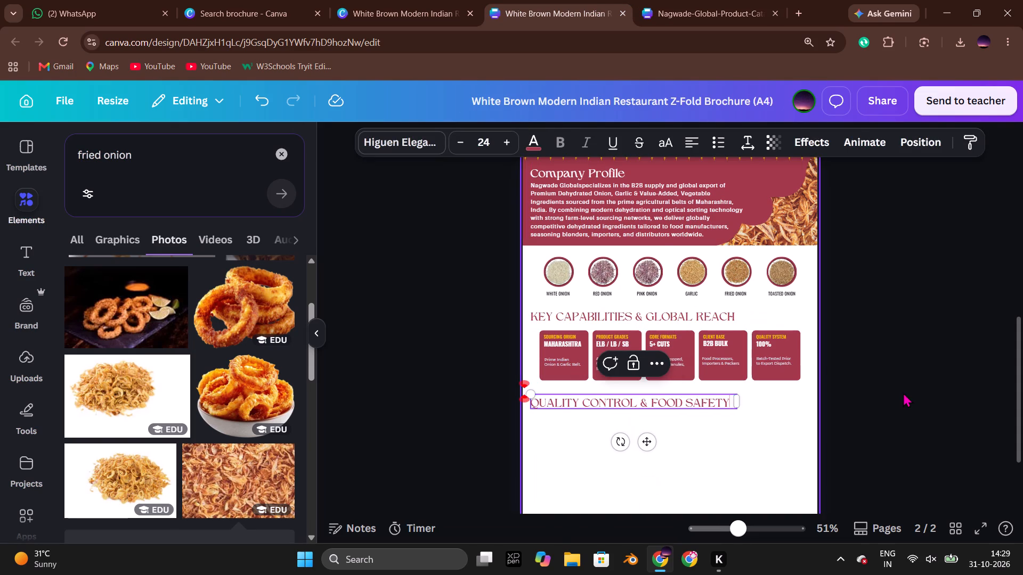
click(903, 392)
Duplicate the Company Profile paragraph and place the copy under the QUALITY CONTROL & FOOD SAFETY heading.
click(627, 0)
click(656, 0)
click(818, 355)
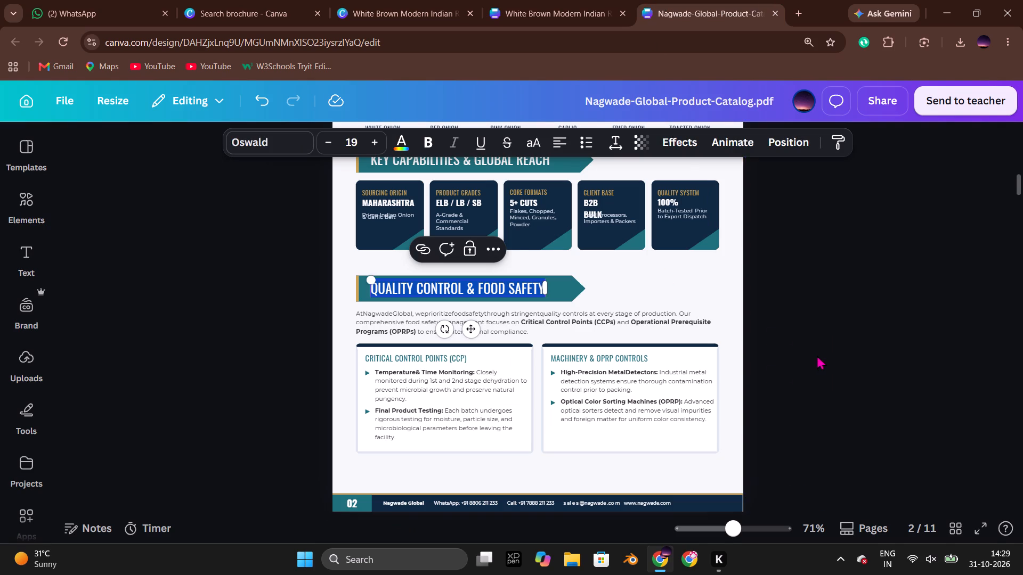
scroll(806, 355, down, 1)
click(558, 5)
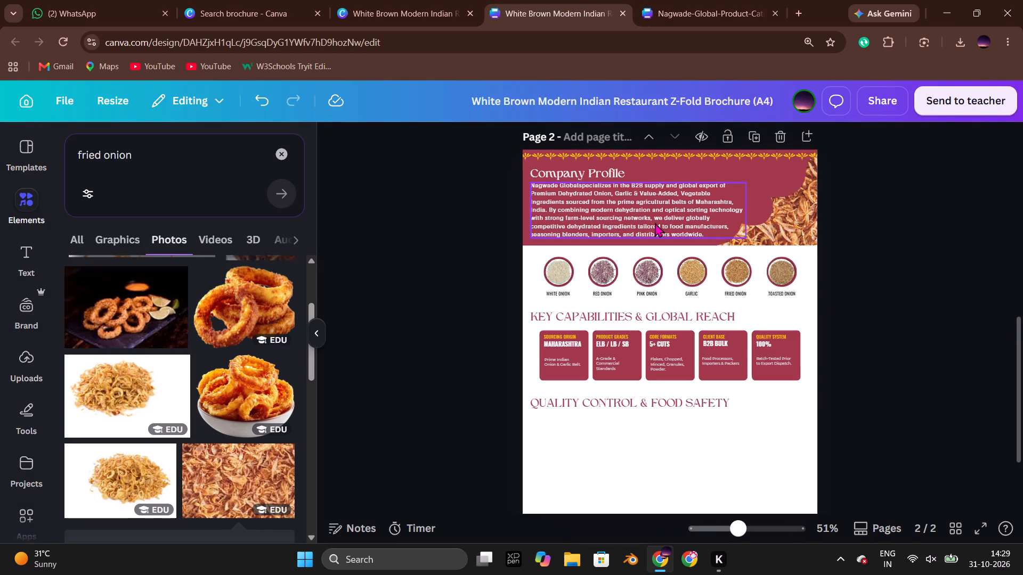
click(655, 223)
click(639, 264)
drag(637, 216, 649, 455)
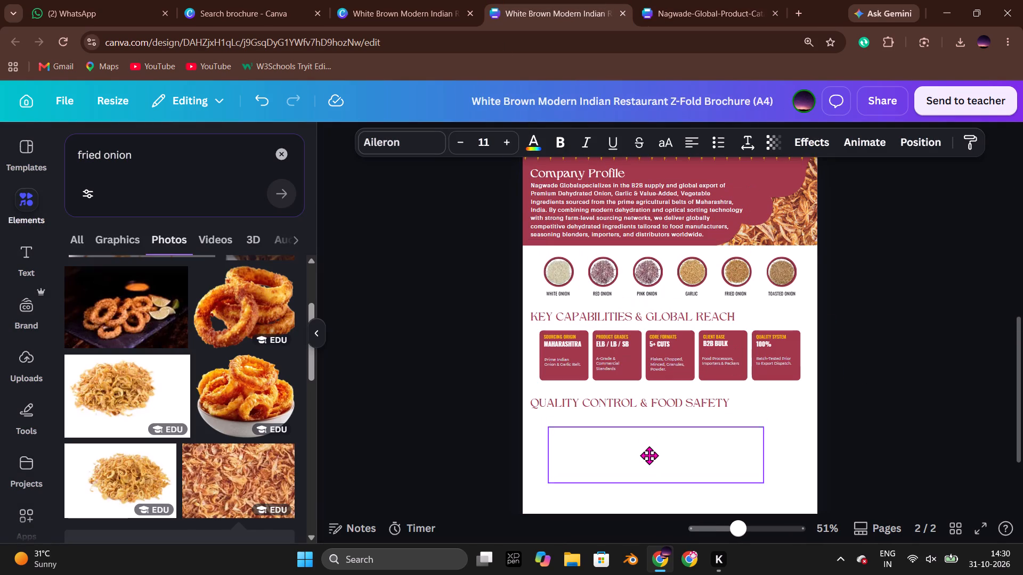
drag(649, 455, 639, 443)
Change the duplicated paragraph's text colour to the near-black swatch in the design's text colours.
click(527, 145)
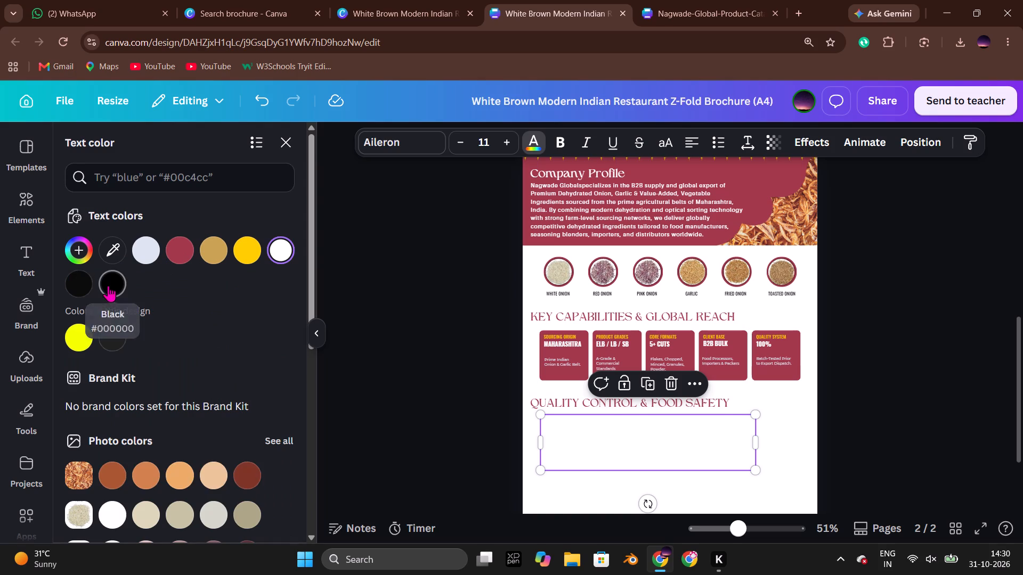
click(108, 285)
click(76, 287)
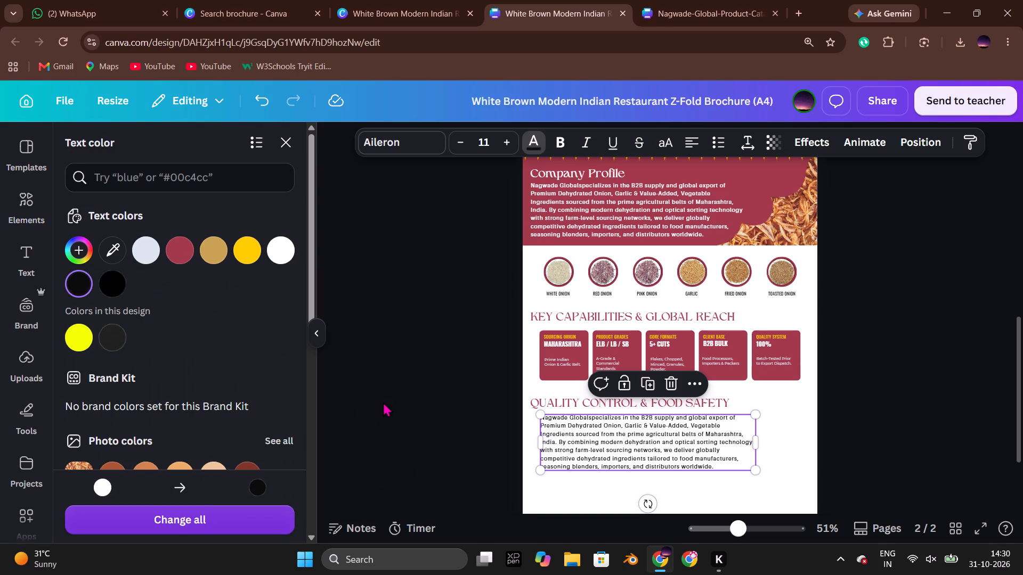
click(404, 399)
click(625, 450)
click(457, 424)
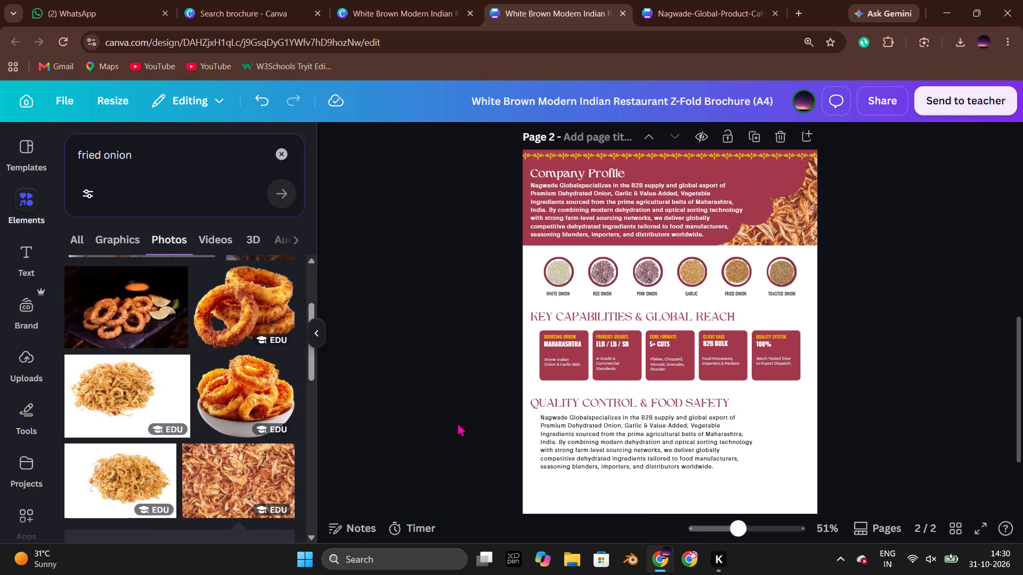
Replace the duplicated paragraph's text with the first line of the catalog's quality control introduction, copied from the Nagwade-Global-Product-Catalog.pdf design.
click(642, 0)
double_click(436, 303)
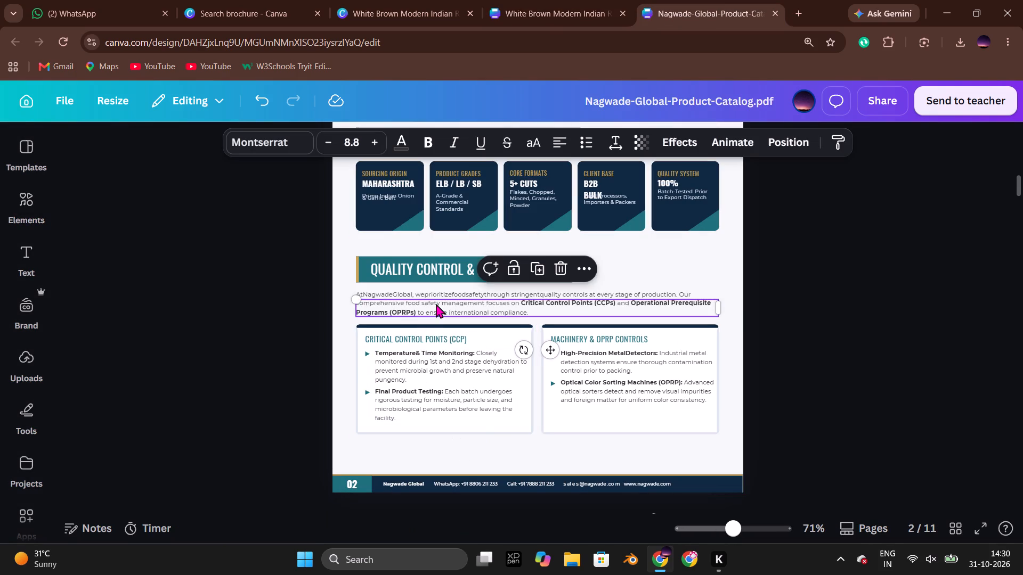
click(278, 295)
double_click(537, 292)
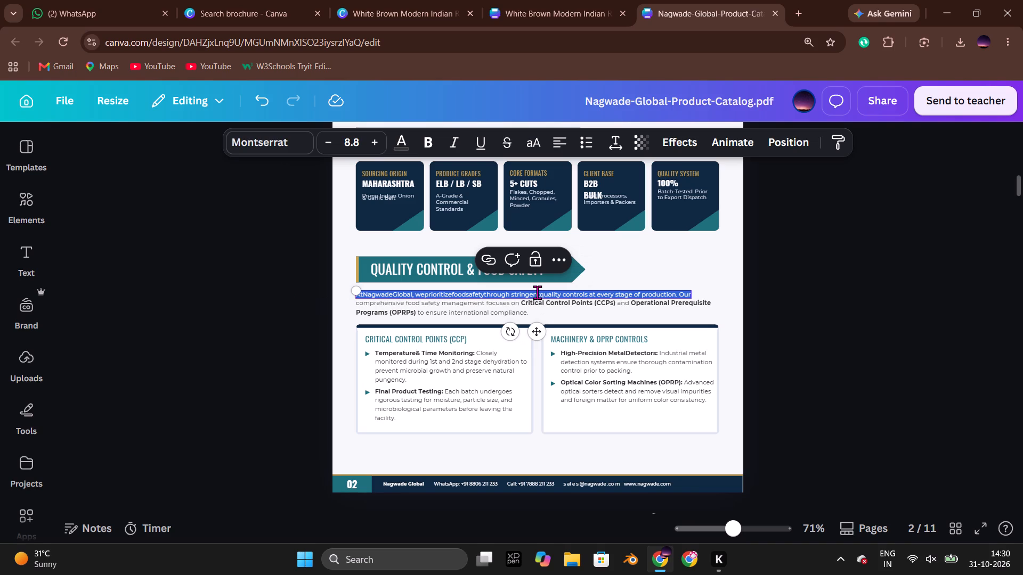
key(ctrl+c)
click(531, 0)
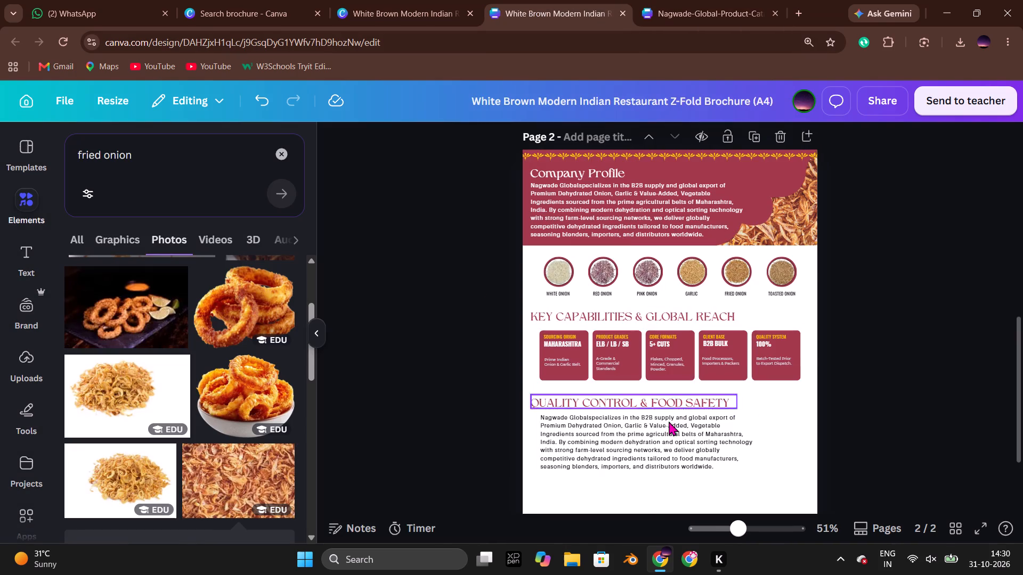
double_click(662, 433)
key(ctrl+v)
click(458, 366)
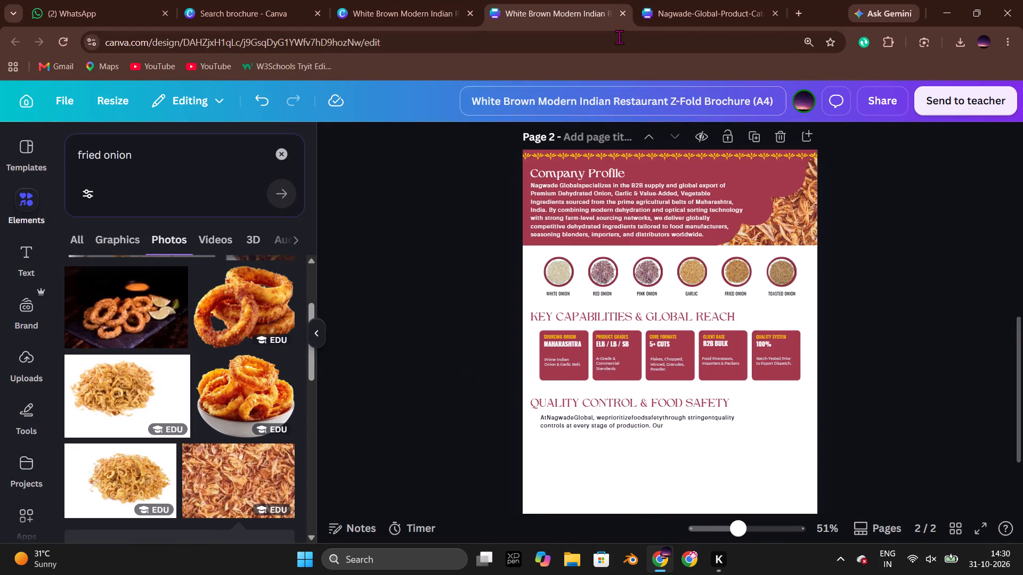
Append the rest of the catalog's quality control introduction, from "comprehensive food safety management" to "international compliance", to the brochure paragraph after a space.
click(687, 0)
triple_click(419, 310)
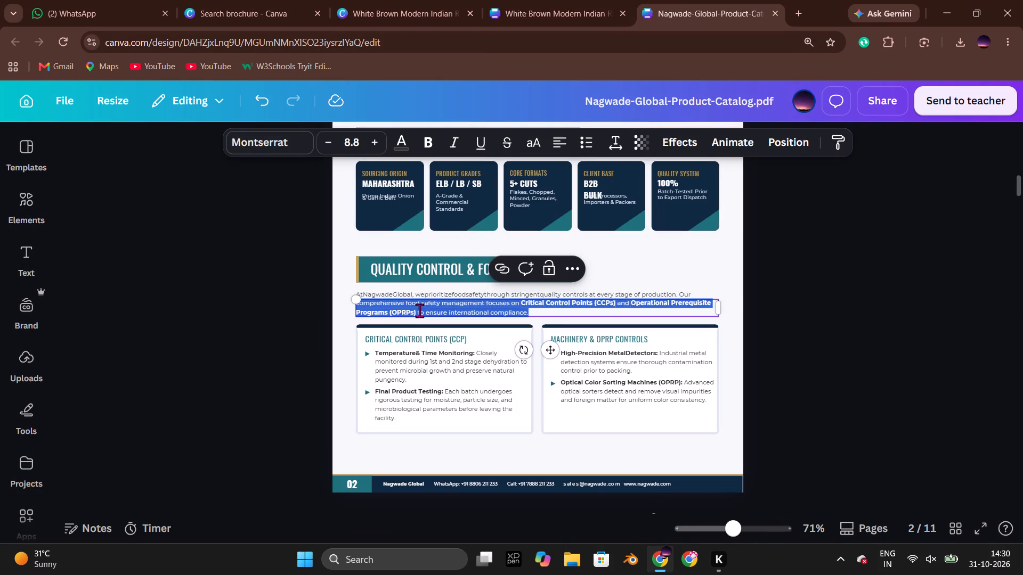
key(ctrl+c)
click(517, 0)
click(678, 431)
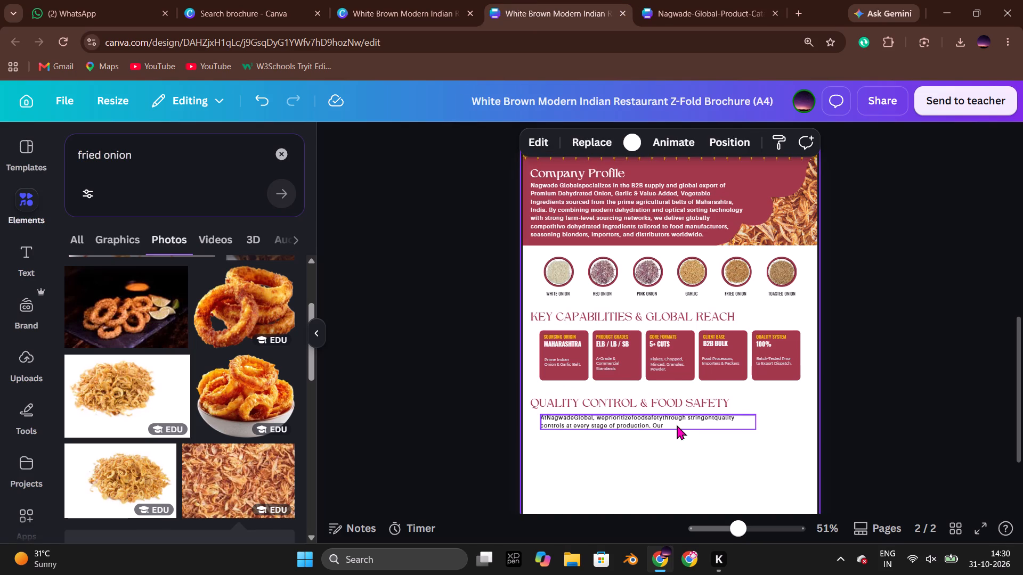
double_click(677, 425)
key(space)
key(ctrl+v)
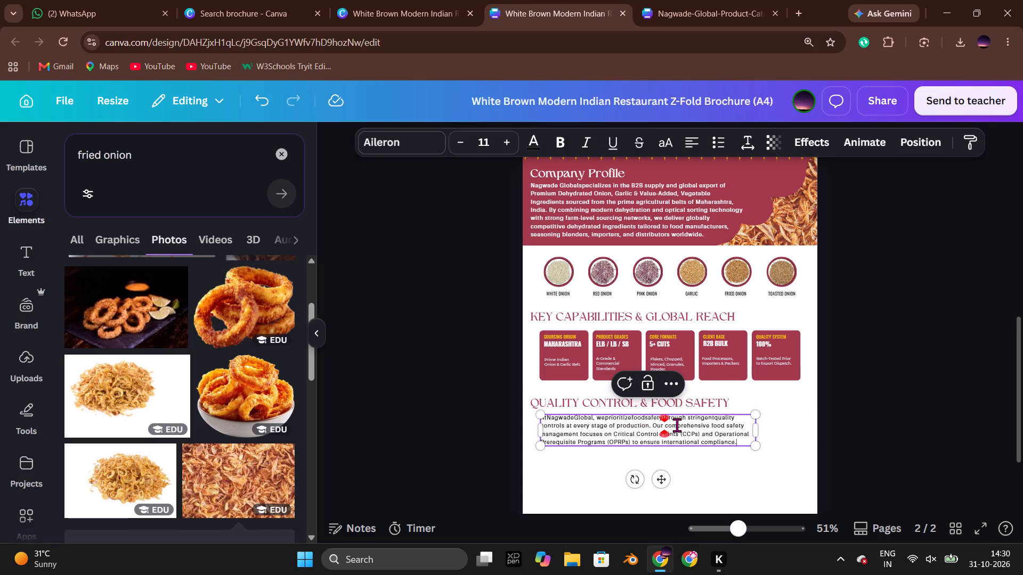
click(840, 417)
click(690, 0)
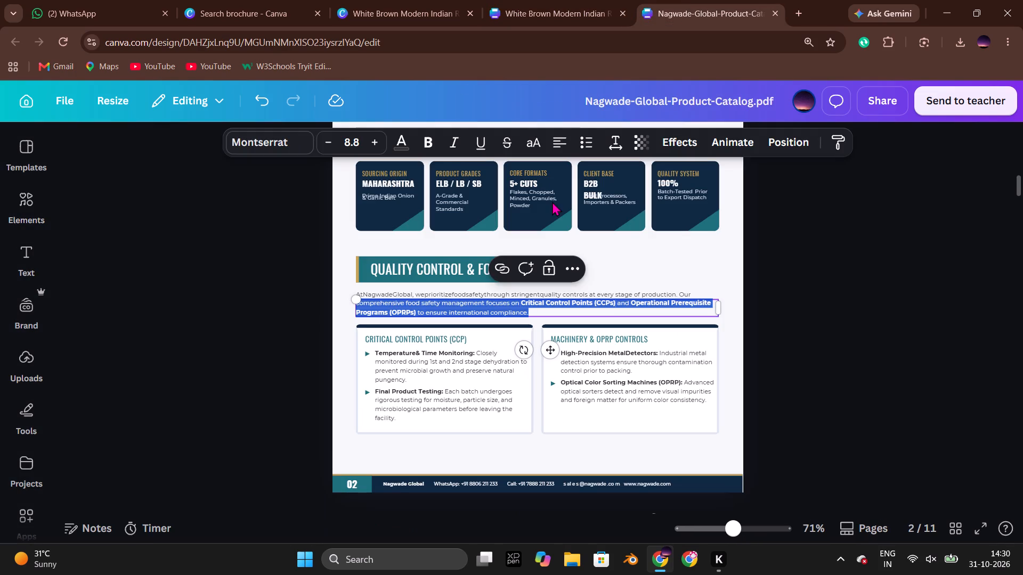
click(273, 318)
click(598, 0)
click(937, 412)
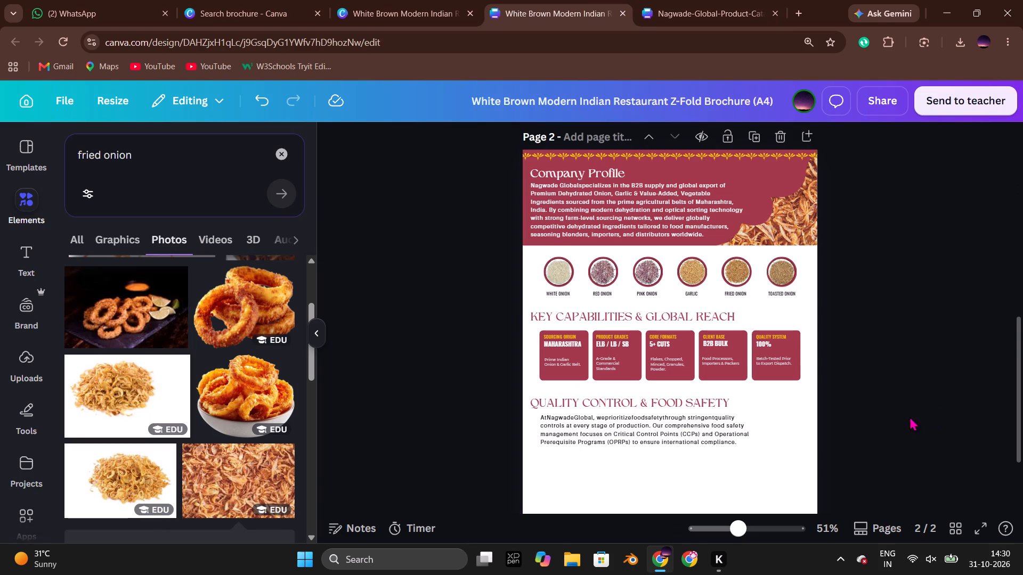
Widen the quality control paragraph's text box until its right edge lines up with the QUALITY SYSTEM card above.
scroll(757, 433, down, 2)
click(665, 324)
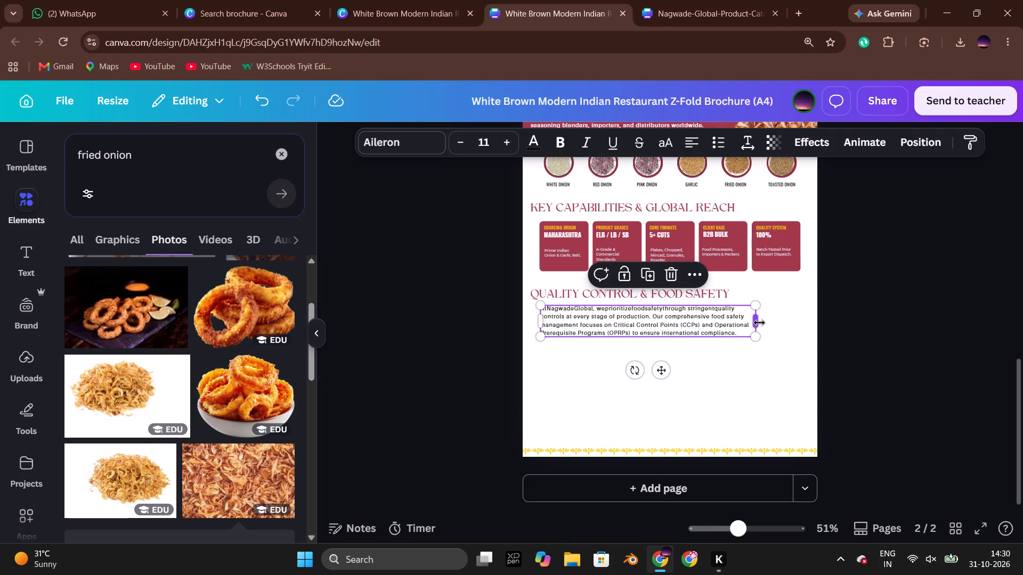
drag(760, 323, 798, 323)
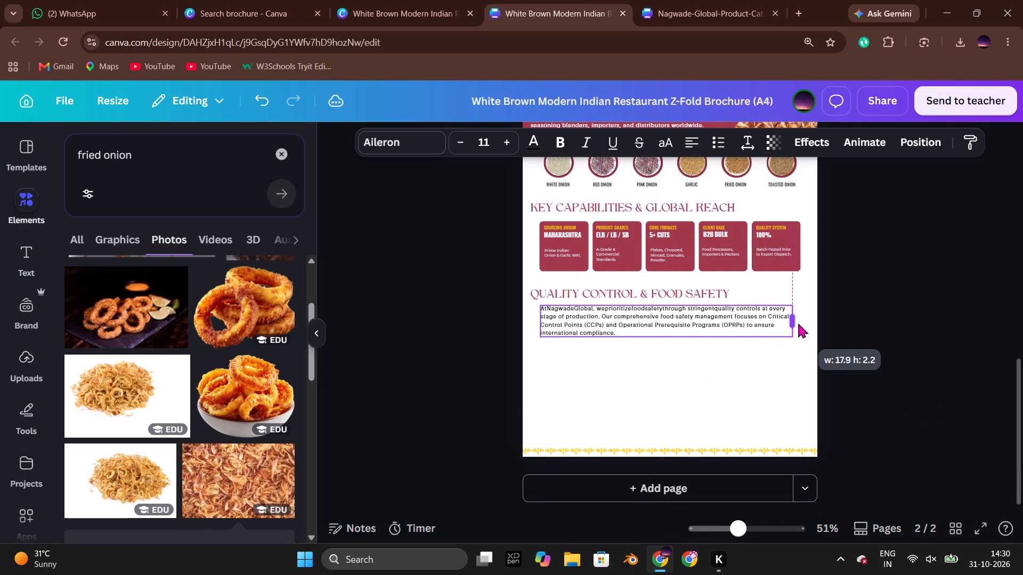
drag(798, 323, 804, 323)
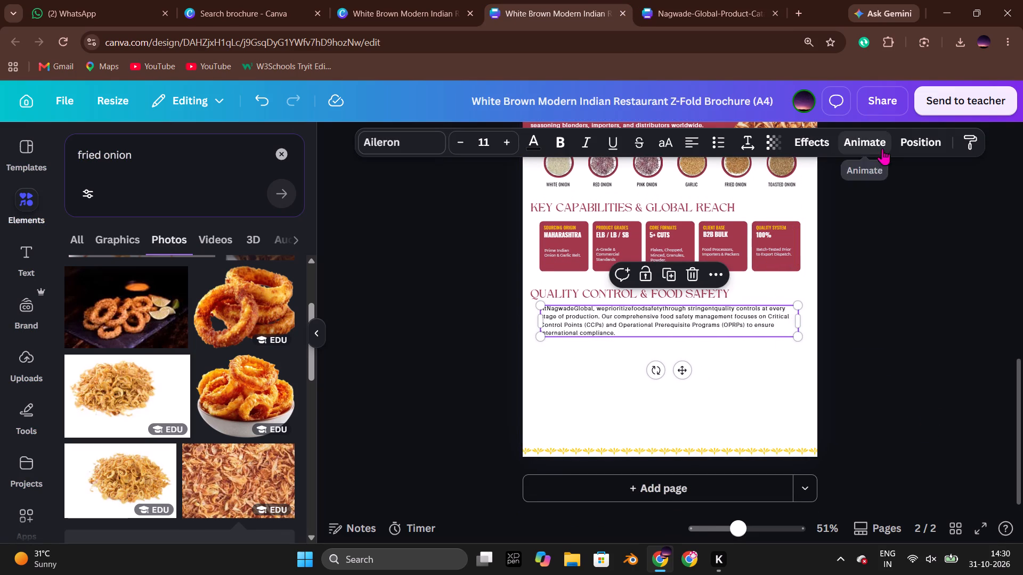
Set the quality control paragraph's text alignment to justified.
click(688, 148)
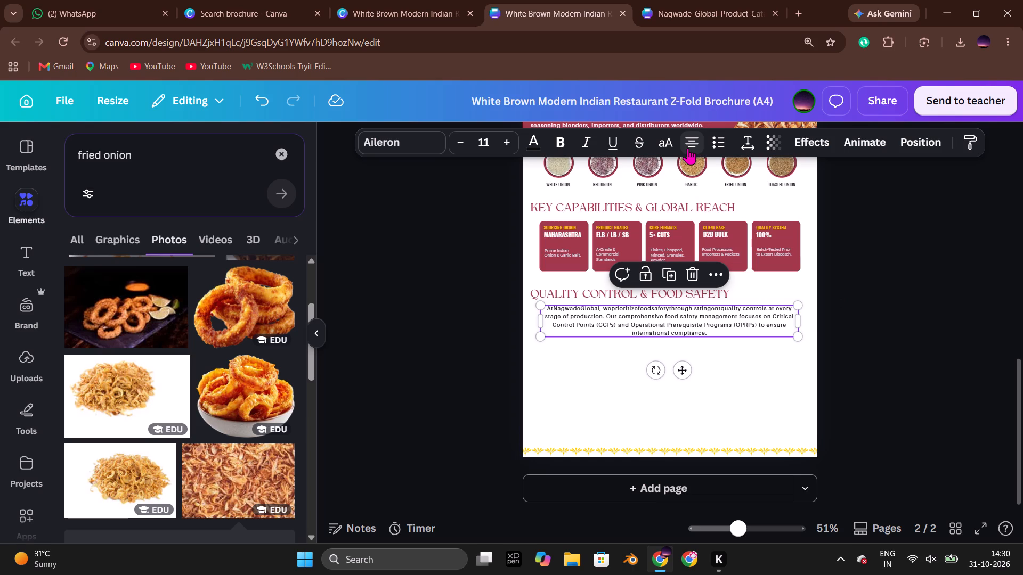
click(688, 148)
click(693, 141)
click(883, 283)
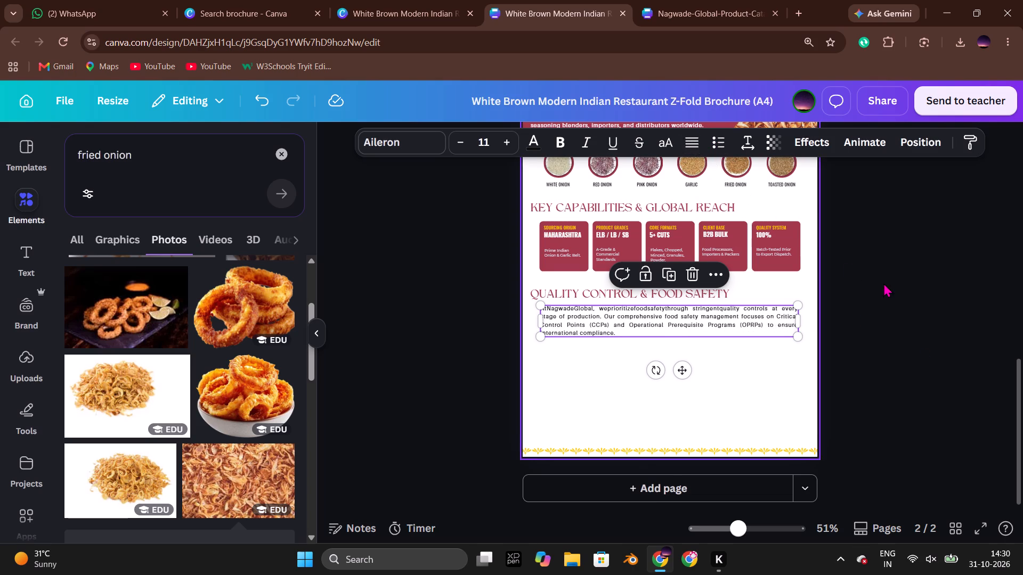
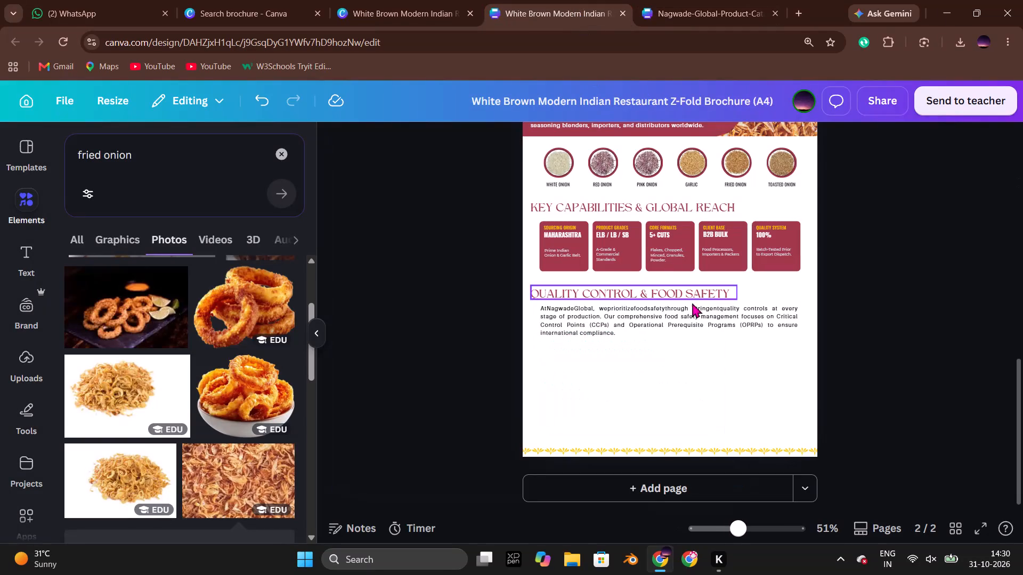
Set the Quality Control & Food Safety paragraph from justified to left-aligned text.
click(696, 318)
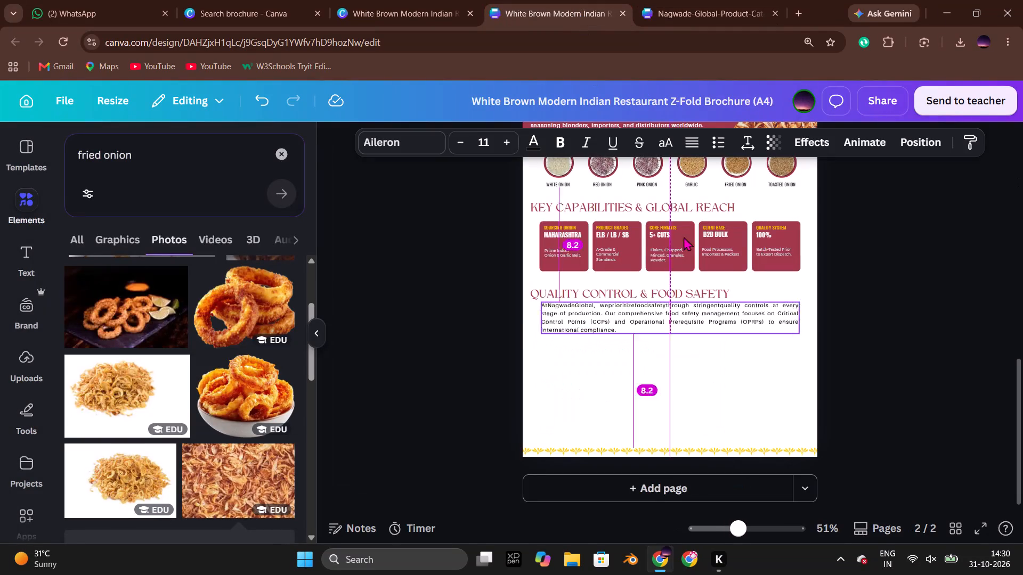
click(688, 144)
click(898, 344)
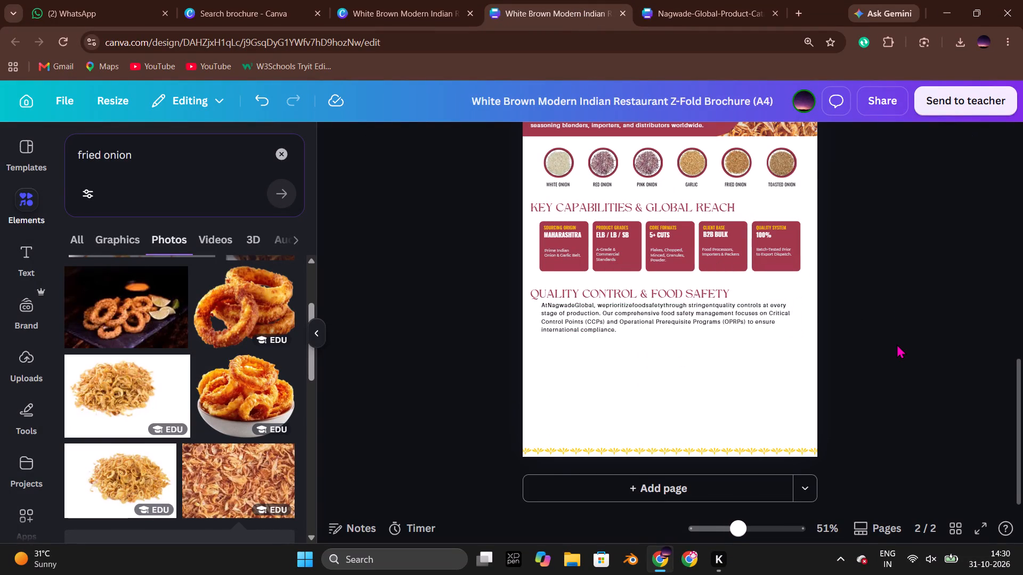
Move the Quality Control paragraph flush with its heading's left edge and widen it so the text fits three lines.
scroll(725, 366, up, 1)
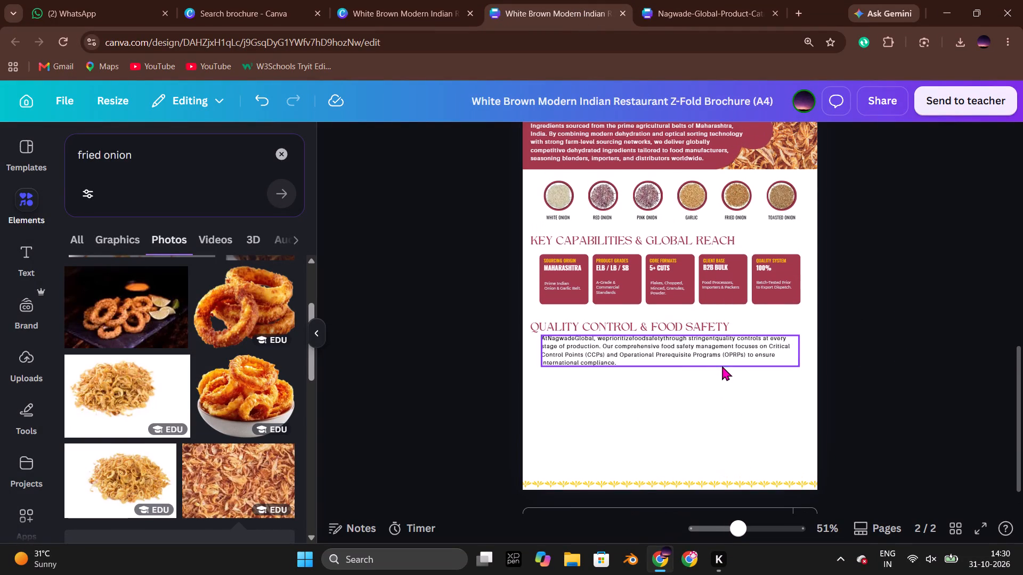
drag(667, 356, 656, 358)
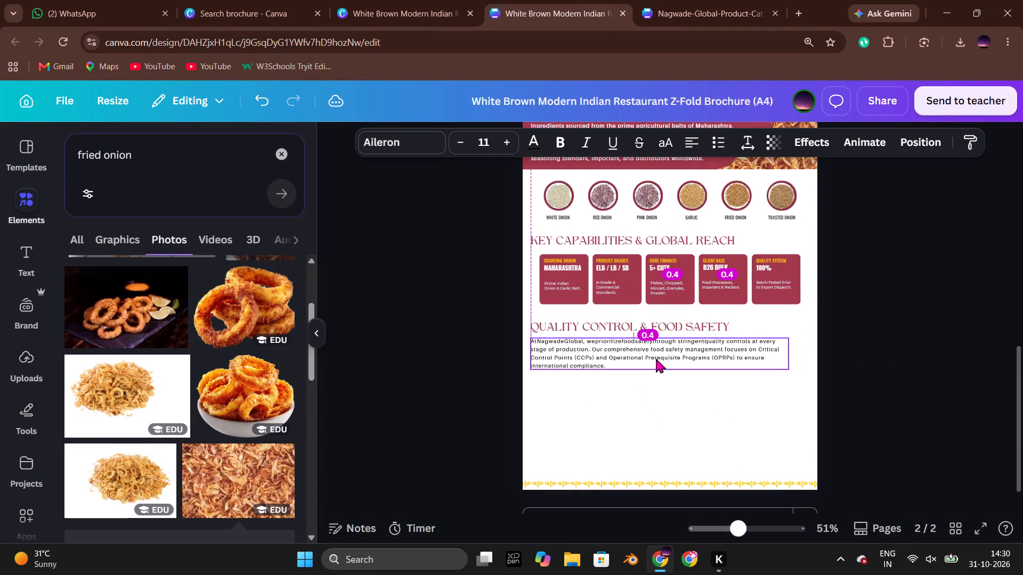
drag(791, 357, 805, 356)
click(877, 361)
Group the five Key Capabilities cards with their text and shift the group slightly down below the heading.
click(586, 239)
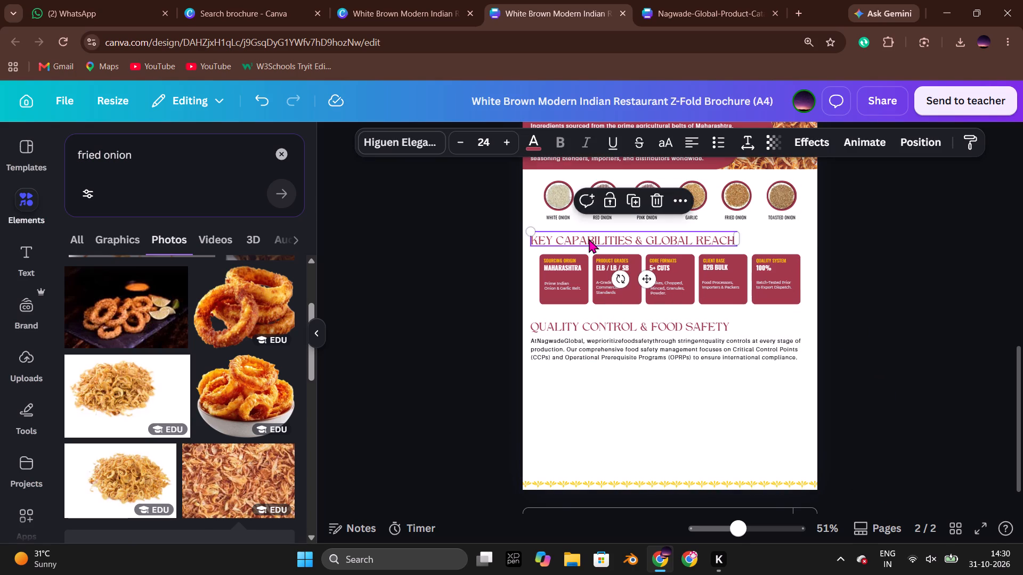
click(883, 295)
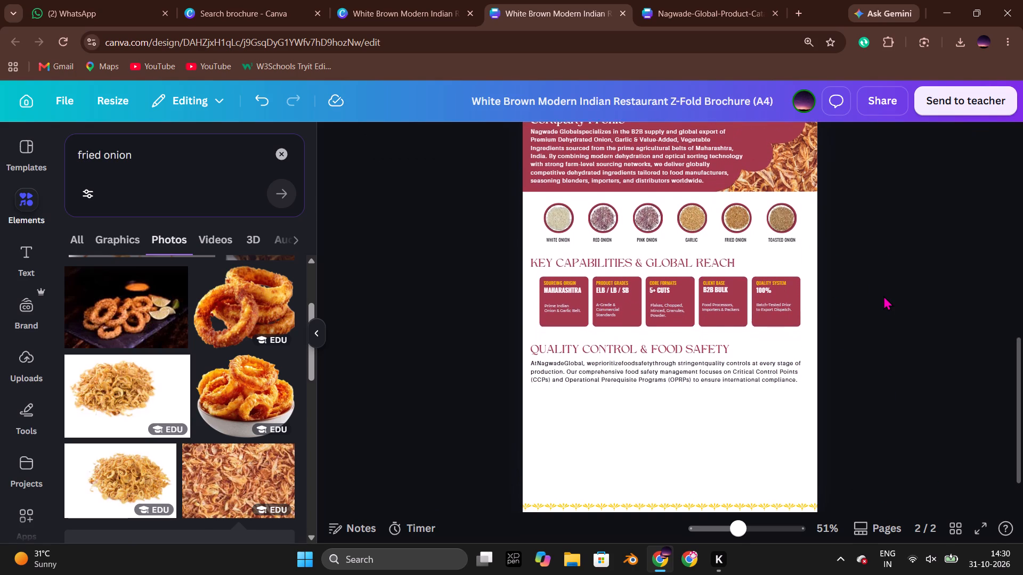
drag(862, 308, 534, 269)
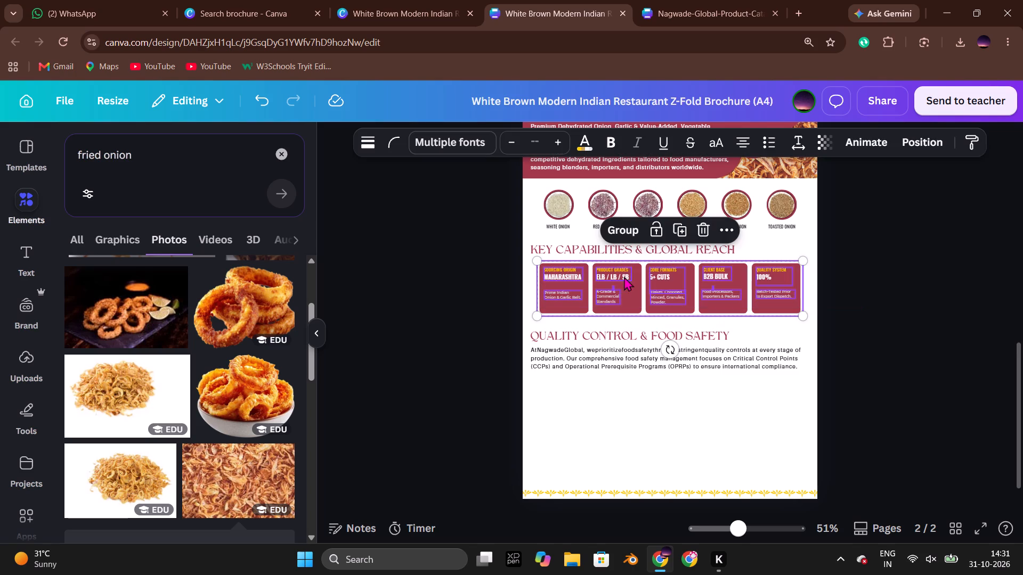
click(624, 233)
click(668, 288)
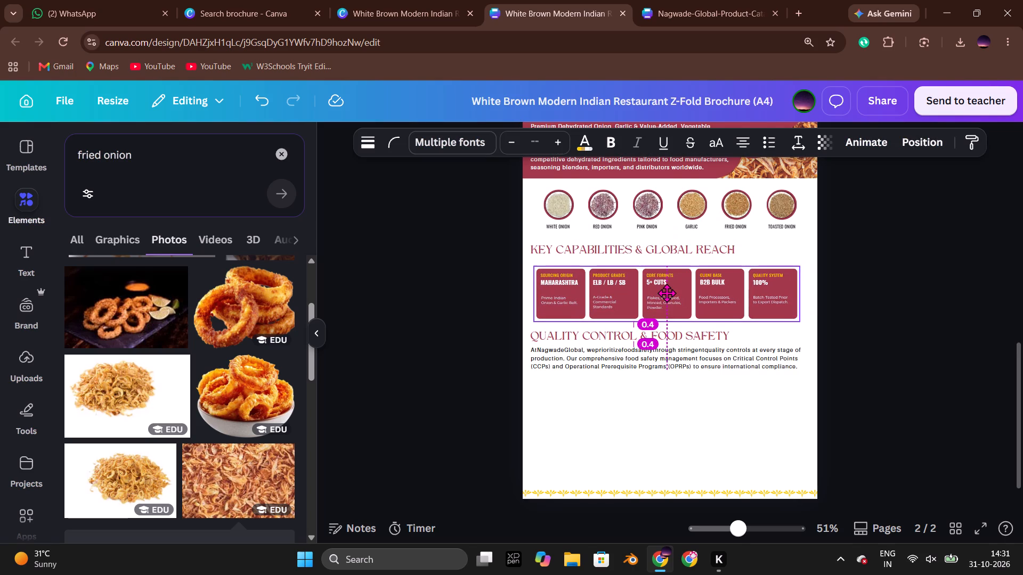
click(900, 290)
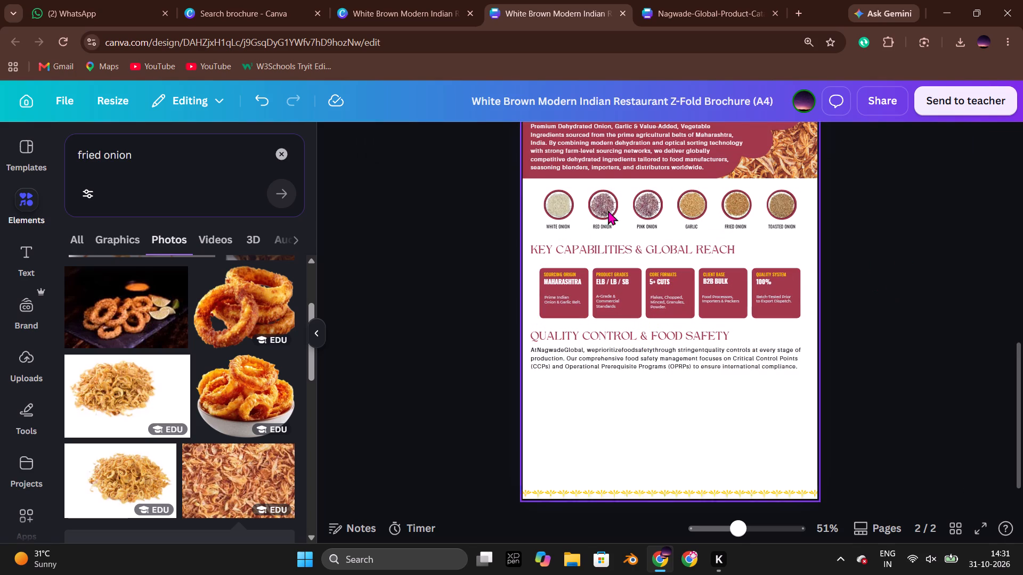
Group the six round product images, from white onion to toasted onion, together with their labels.
drag(511, 194, 807, 237)
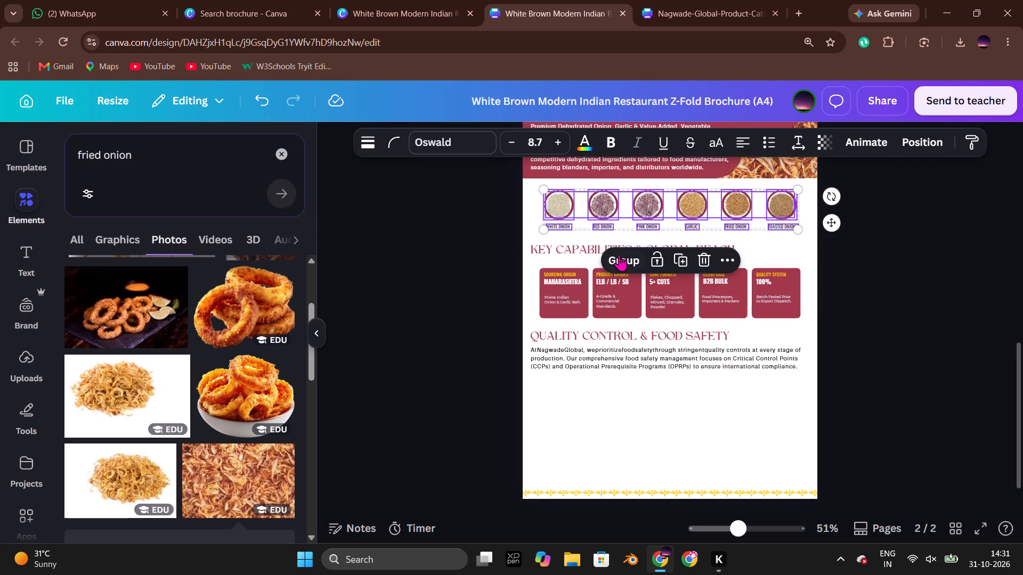
click(619, 254)
click(468, 240)
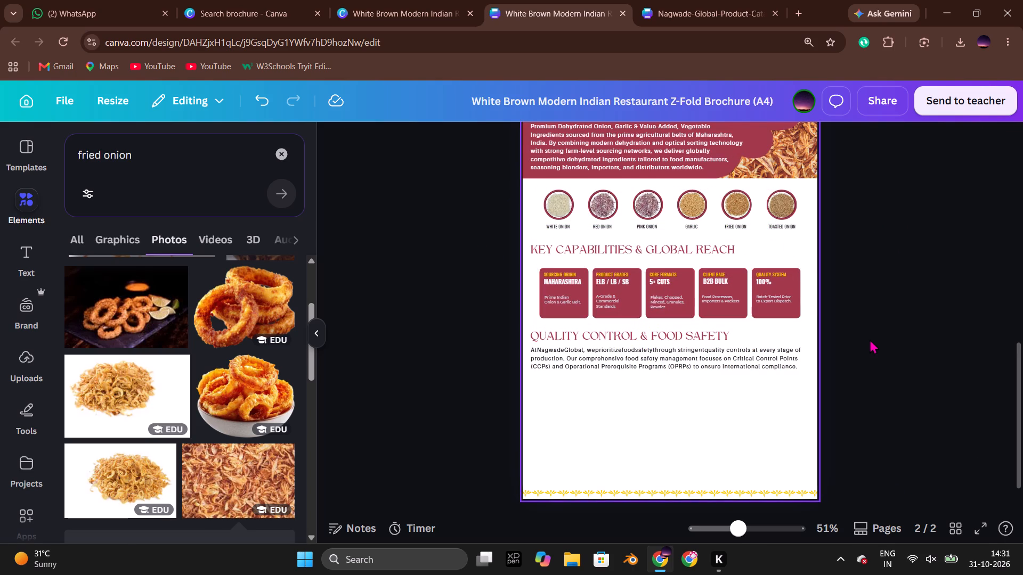
click(870, 339)
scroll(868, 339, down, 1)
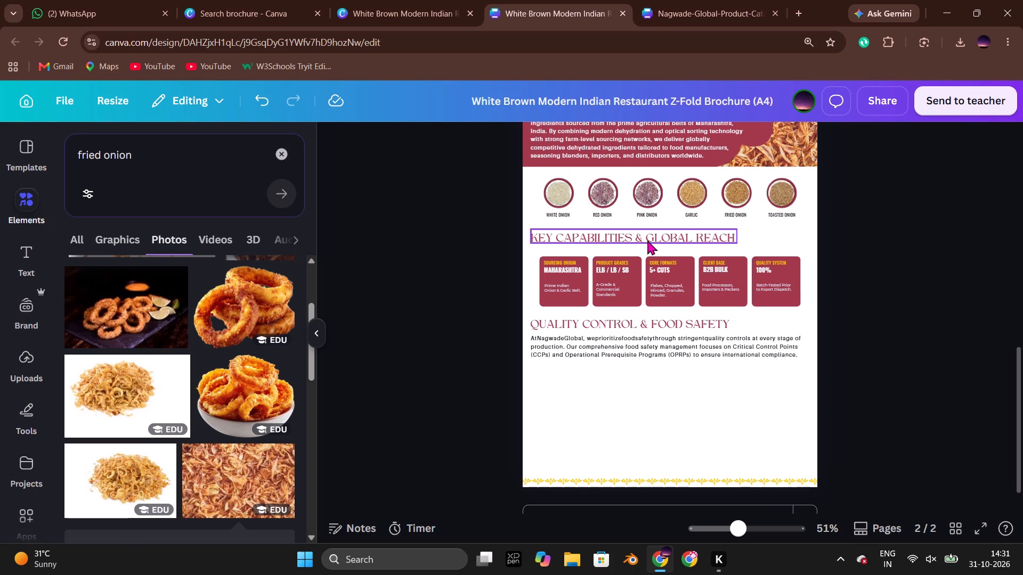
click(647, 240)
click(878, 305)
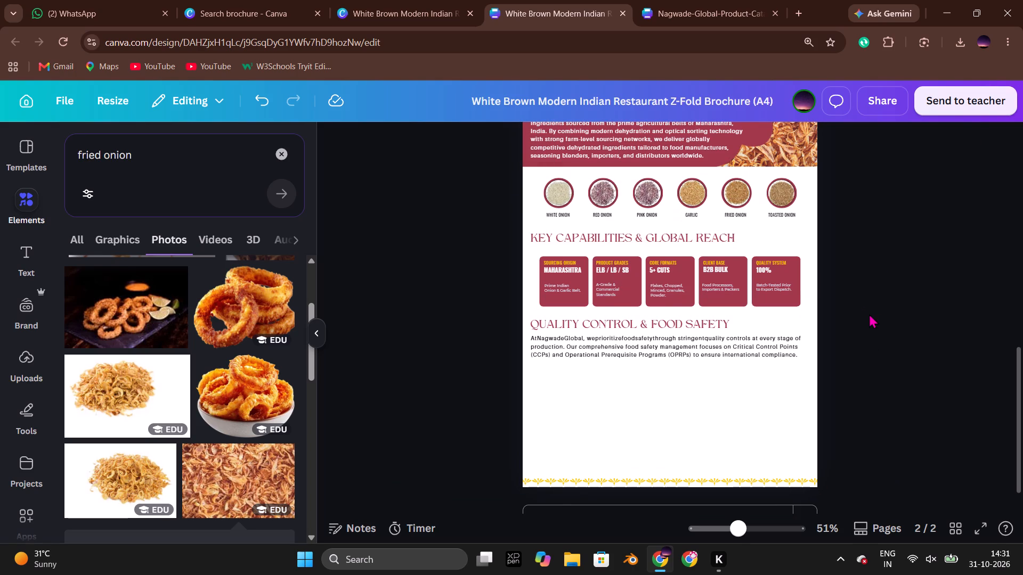
Clear the "fried onion" element search and look over the product row and the sections below it on page 2.
scroll(103, 390, down, 4)
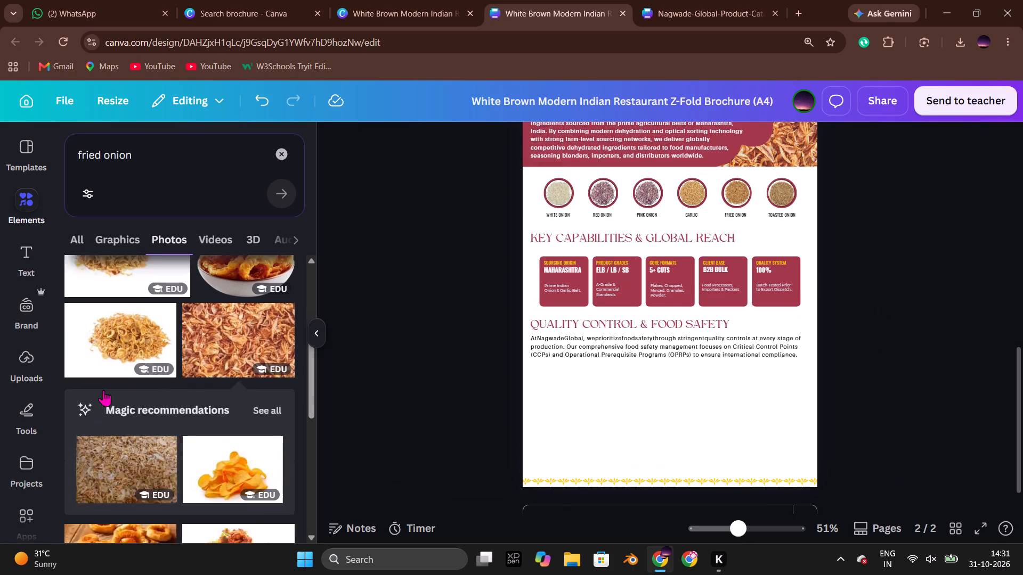
click(282, 158)
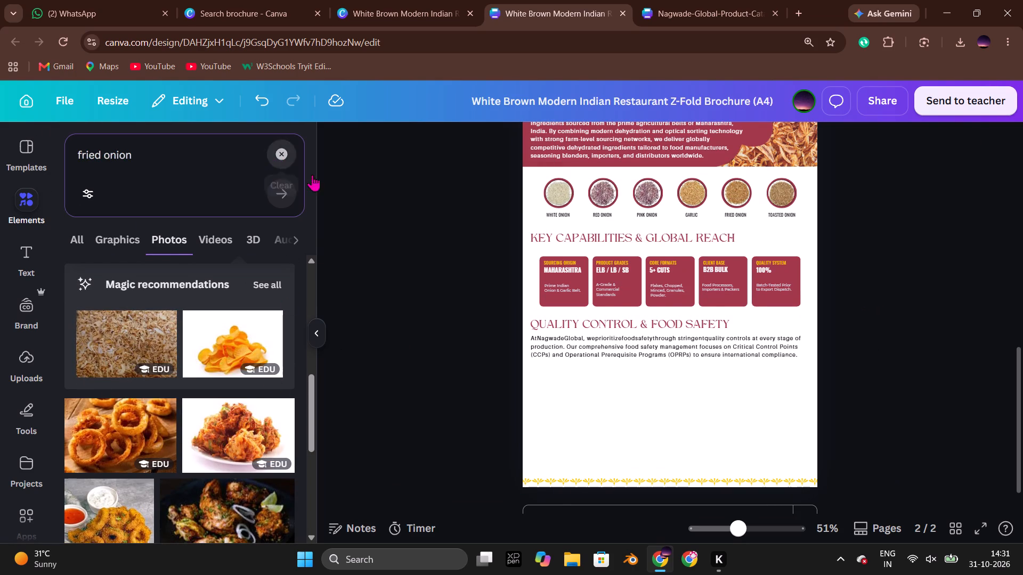
click(957, 301)
scroll(953, 301, up, 1)
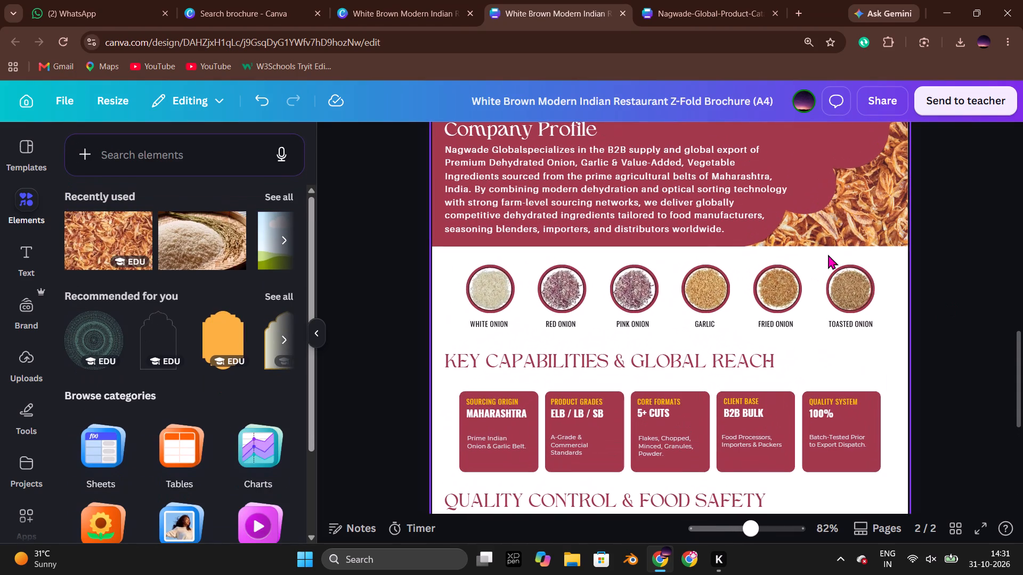
scroll(927, 307, up, 1)
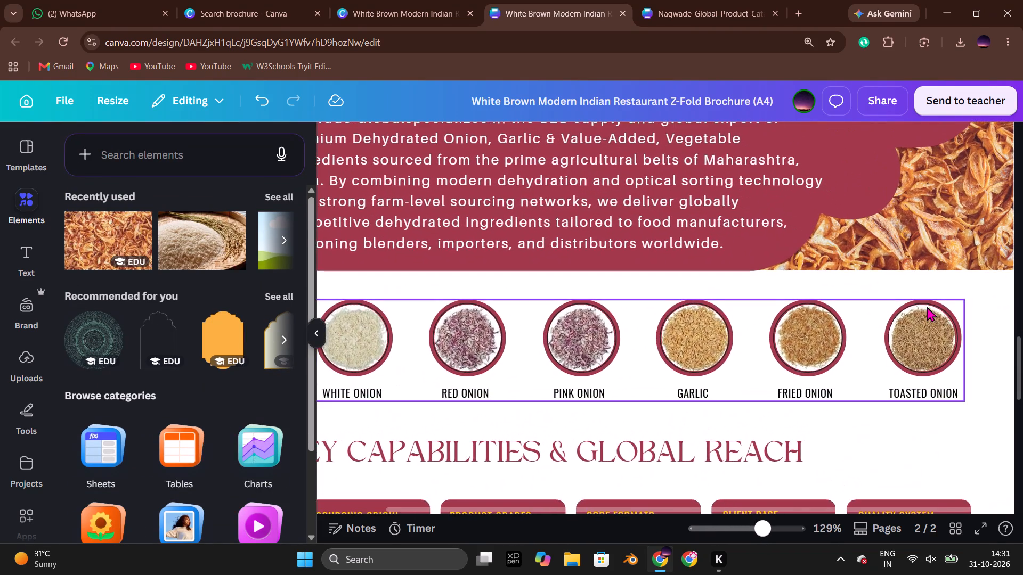
scroll(927, 307, down, 2)
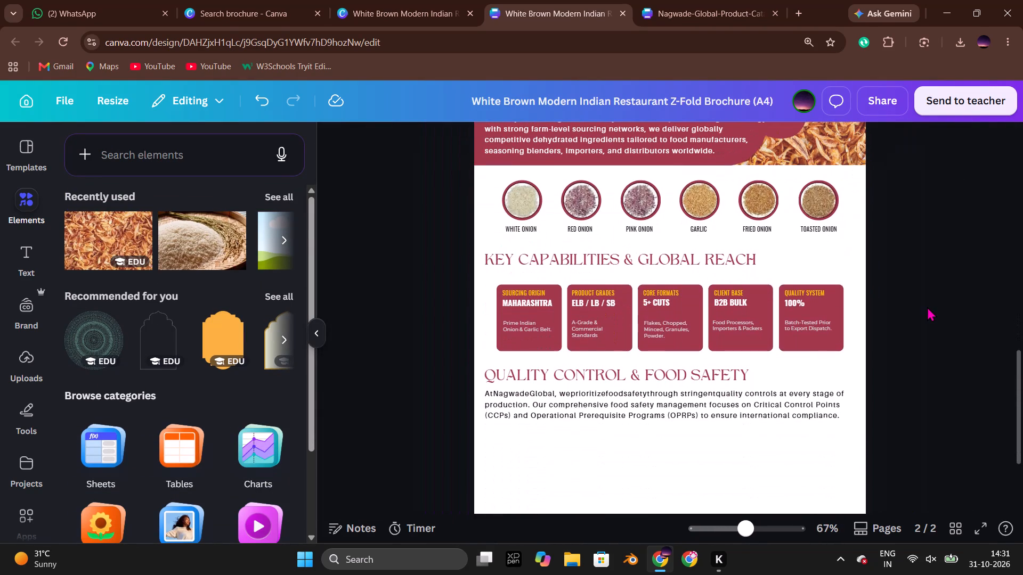
scroll(927, 307, down, 1)
scroll(928, 306, up, 1)
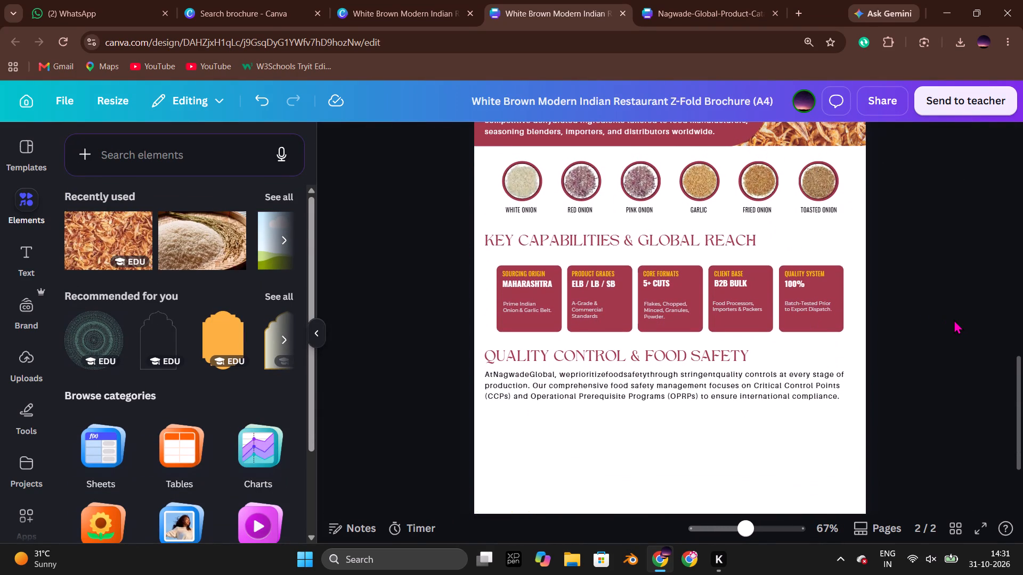
Search the elements for "white onion" and look through the photo results for a suitable picture.
click(182, 163)
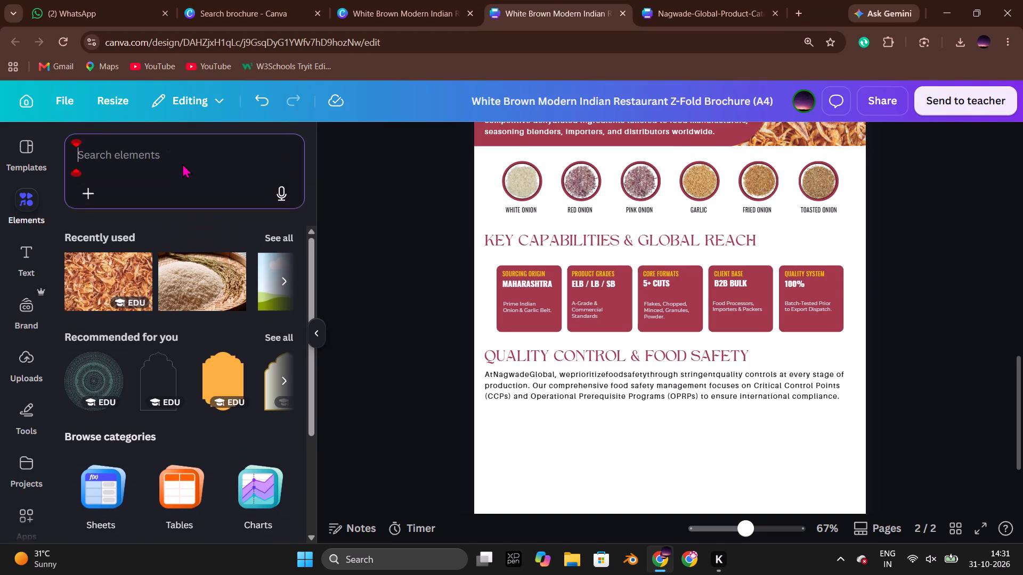
text(whir)
key(BackSpace)
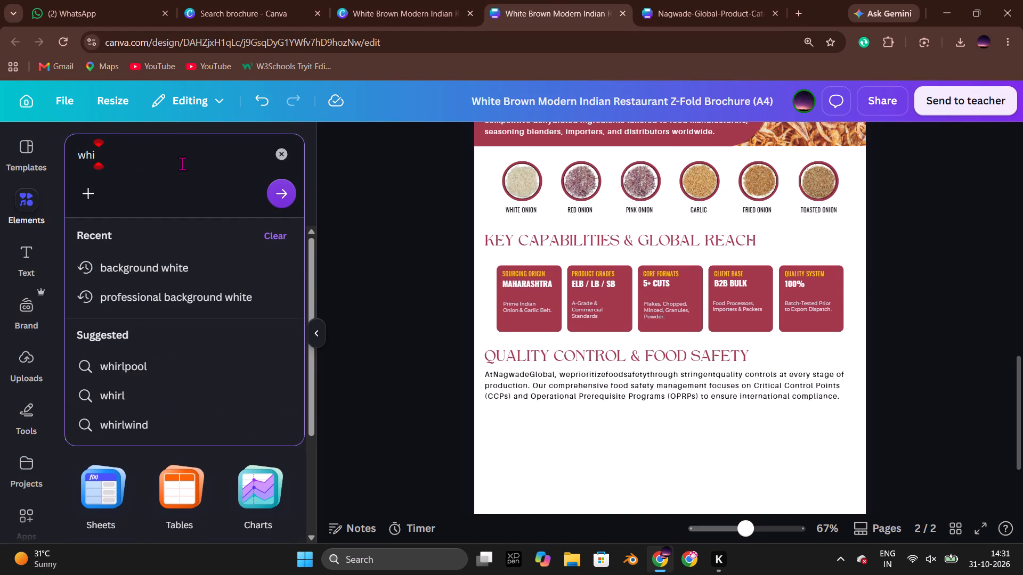
text(te onion)
key(Return)
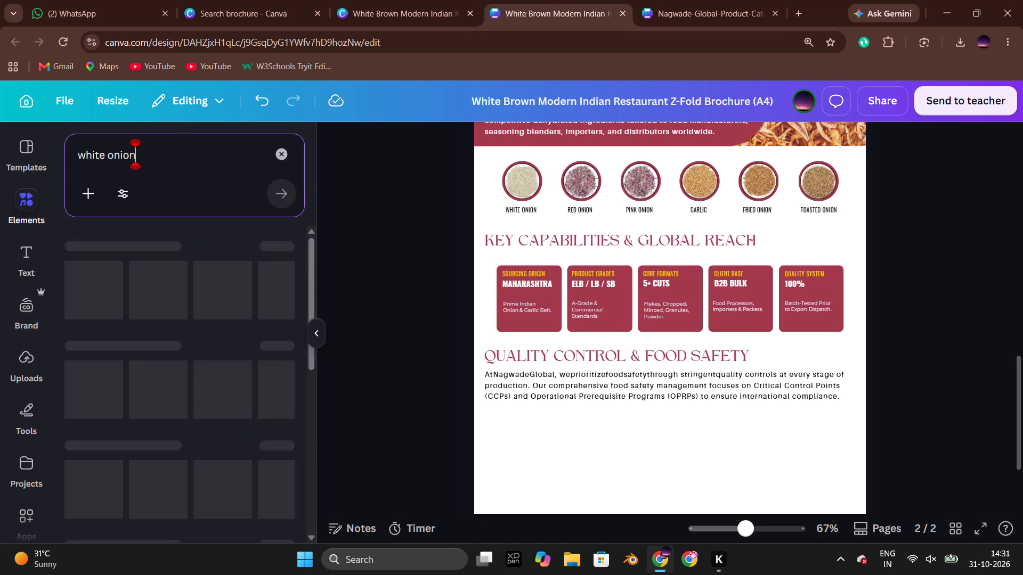
scroll(193, 367, down, 1)
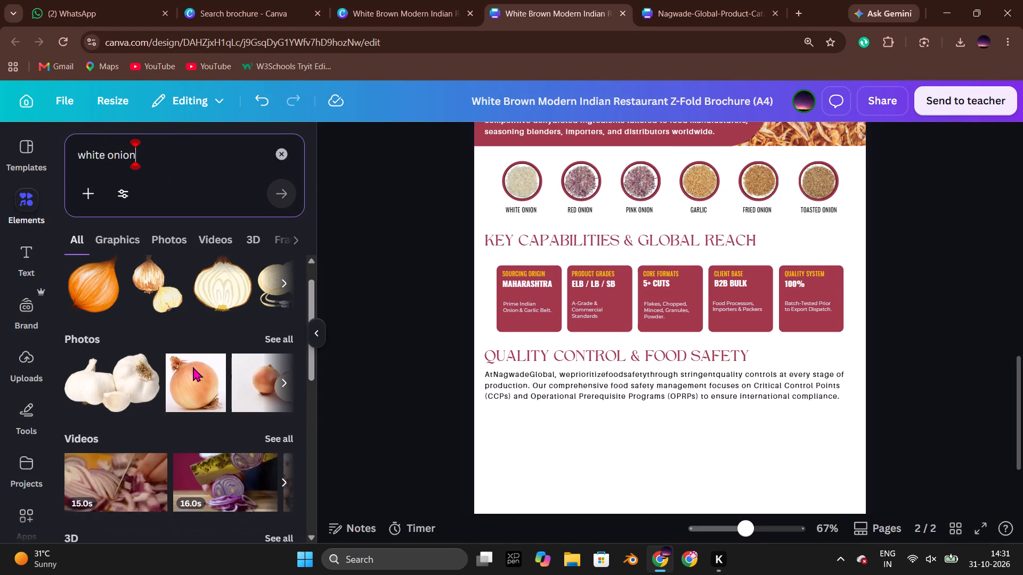
click(168, 231)
scroll(218, 360, down, 6)
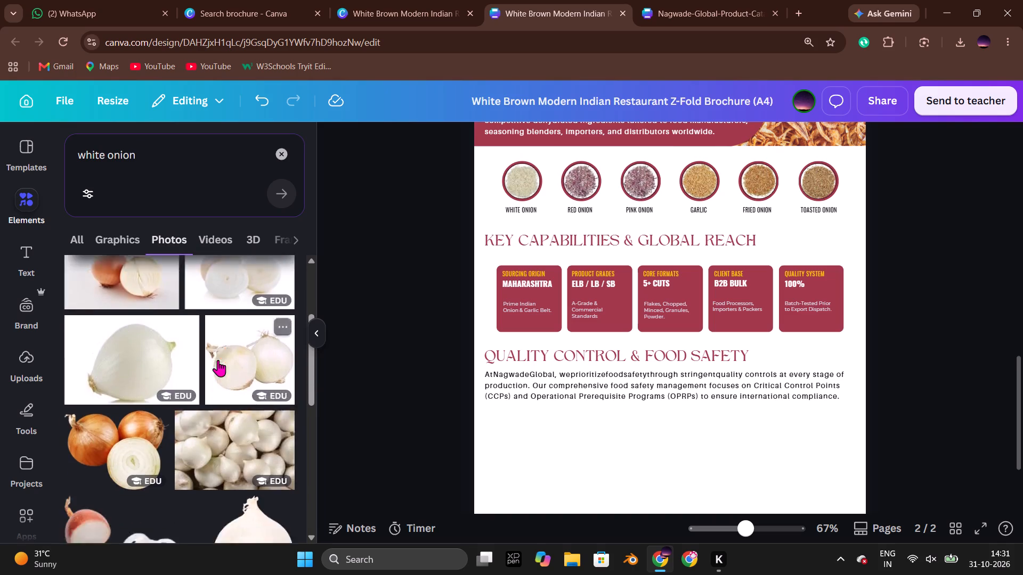
scroll(218, 360, down, 6)
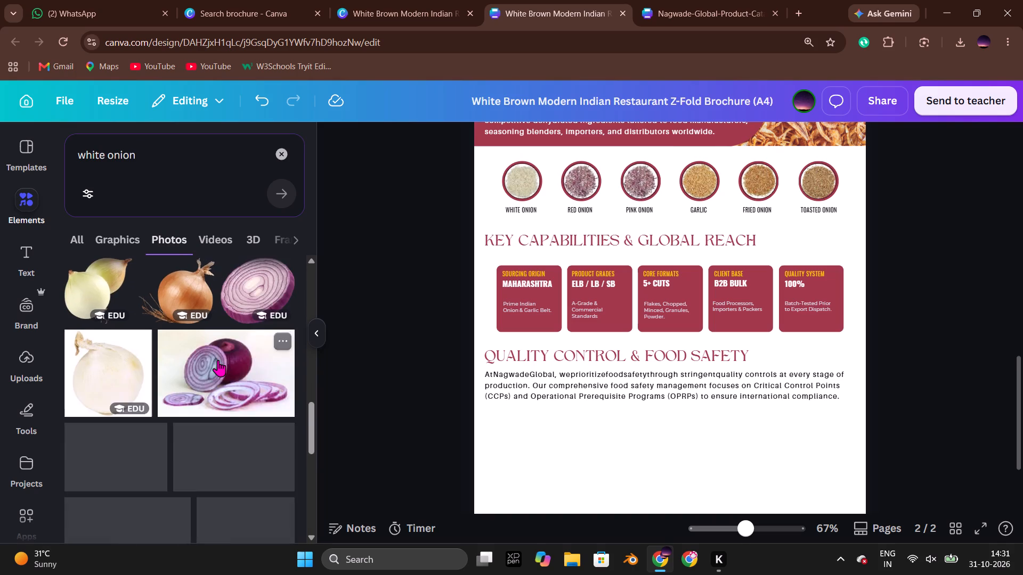
scroll(218, 360, up, 2)
scroll(218, 360, down, 5)
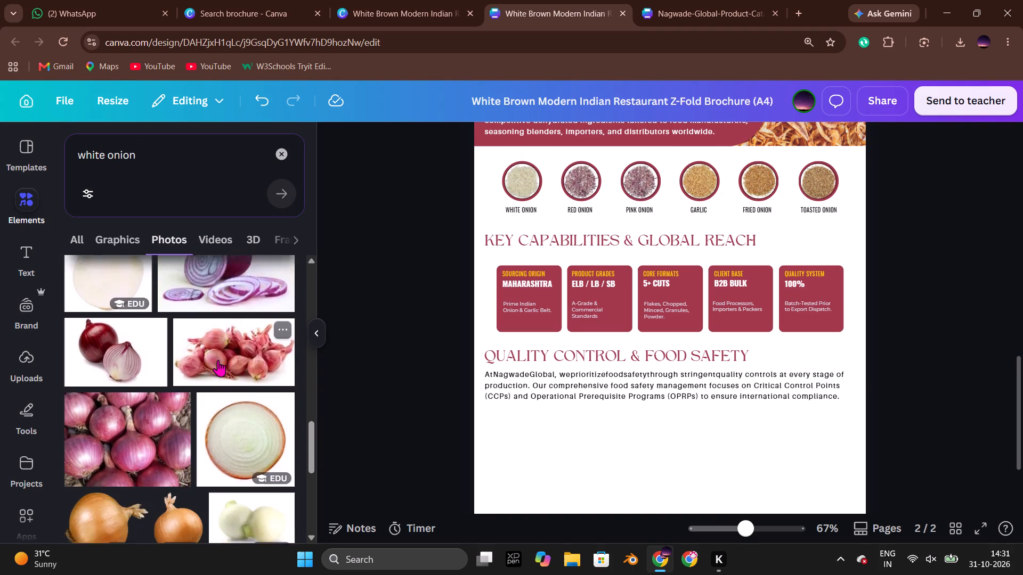
scroll(218, 360, down, 5)
click(383, 346)
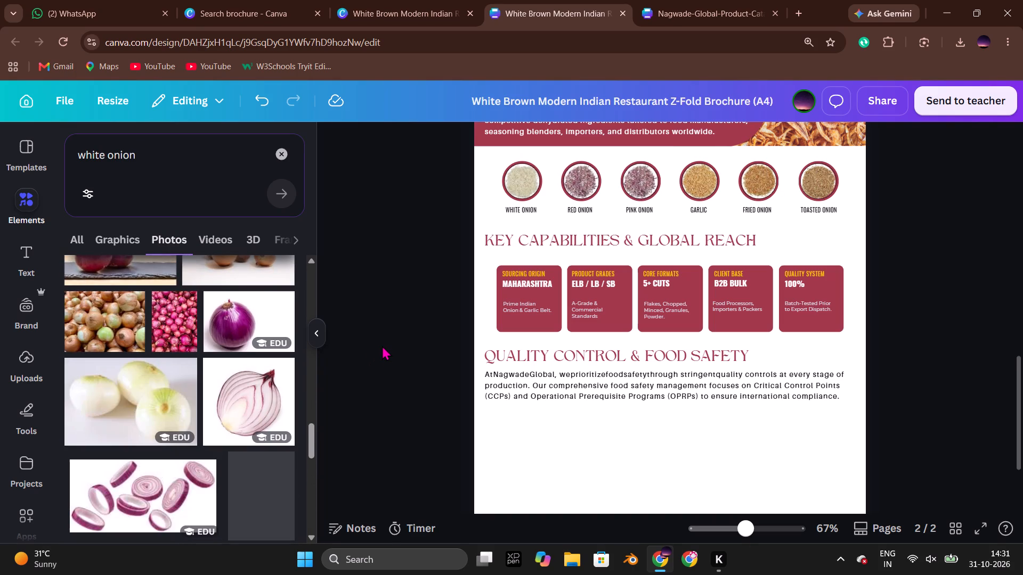
click(382, 346)
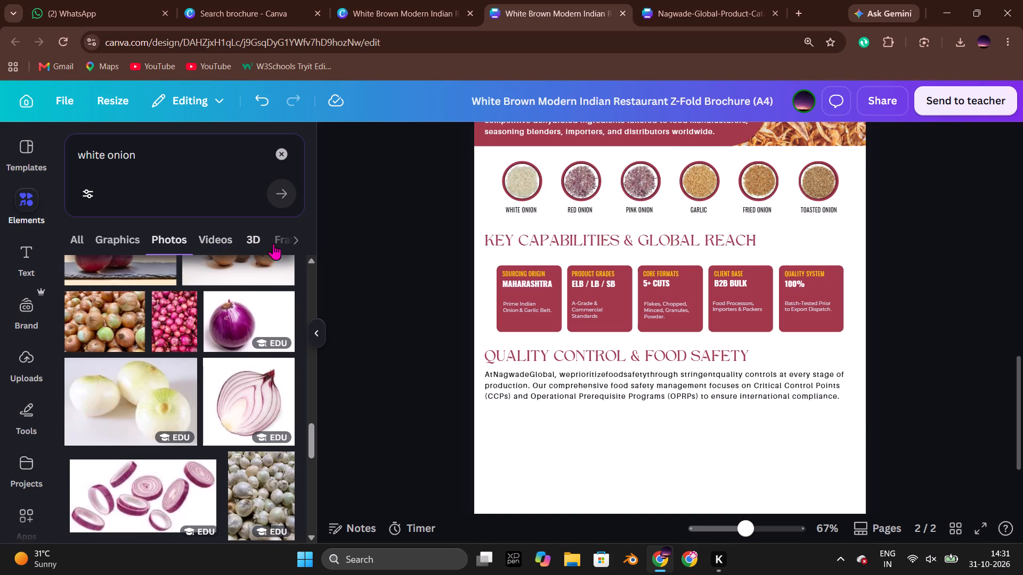
Check the 3D results for "white onion" and clear the element search.
click(299, 244)
click(153, 240)
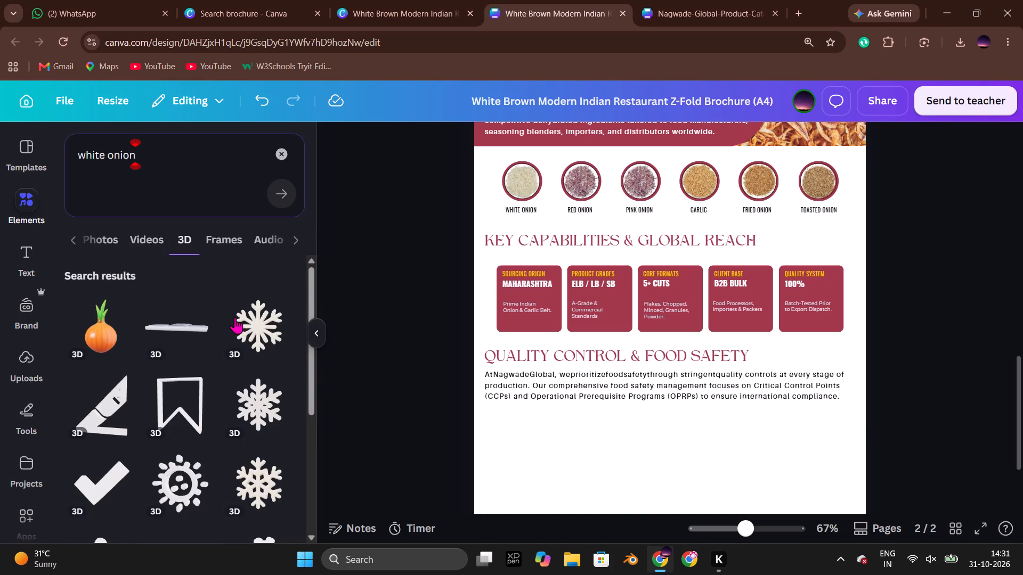
click(397, 305)
click(285, 153)
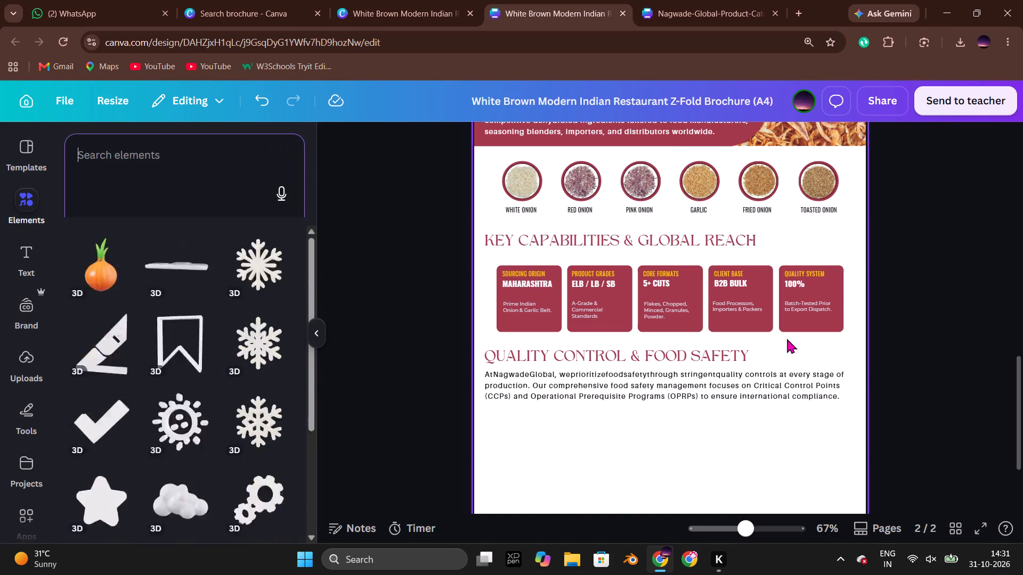
click(941, 321)
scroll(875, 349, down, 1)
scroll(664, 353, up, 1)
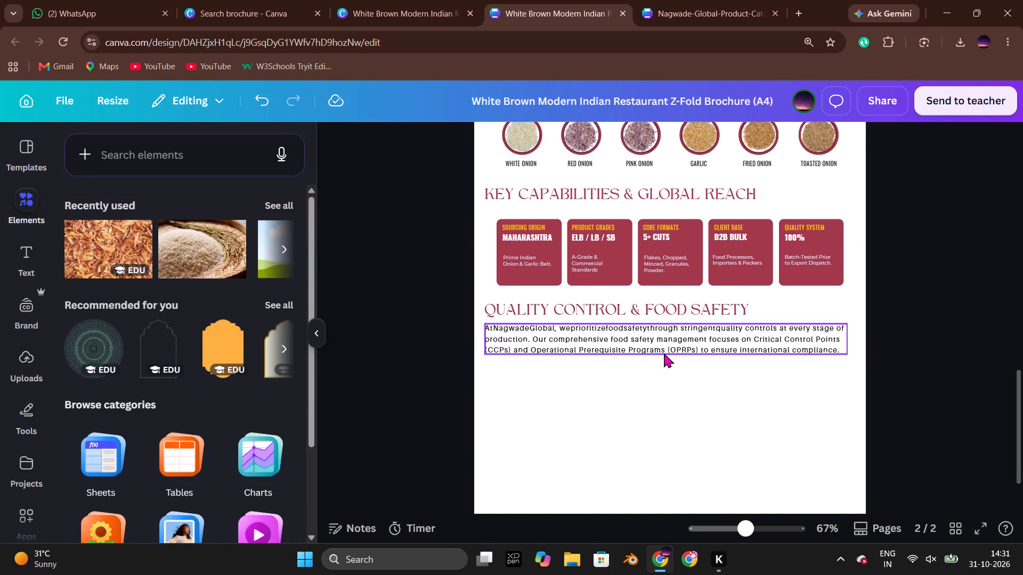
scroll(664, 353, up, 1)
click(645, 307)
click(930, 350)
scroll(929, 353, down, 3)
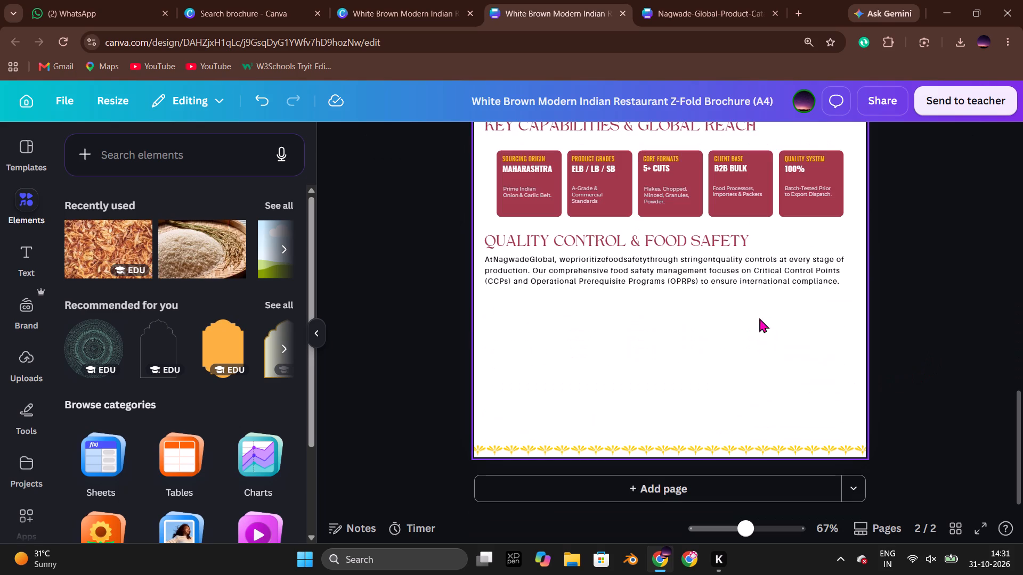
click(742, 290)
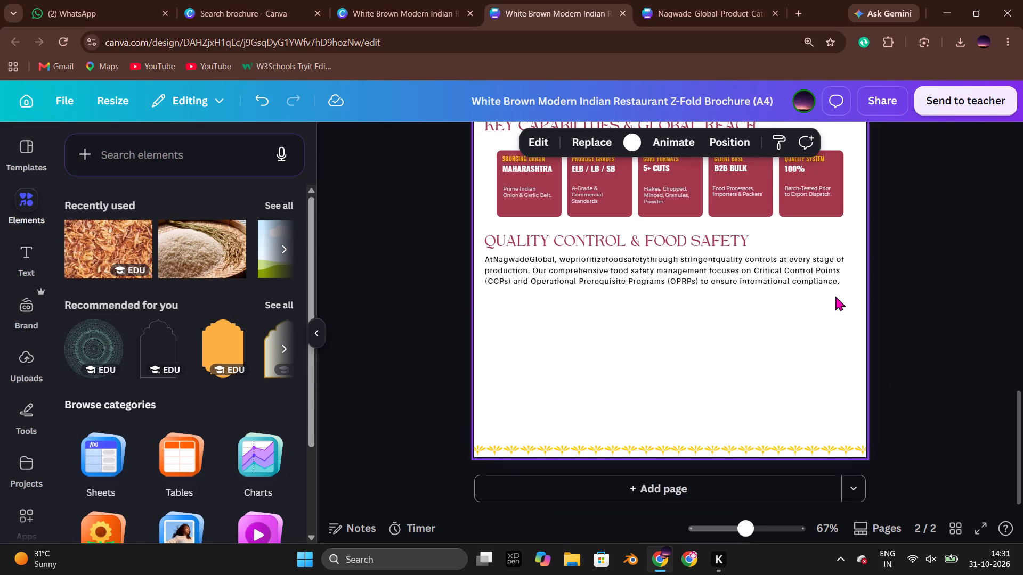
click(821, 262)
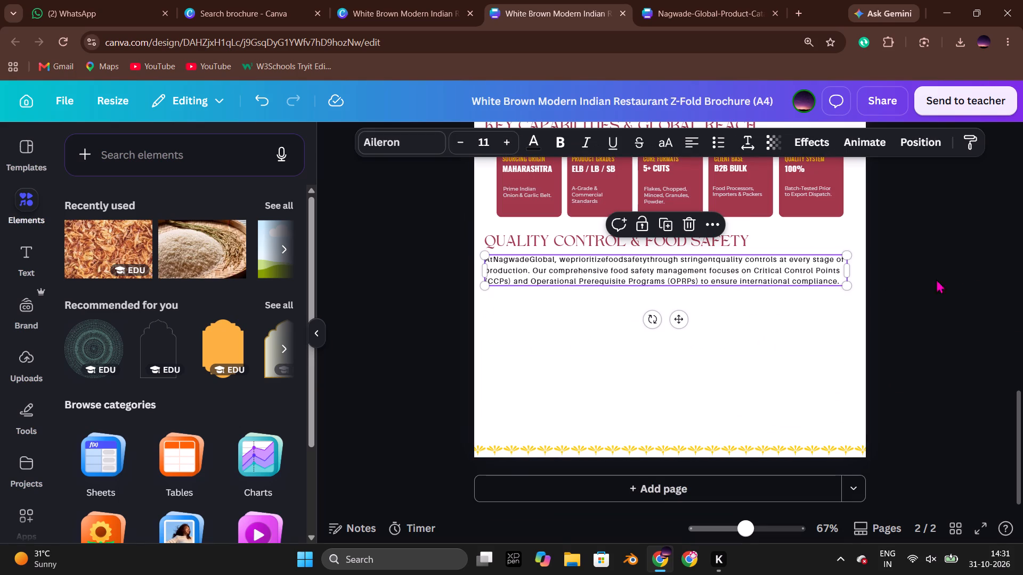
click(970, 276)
Switch to the Nagwade-Global-Product-Catalog.pdf design to consult its Quality Control & Food Safety section on page 2.
click(651, 0)
click(793, 341)
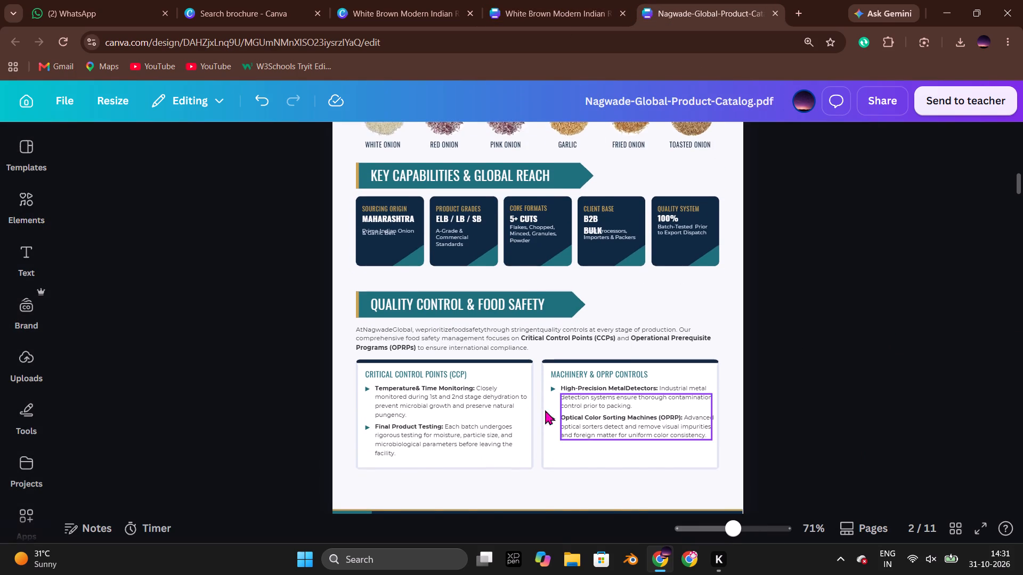
Copy the Critical Control Points and Machinery & OPRP Controls cards from the catalog into the brochure, below page 2's Quality Control paragraph.
drag(324, 344, 732, 460)
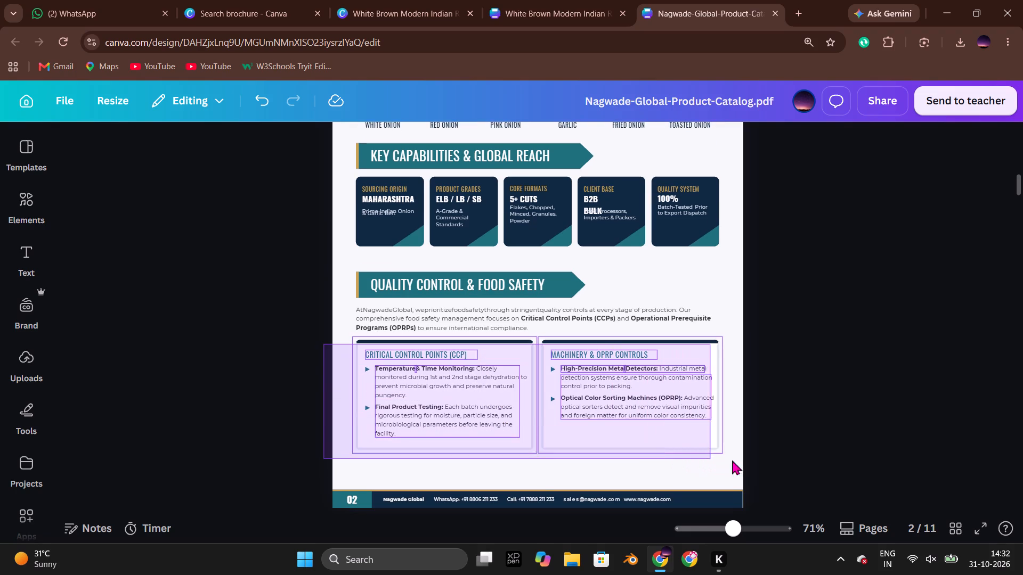
drag(732, 460, 740, 460)
click(826, 449)
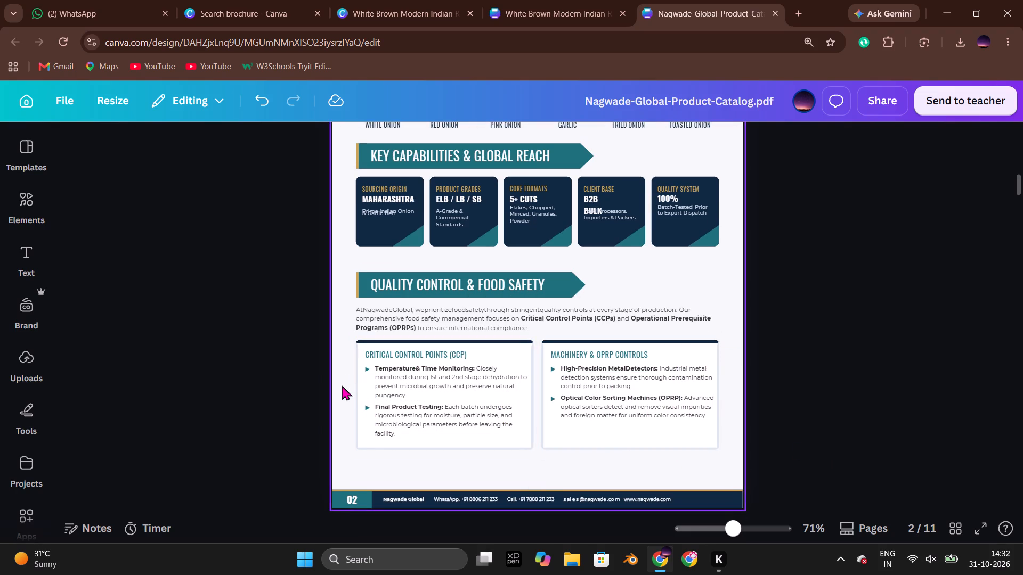
click(342, 385)
drag(342, 385, 297, 415)
drag(289, 350, 330, 365)
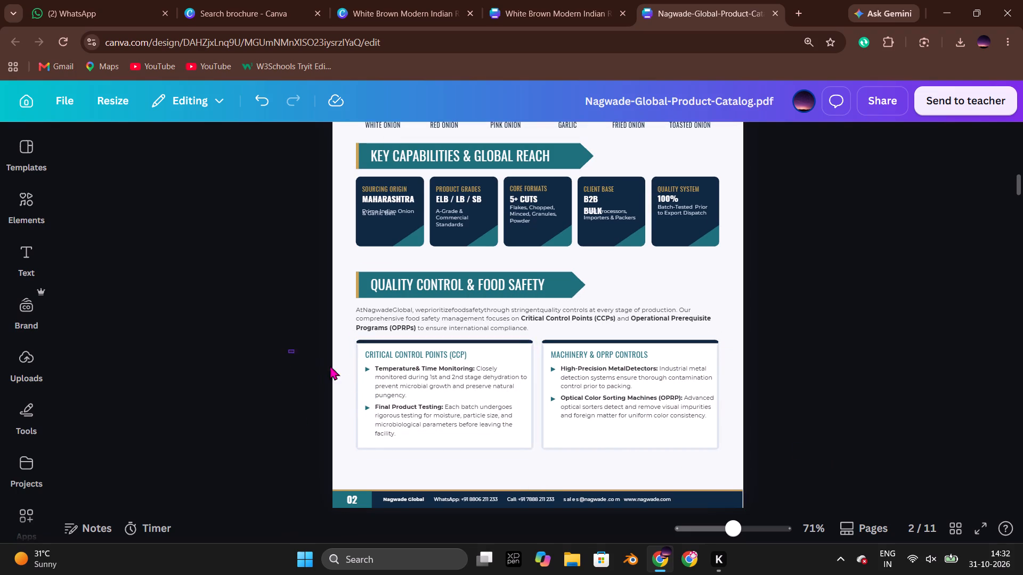
drag(330, 365, 720, 459)
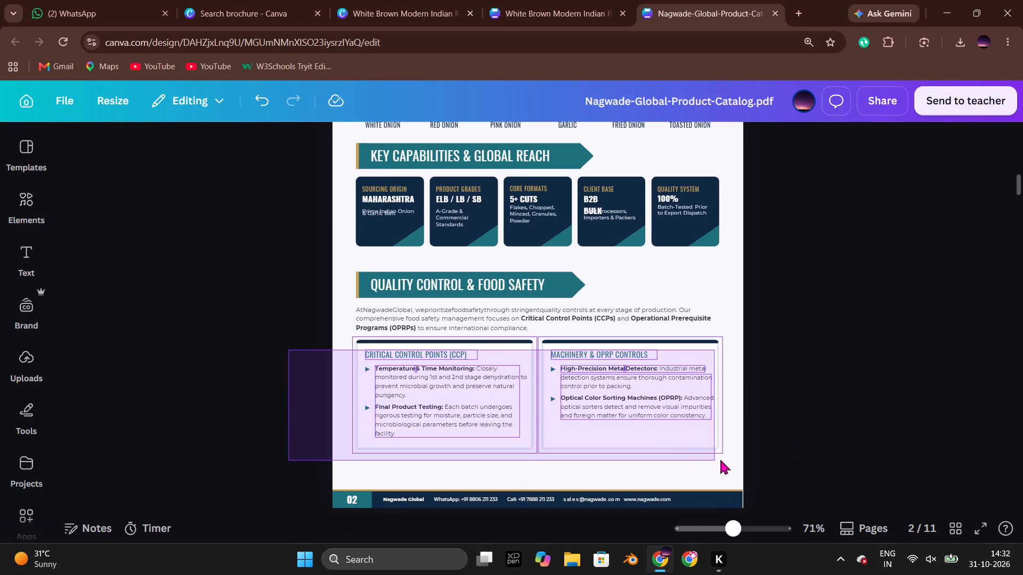
drag(720, 459, 721, 459)
key(ctrl+c)
click(547, 1)
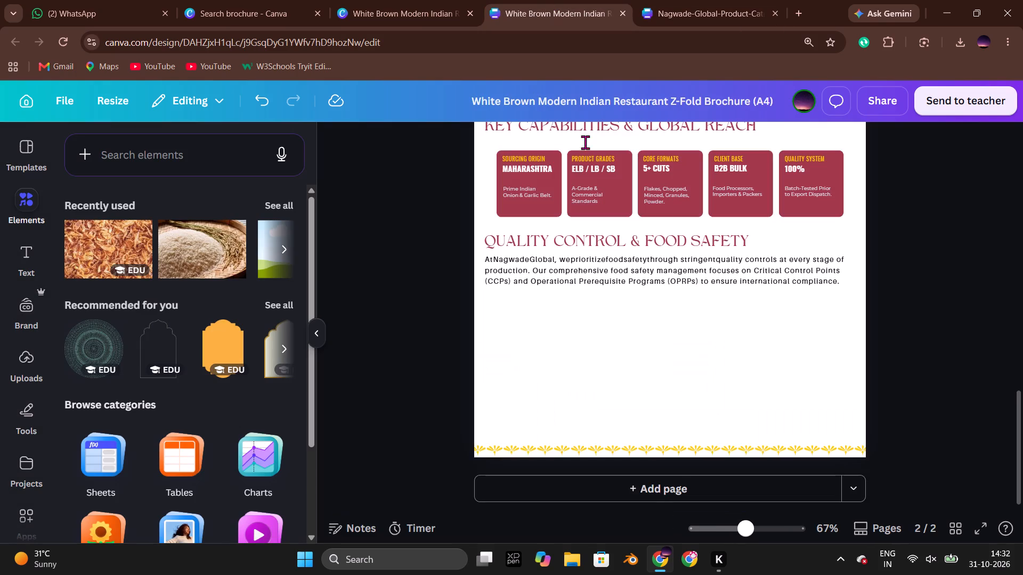
click(654, 356)
key(ctrl+v)
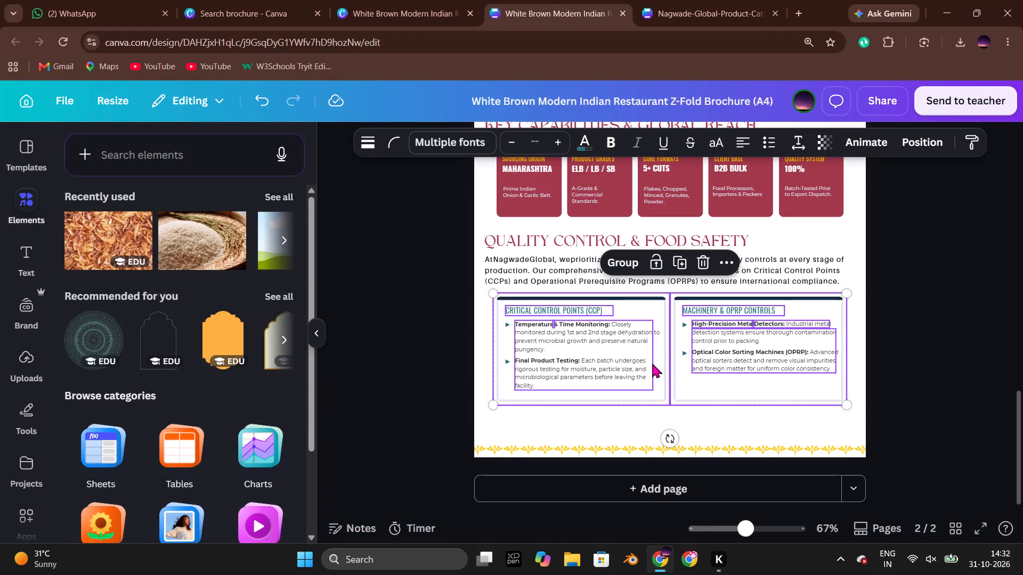
drag(660, 370, 659, 376)
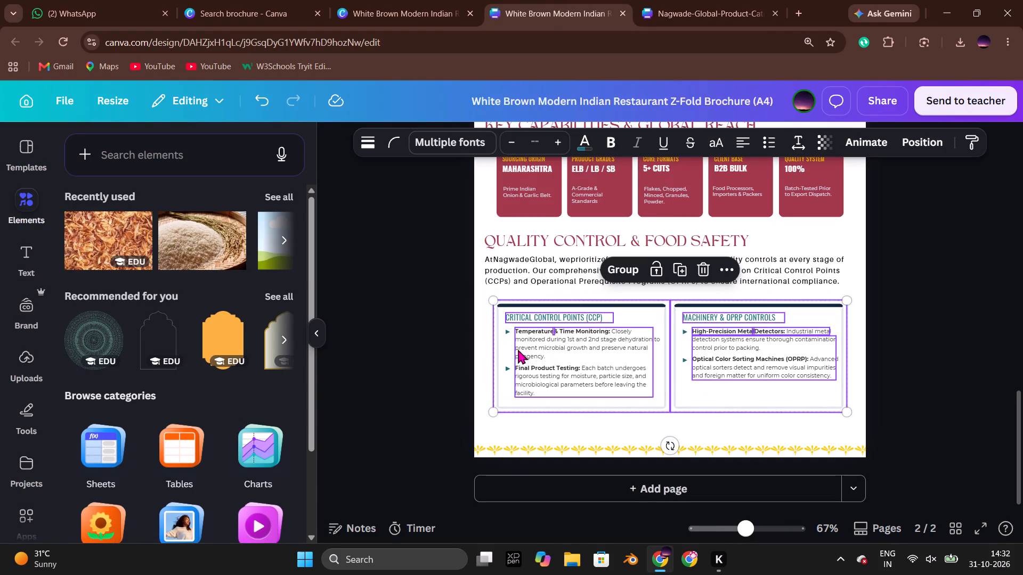
click(458, 333)
drag(459, 299, 761, 406)
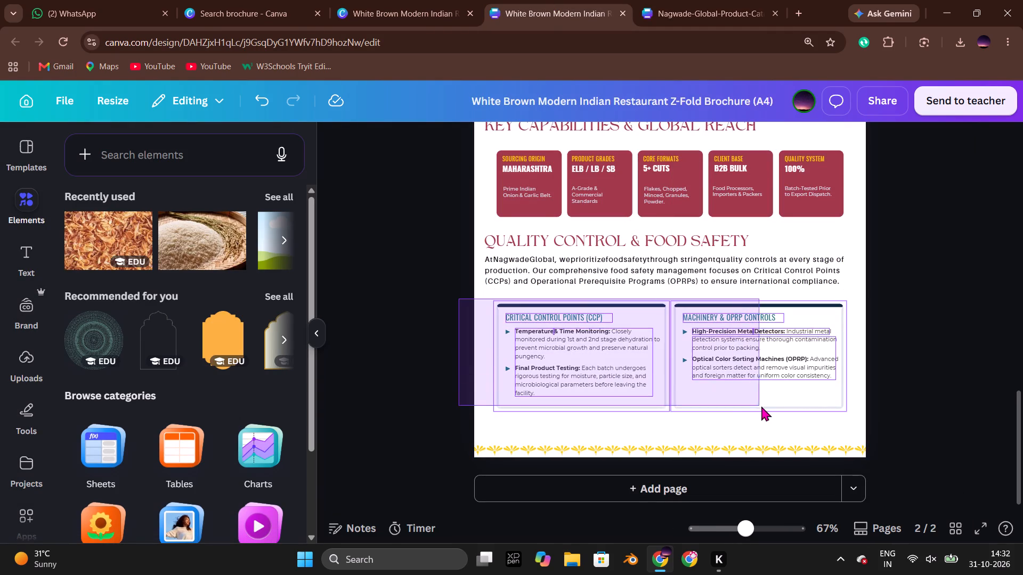
drag(761, 406, 761, 407)
click(451, 316)
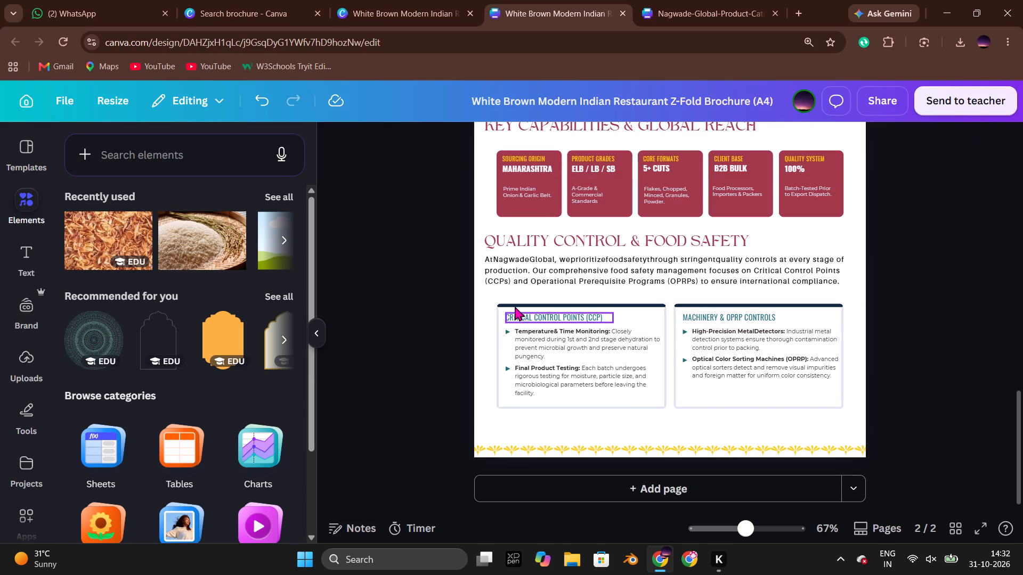
Recolour the Critical Control Points card with a maroon top bar, yellow bullet arrows and a yellow border.
click(515, 306)
click(517, 142)
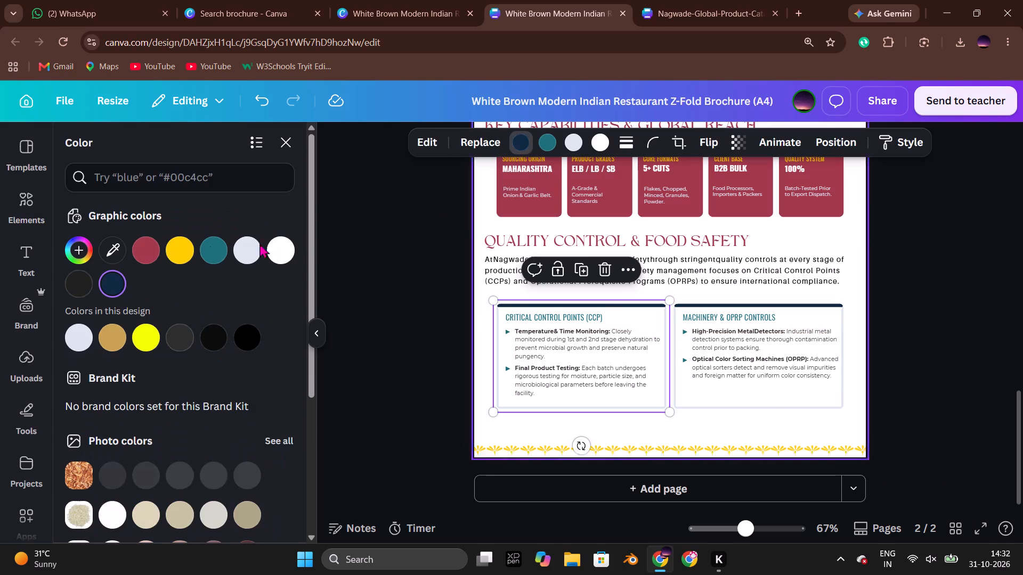
click(148, 247)
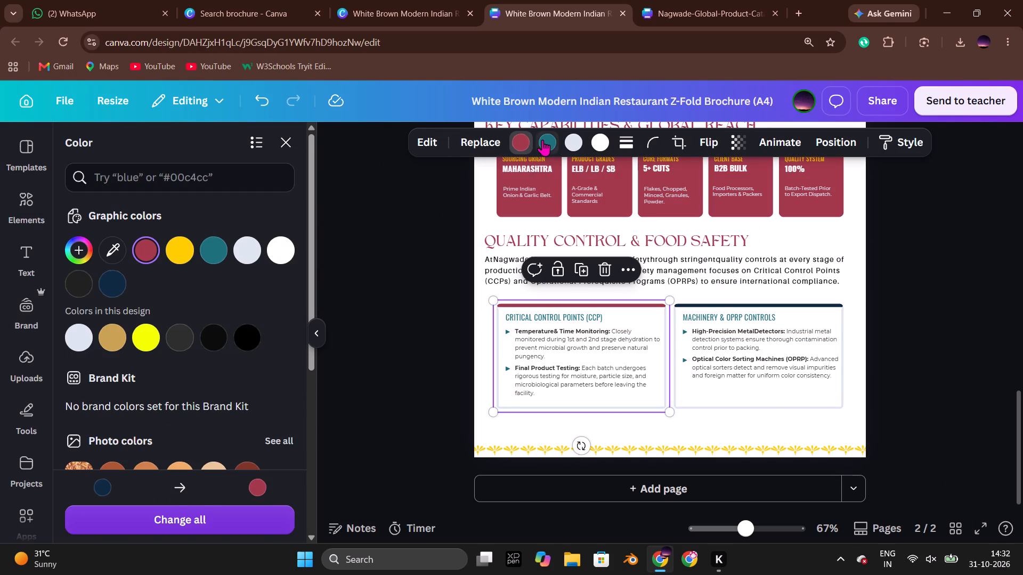
click(542, 139)
click(171, 248)
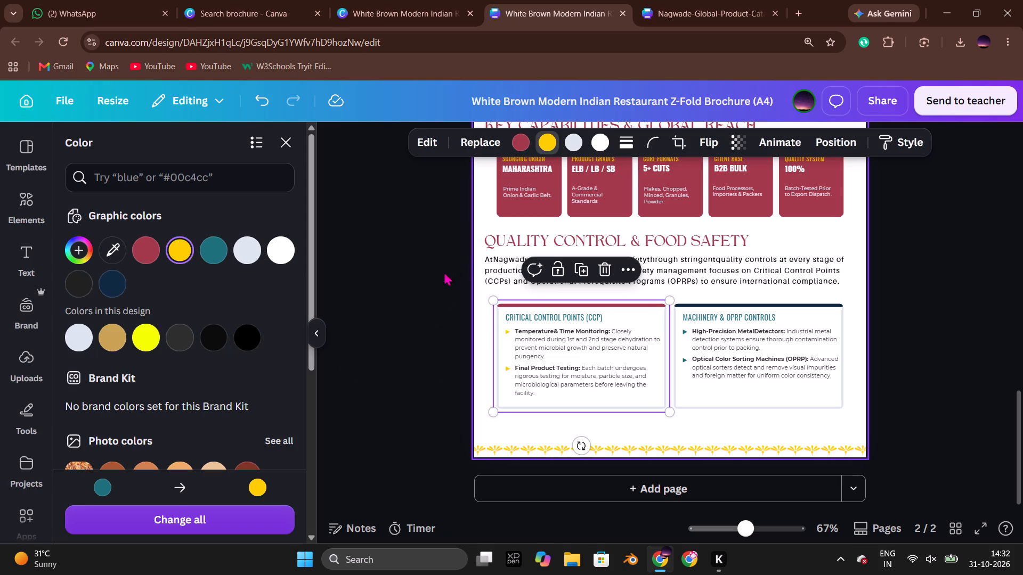
click(575, 144)
click(180, 253)
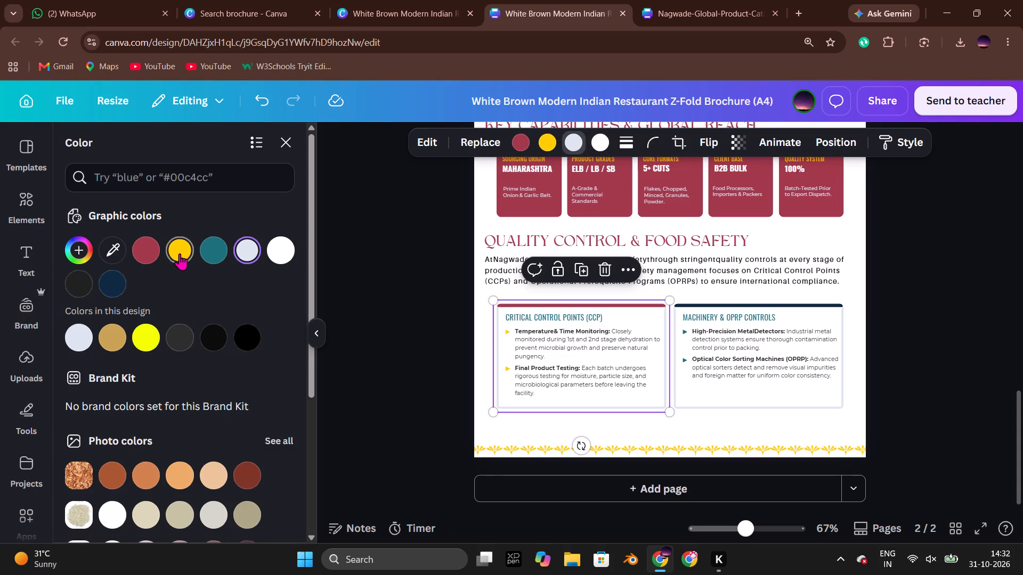
click(407, 351)
click(407, 351)
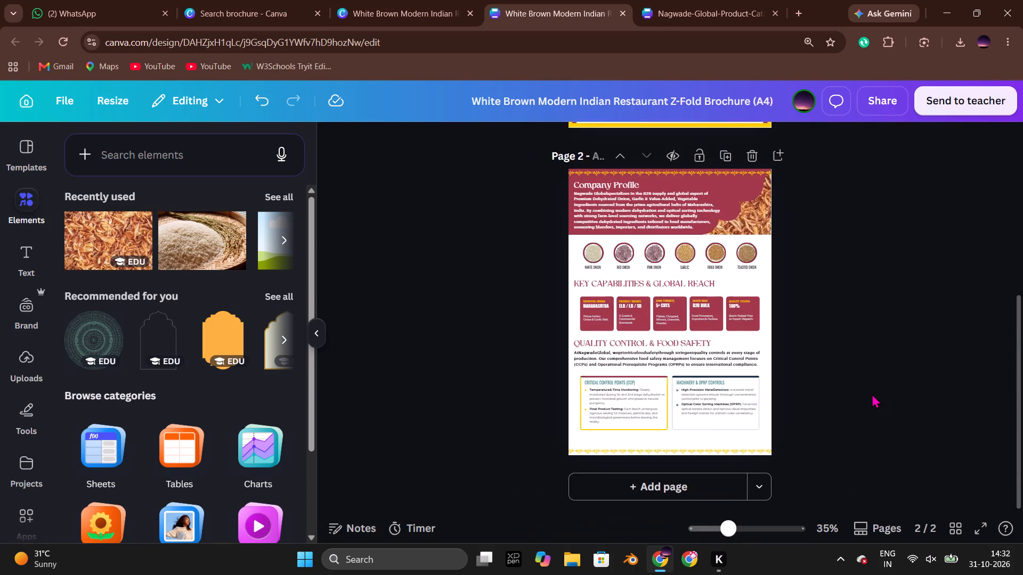
Change the top bar of the Critical Control Points card to the same yellow as its border.
click(626, 370)
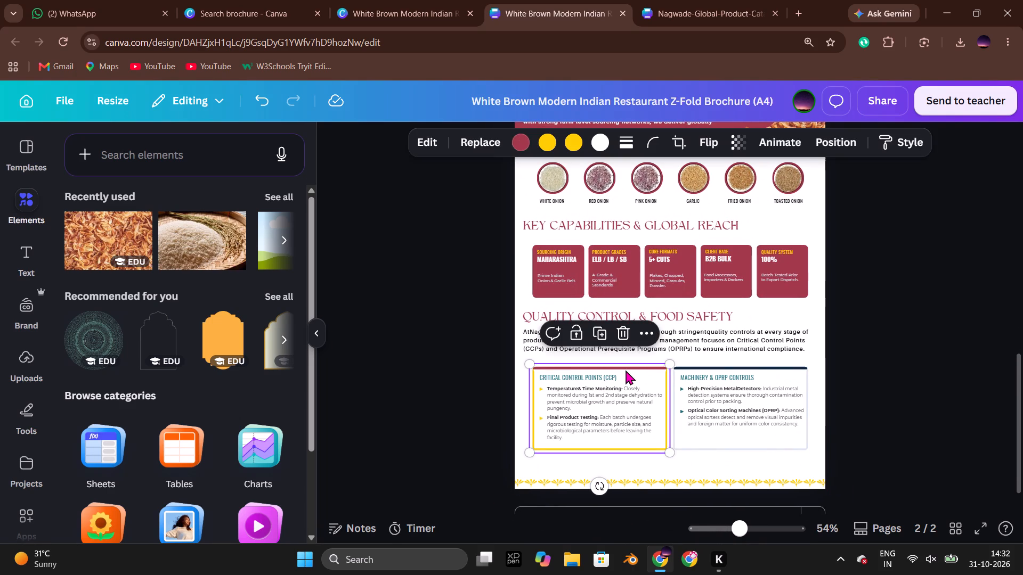
click(516, 144)
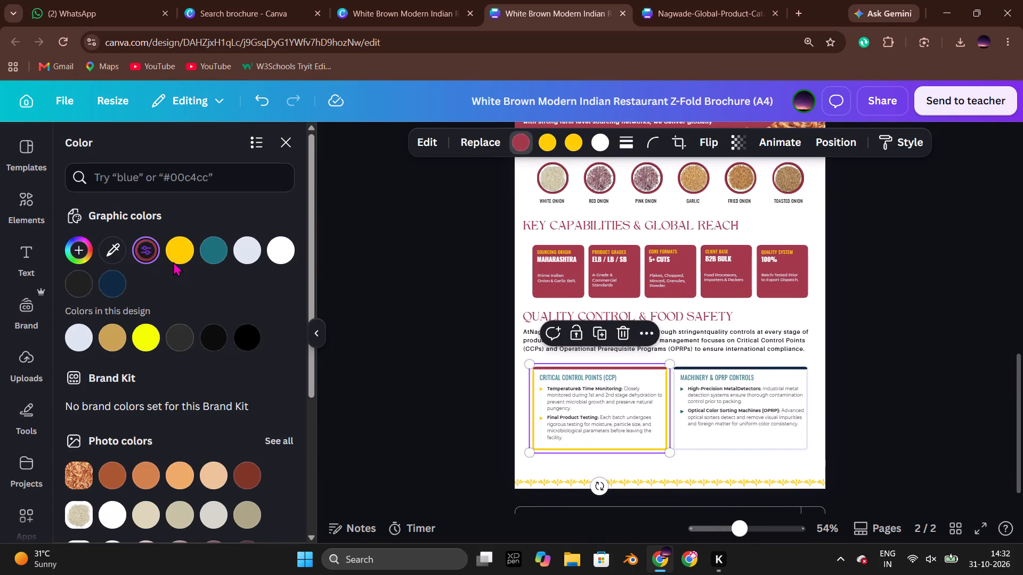
click(180, 258)
double_click(412, 346)
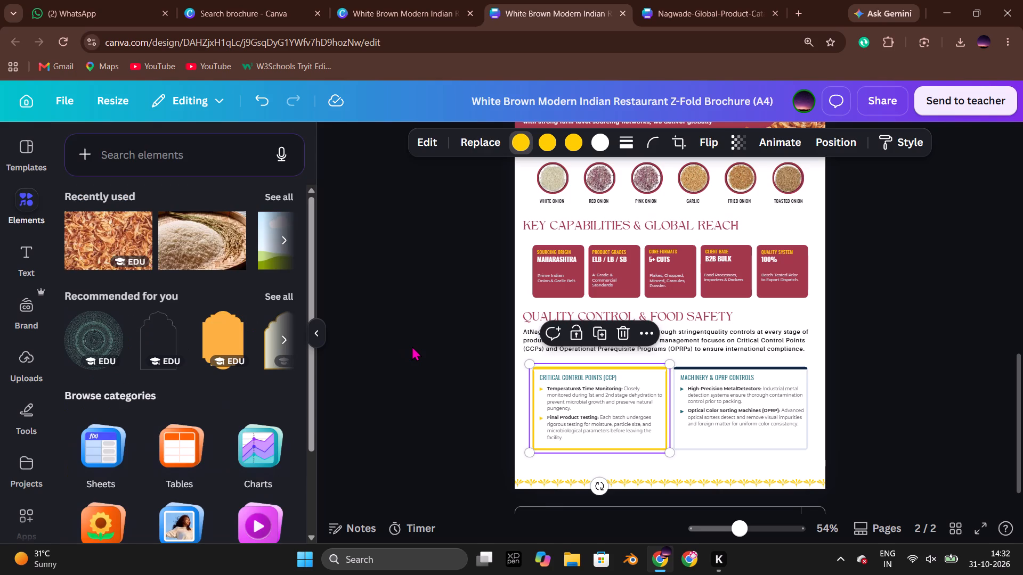
Recolour the Machinery & OPRP Controls card's top bar, bullet arrows and border to yellow.
click(746, 371)
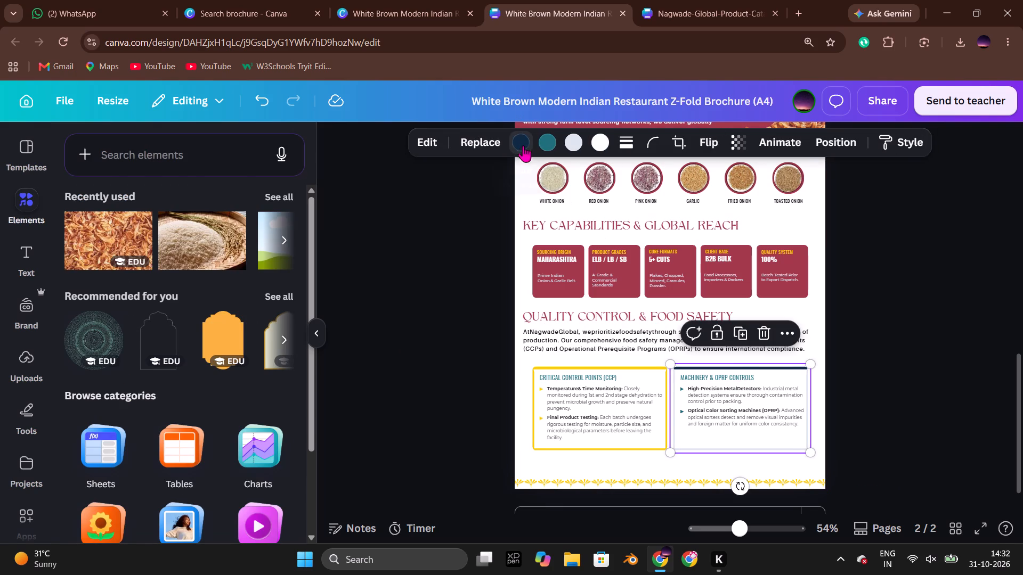
click(524, 145)
click(193, 252)
click(545, 134)
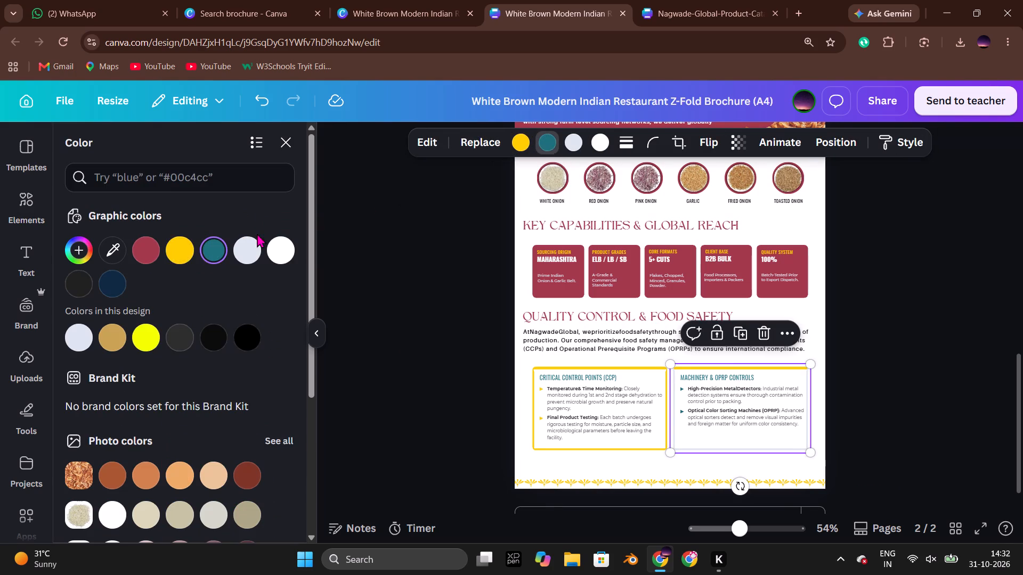
click(178, 249)
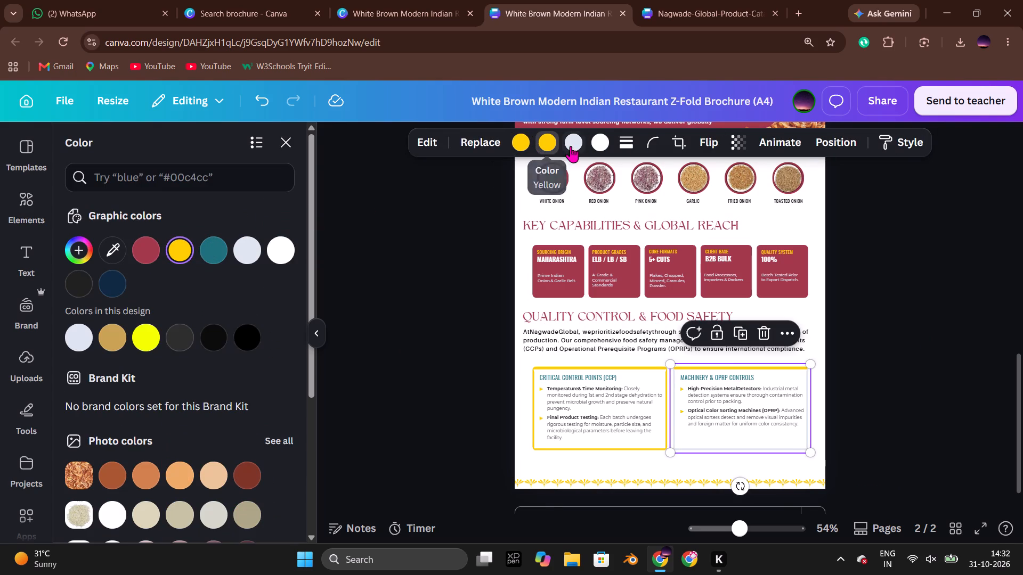
click(571, 146)
click(180, 251)
double_click(927, 333)
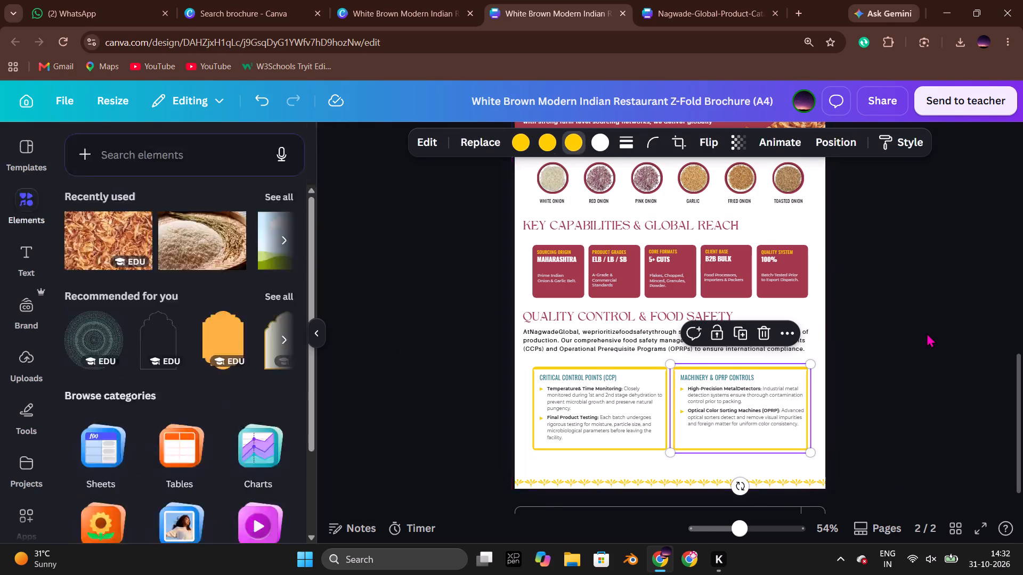
Set the text colour of the Critical Control Points (CCP) and Machinery & OPRP Controls headings to maroon.
click(539, 356)
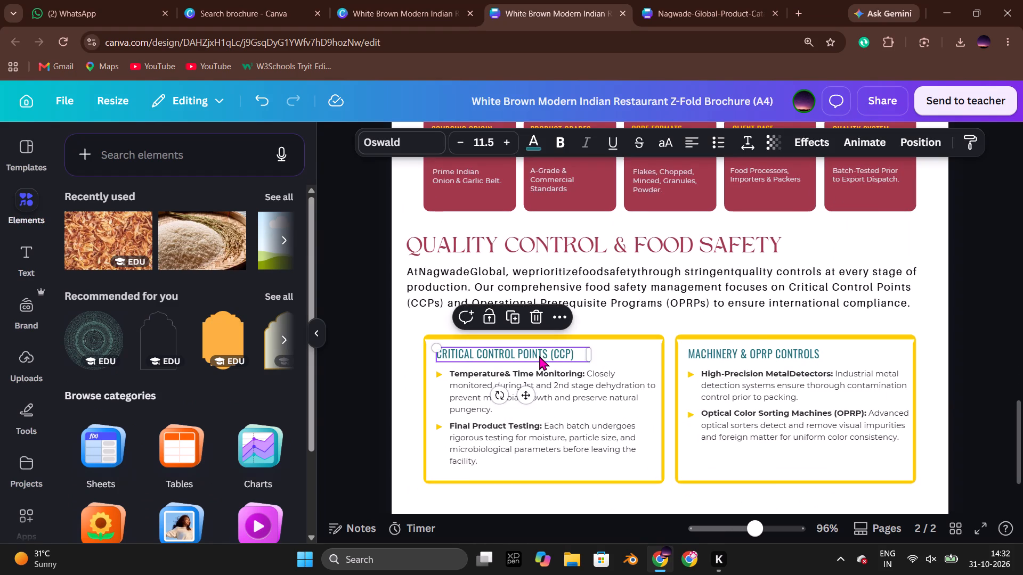
shift+click(749, 351)
click(534, 145)
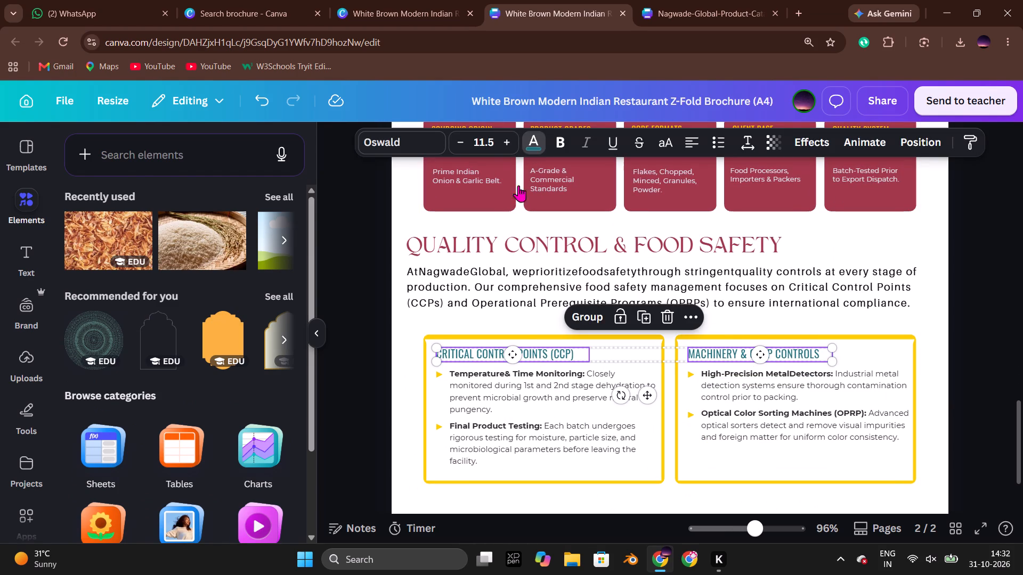
click(216, 251)
double_click(988, 299)
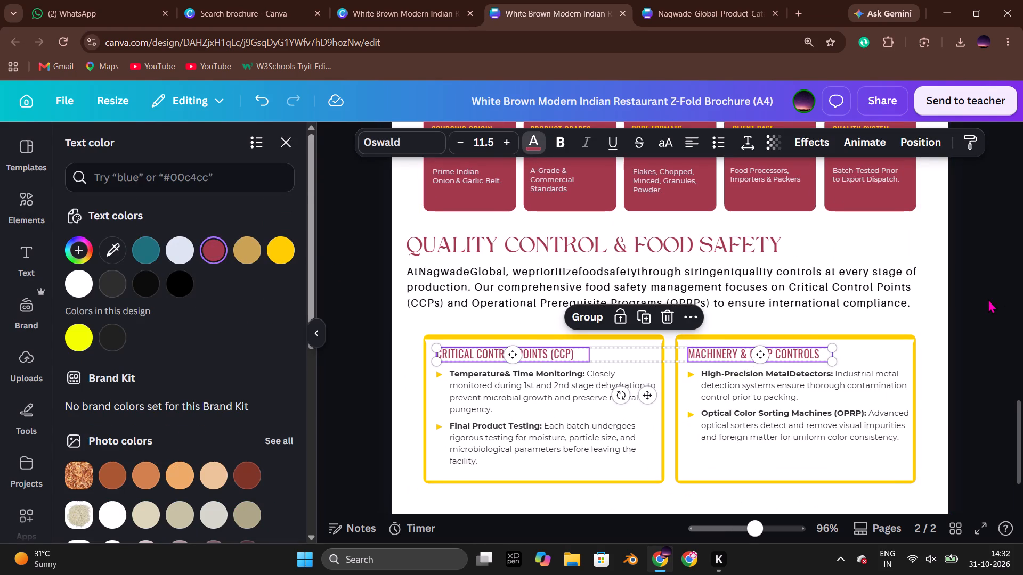
Retype the all-caps quality control heading on page 2 in title case as "Quality Control & Food Safety".
scroll(973, 303, left, 1)
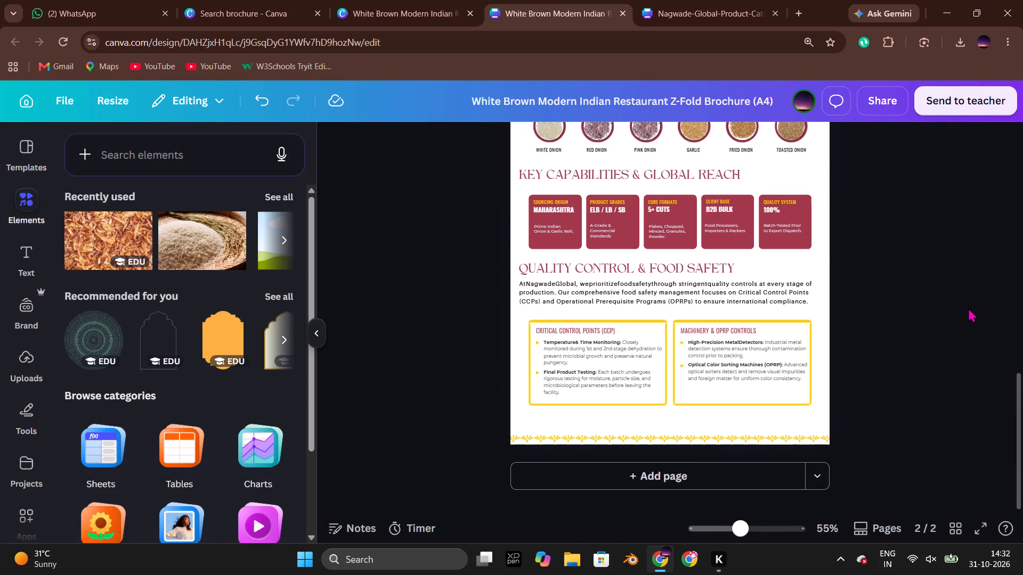
scroll(968, 308, up, 8)
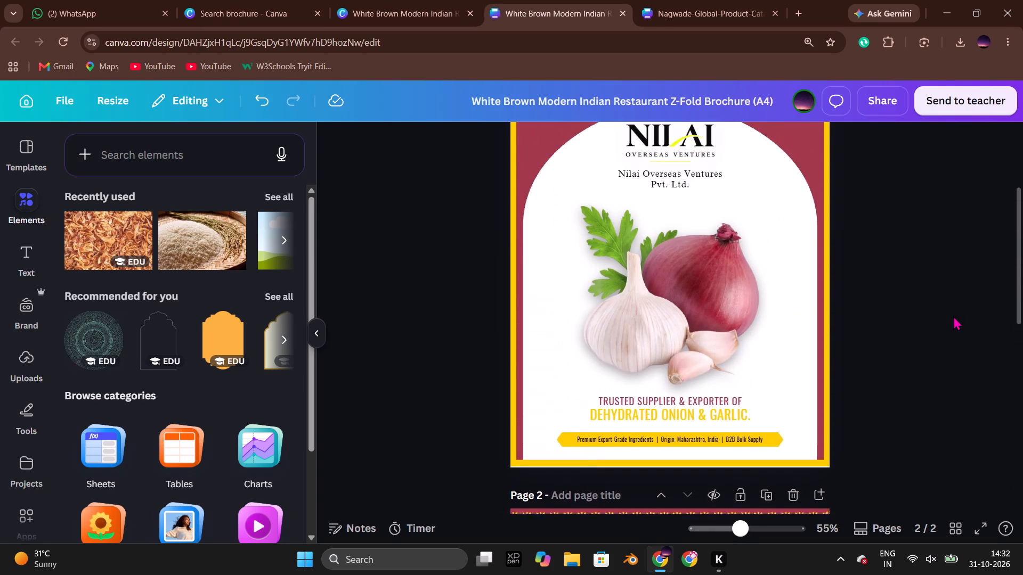
scroll(953, 316, up, 2)
scroll(953, 316, down, 11)
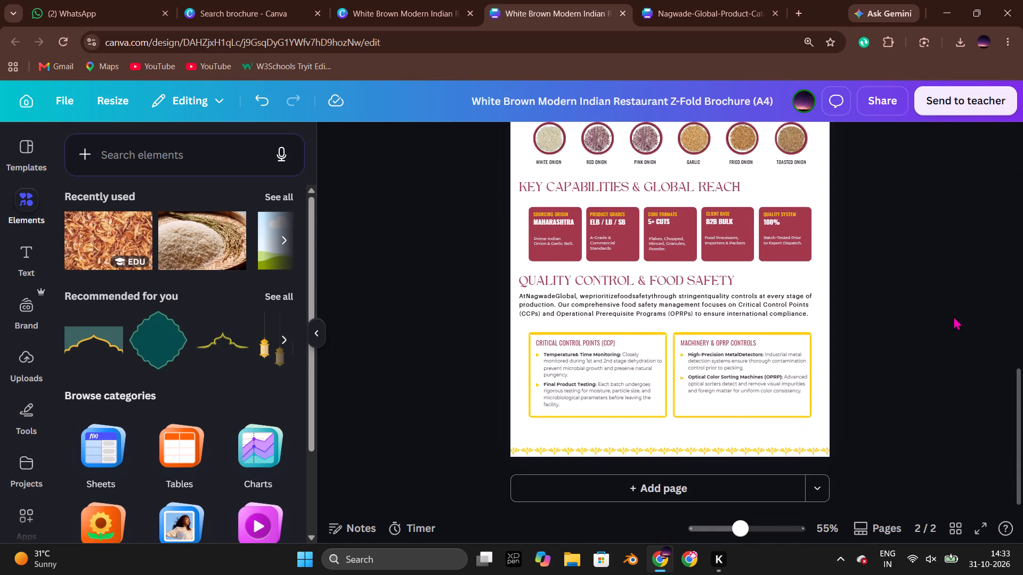
double_click(632, 280)
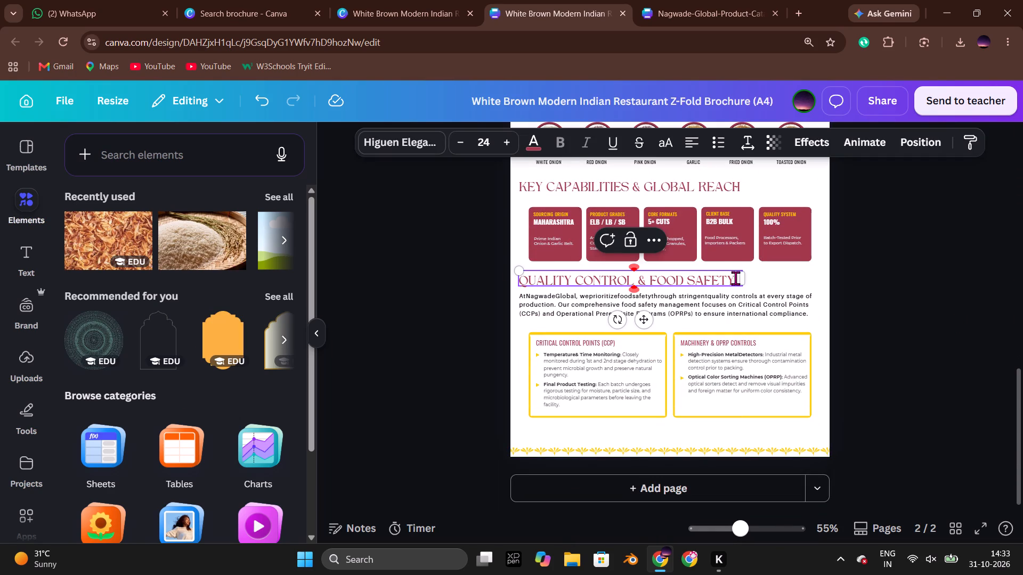
drag(735, 278, 527, 284)
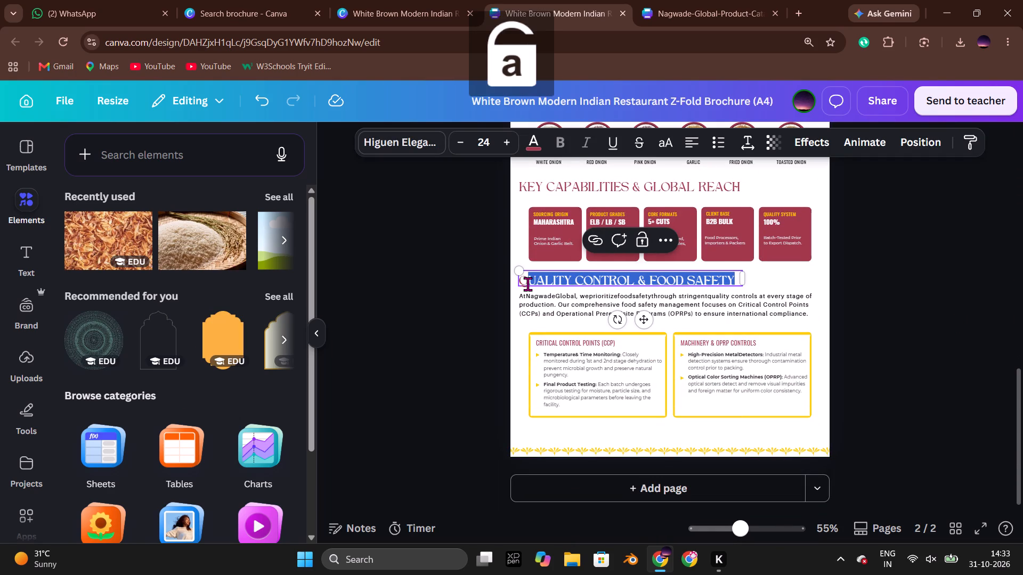
text(uality Control)
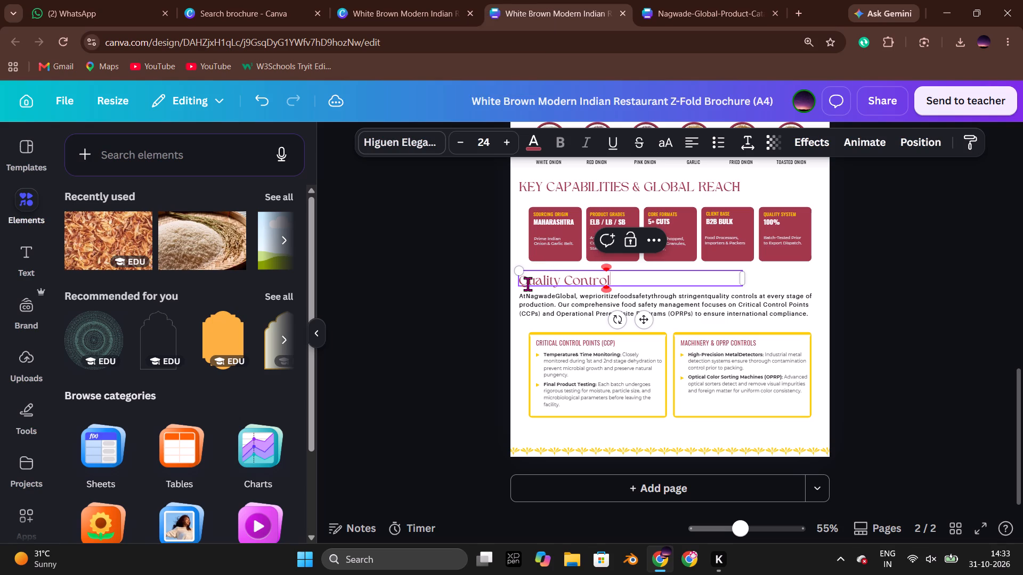
key(space)
text(&)
key(space)
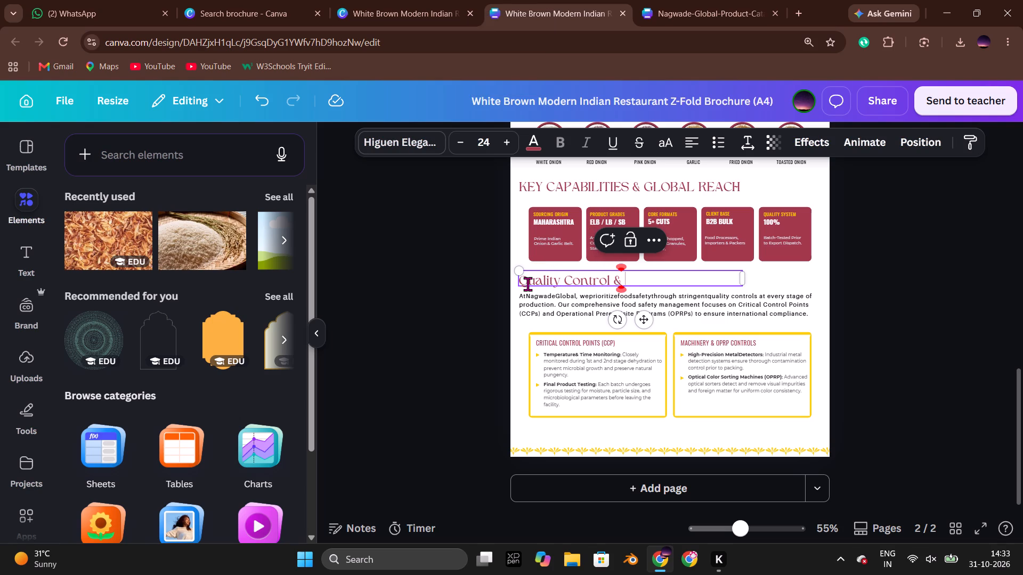
text(Food S)
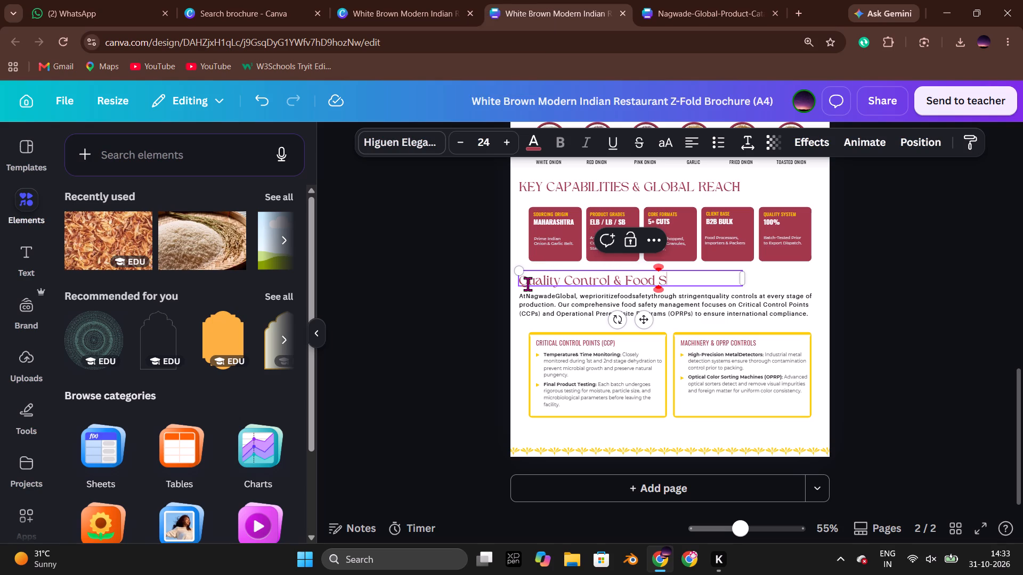
text(afety)
key(Return)
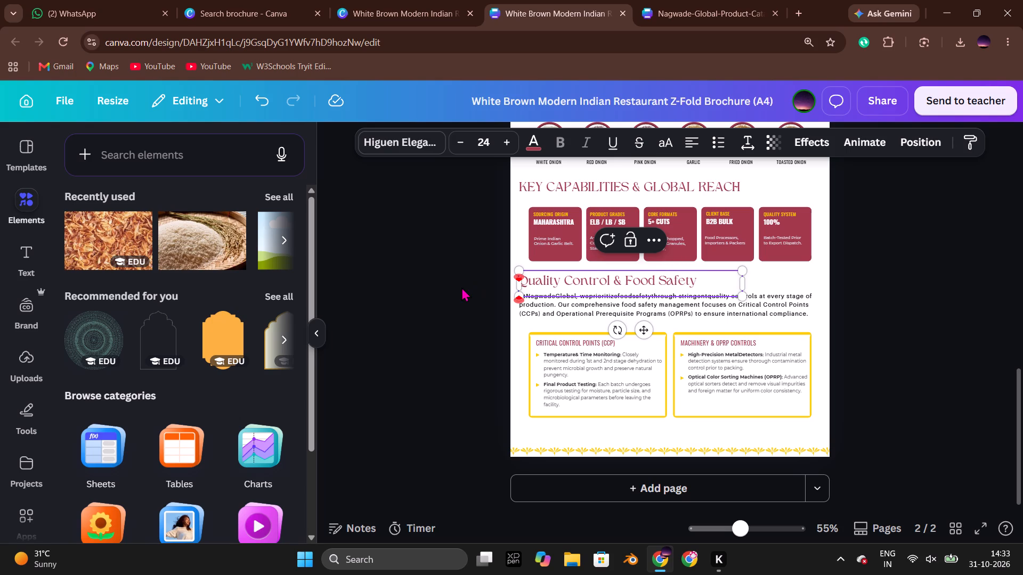
click(452, 290)
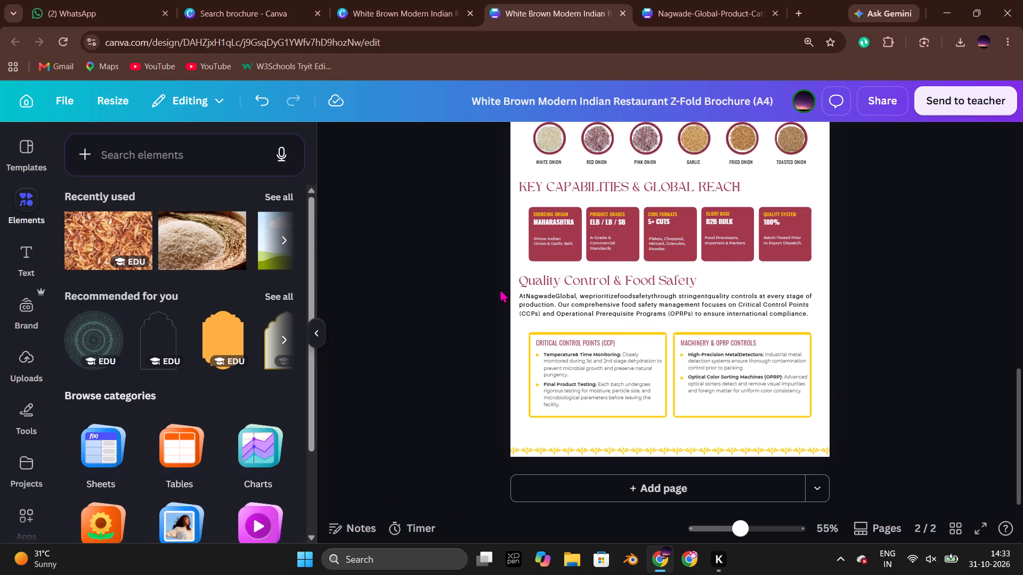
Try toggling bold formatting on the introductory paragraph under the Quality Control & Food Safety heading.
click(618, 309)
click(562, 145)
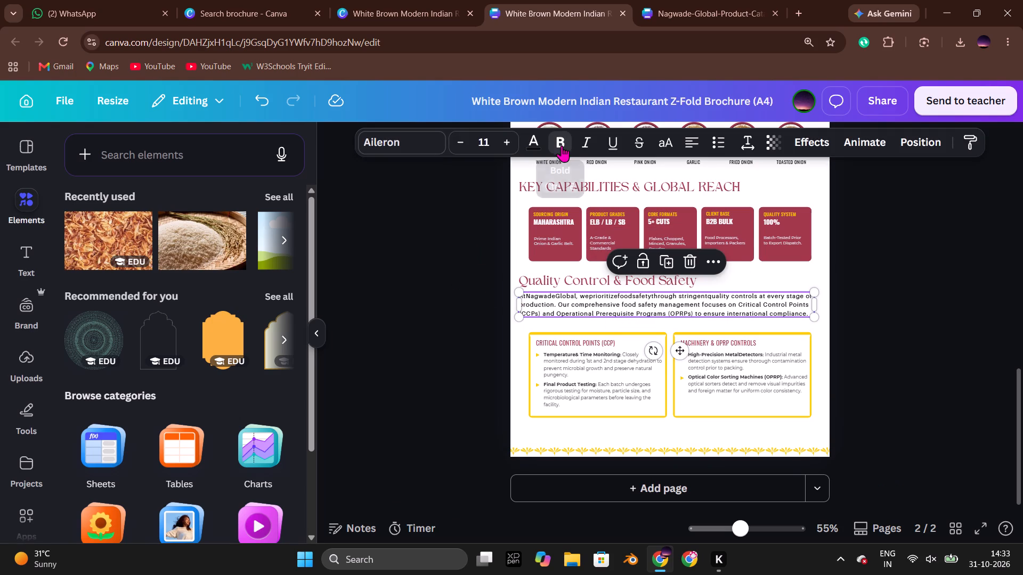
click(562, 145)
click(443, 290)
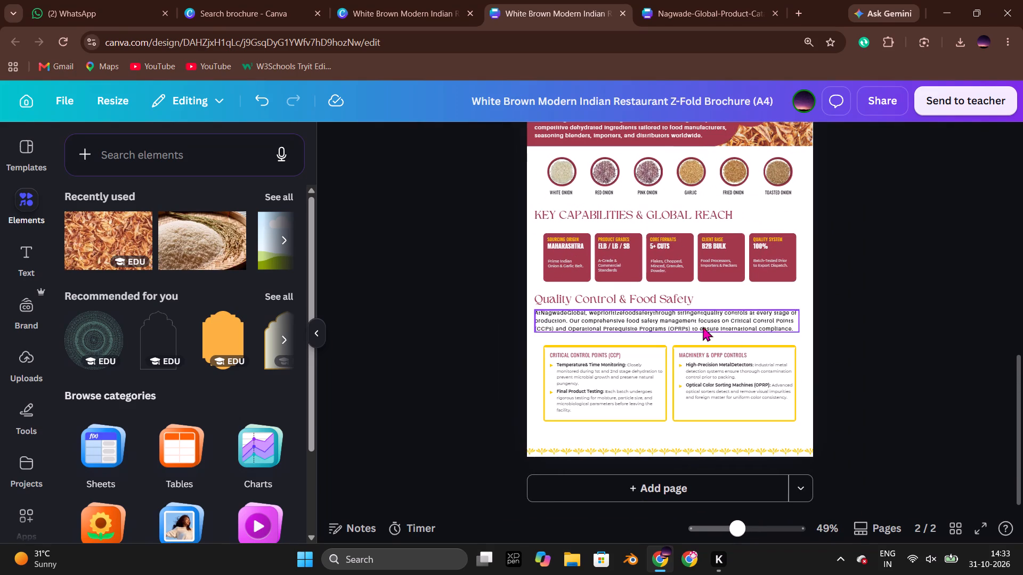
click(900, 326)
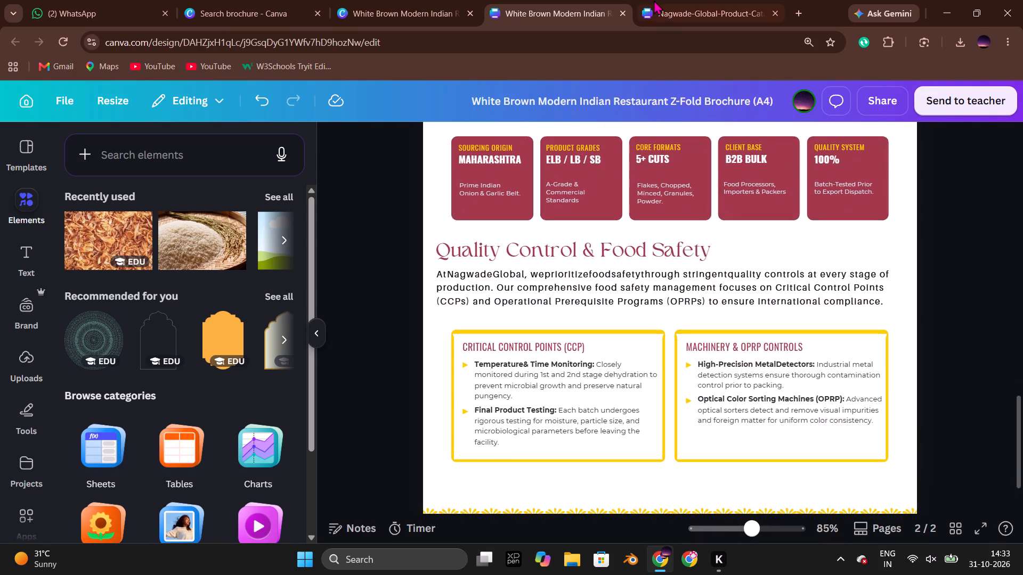
Check the paragraph font in the source Nagwade catalog and set the brochure's quality control paragraph to Montserrat.
click(652, 0)
click(646, 318)
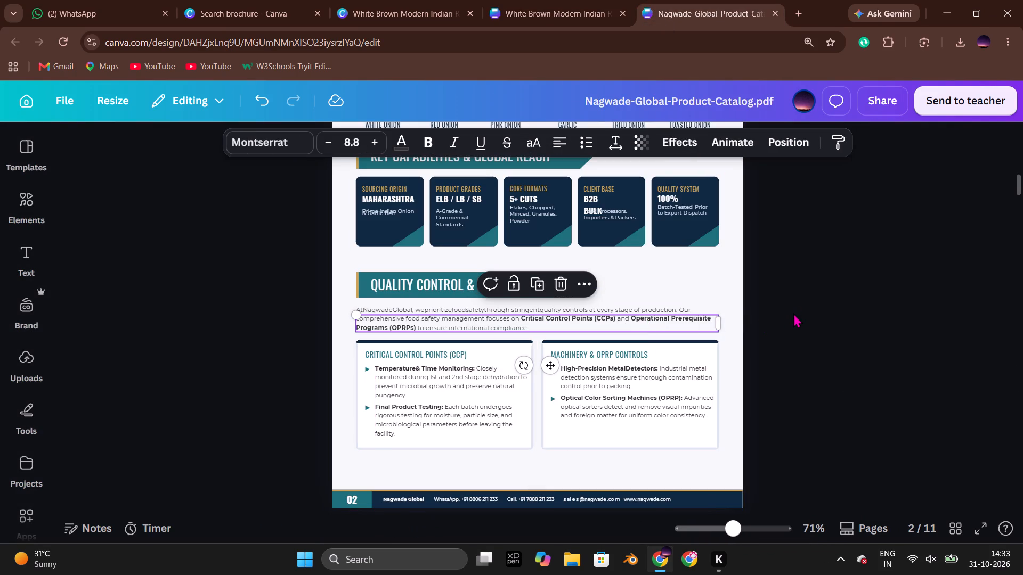
click(794, 313)
click(599, 0)
click(582, 391)
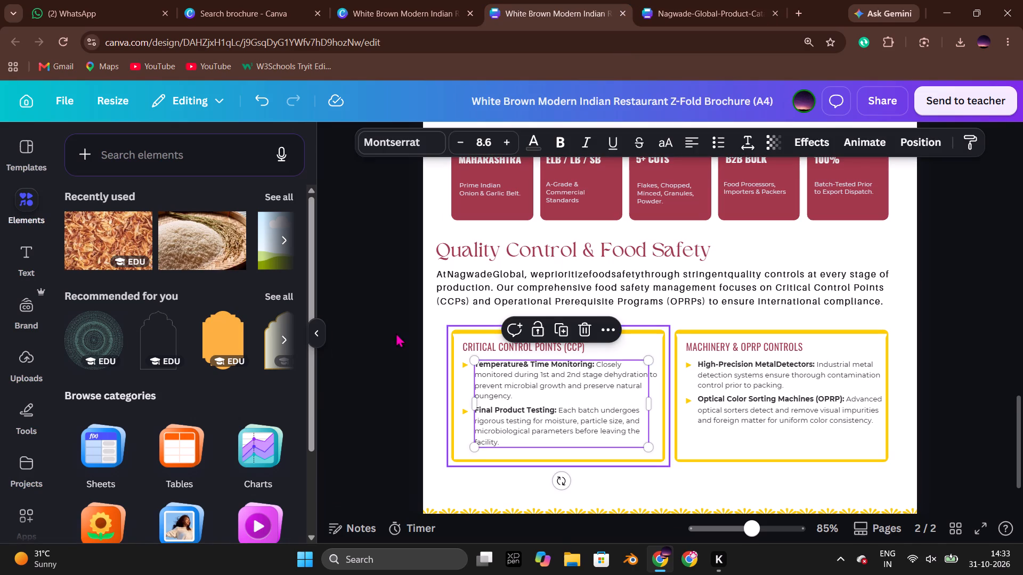
click(395, 332)
click(499, 300)
click(409, 138)
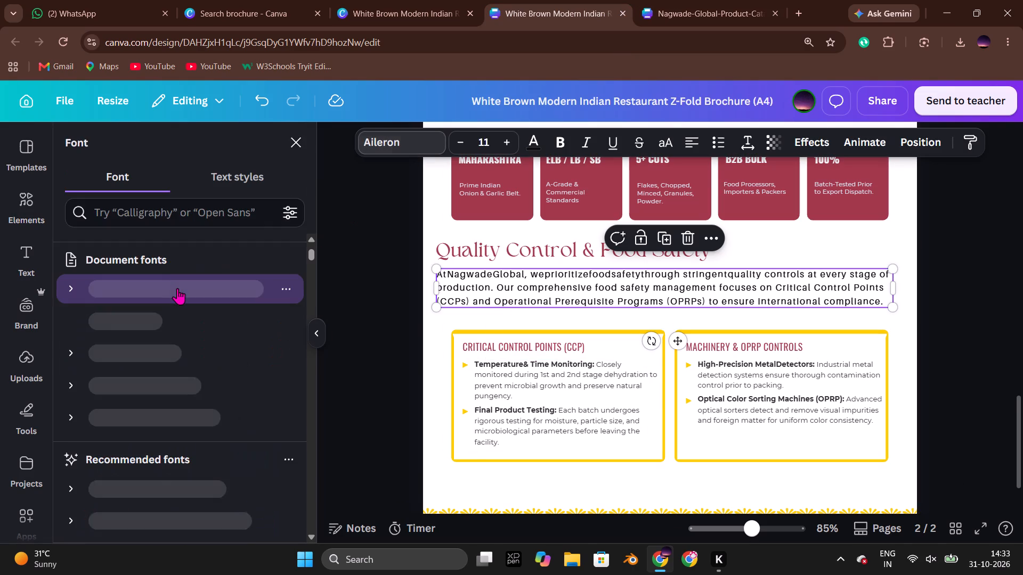
click(172, 344)
click(309, 348)
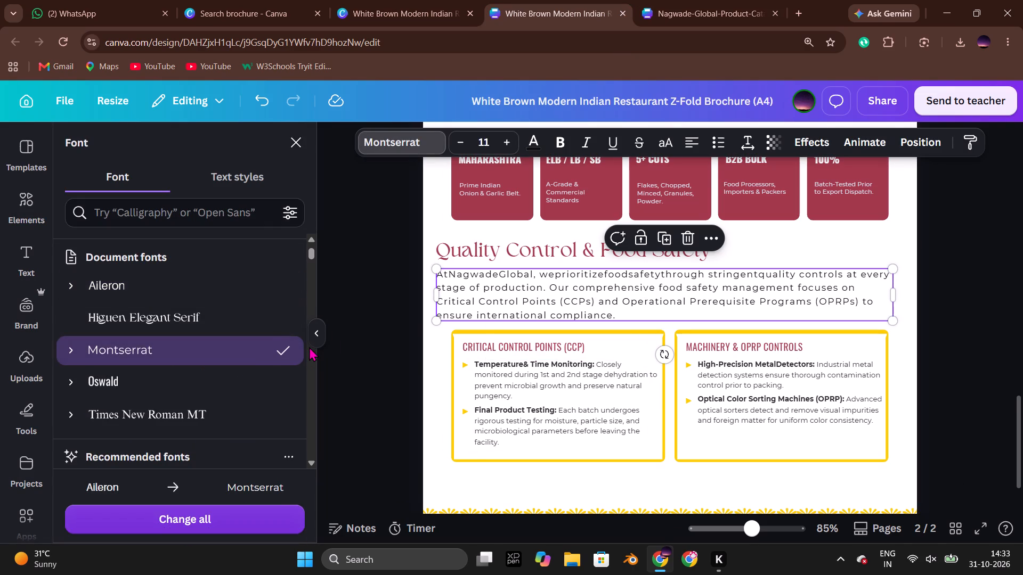
click(370, 348)
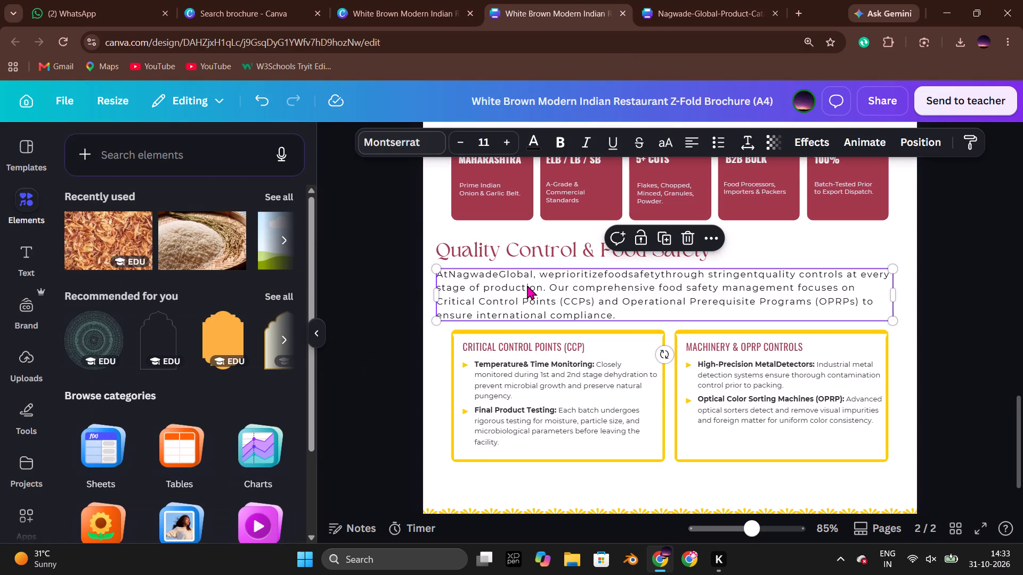
click(527, 285)
triple_click(350, 283)
click(497, 290)
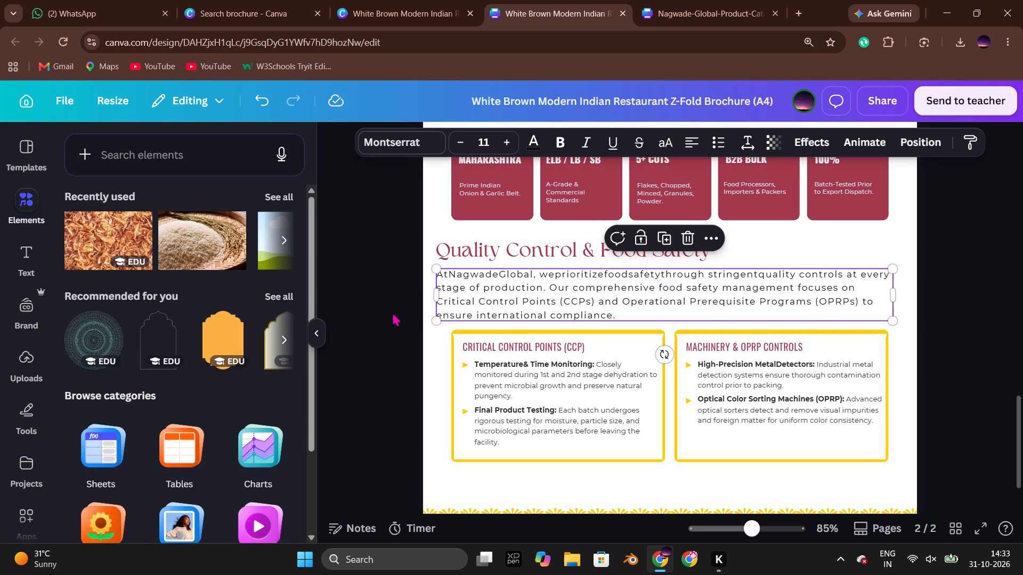
click(375, 315)
Move the Critical Control Points and Machinery & OPRP Controls cards slightly down from the paragraph and group them.
scroll(500, 348, left, 1)
drag(428, 343, 788, 454)
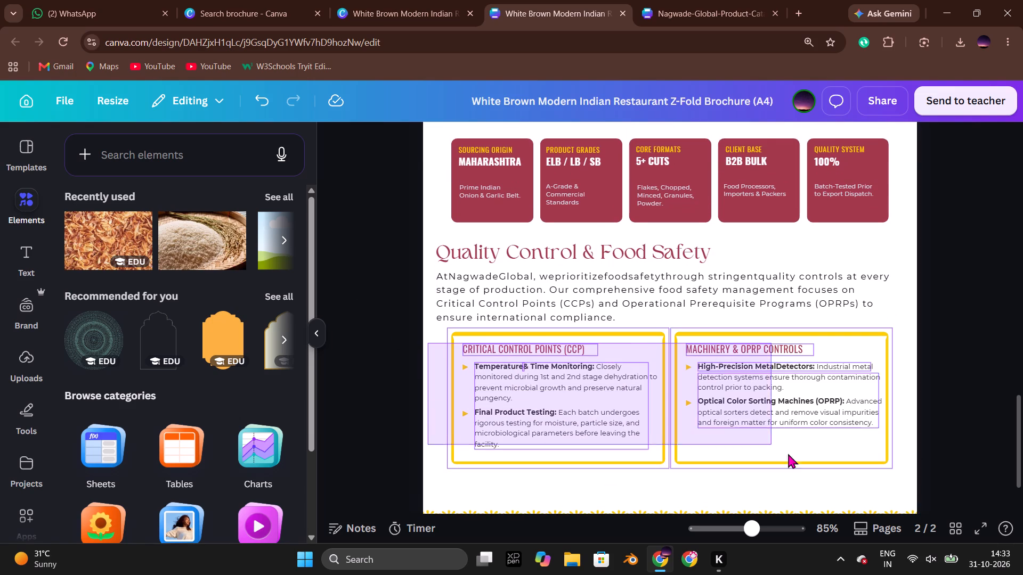
drag(788, 454, 793, 456)
drag(735, 407, 730, 421)
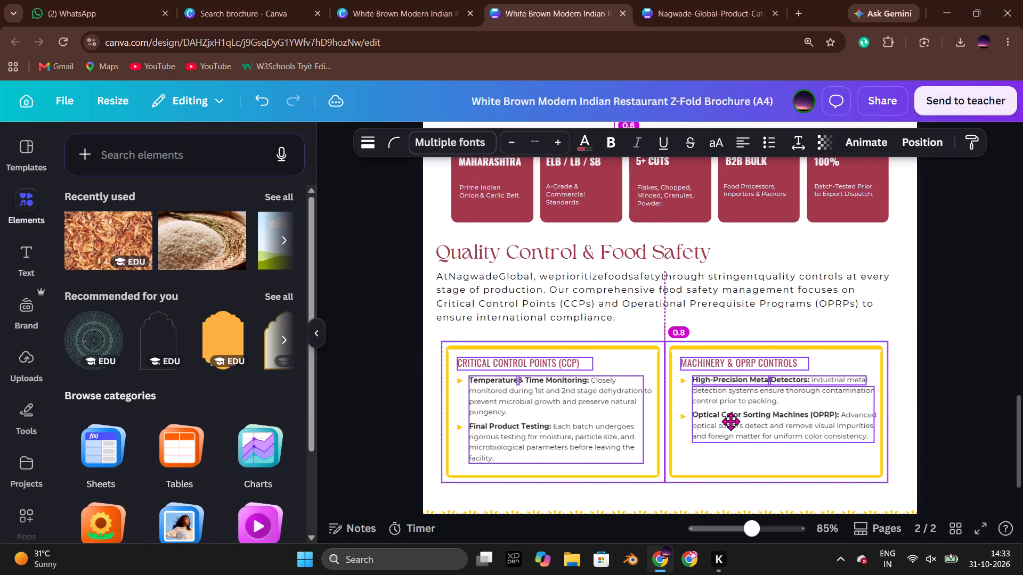
drag(730, 421, 728, 422)
click(622, 314)
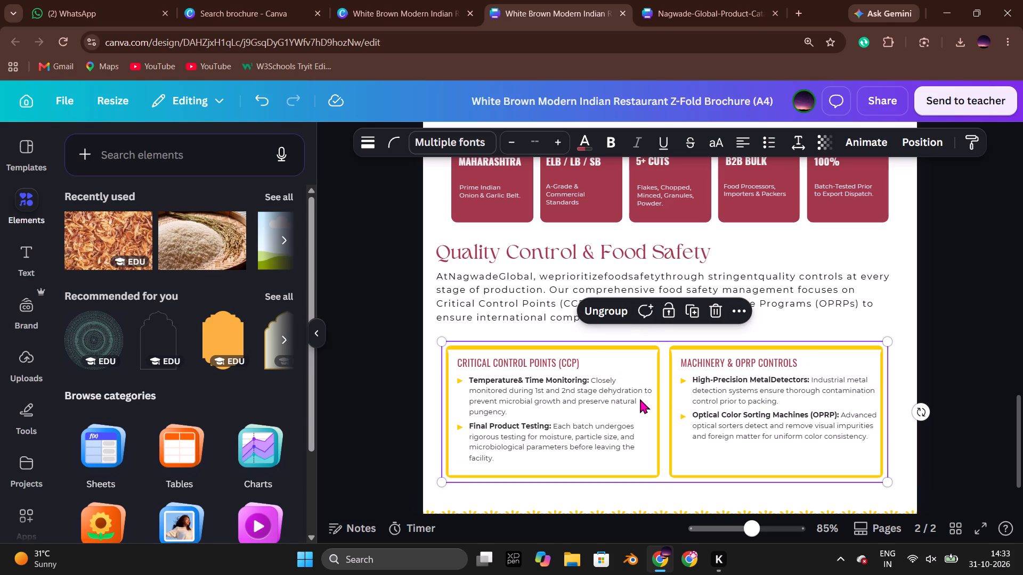
click(640, 403)
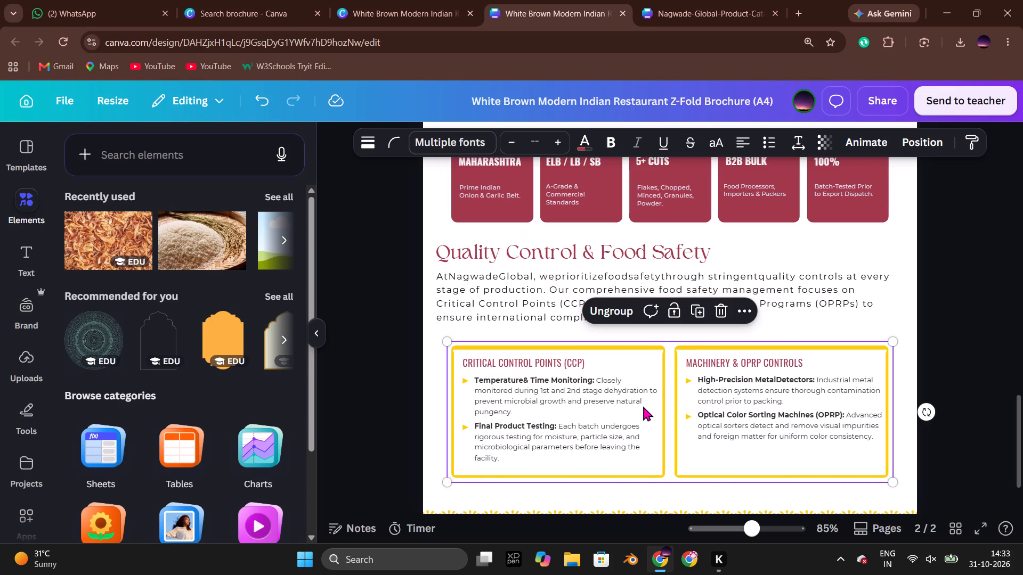
click(1015, 350)
click(957, 347)
scroll(957, 348, down, 1)
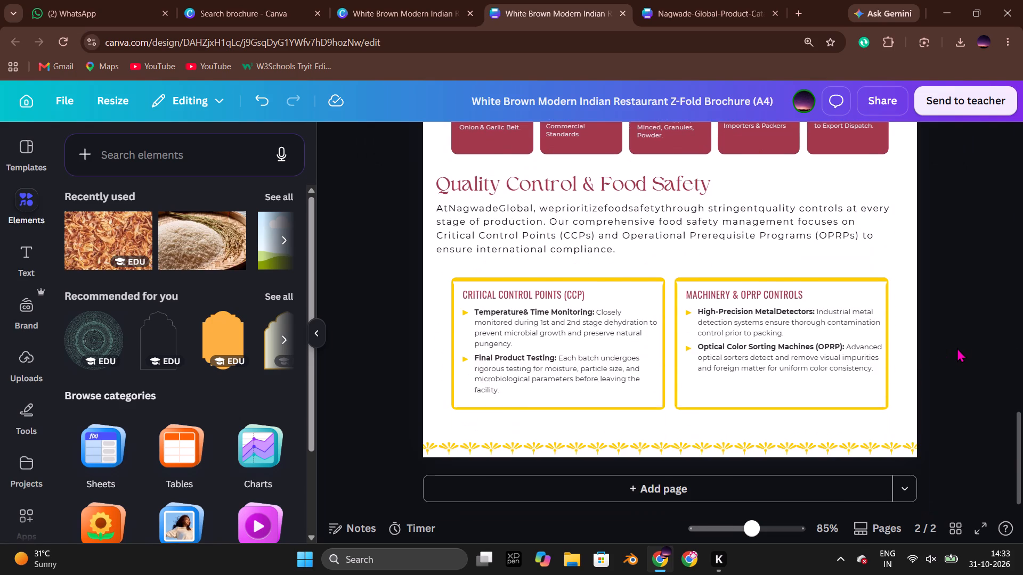
scroll(957, 348, down, 1)
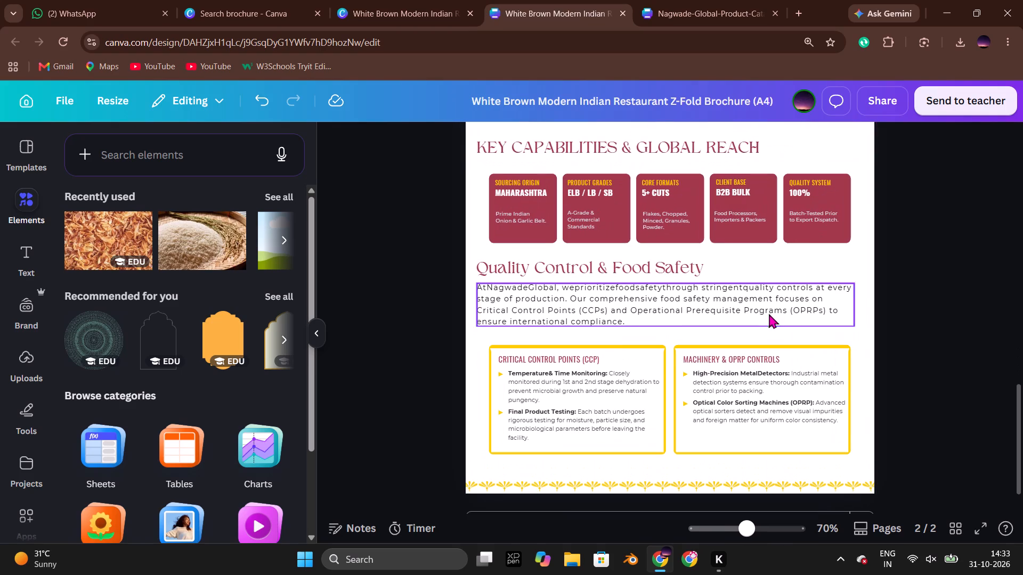
Narrow the quality control paragraph's text box to about 19 cm and move it slightly down from its heading.
click(769, 309)
click(855, 305)
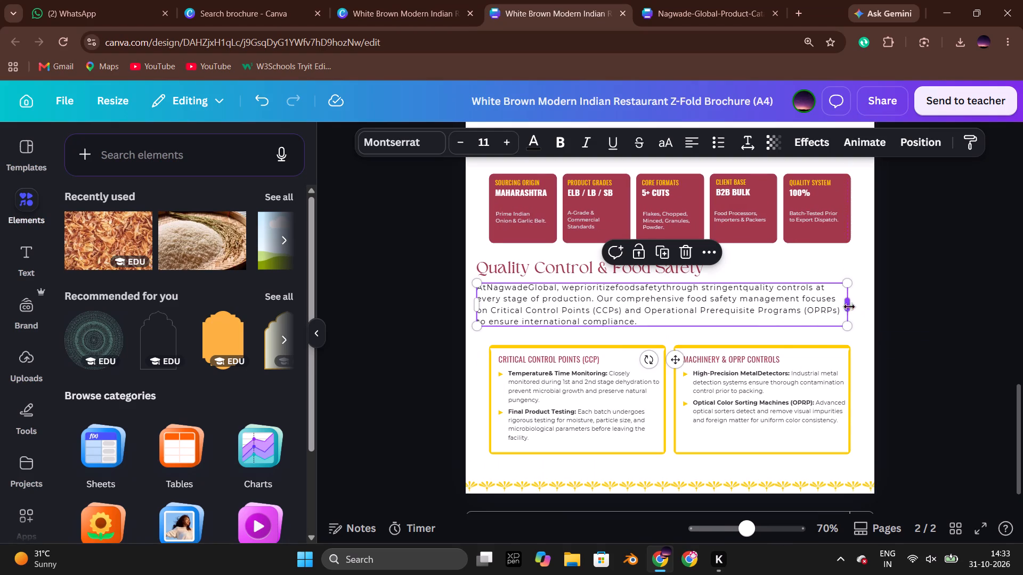
click(786, 309)
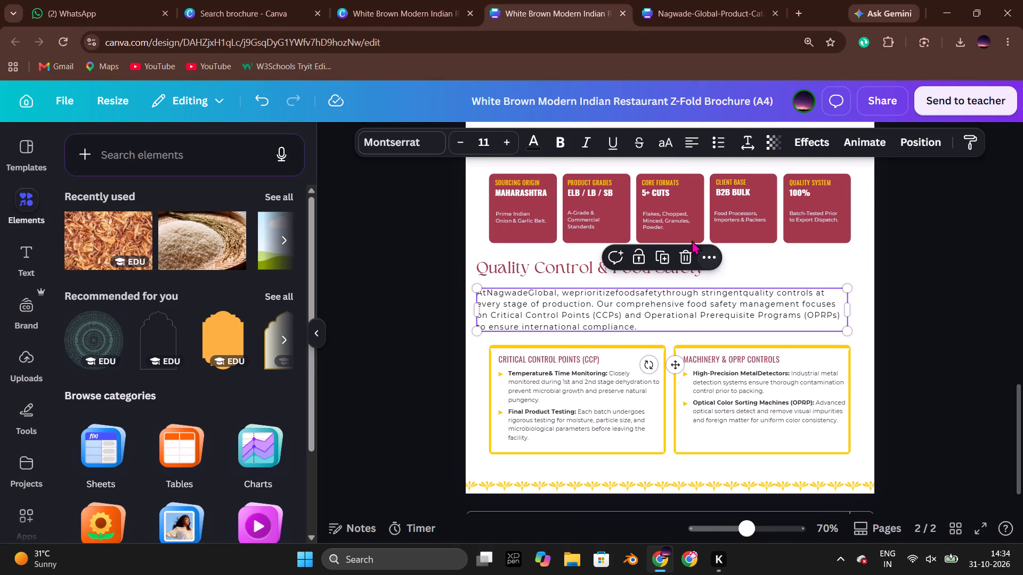
Centre the quality control paragraph horizontally on the page.
click(904, 136)
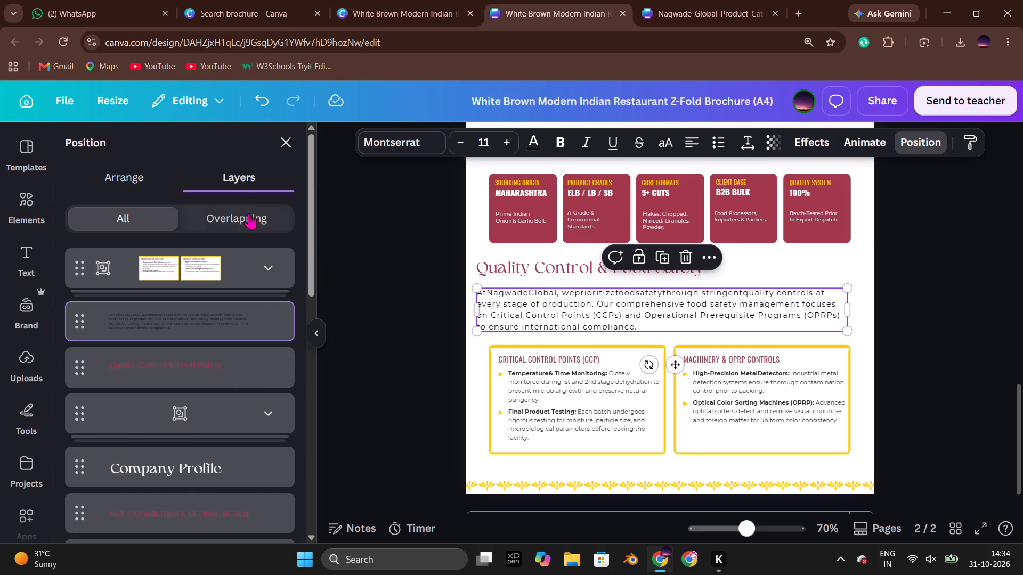
click(138, 179)
click(234, 355)
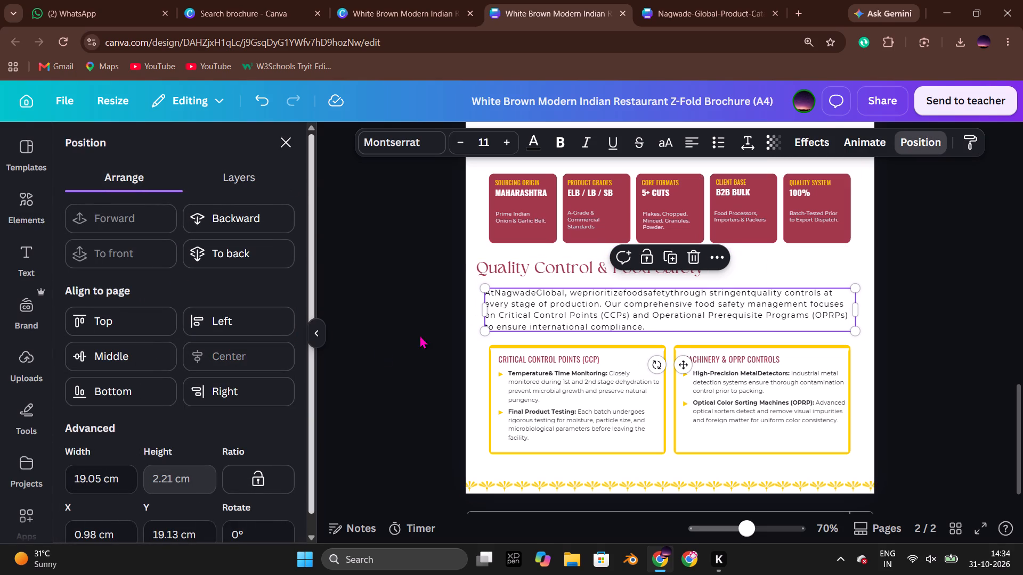
click(420, 328)
Reduce the Quality Control & Food Safety heading to font size 22 and line it up with the paragraph's left edge.
click(541, 263)
click(421, 289)
scroll(421, 289, up, 1)
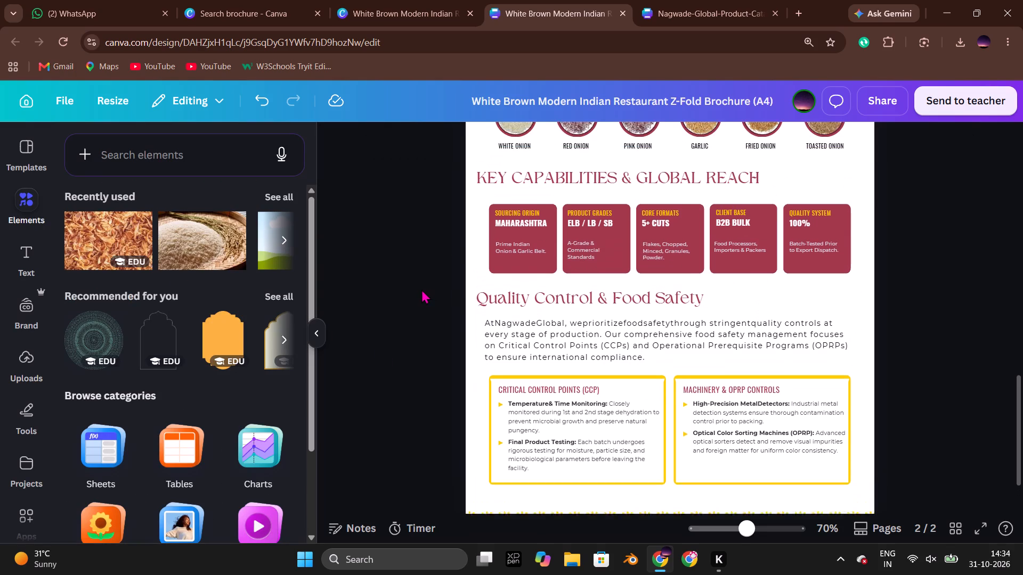
scroll(421, 289, up, 1)
click(580, 316)
double_click(460, 151)
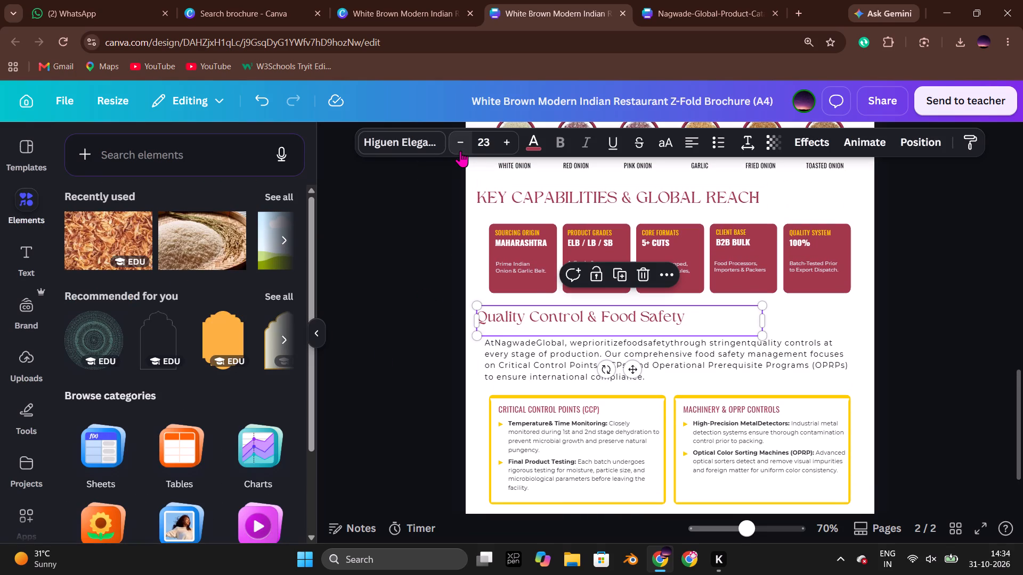
click(399, 316)
drag(510, 317, 514, 317)
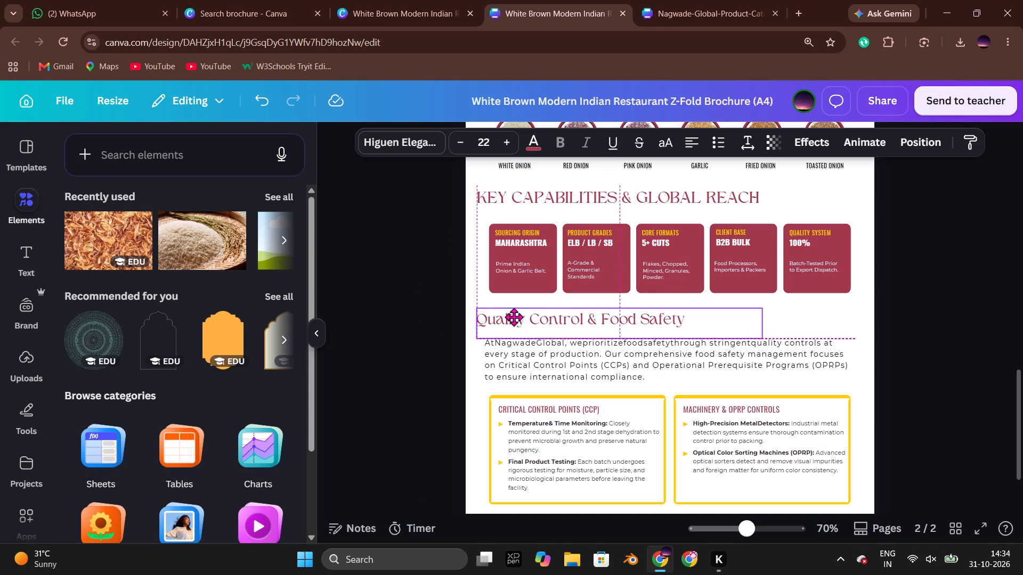
drag(514, 317, 517, 320)
Remove the empty line after the Quality Control & Food Safety heading and narrow its text box to fit the text.
click(570, 331)
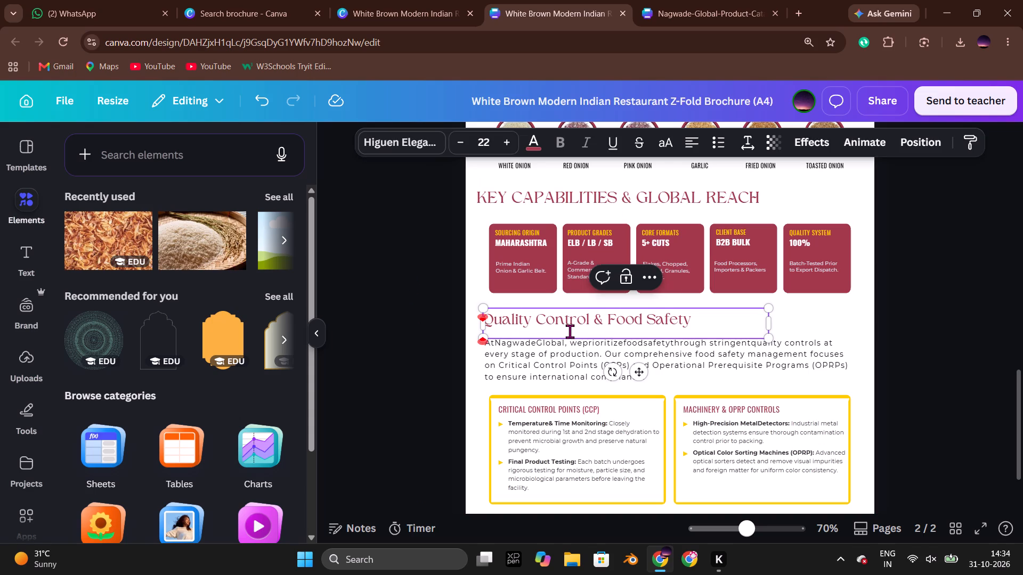
key(BackSpace)
click(367, 323)
click(523, 313)
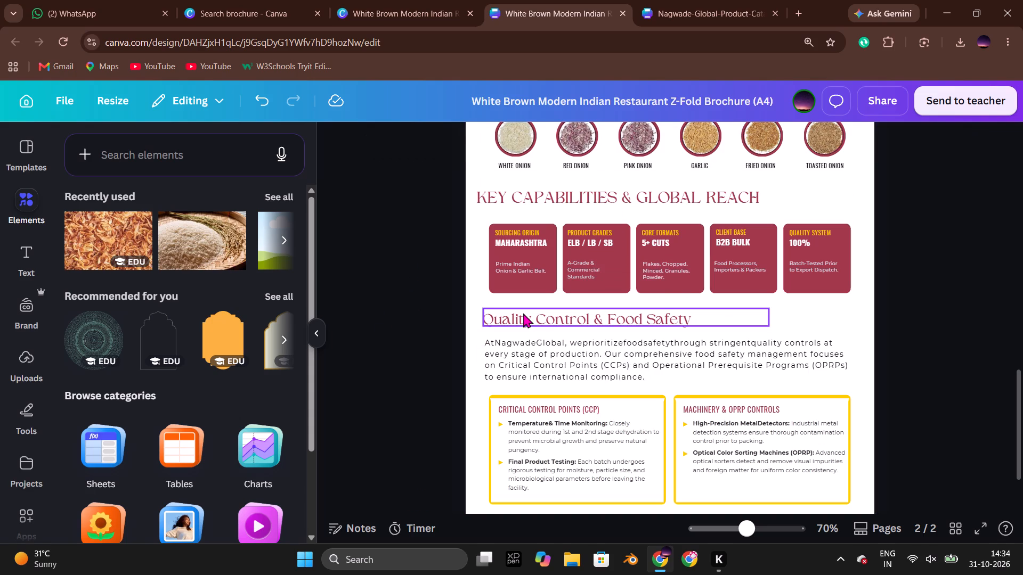
drag(773, 319, 702, 322)
Set the letter spacing of the Quality Control & Food Safety heading to 1.
click(749, 150)
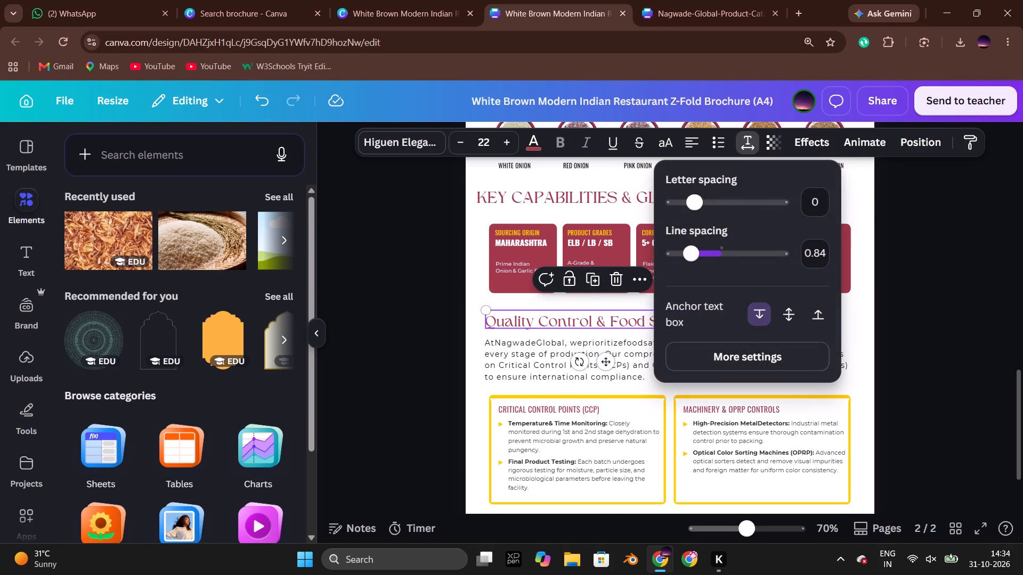
click(818, 206)
key(1)
key(Return)
click(467, 267)
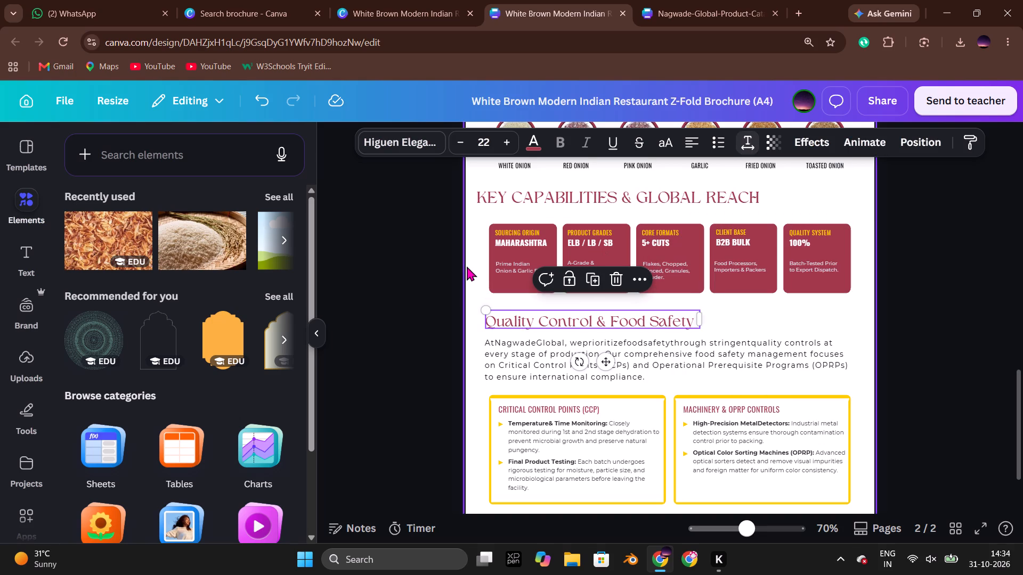
click(415, 256)
Retype the heading above the five maroon capability cards as "Key capabilities and Global Research".
double_click(534, 192)
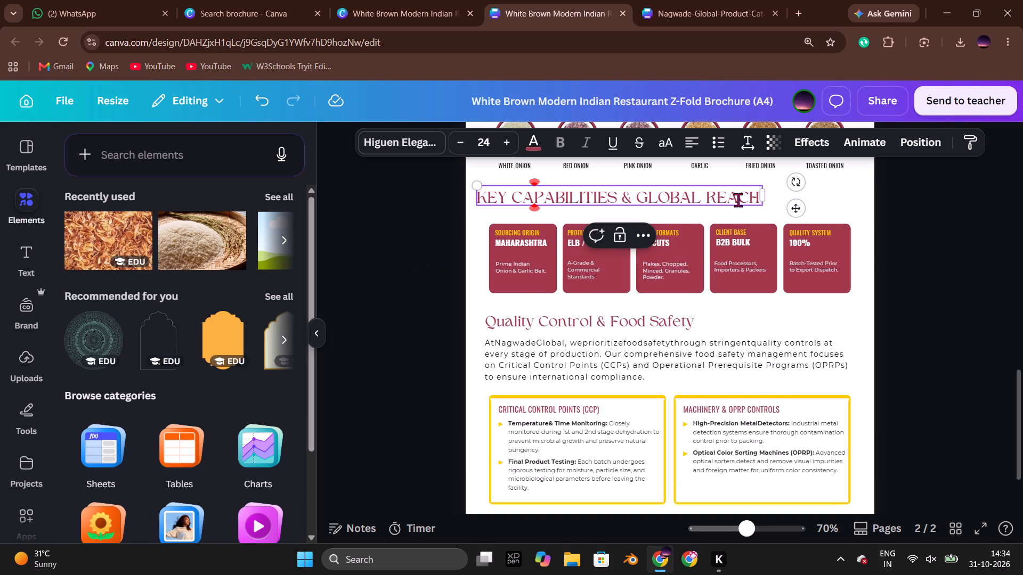
drag(757, 196, 498, 202)
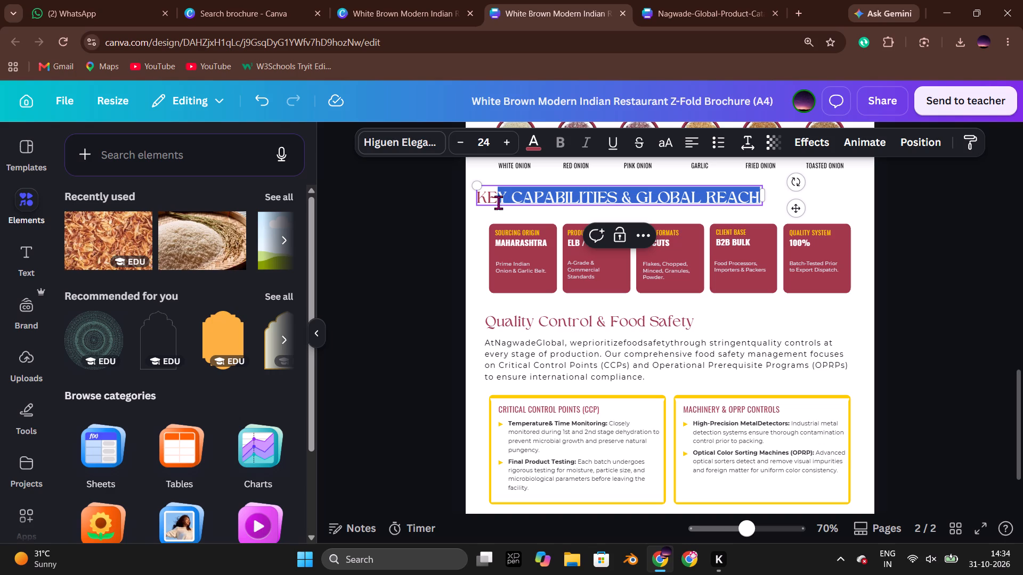
drag(498, 202, 489, 202)
text(ey capa)
text(bilities and)
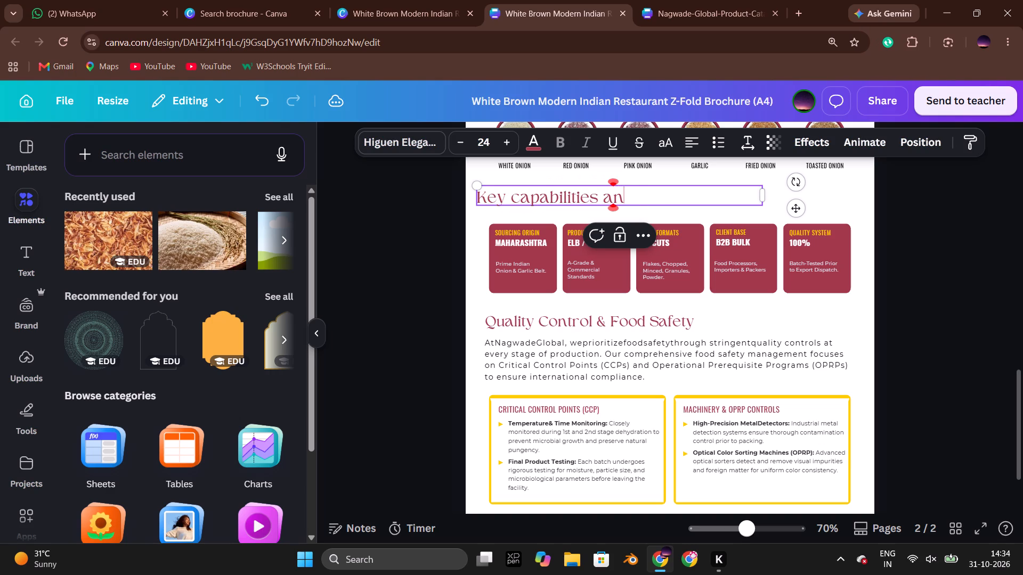
key(space)
text(Global)
key(space)
text(Research)
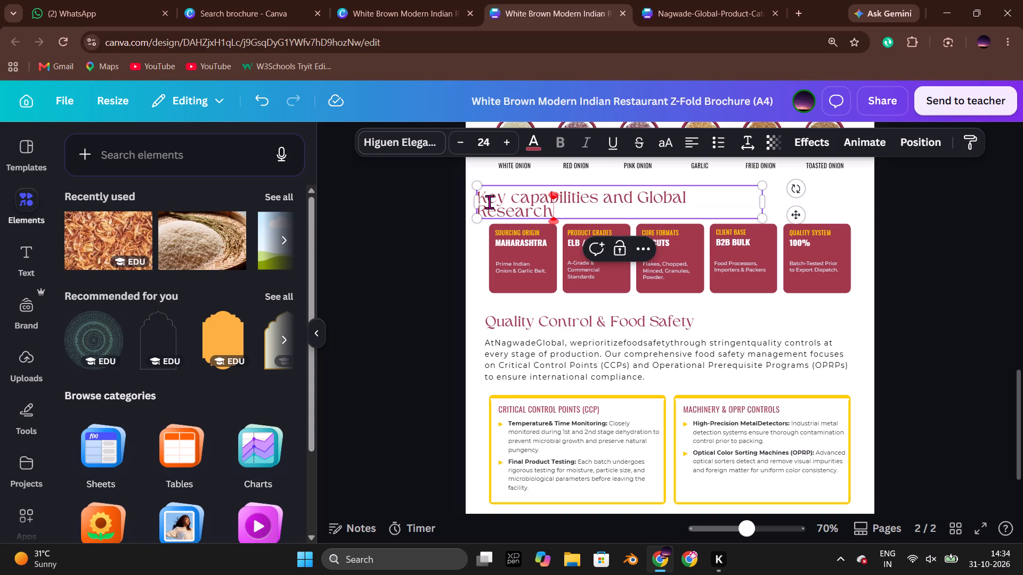
click(417, 256)
Replace "and" with "&" in the Key capabilities heading.
double_click(621, 200)
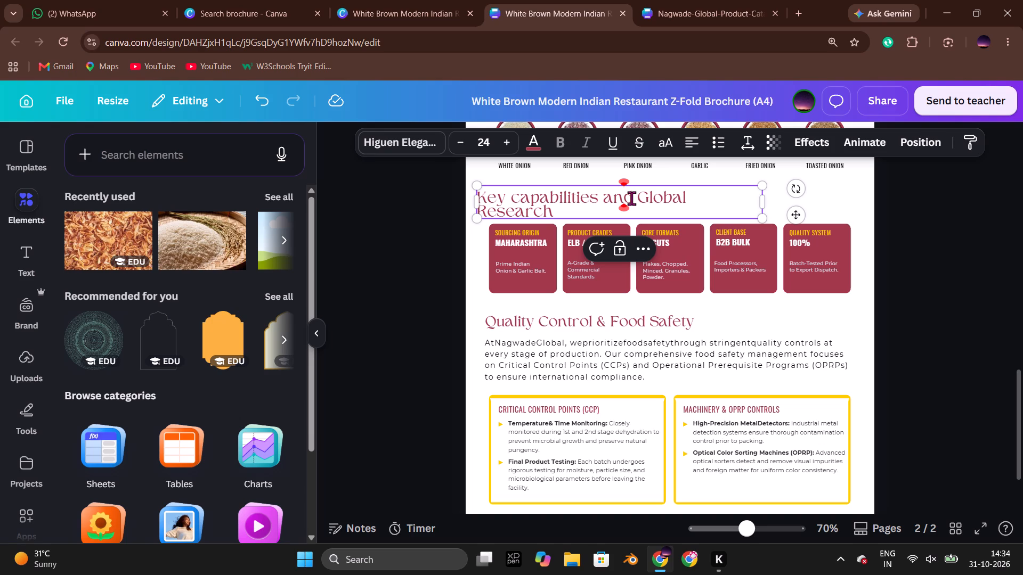
drag(633, 200, 625, 202)
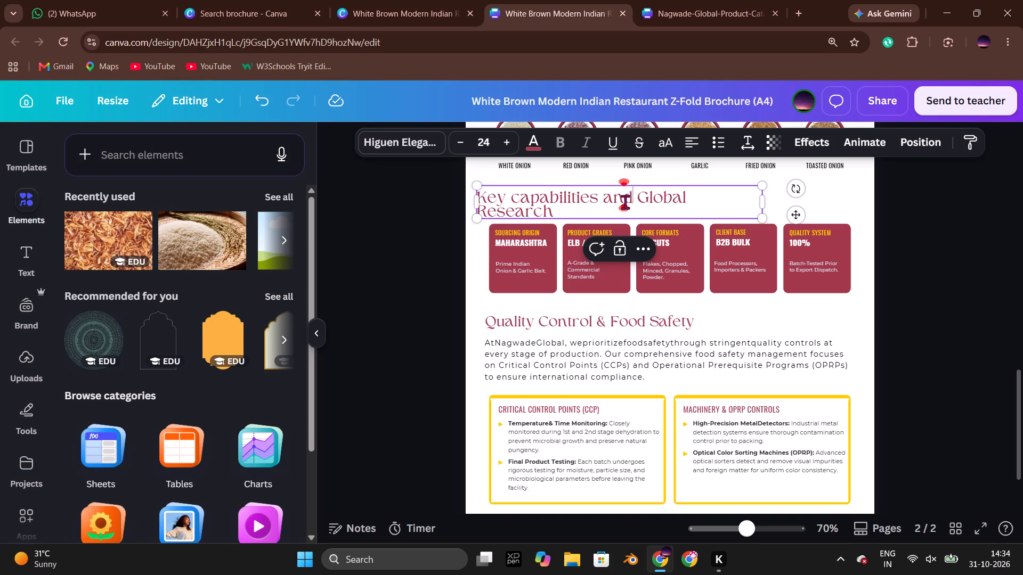
drag(625, 202, 609, 203)
click(614, 203)
drag(631, 199, 611, 198)
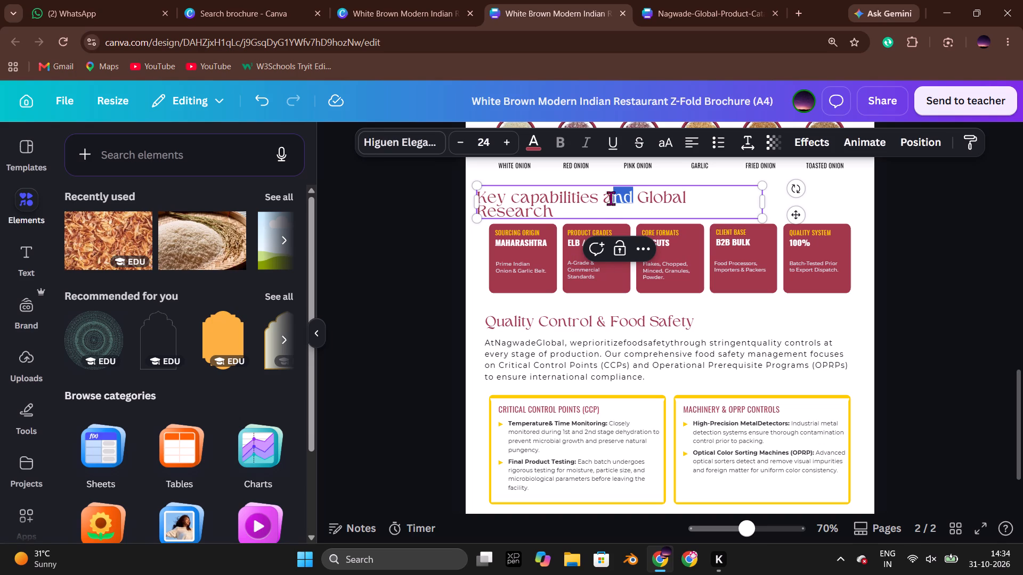
drag(611, 198, 606, 199)
key(shift+ampersand)
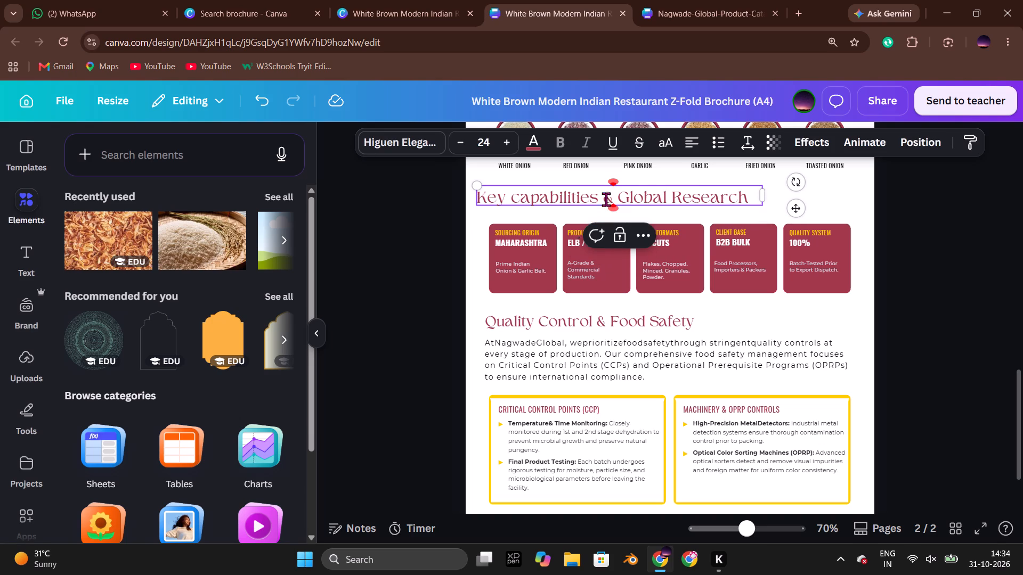
Capitalize "capabilities" so the heading above the maroon cards reads "Key Capabilities & Global Research".
click(444, 250)
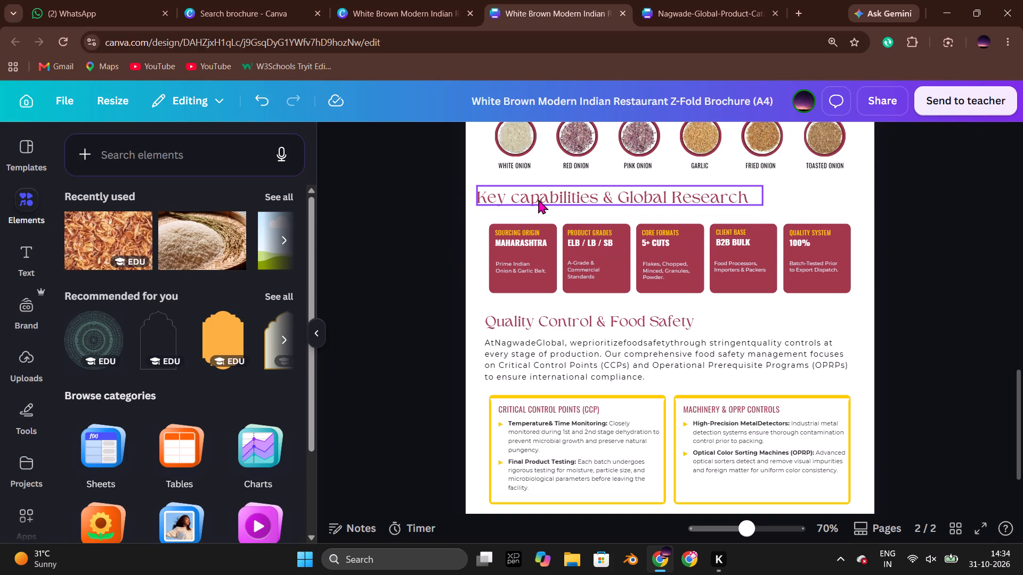
click(538, 199)
double_click(531, 198)
click(519, 198)
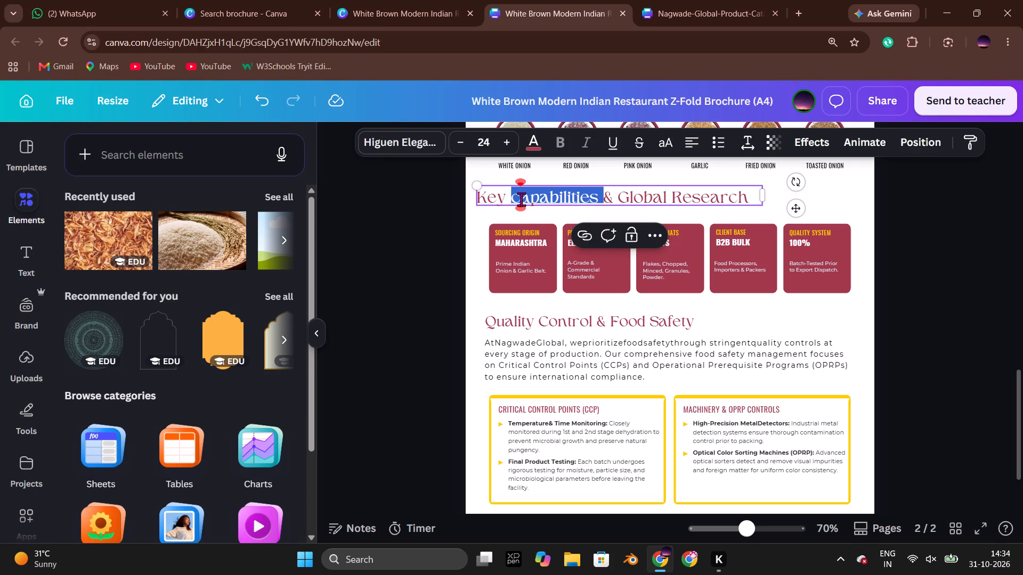
key(BackSpace)
key(shift+c)
click(429, 226)
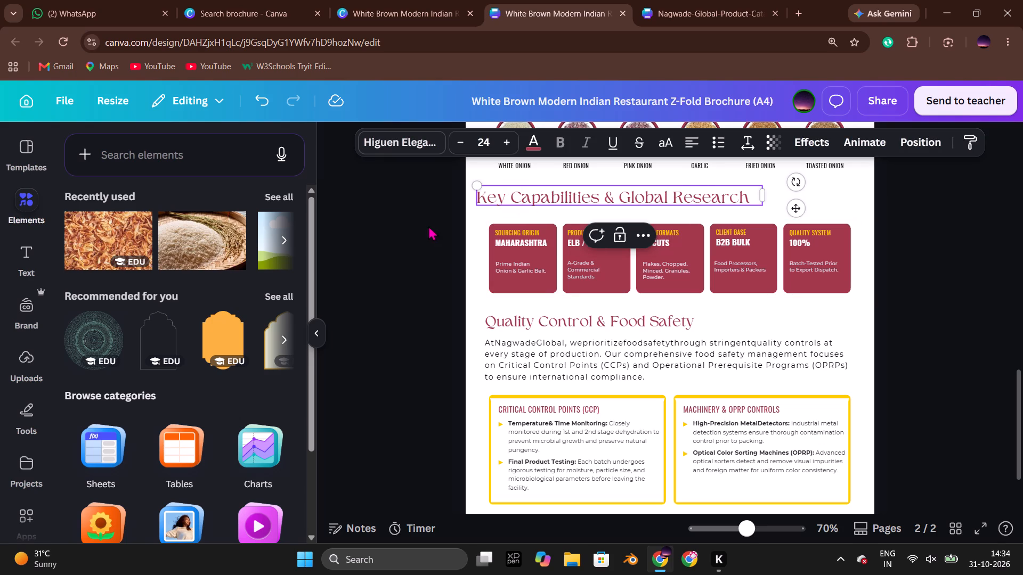
Shift the Key Capabilities & Global Research heading to line up with the left edge of the Quality Control & Food Safety heading.
drag(521, 200, 526, 199)
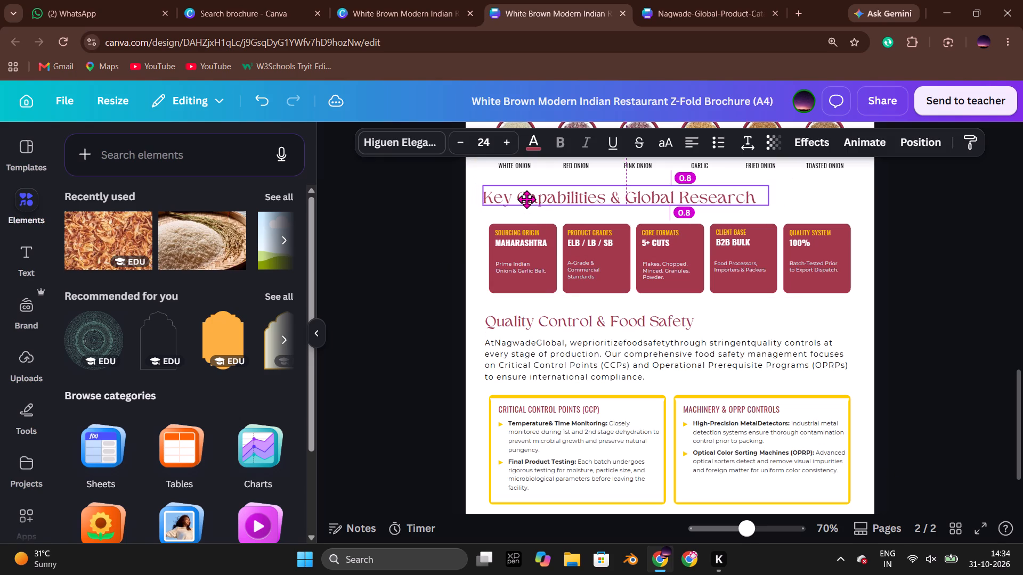
drag(526, 199, 530, 199)
click(382, 219)
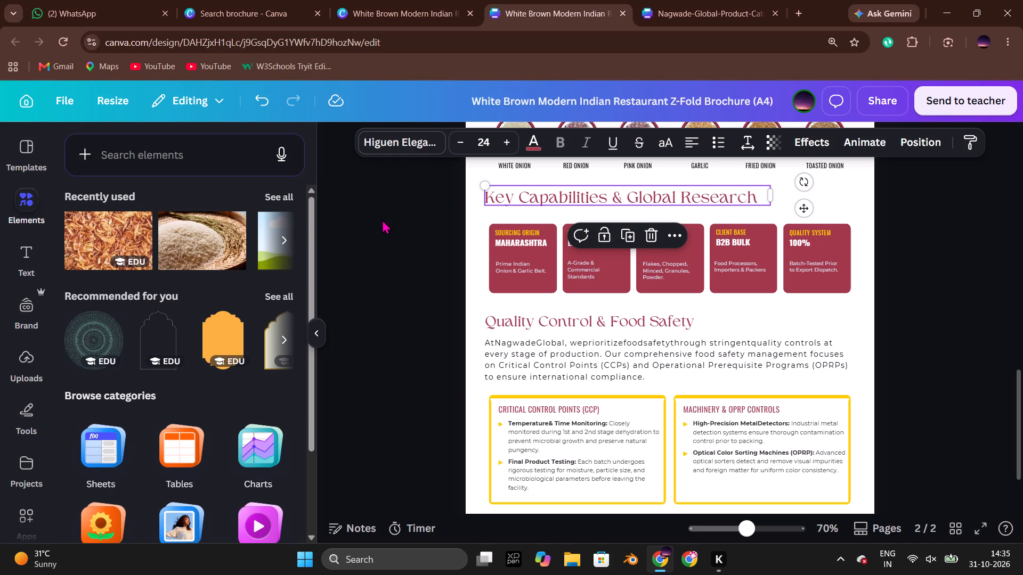
Set the font size of the Key Capabilities & Global Research heading to 22, keeping it left-aligned with the heading below.
click(560, 195)
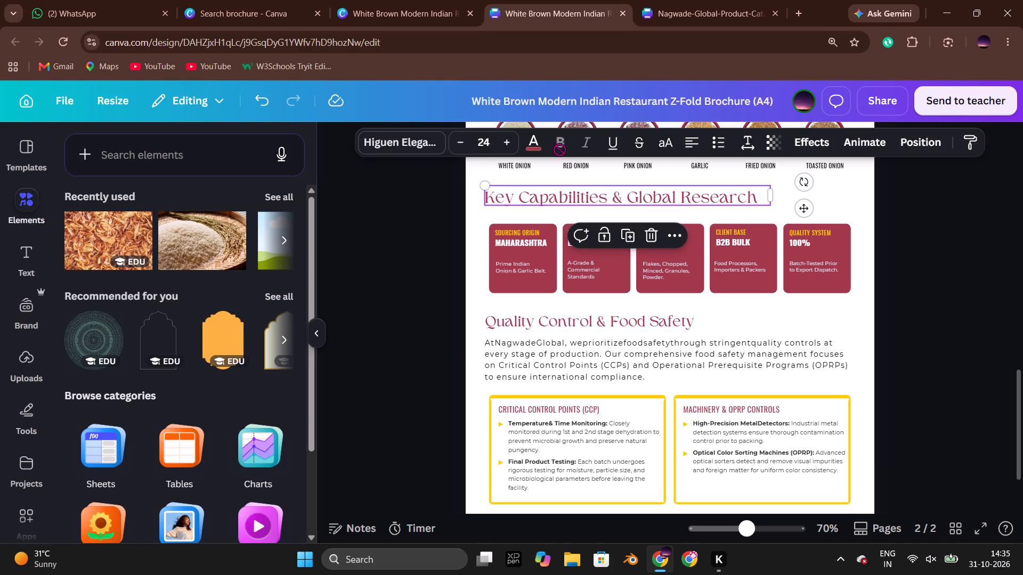
double_click(467, 146)
click(404, 245)
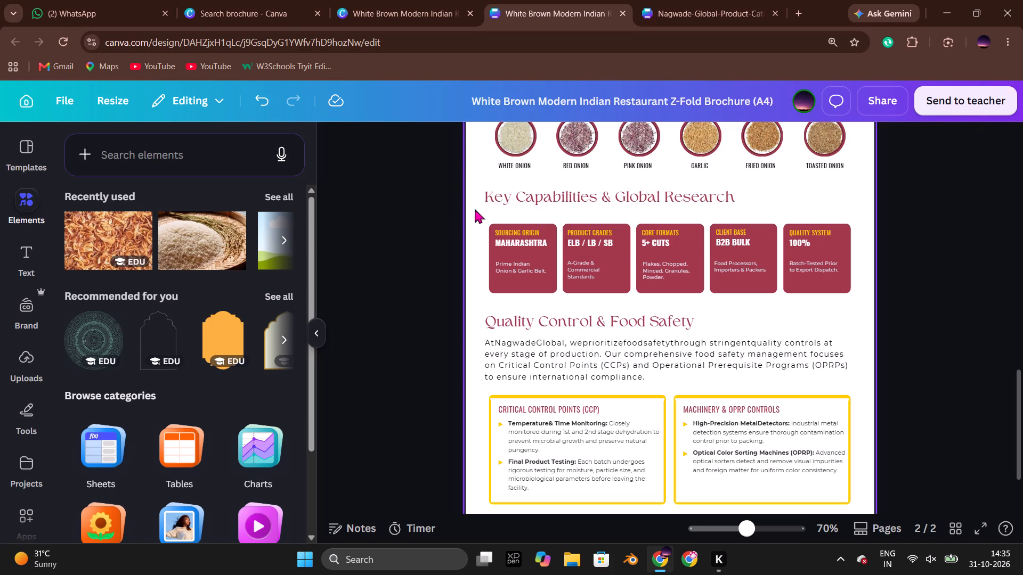
click(514, 196)
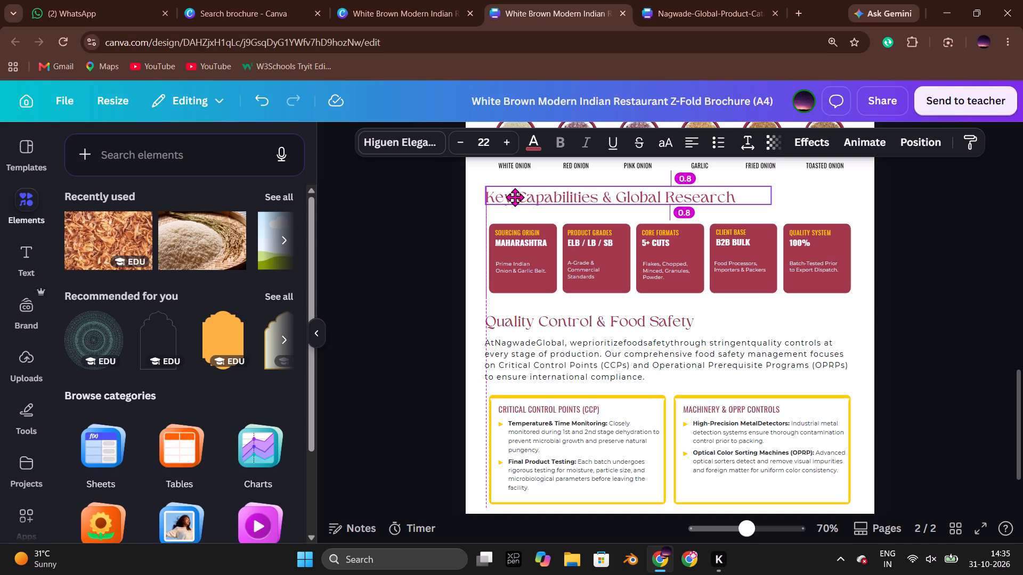
click(394, 239)
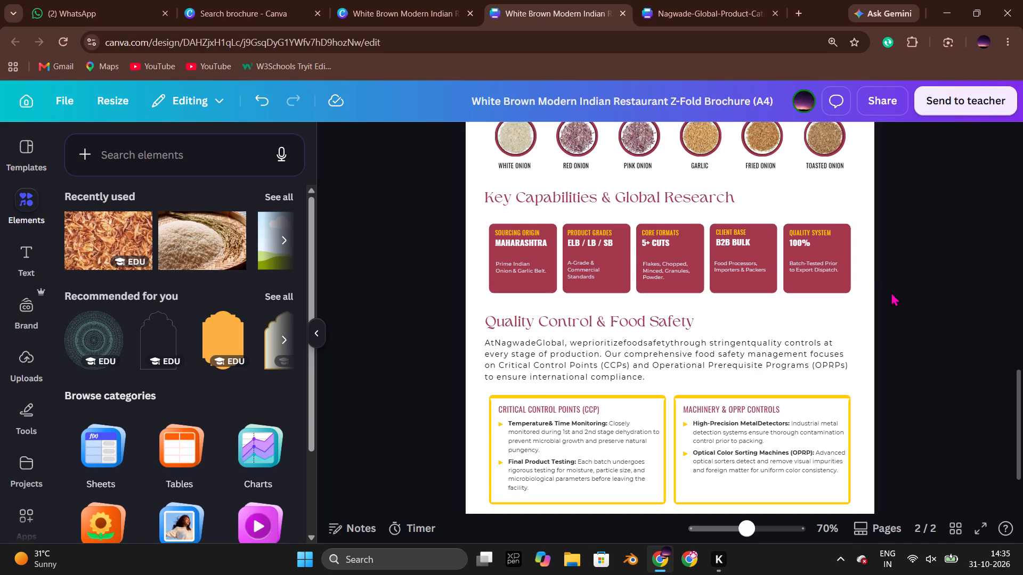
Examine the layout and spacing of the company profile page and the cover page.
scroll(892, 300, down, 2)
scroll(903, 306, up, 1)
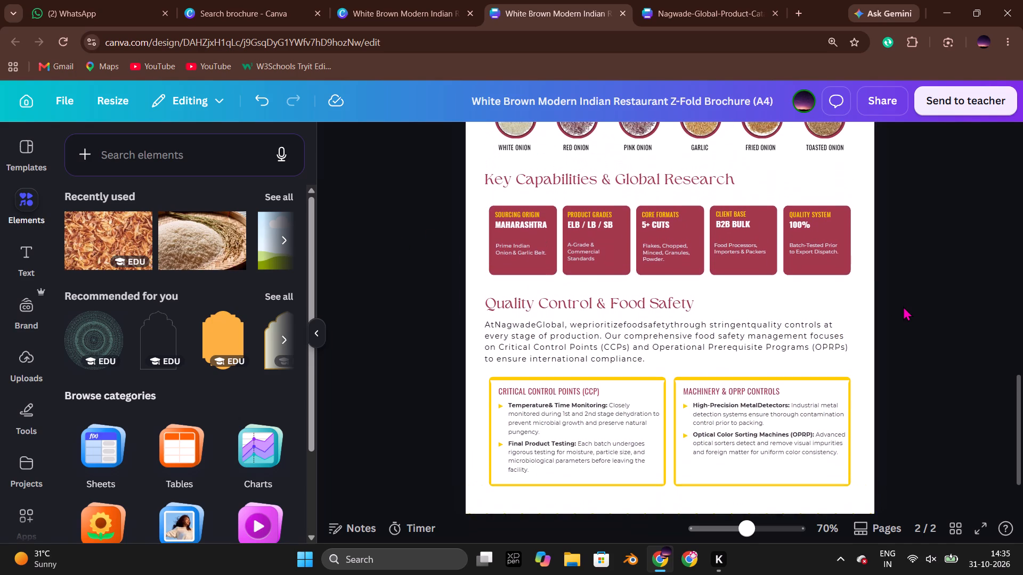
click(842, 273)
click(925, 284)
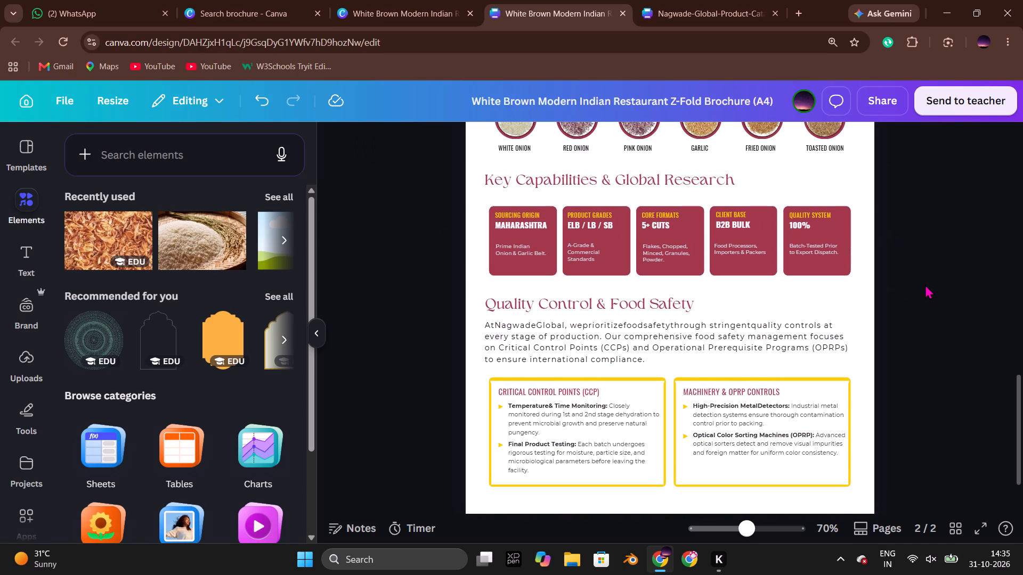
click(949, 308)
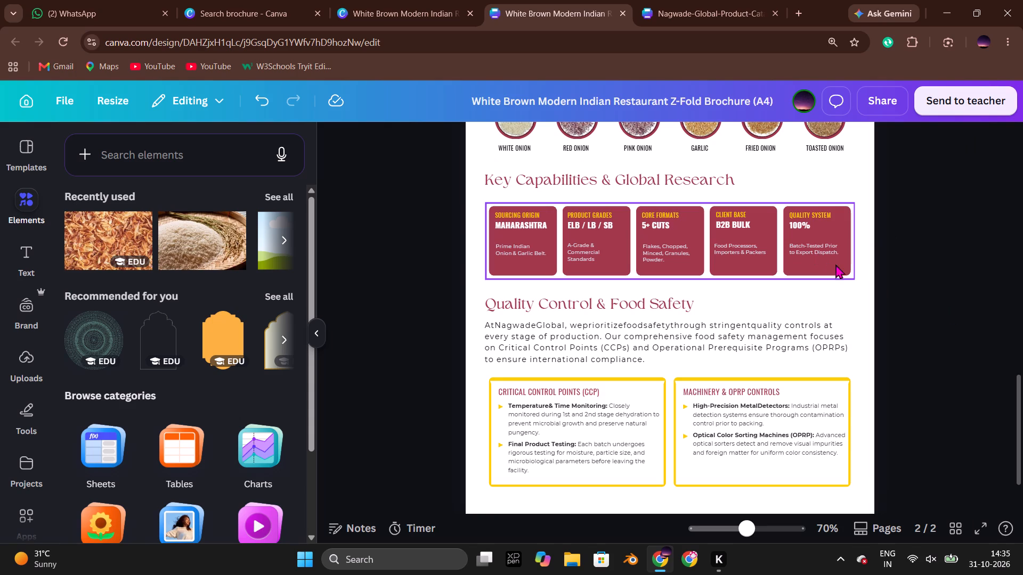
click(959, 327)
scroll(941, 325, left, 1)
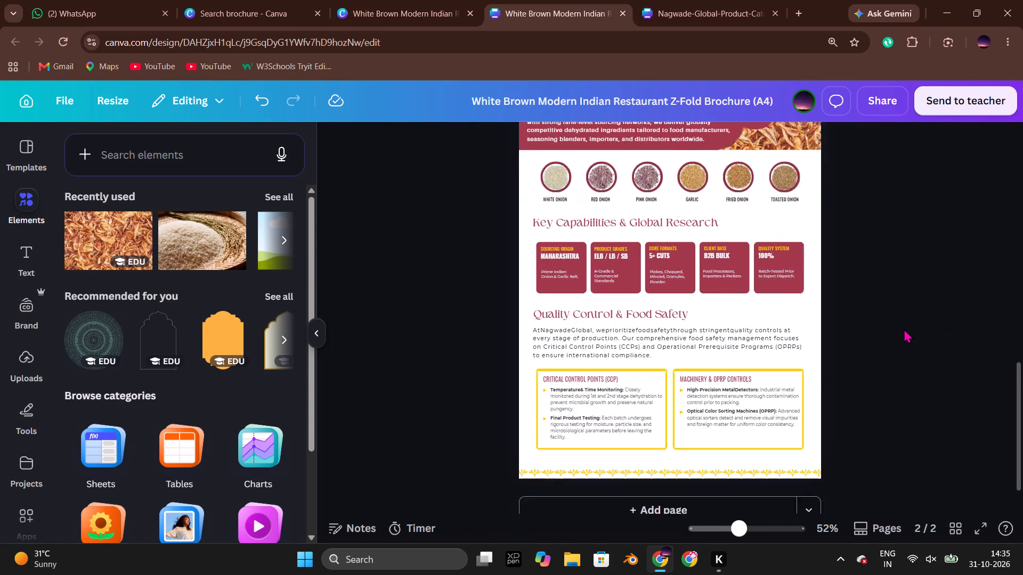
scroll(887, 326, up, 1)
click(687, 300)
click(687, 300)
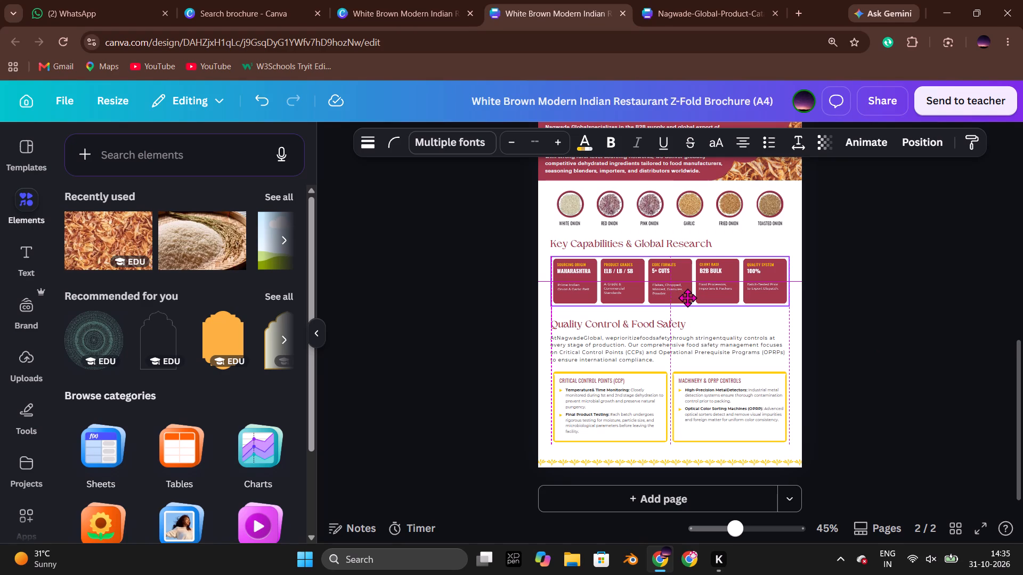
click(851, 289)
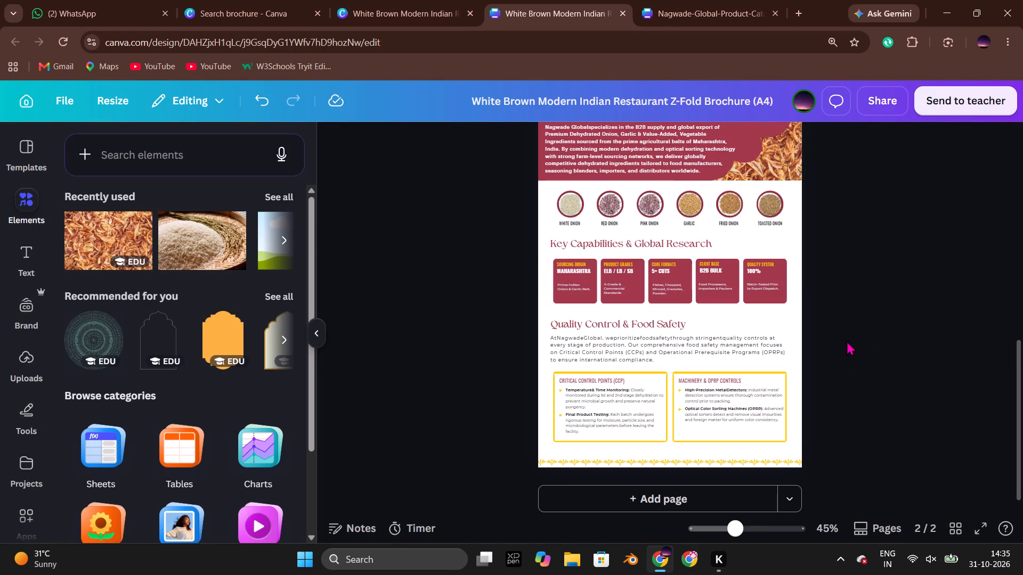
scroll(826, 376, up, 2)
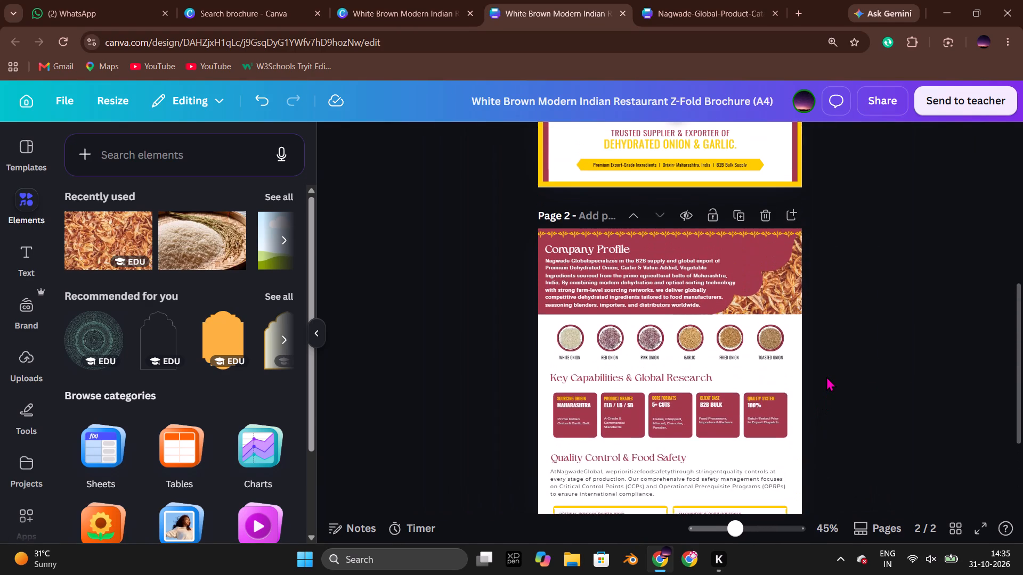
scroll(826, 376, up, 3)
scroll(826, 376, down, 1)
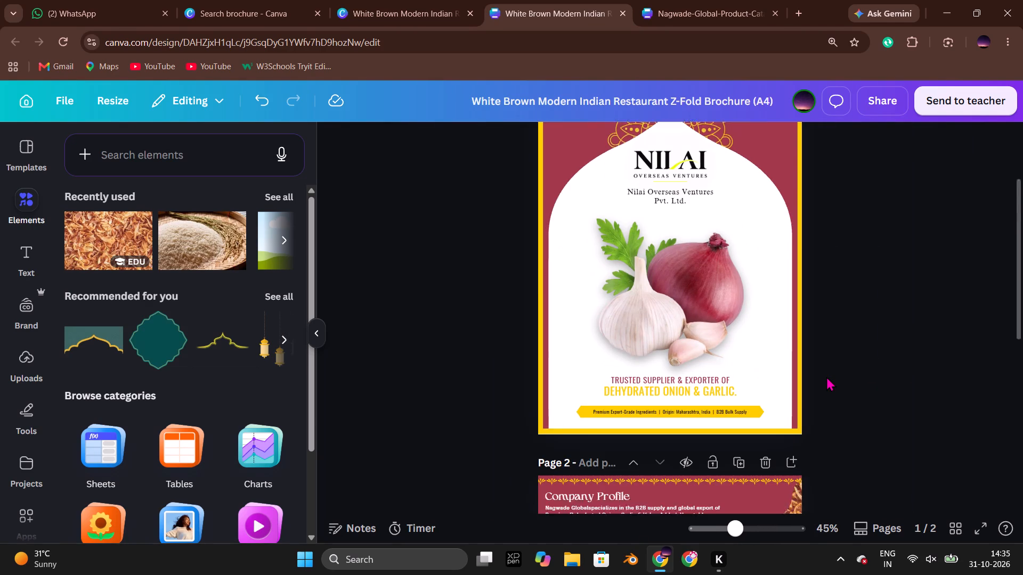
scroll(826, 376, down, 2)
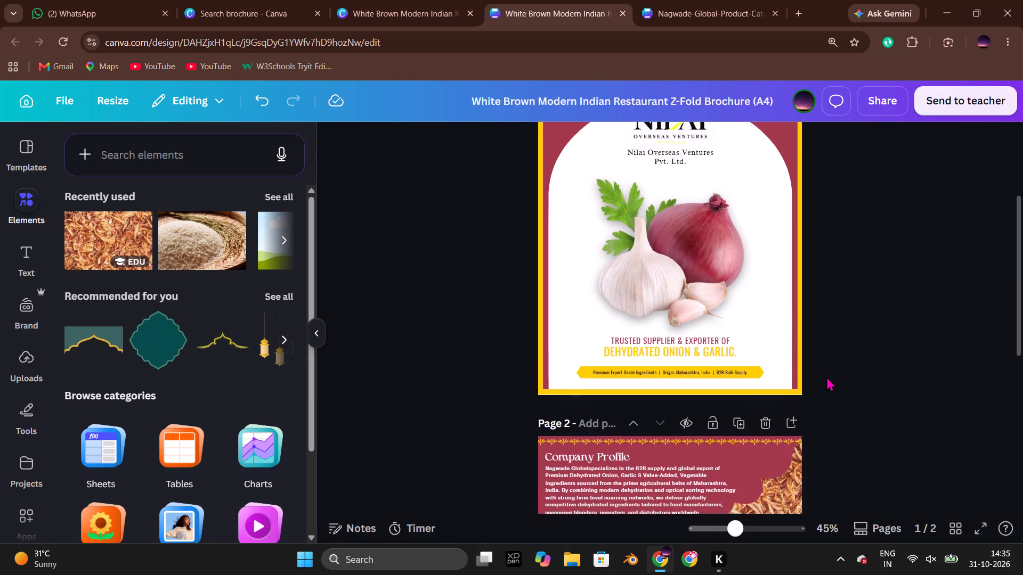
scroll(826, 376, down, 1)
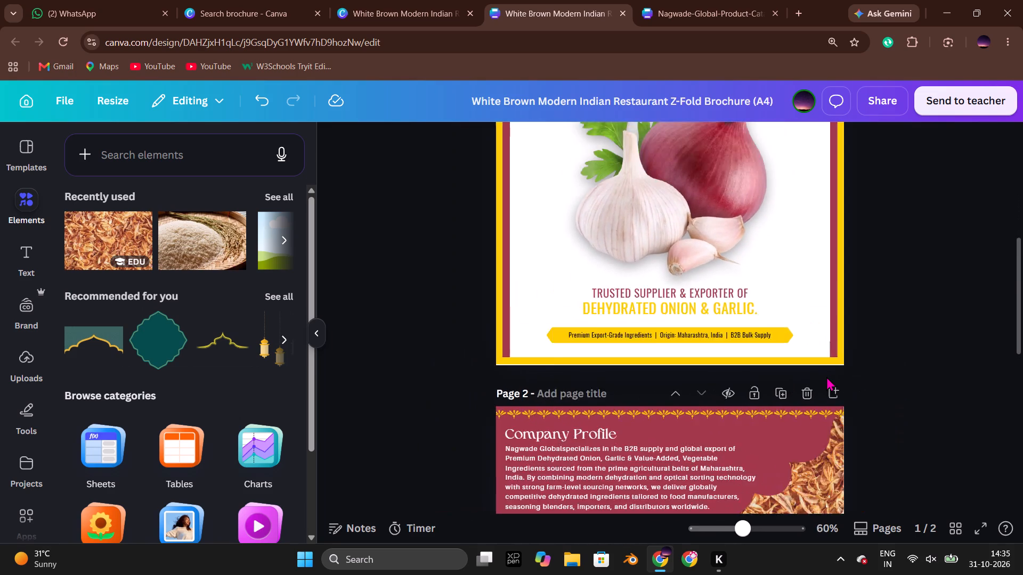
scroll(832, 376, down, 1)
Unlock the yellow border frame on the cover page and adjust its bottom edge to meet the page edge.
click(778, 315)
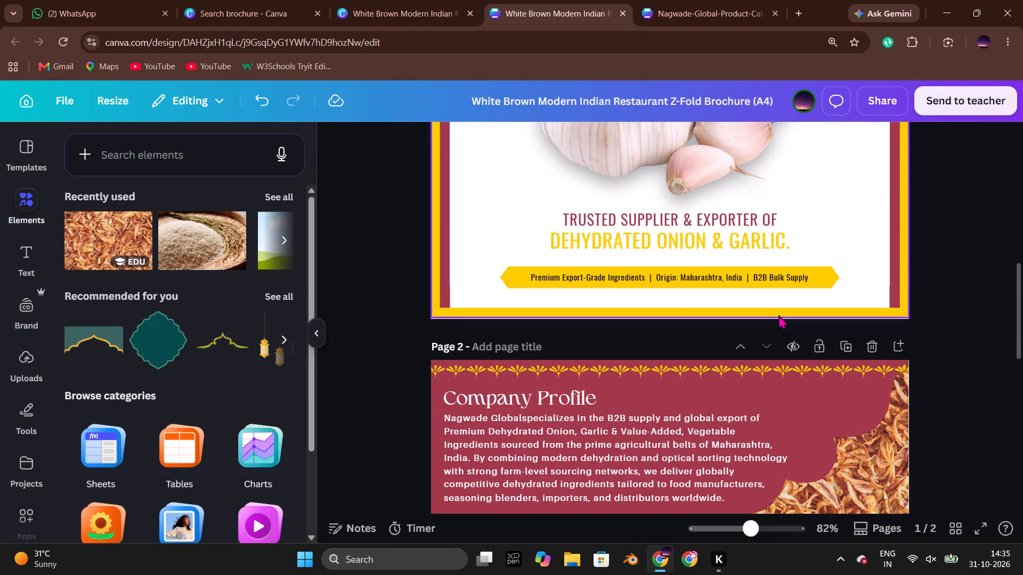
click(678, 349)
click(393, 307)
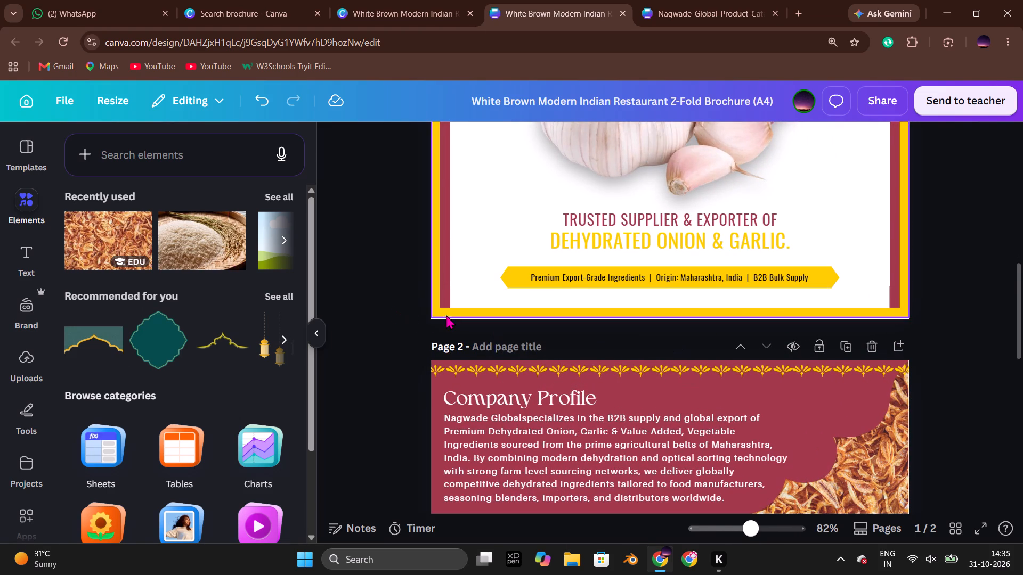
click(446, 315)
click(684, 315)
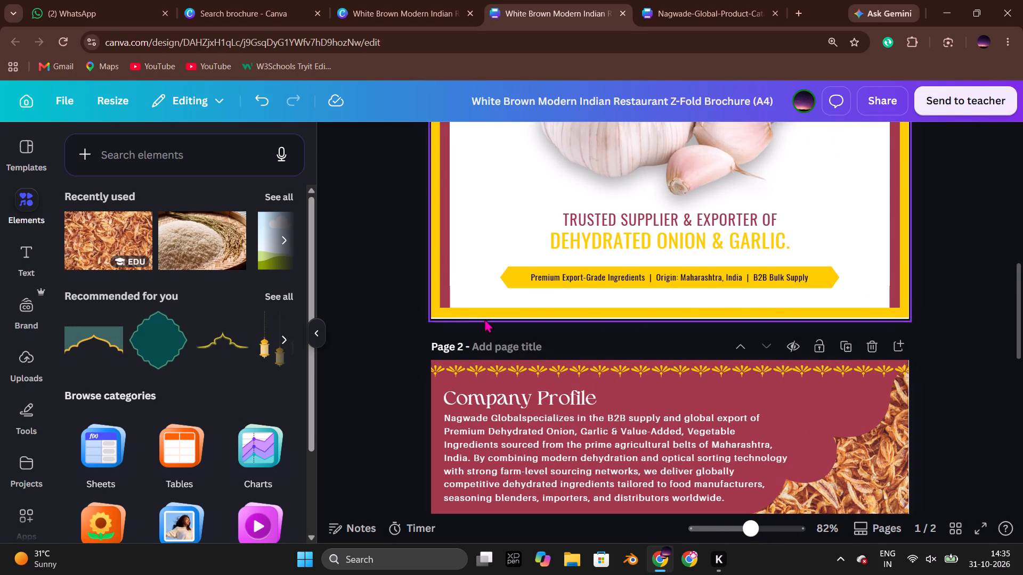
click(382, 294)
scroll(584, 288, up, 7)
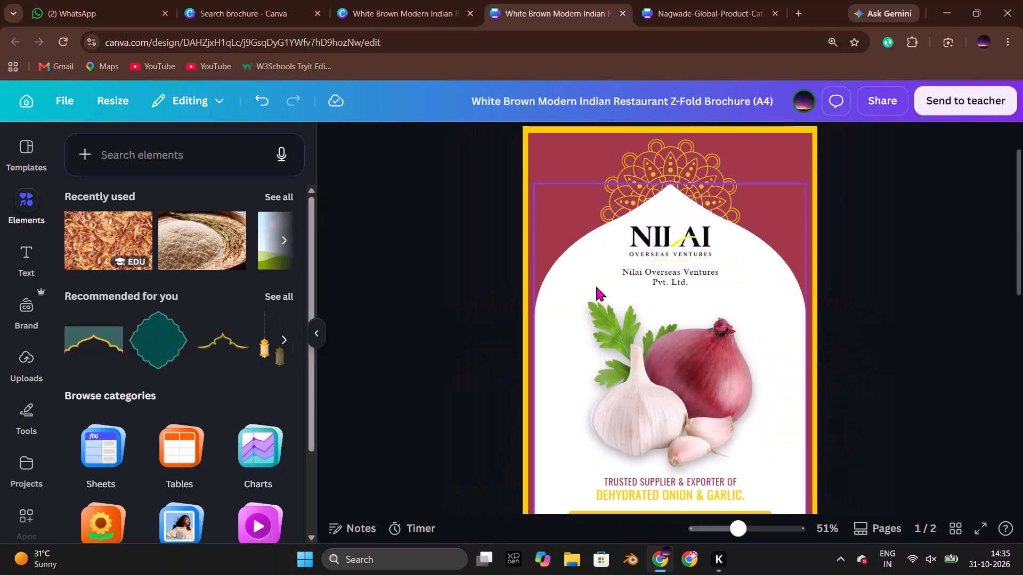
click(524, 128)
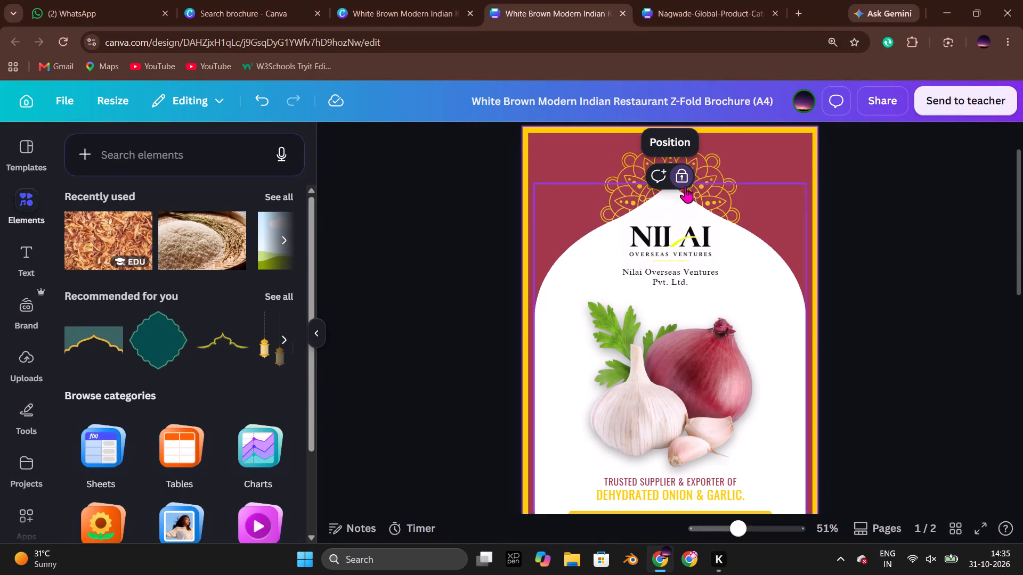
click(686, 175)
click(888, 217)
scroll(879, 224, down, 1)
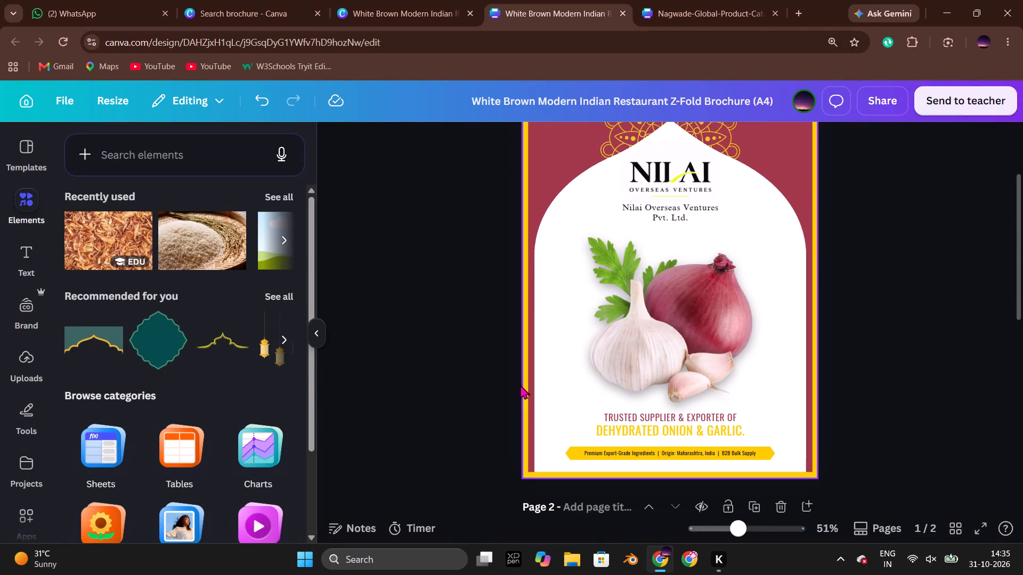
click(523, 383)
scroll(681, 489, down, 2)
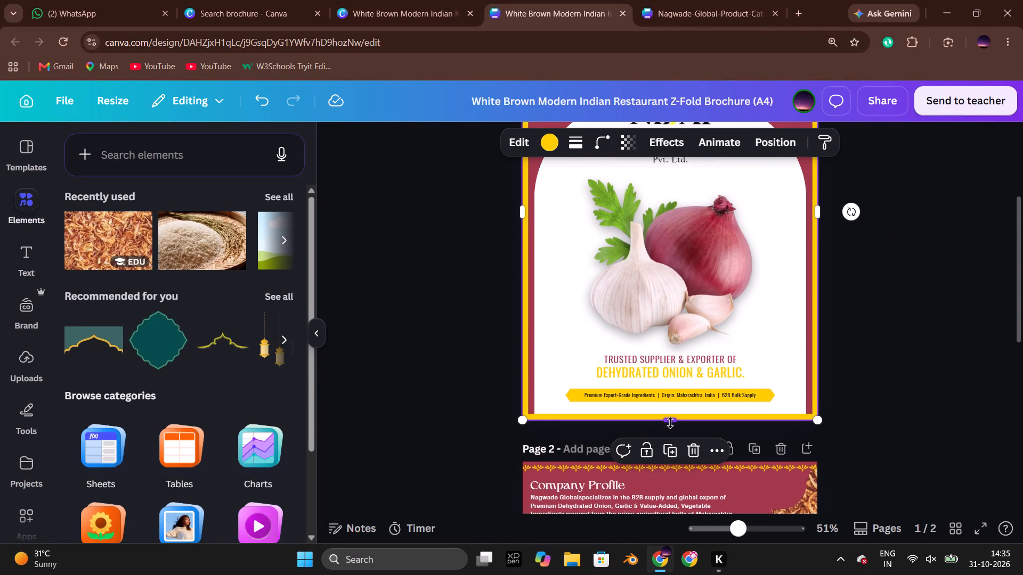
click(670, 423)
click(467, 365)
Look over both pages and save the brochure design.
scroll(552, 334, up, 2)
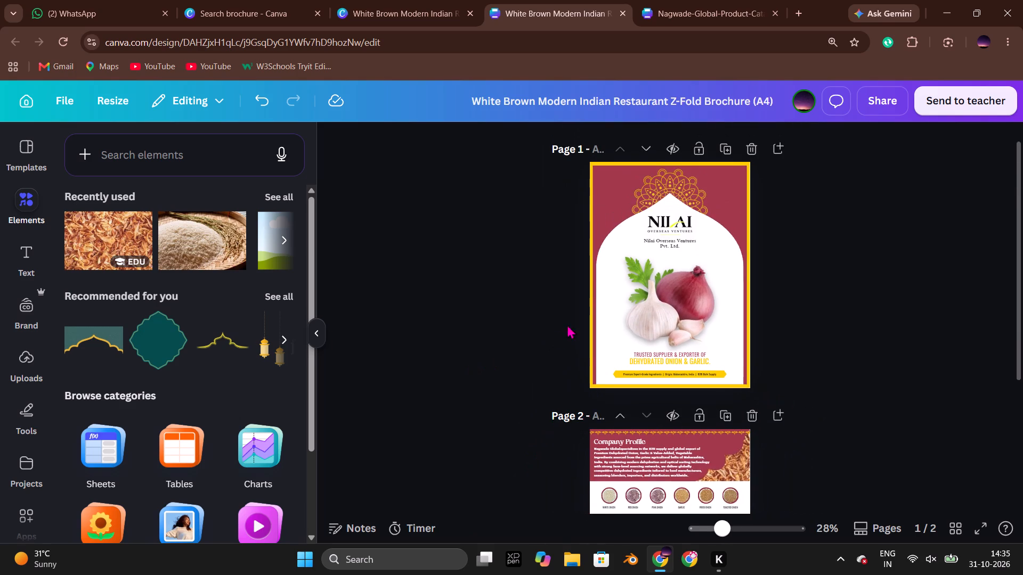
click(846, 299)
scroll(843, 302, down, 5)
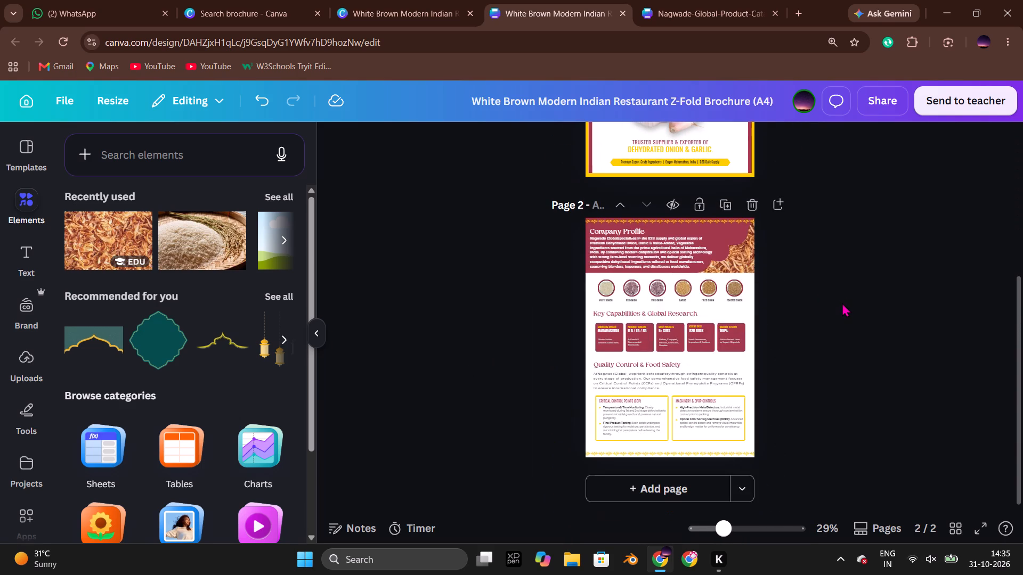
scroll(835, 307, down, 1)
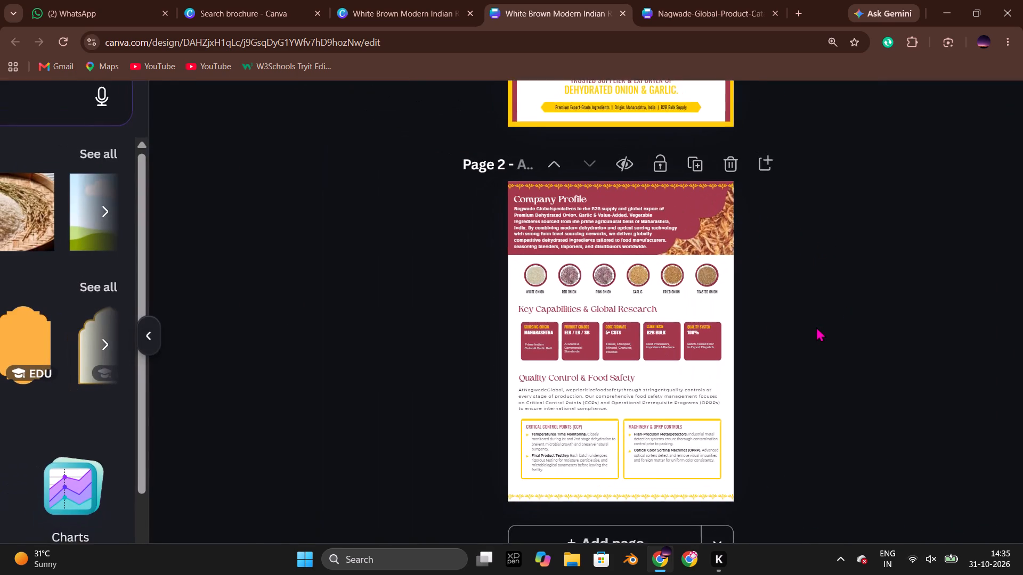
scroll(816, 327, down, 1)
key(ctrl+s)
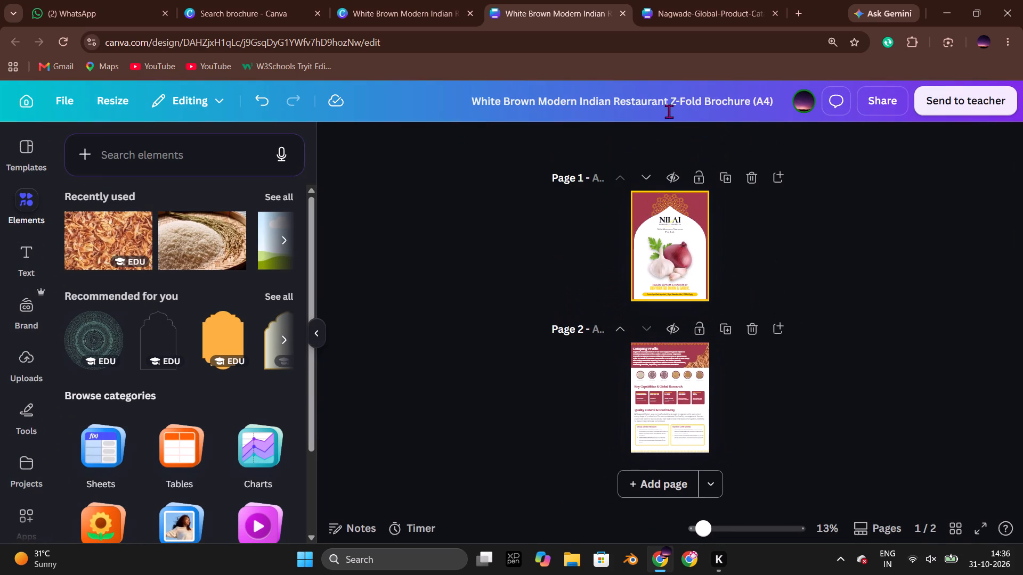
Rename the design as "NIIAI".
triple_click(675, 105)
click(675, 105)
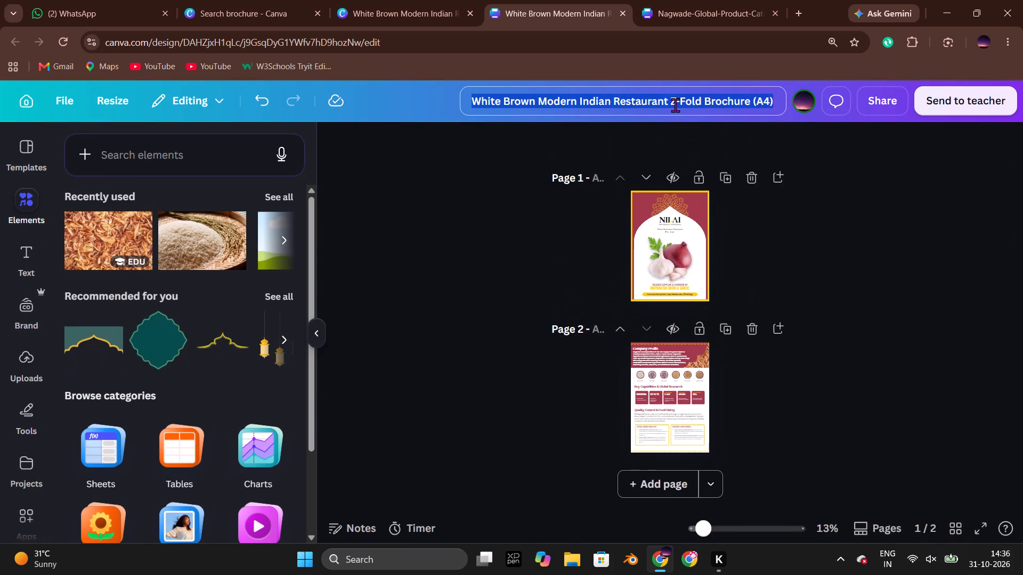
text(NIIAI)
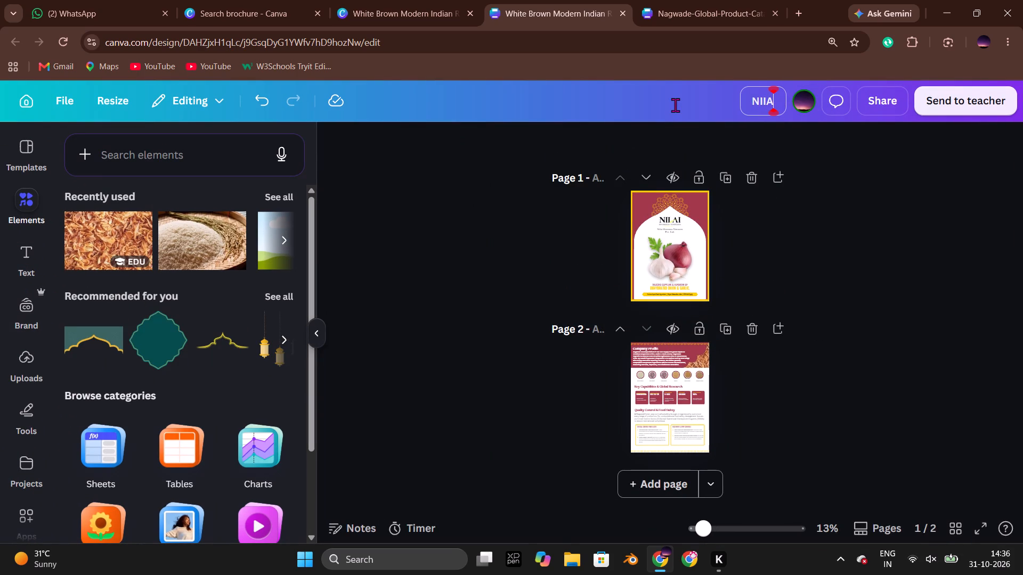
key(Return)
click(855, 199)
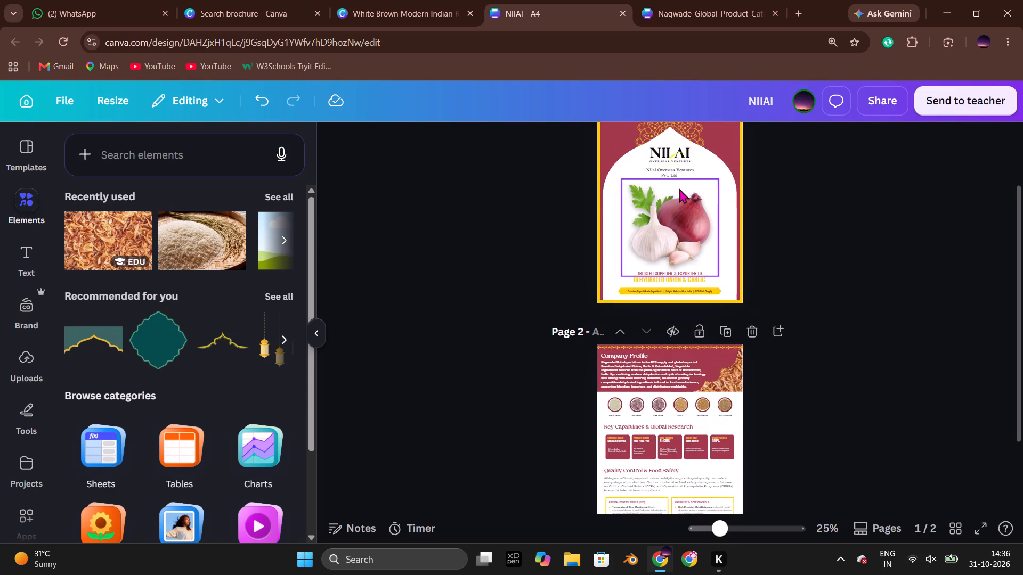
Correct the spelling of the design's name to "NILAI".
scroll(679, 188, right, 2)
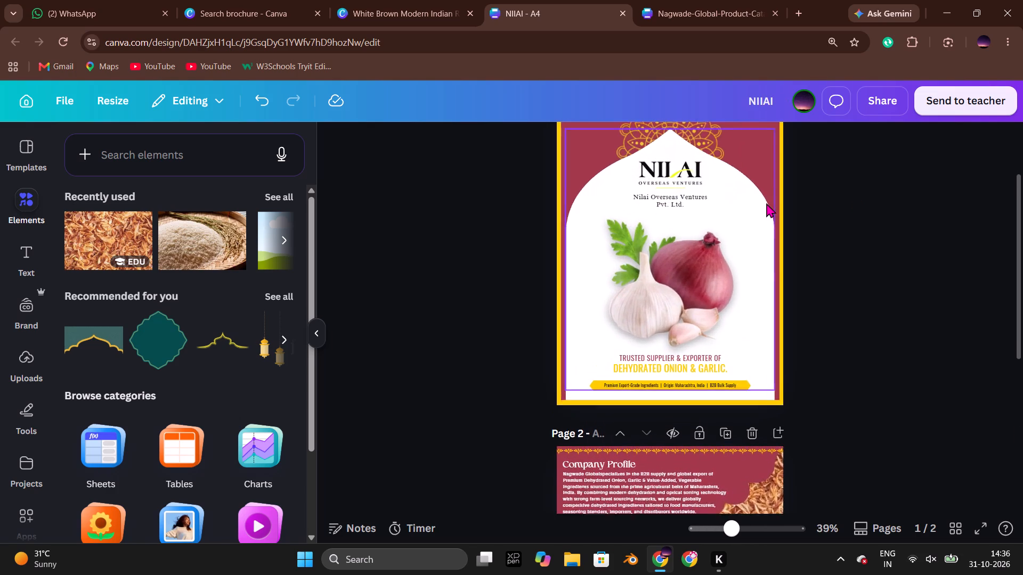
click(770, 106)
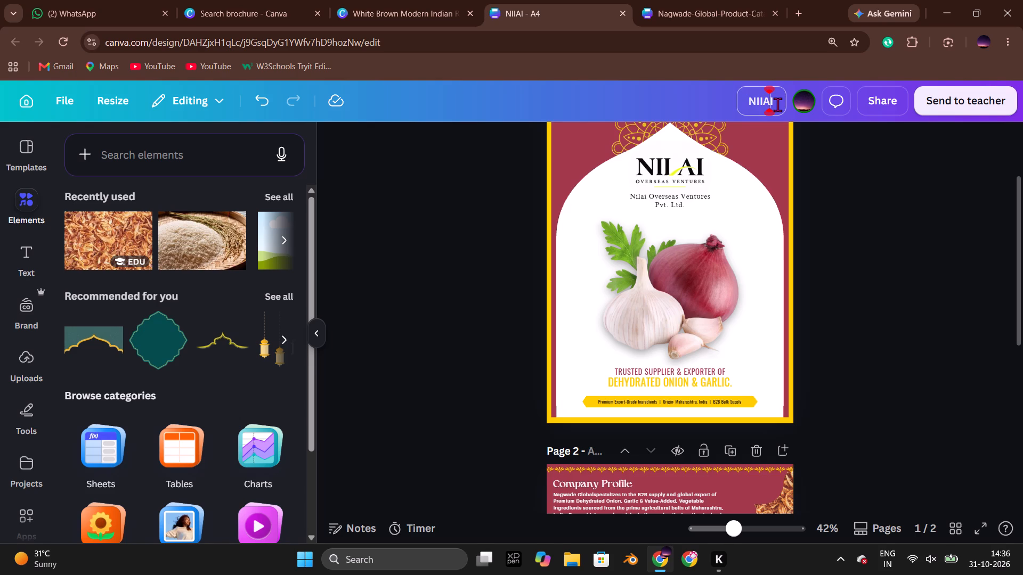
drag(777, 104, 760, 104)
text(LAI)
click(852, 179)
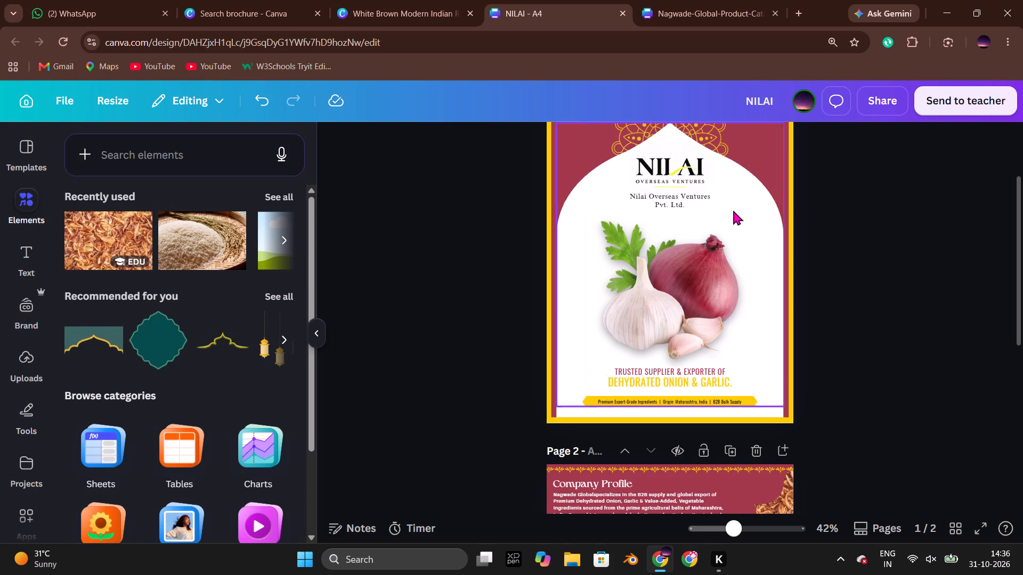
Clear the selection and save the brochure design.
click(877, 222)
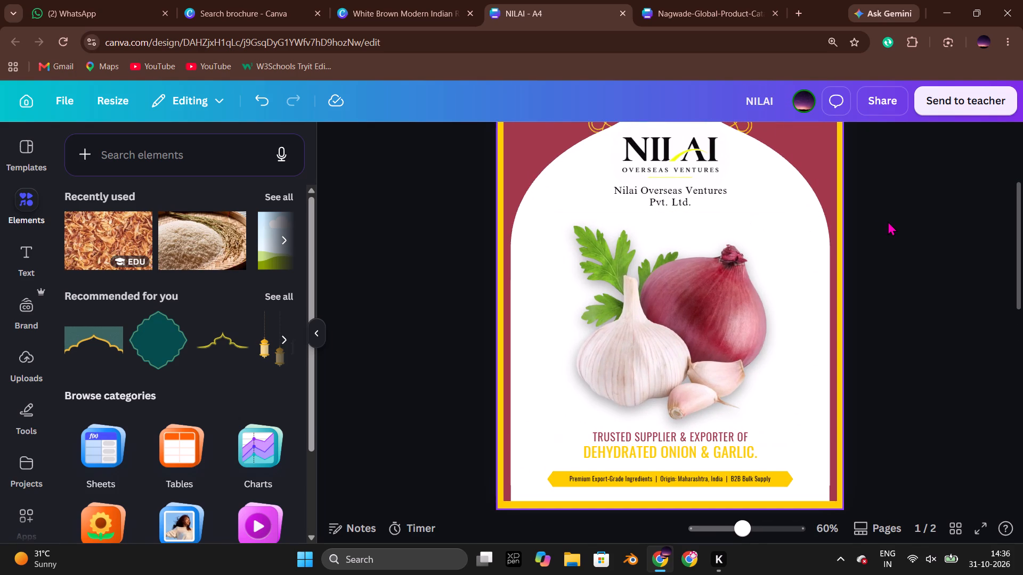
click(888, 221)
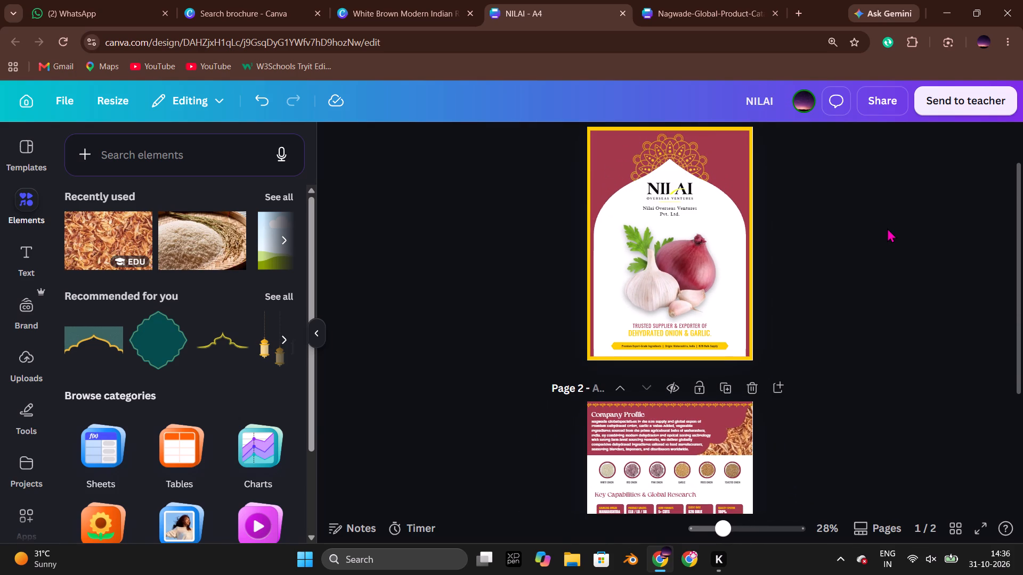
key(ctrl+s)
Examine the layout of the company profile page and how it follows the cover page.
scroll(871, 235, down, 5)
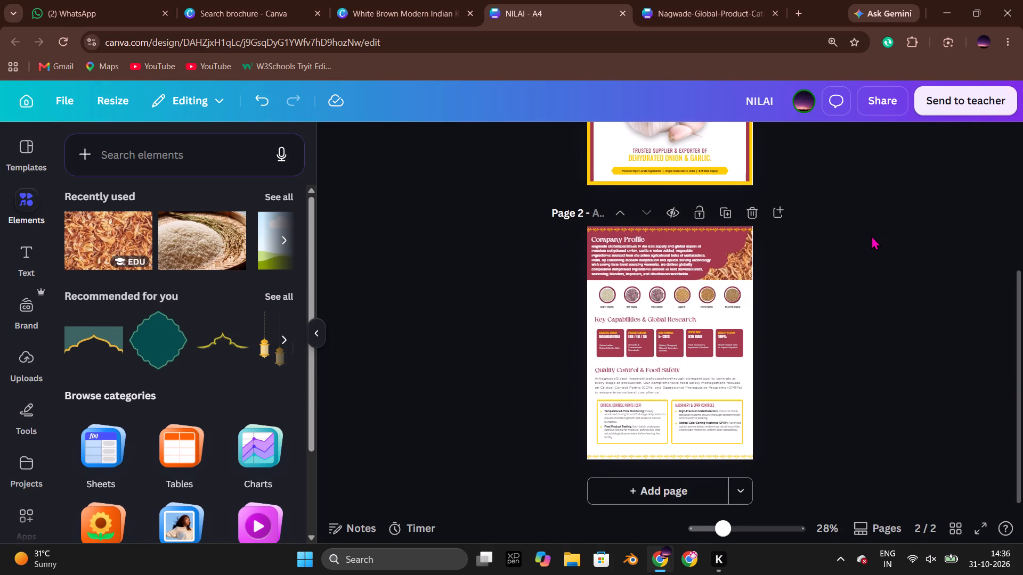
click(850, 298)
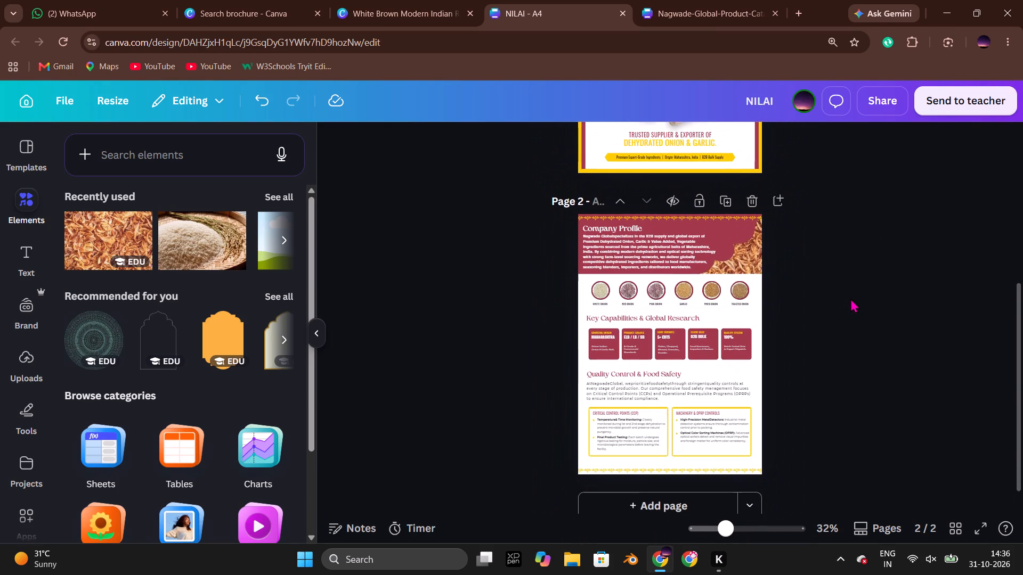
scroll(850, 298, up, 2)
scroll(850, 298, down, 2)
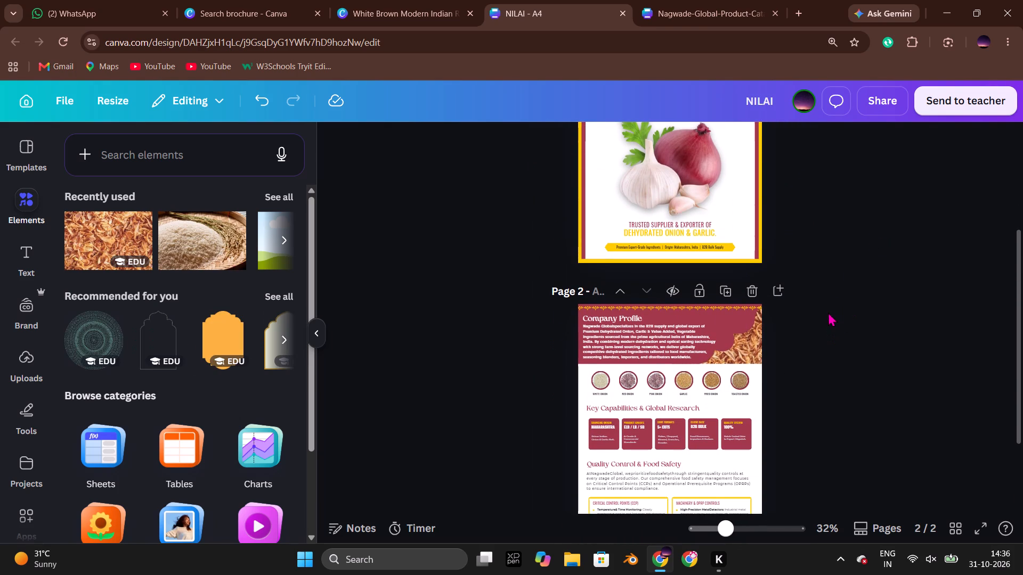
scroll(851, 346, down, 2)
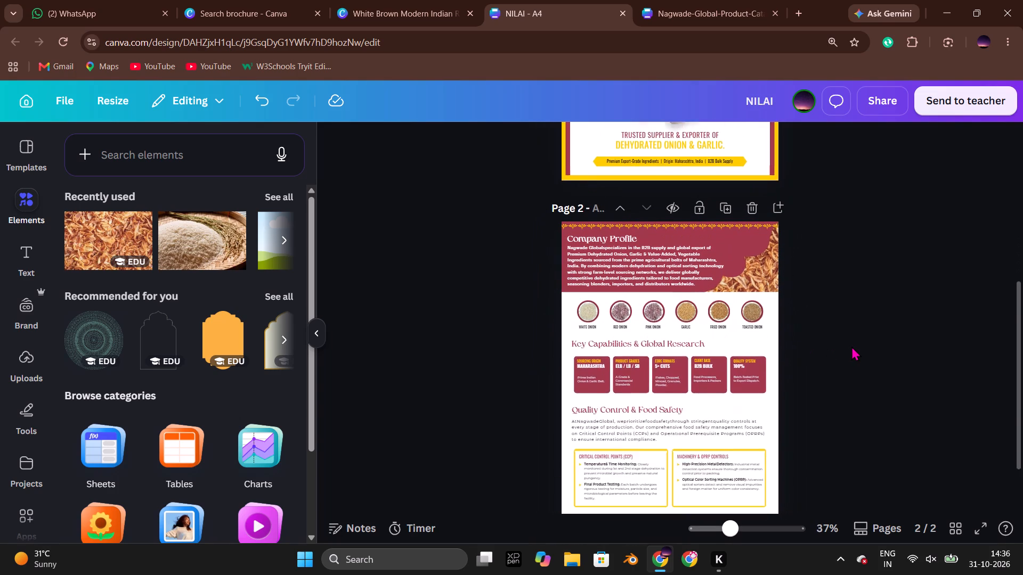
scroll(851, 346, down, 1)
click(851, 346)
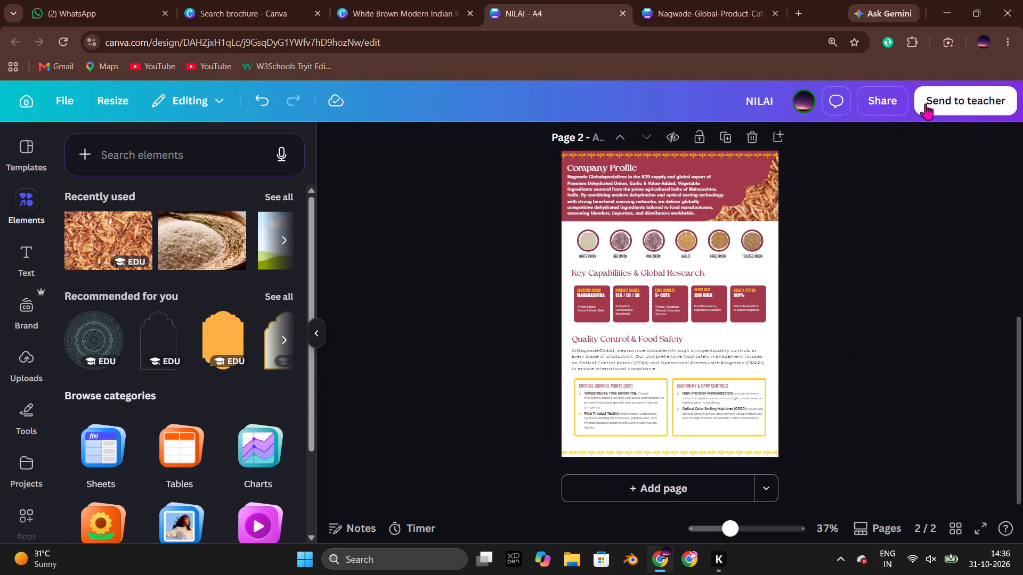
Extend the design's name to "NILAI PRODUCT BROCHURE".
click(763, 102)
click(779, 103)
key(space)
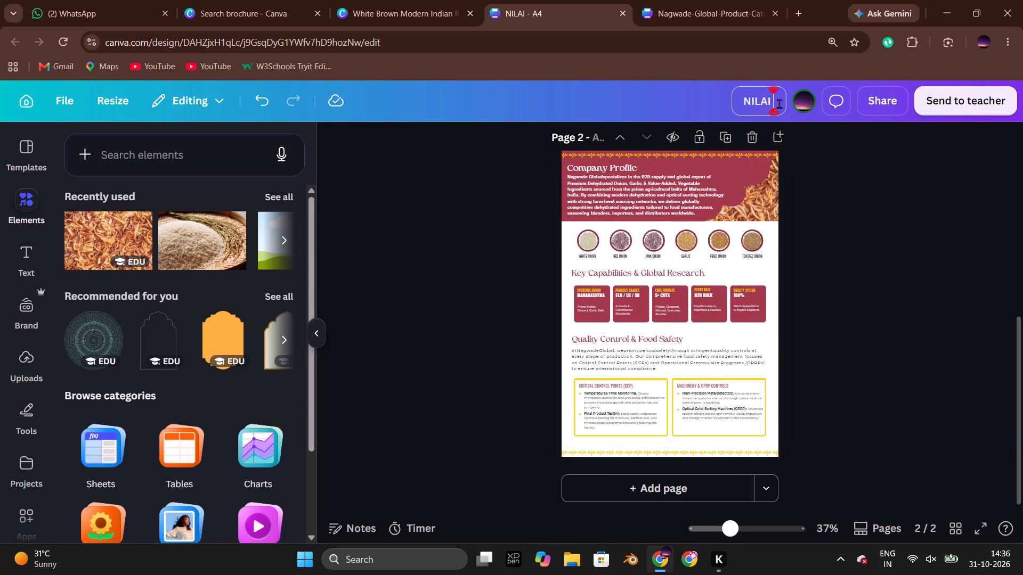
text(PRODY)
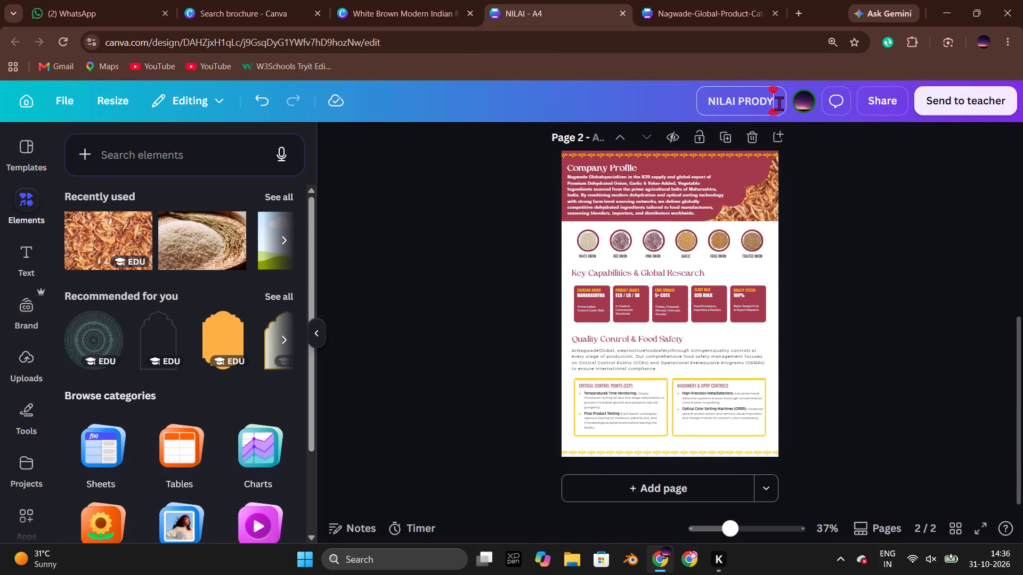
key(BackSpace)
text(UCT)
key(space)
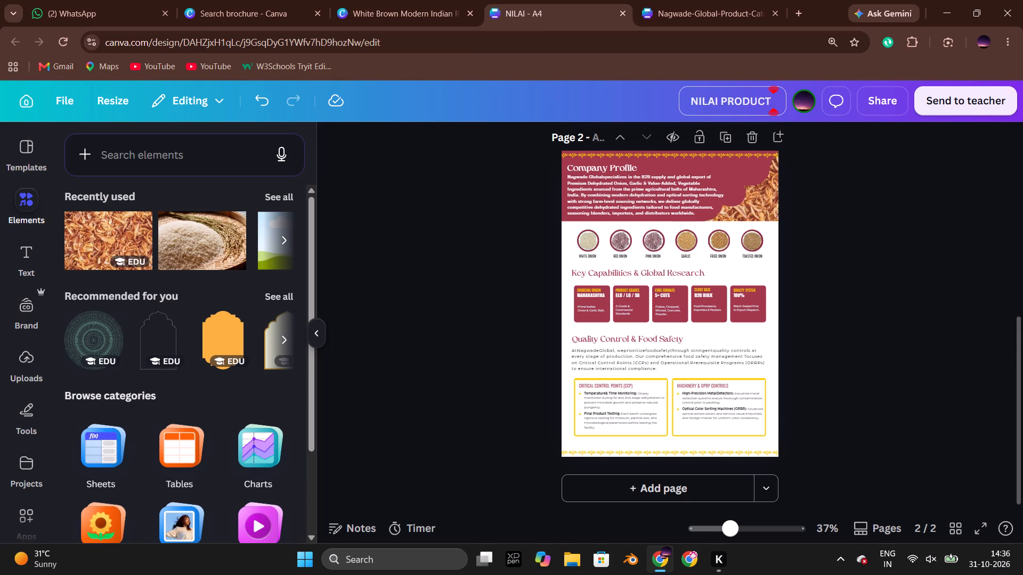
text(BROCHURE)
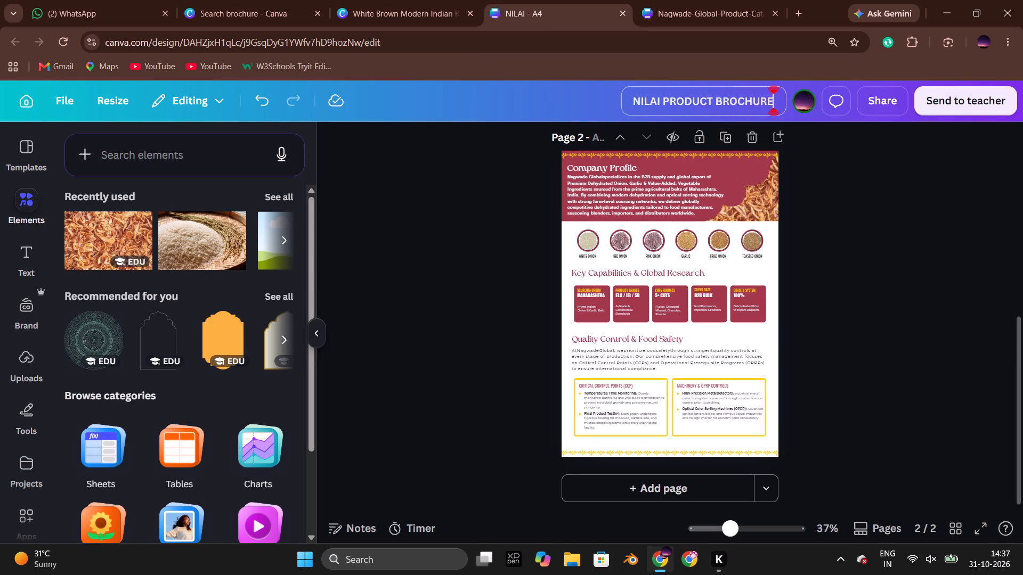
Apply the new design name "NILAI PRODUCT BROCHURE" and leave the title field.
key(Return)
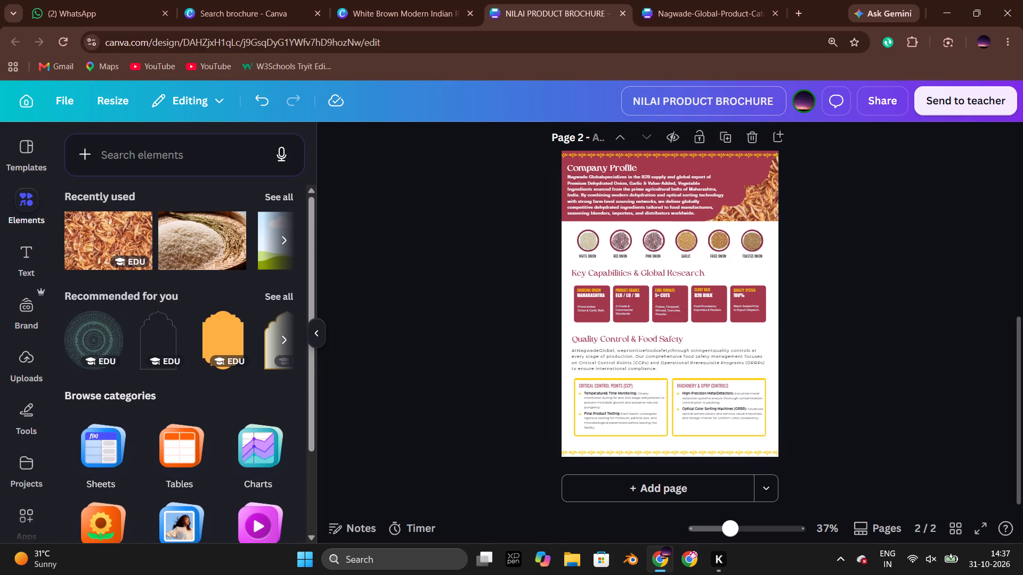
click(868, 250)
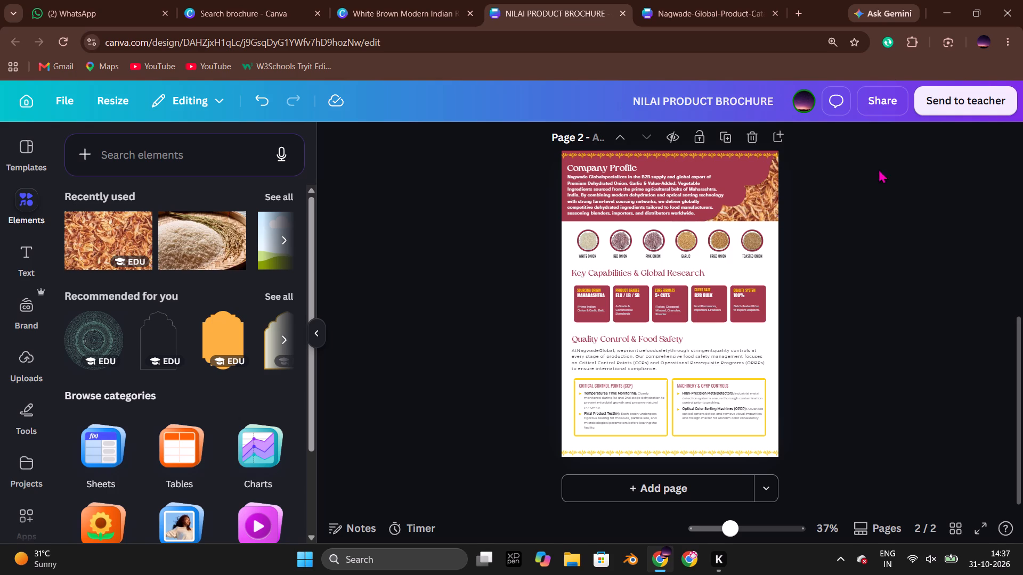
click(899, 108)
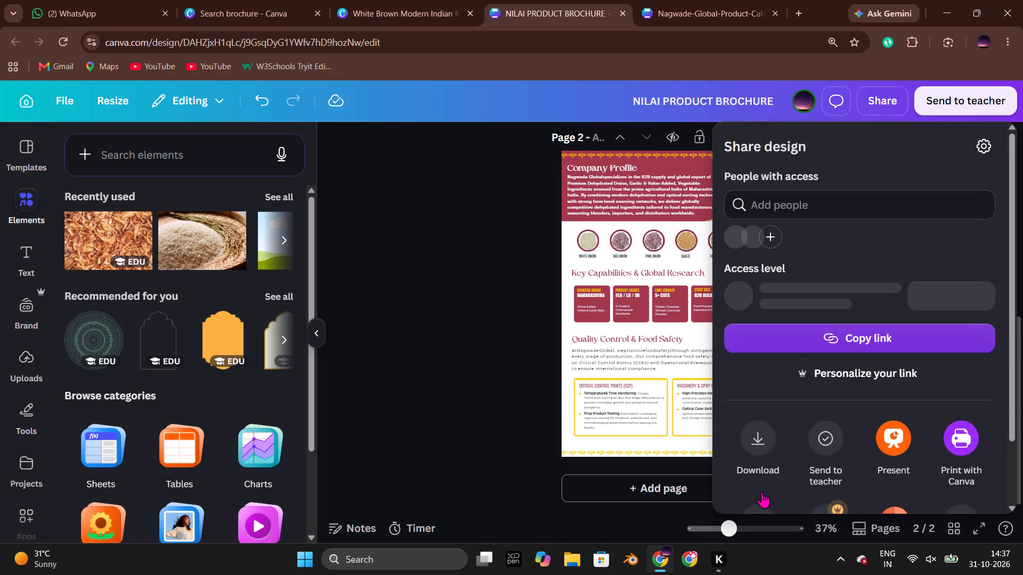